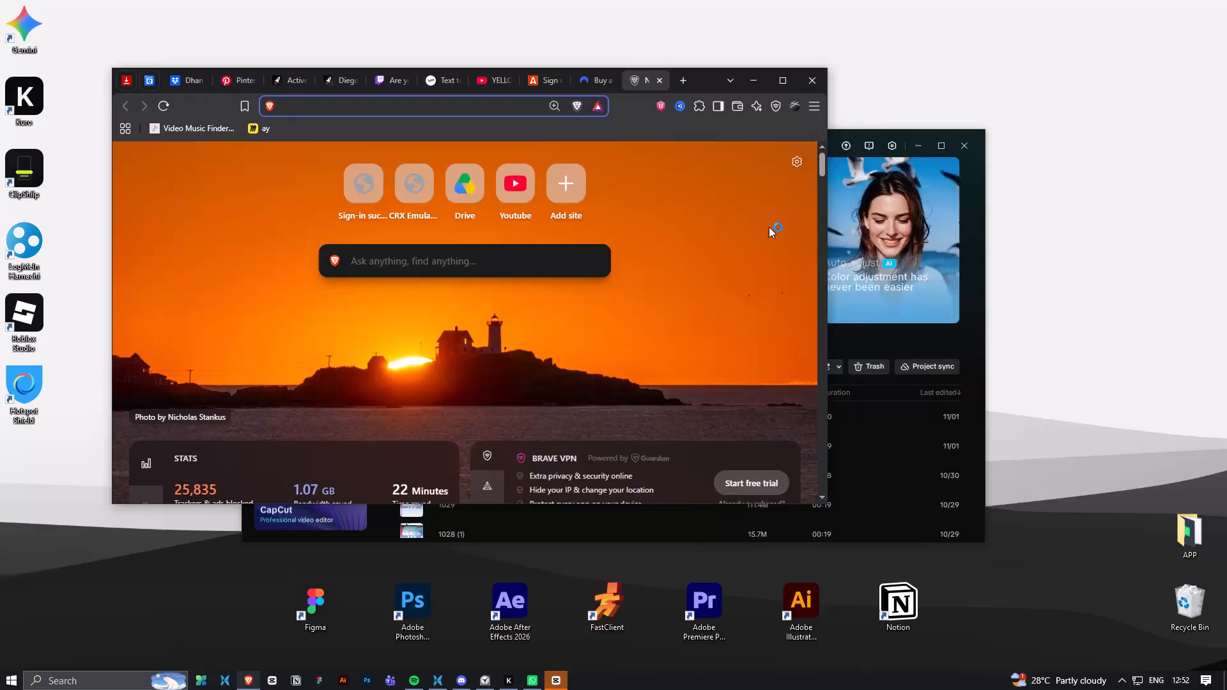
Switch from the browser to the CapCut home window.
click(751, 334)
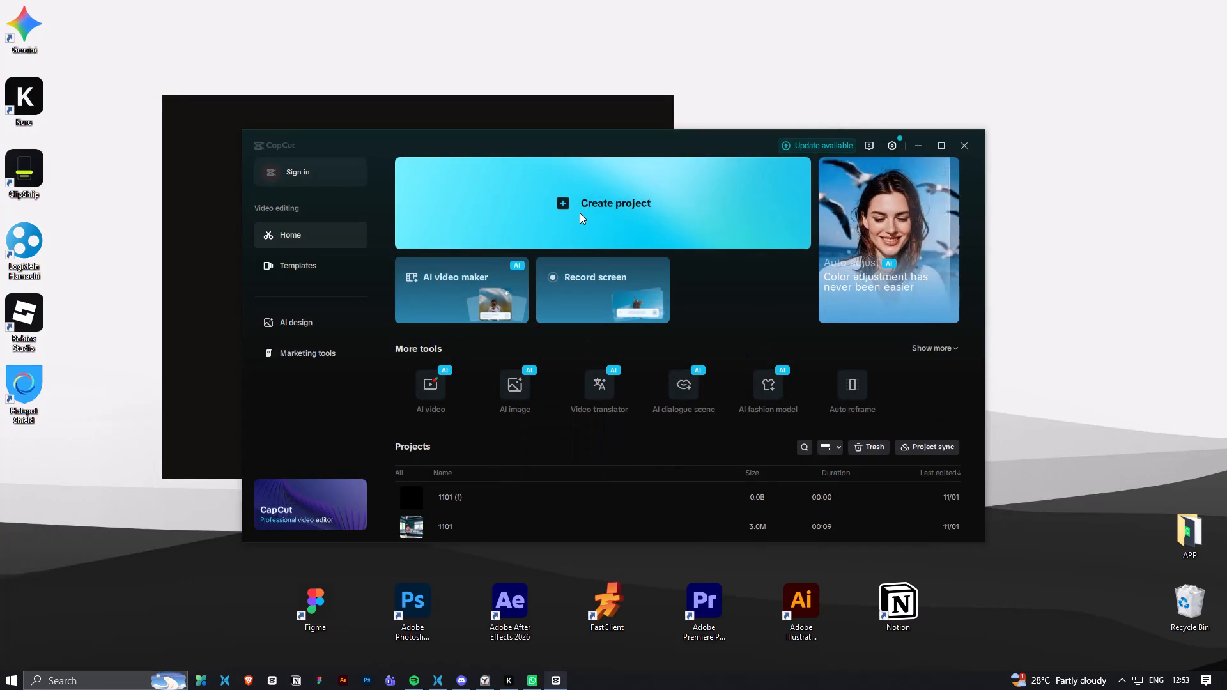
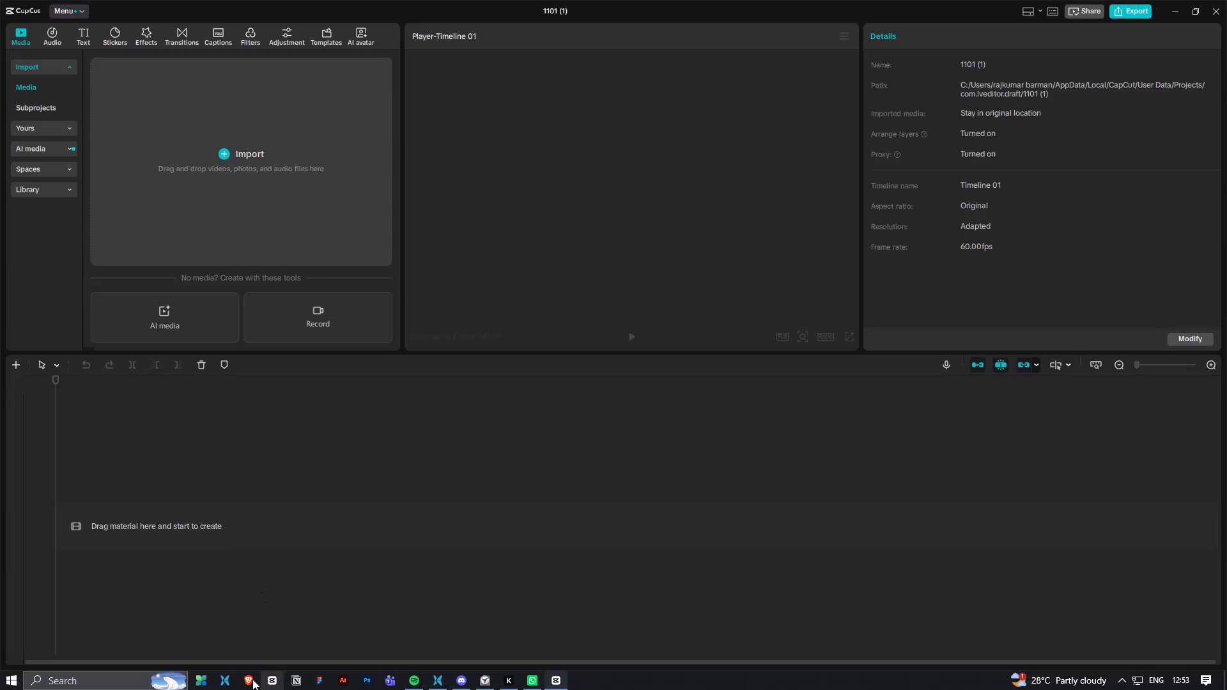
Add the 20261028_CarelessModern portrait video from the Videos > Whop folder in File Pilot to the empty CapCut timeline.
click(232, 682)
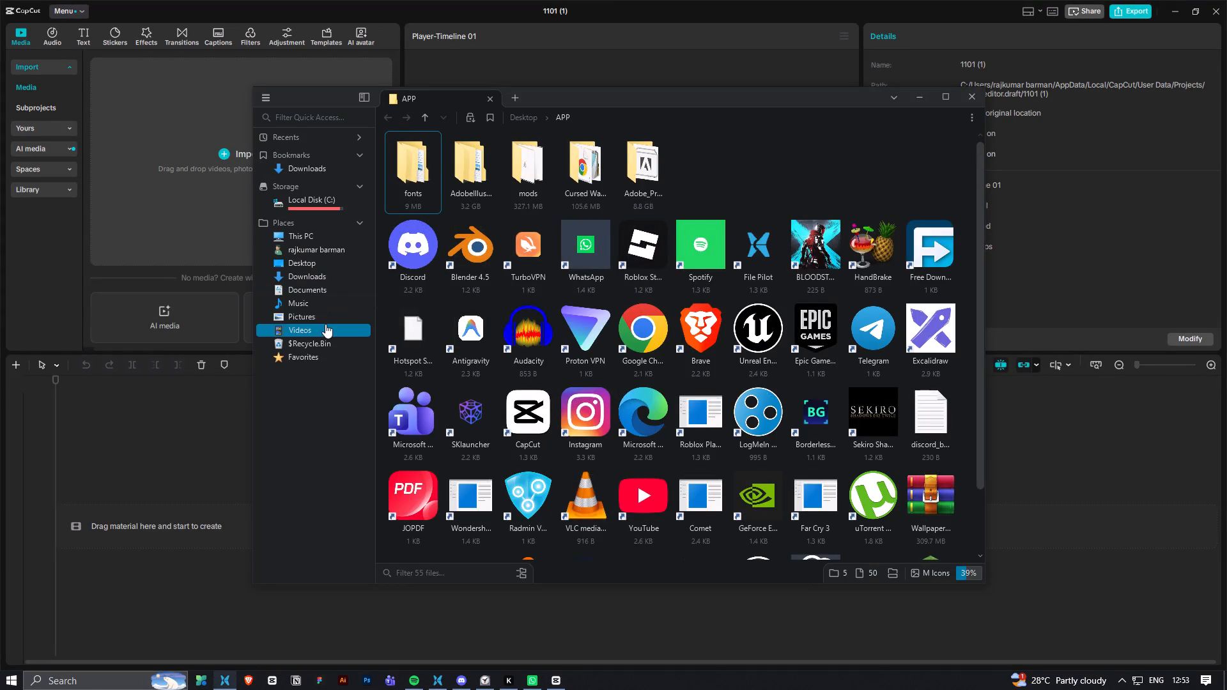
click(325, 324)
double_click(410, 190)
drag(592, 99, 909, 91)
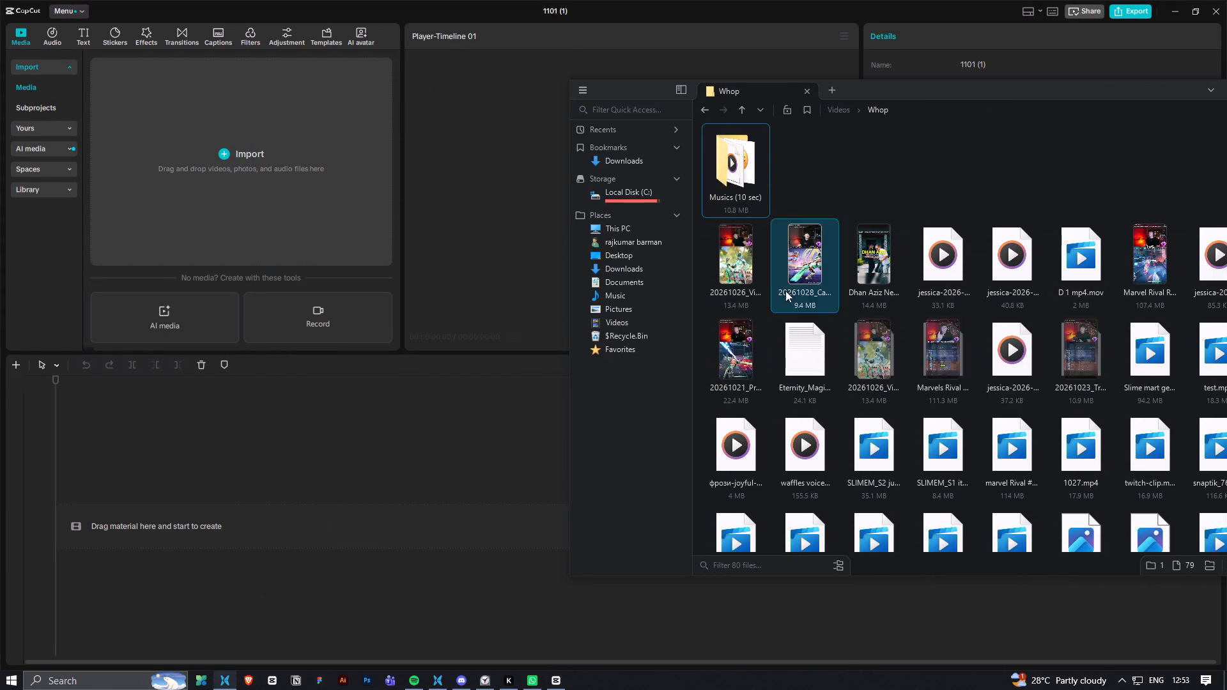
drag(805, 273, 652, 352)
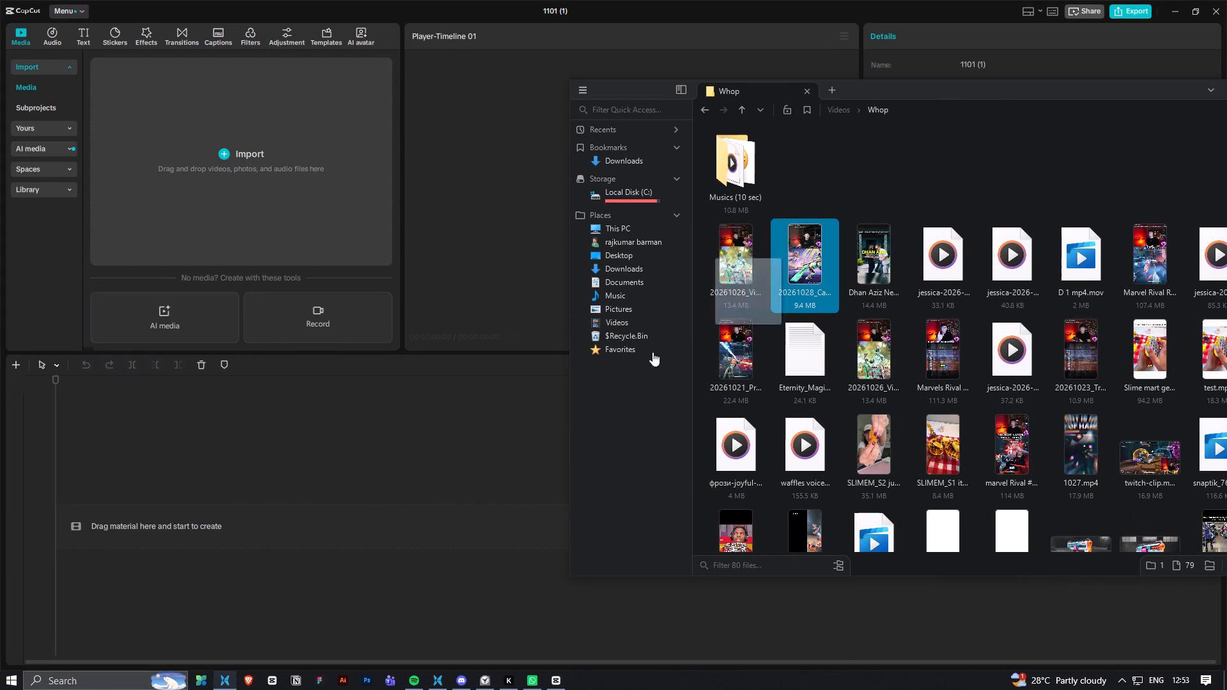
drag(652, 352, 436, 453)
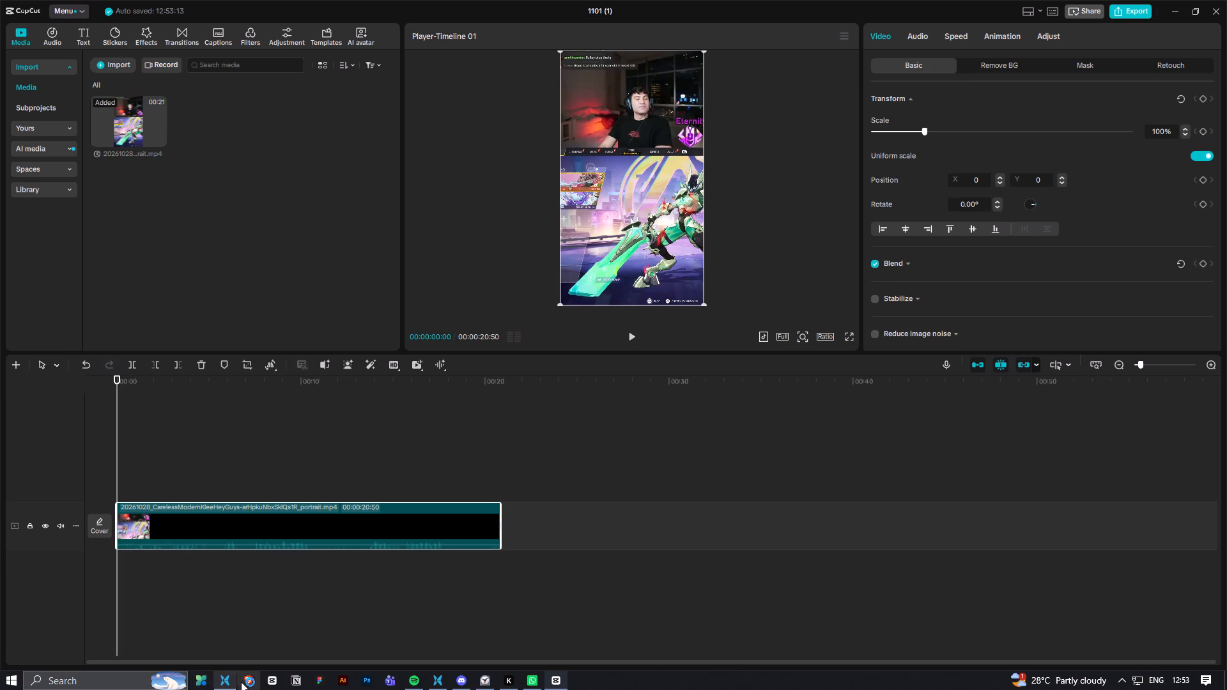
Add the 20261026_Vivacious portrait video from the Whop folder and place it directly after the first clip on the main track.
click(227, 683)
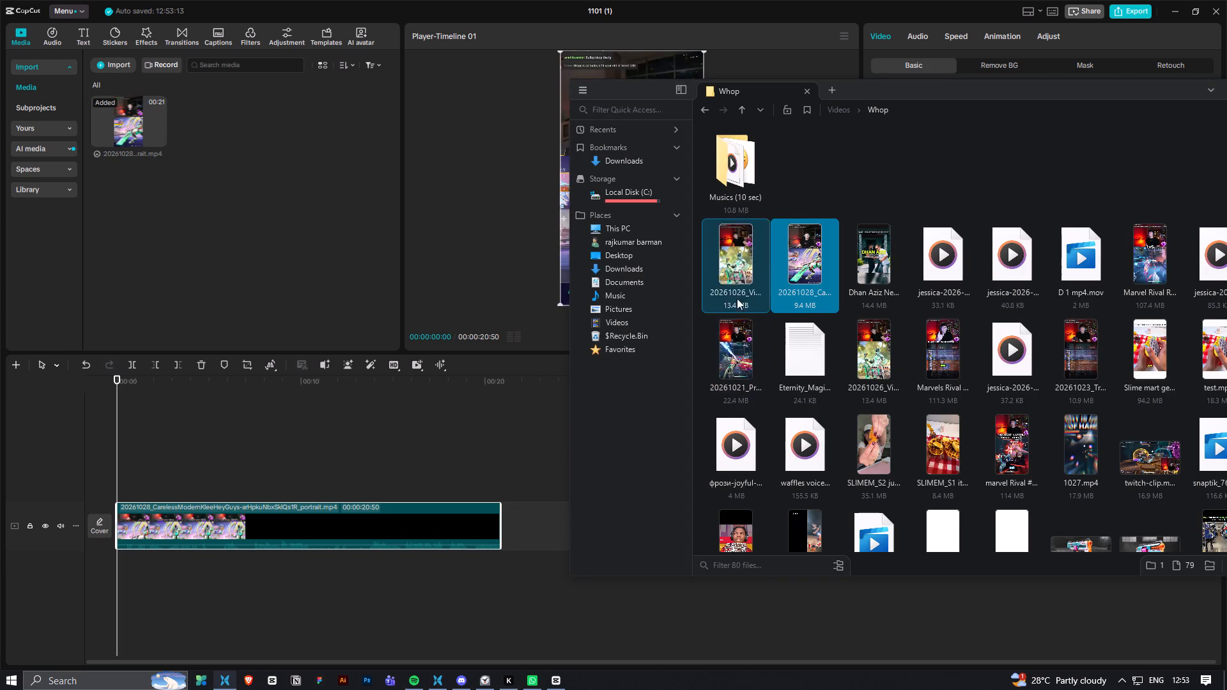
drag(732, 261, 530, 470)
drag(324, 479, 497, 493)
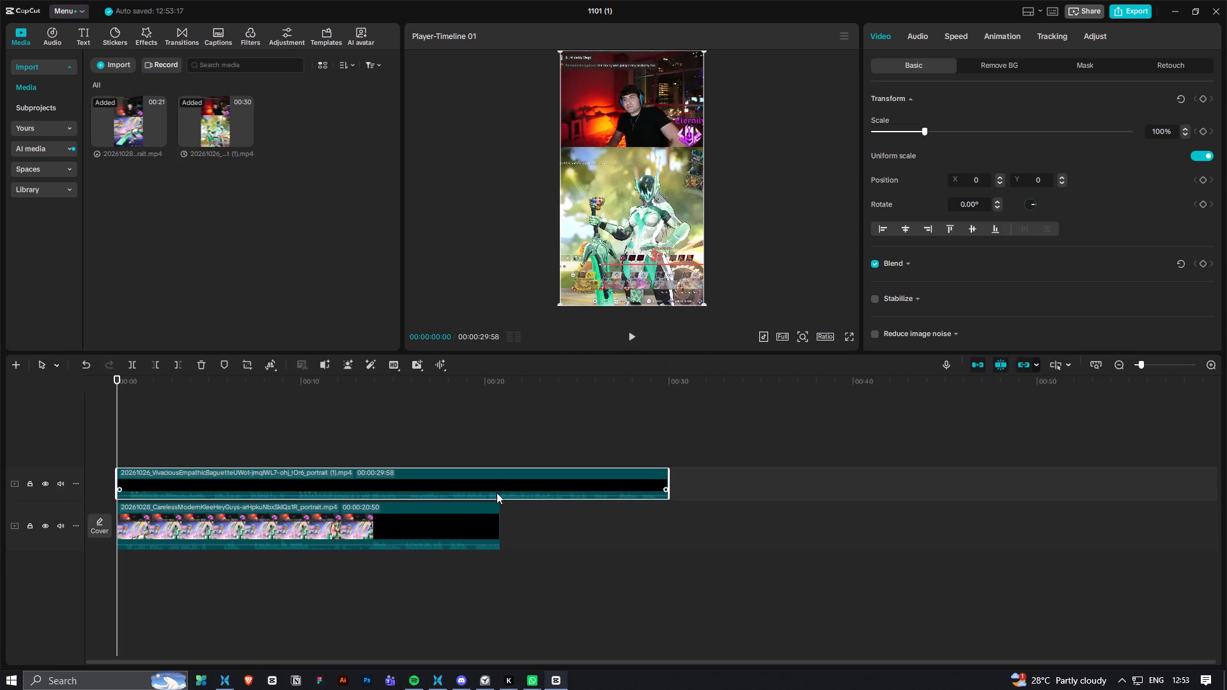
drag(497, 493, 751, 531)
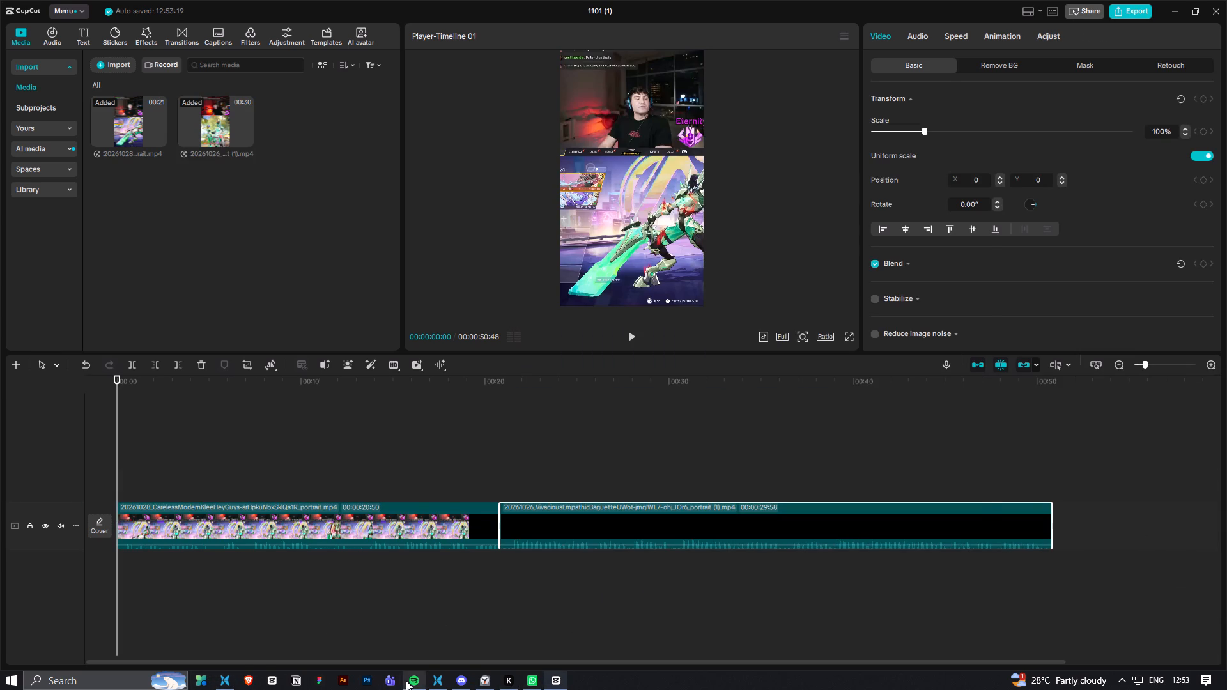
Set the Spotify playback volume to roughly a third and minimise the Spotify window.
click(406, 680)
click(894, 577)
click(898, 569)
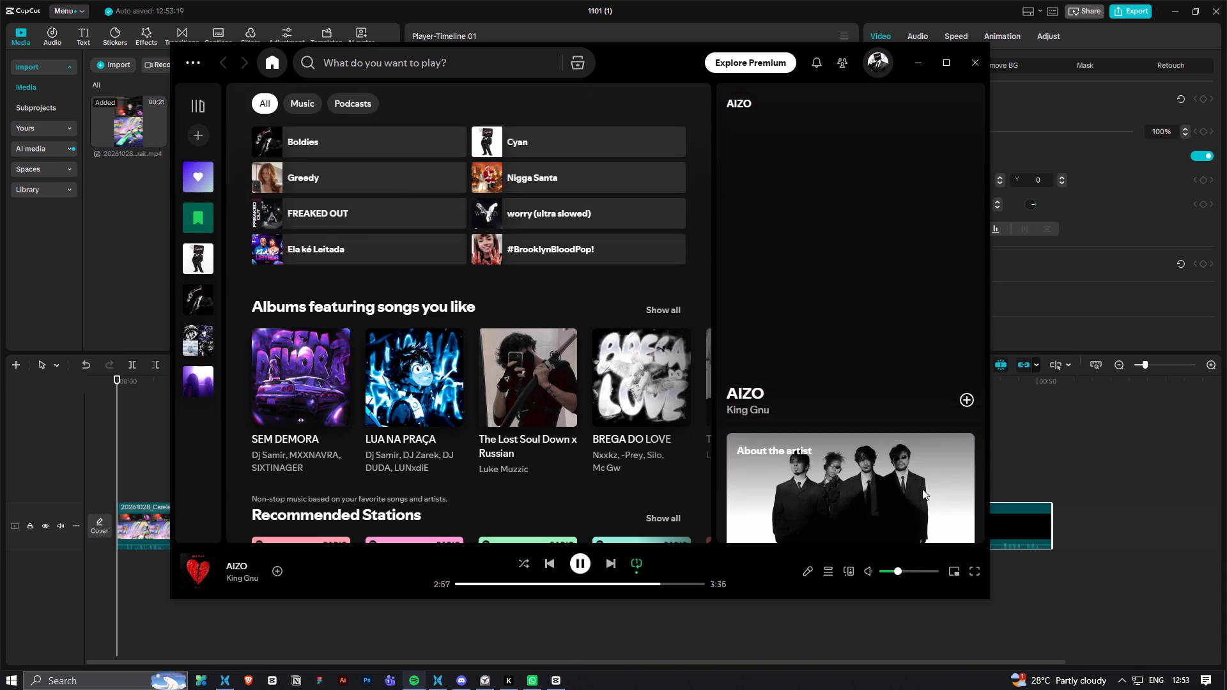
click(914, 63)
Play back parts of both clips on the timeline to review them.
click(153, 408)
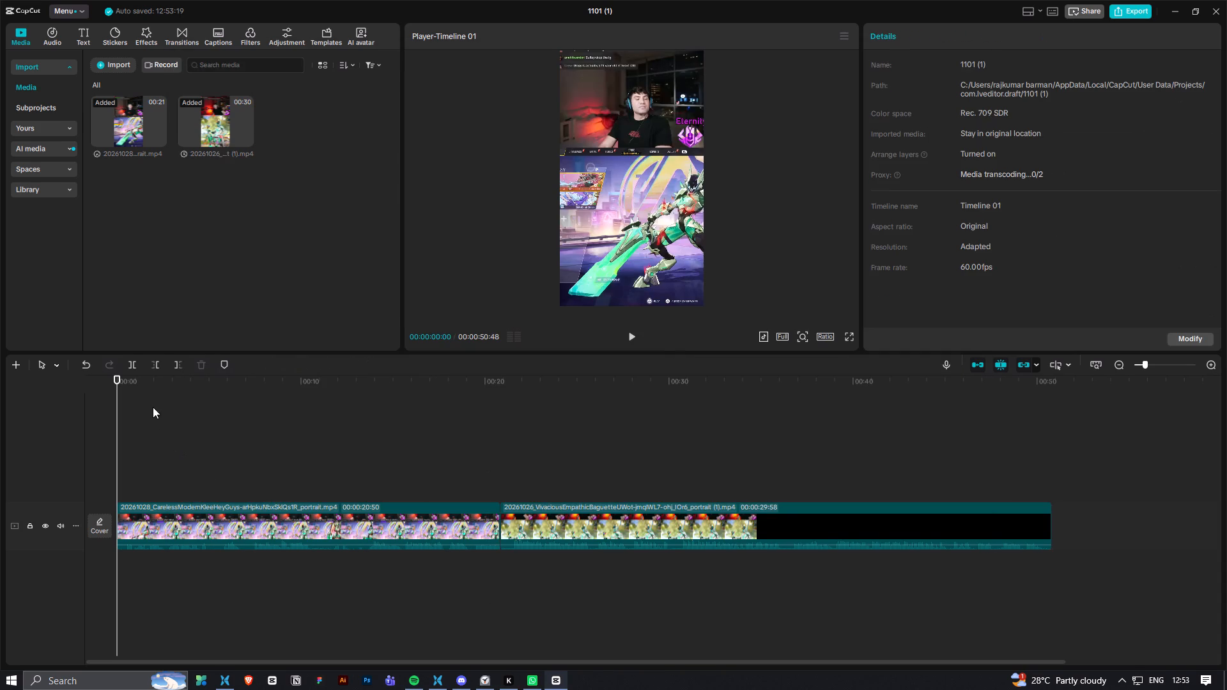
key(space)
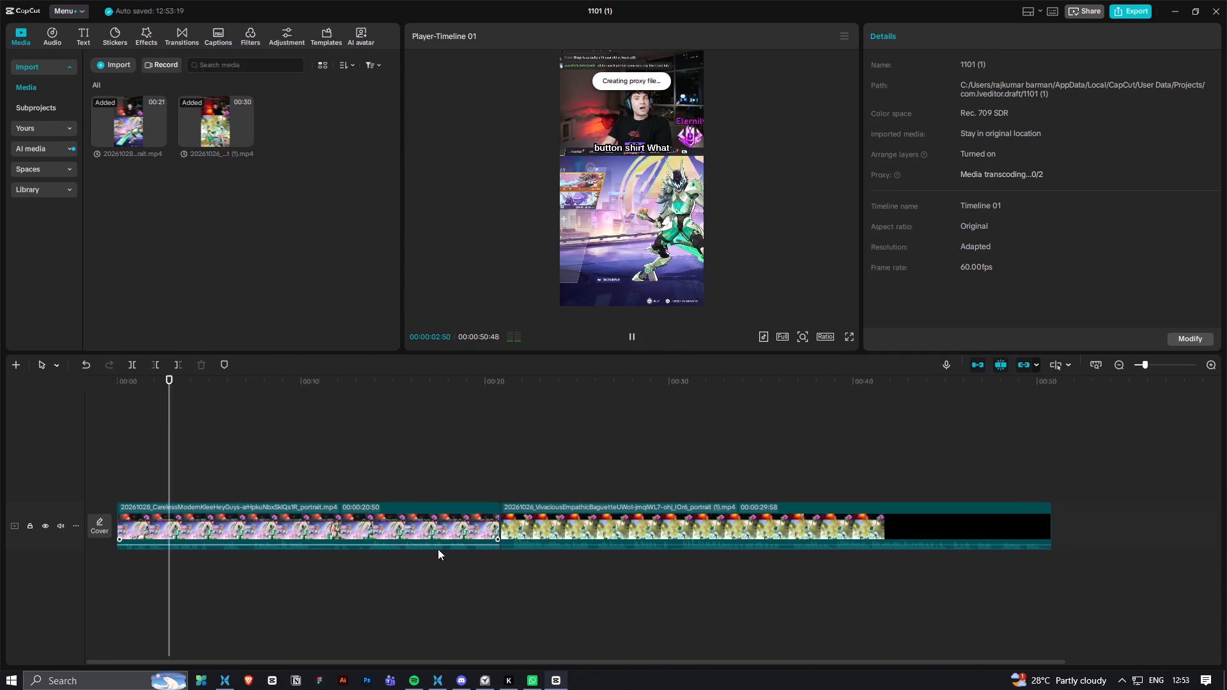
ctrl+scroll(442, 550, up, 3)
ctrl+scroll(465, 539, down, 7)
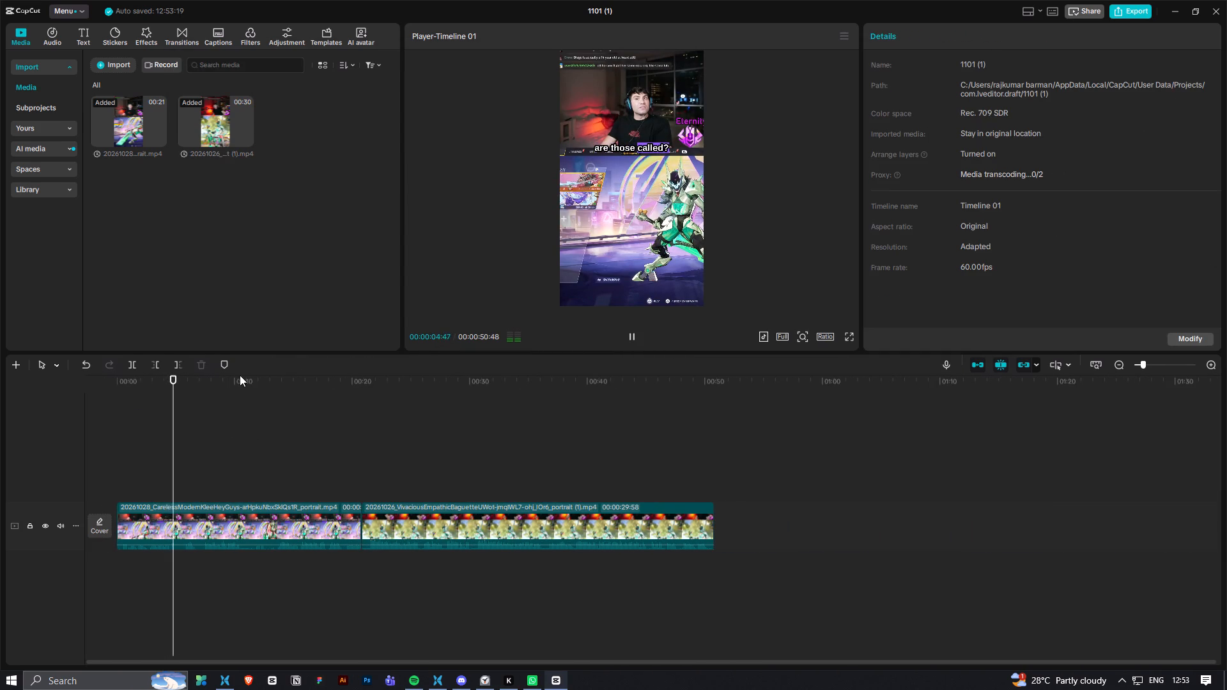
drag(274, 383, 378, 398)
key(space)
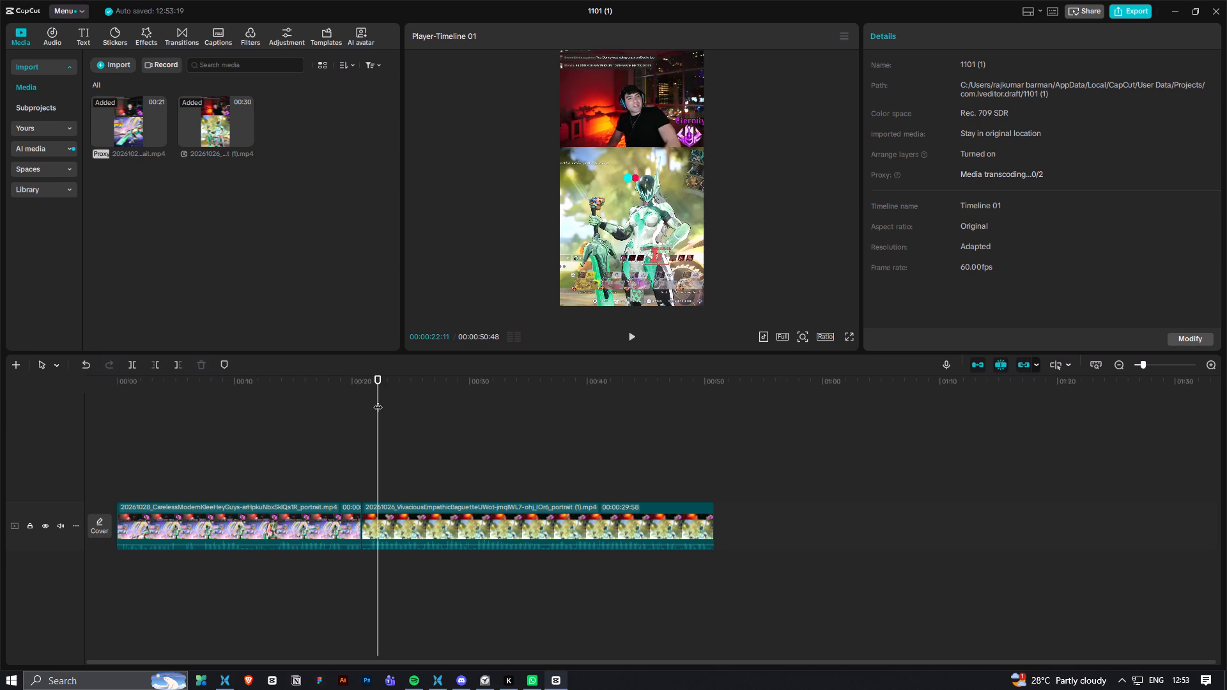
key(space)
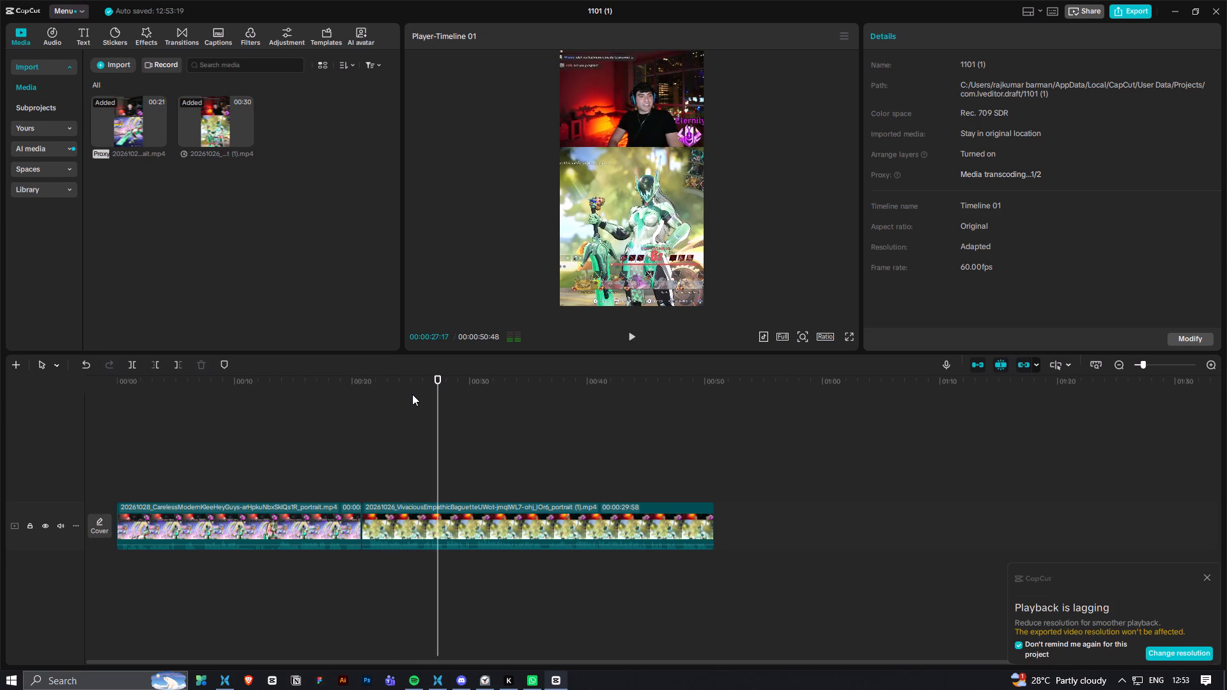
Reduce the preview playback resolution to High and briefly test playback.
click(1178, 648)
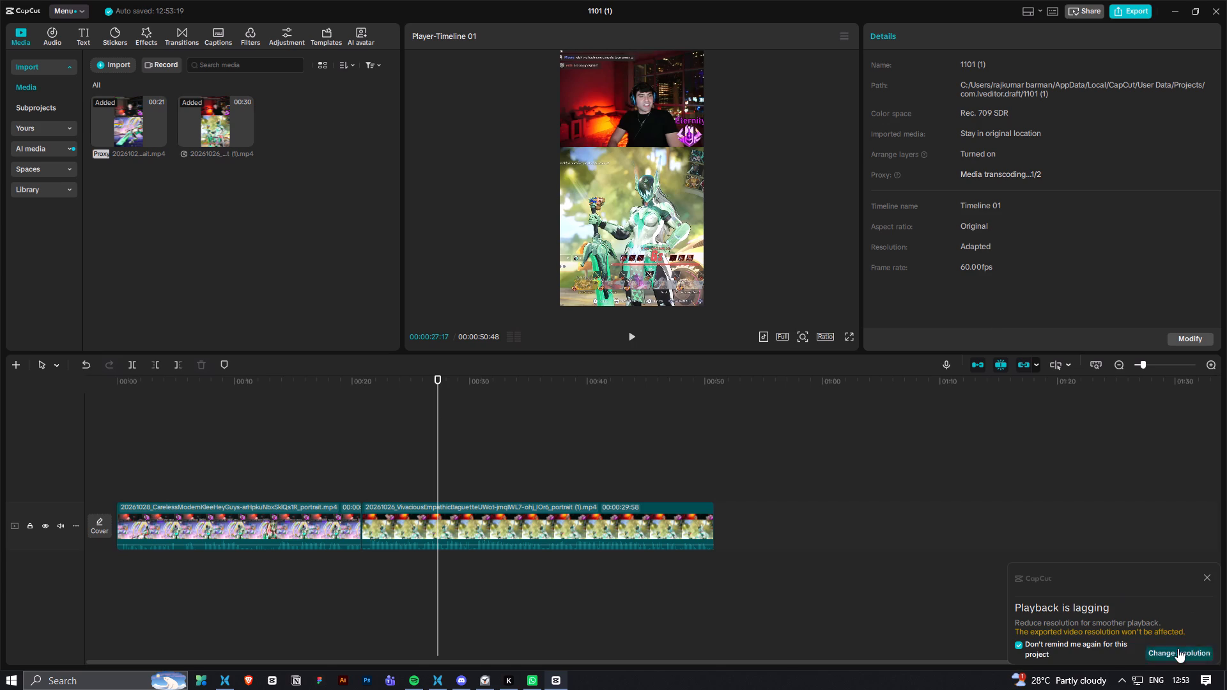
click(845, 369)
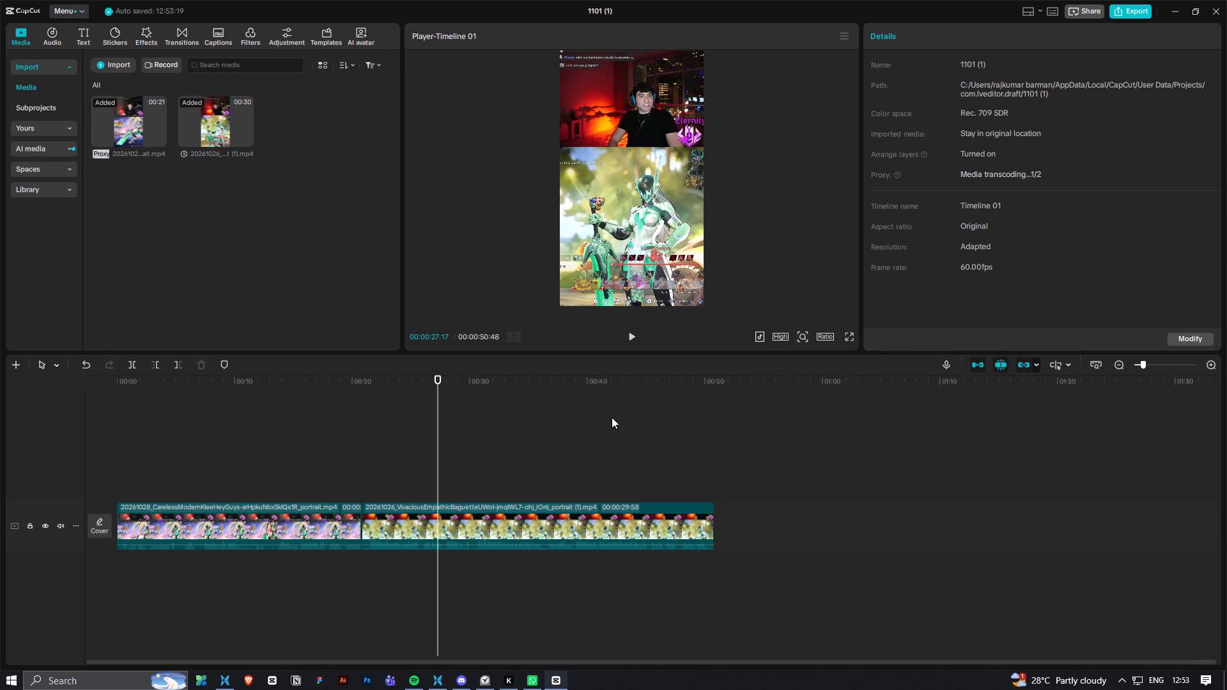
key(space)
key(space)
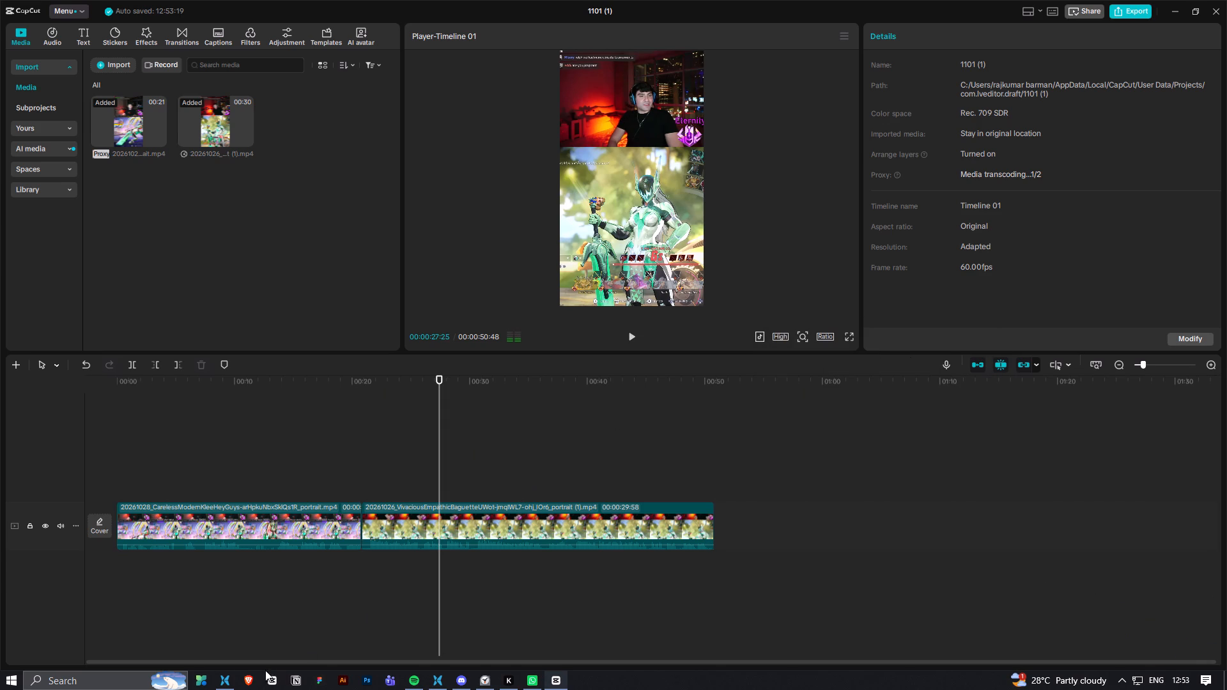
Open Brave with the Personal profile and minimise its window to return to CapCut.
click(247, 674)
click(628, 380)
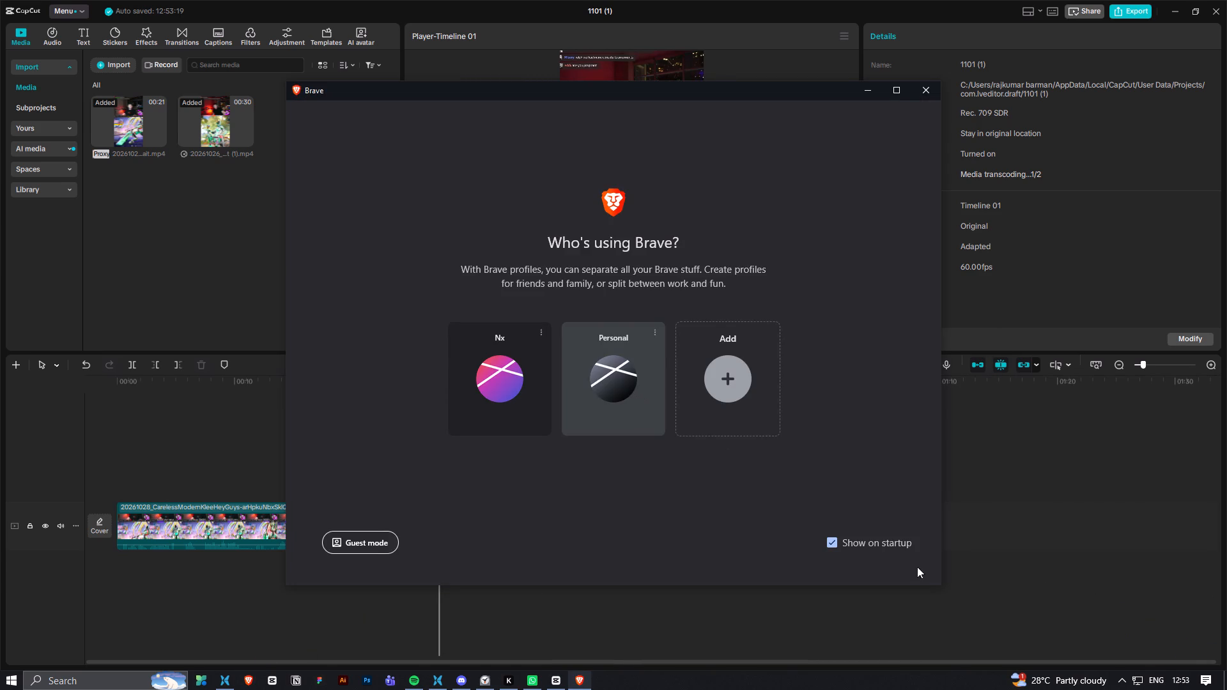
click(1119, 678)
click(1119, 679)
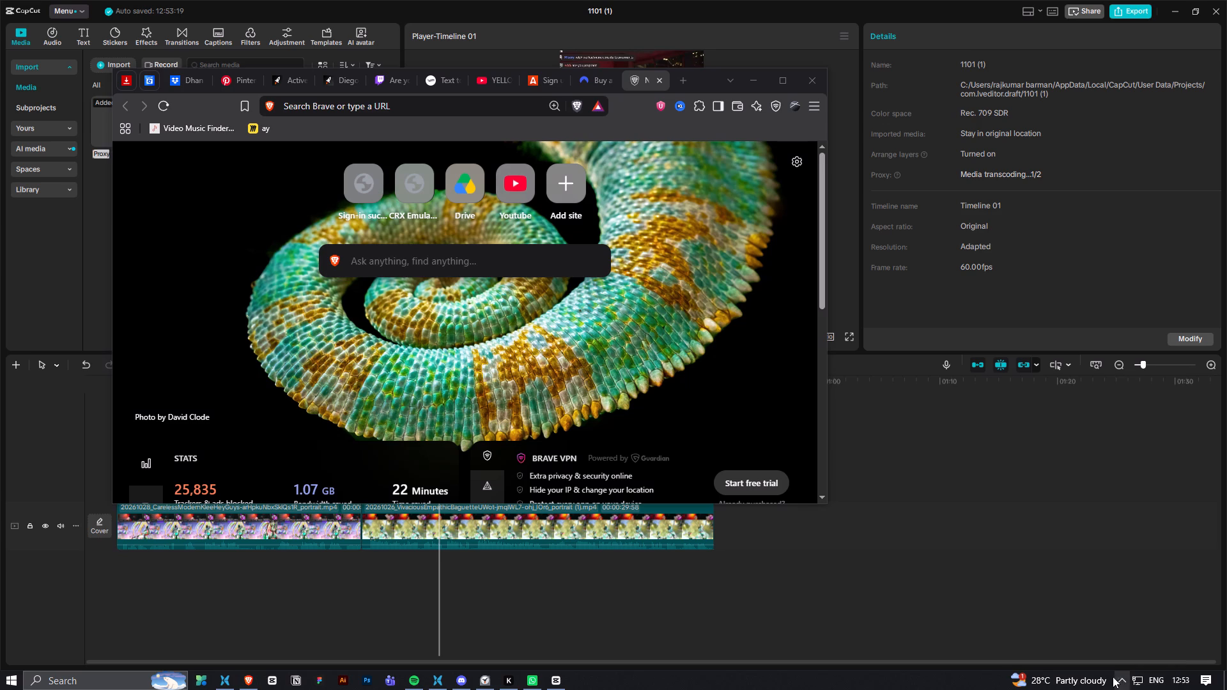
click(747, 89)
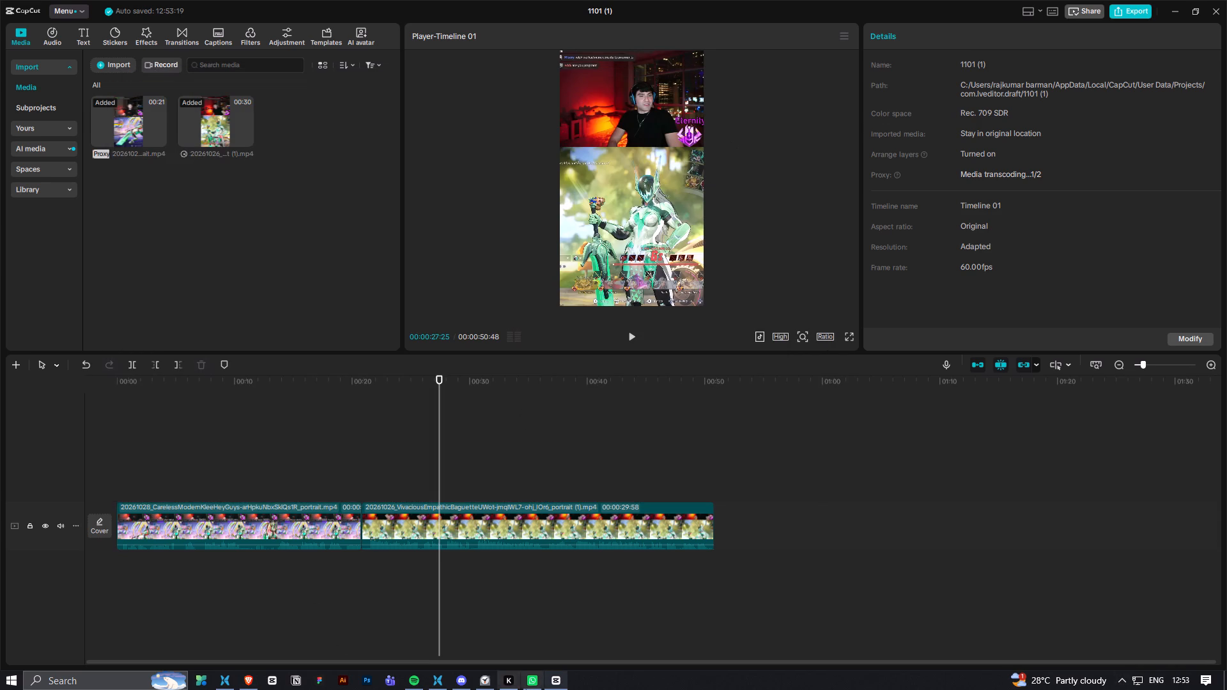
Close the extra File Pilot window and the WhatsApp window.
right_click(445, 684)
click(444, 664)
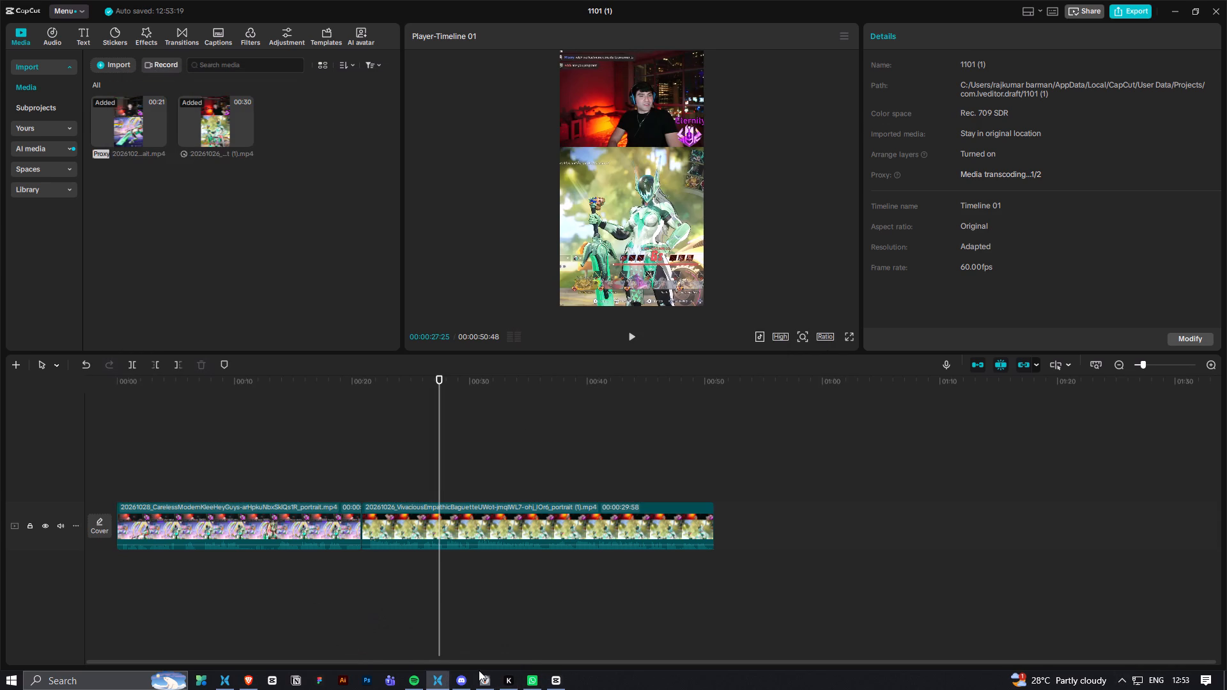
right_click(497, 682)
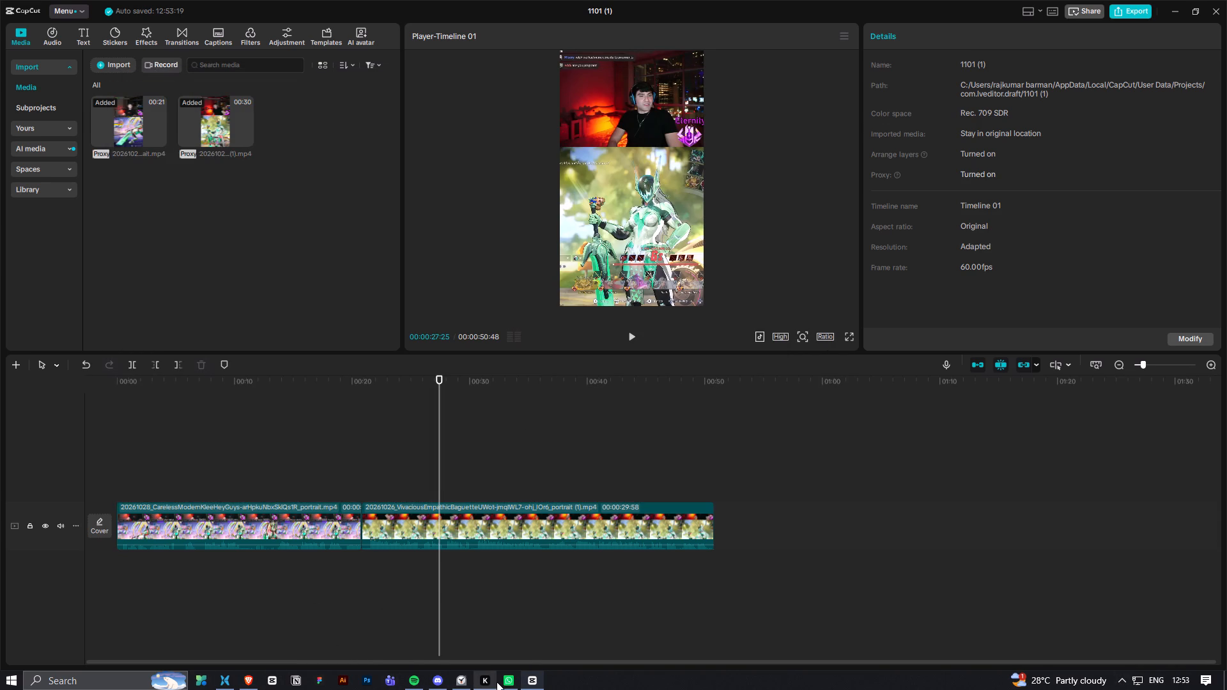
right_click(509, 680)
click(517, 659)
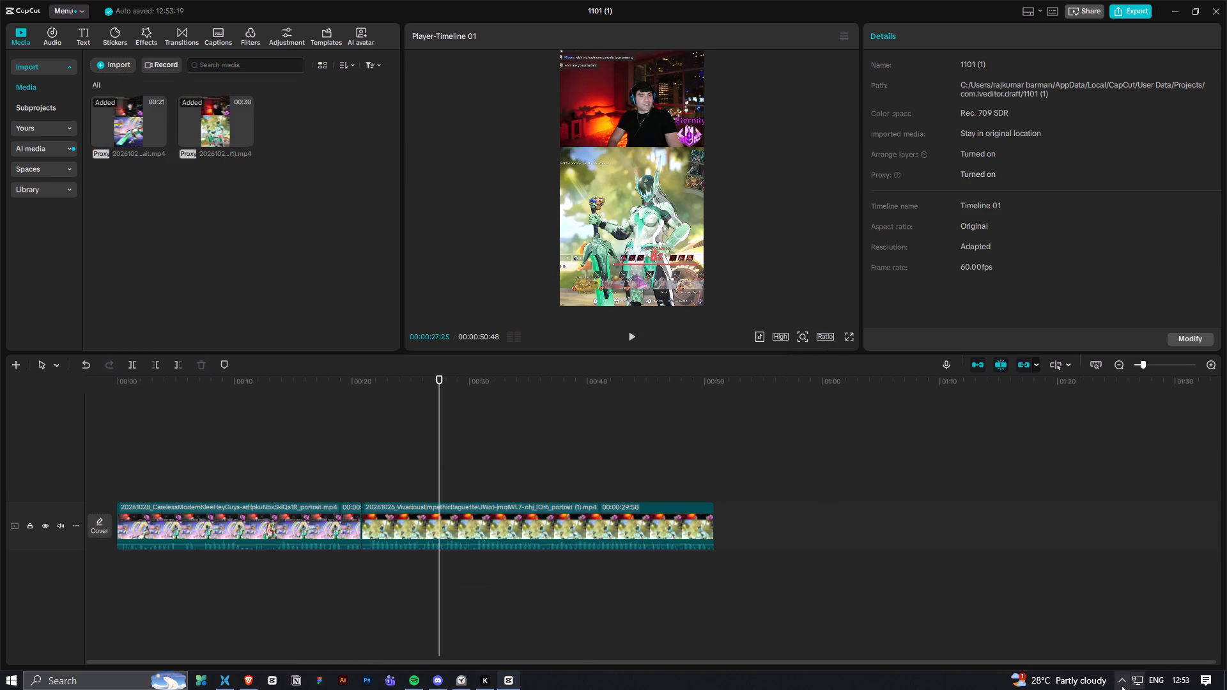
Show the hidden background apps in the system tray.
click(1116, 687)
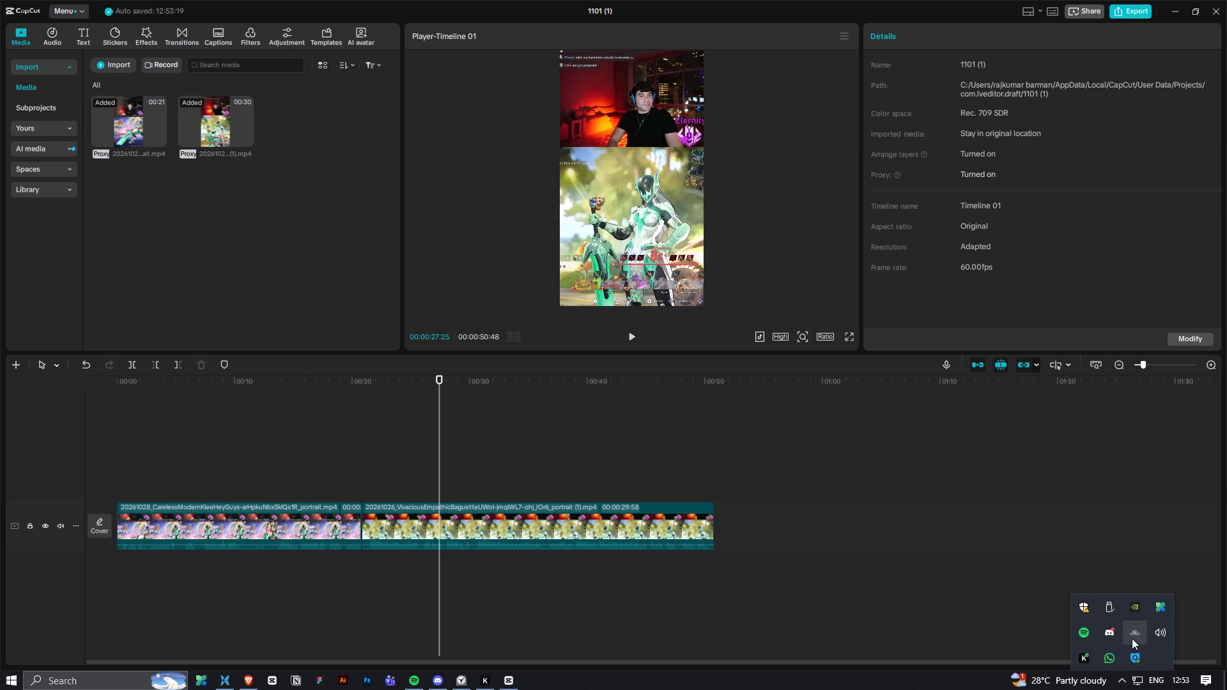
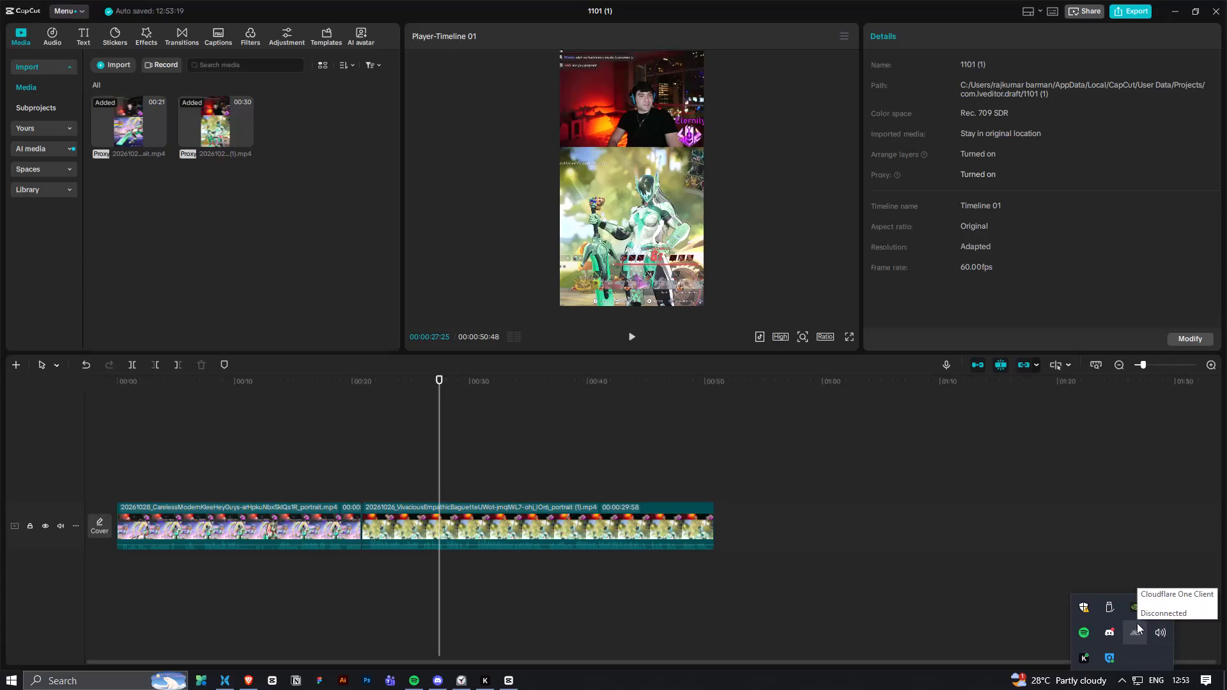
Quit Cloudflare One Client and Spotify from the hidden background apps, confirming the Cloudflare WARP exit.
right_click(1137, 634)
click(1147, 625)
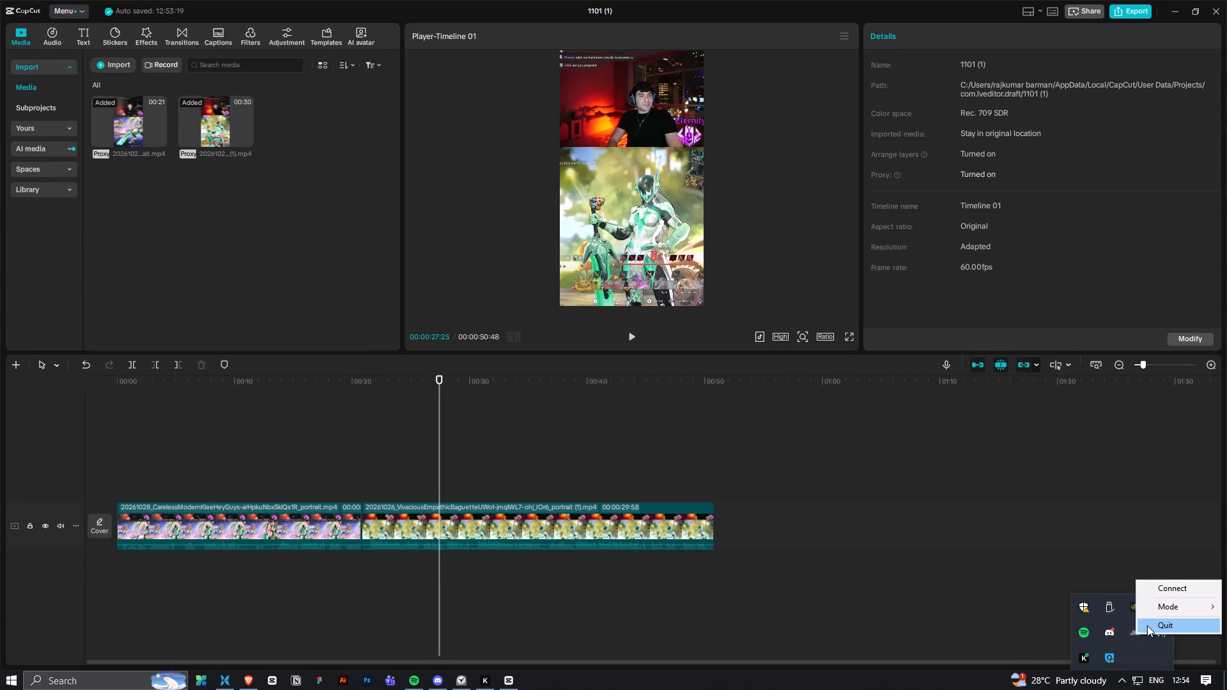
click(429, 380)
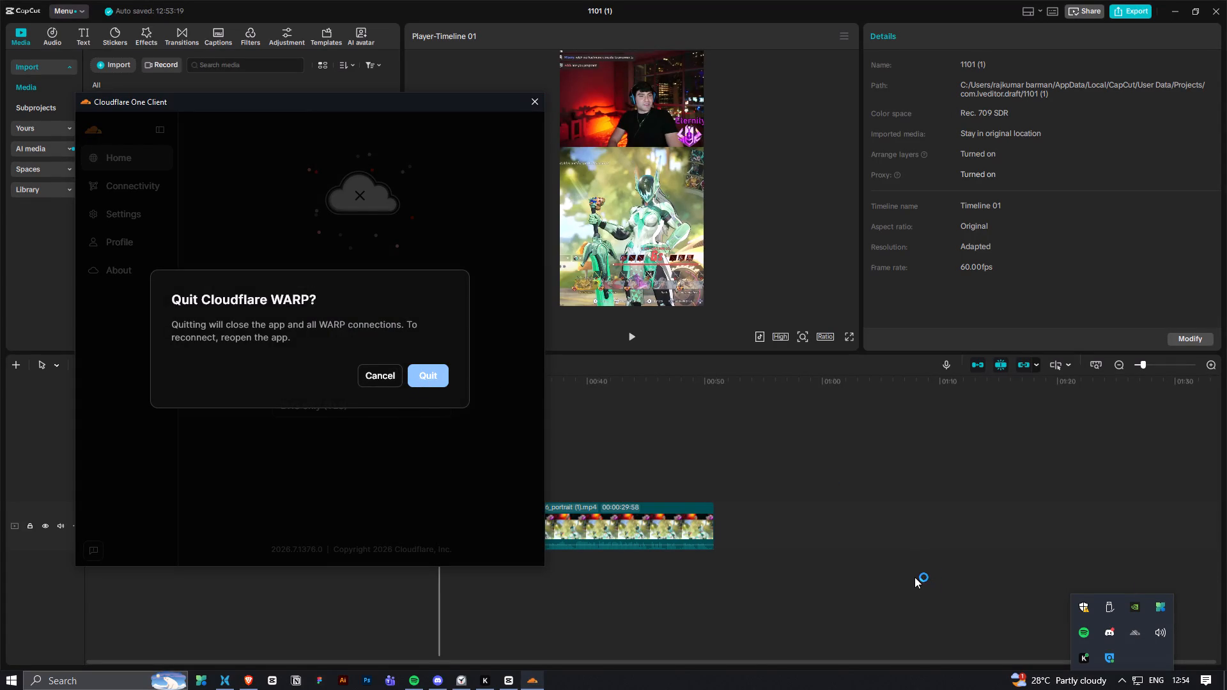
right_click(1086, 627)
click(1102, 618)
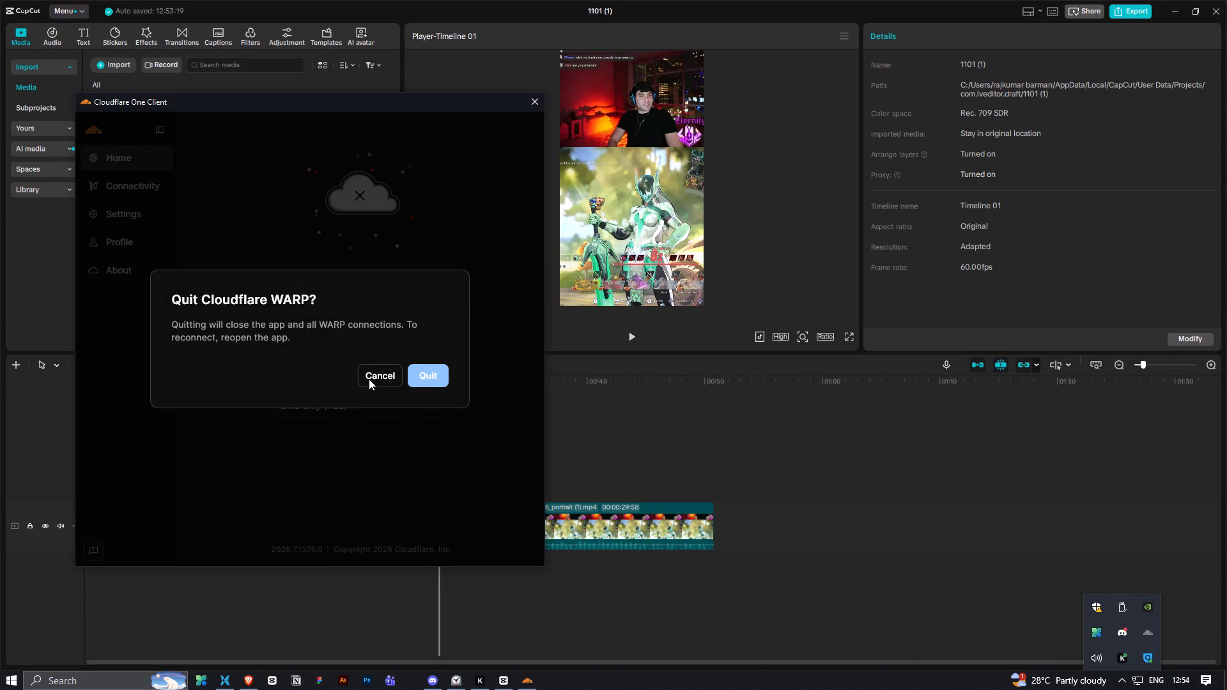
click(429, 371)
click(1122, 680)
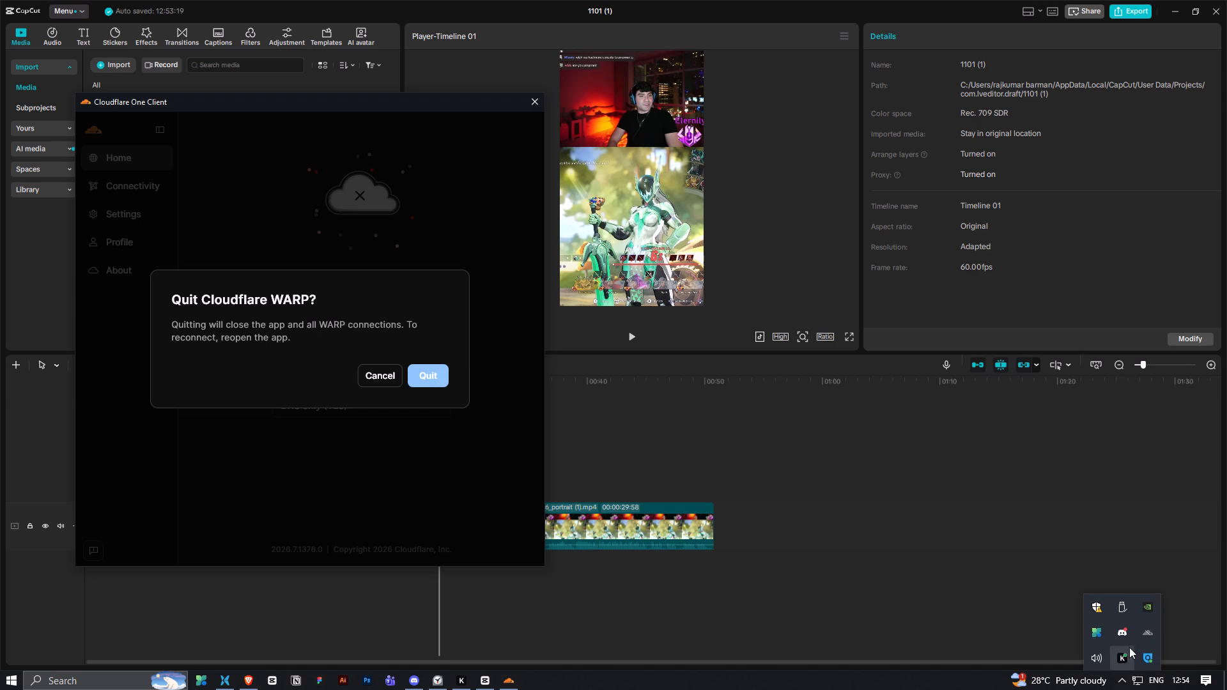
click(120, 689)
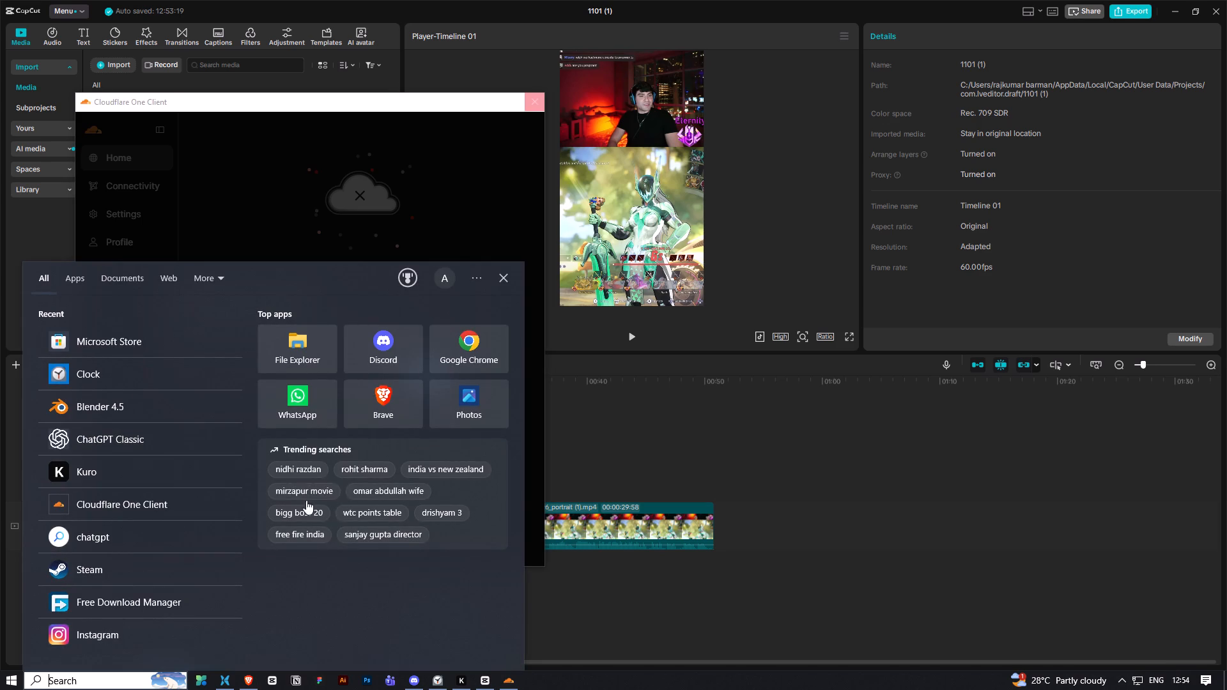
click(114, 438)
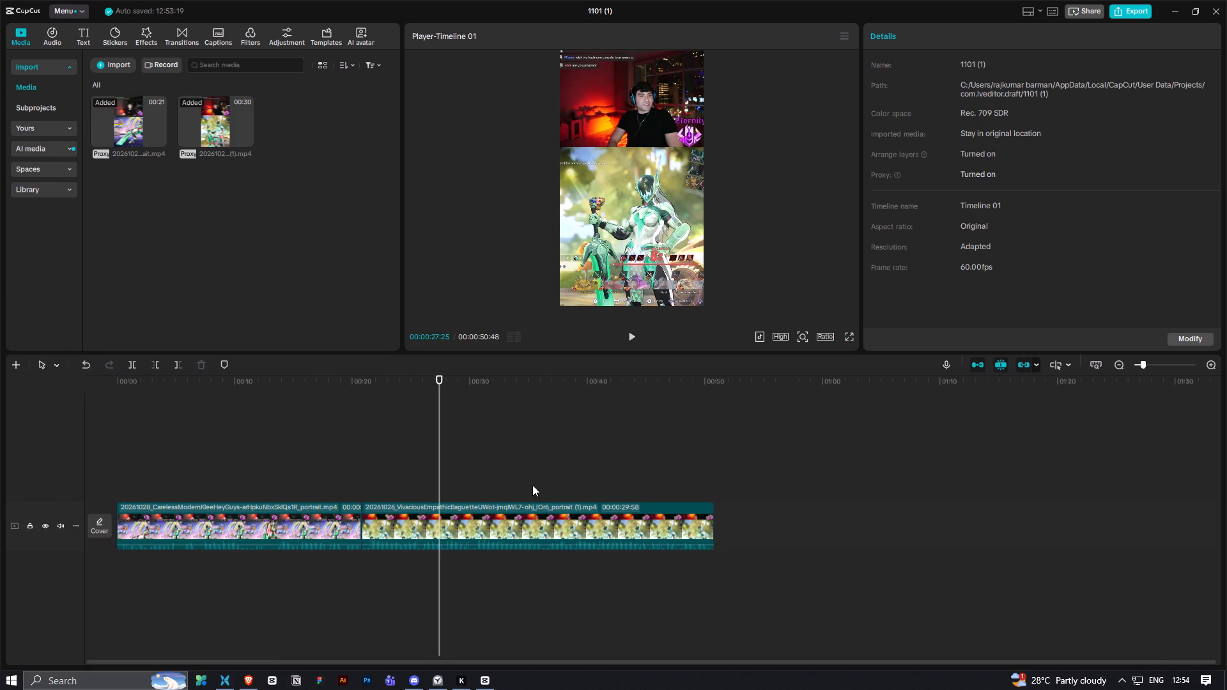
click(66, 686)
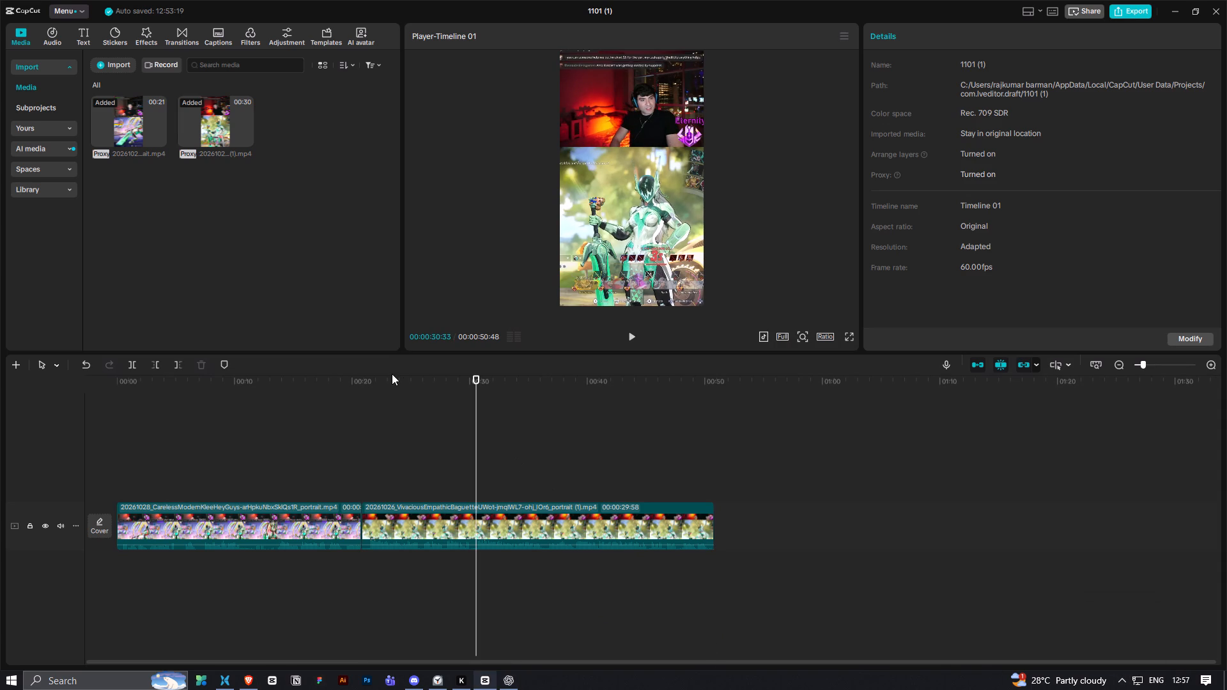
drag(392, 374, 191, 410)
drag(223, 392, 137, 387)
key(space)
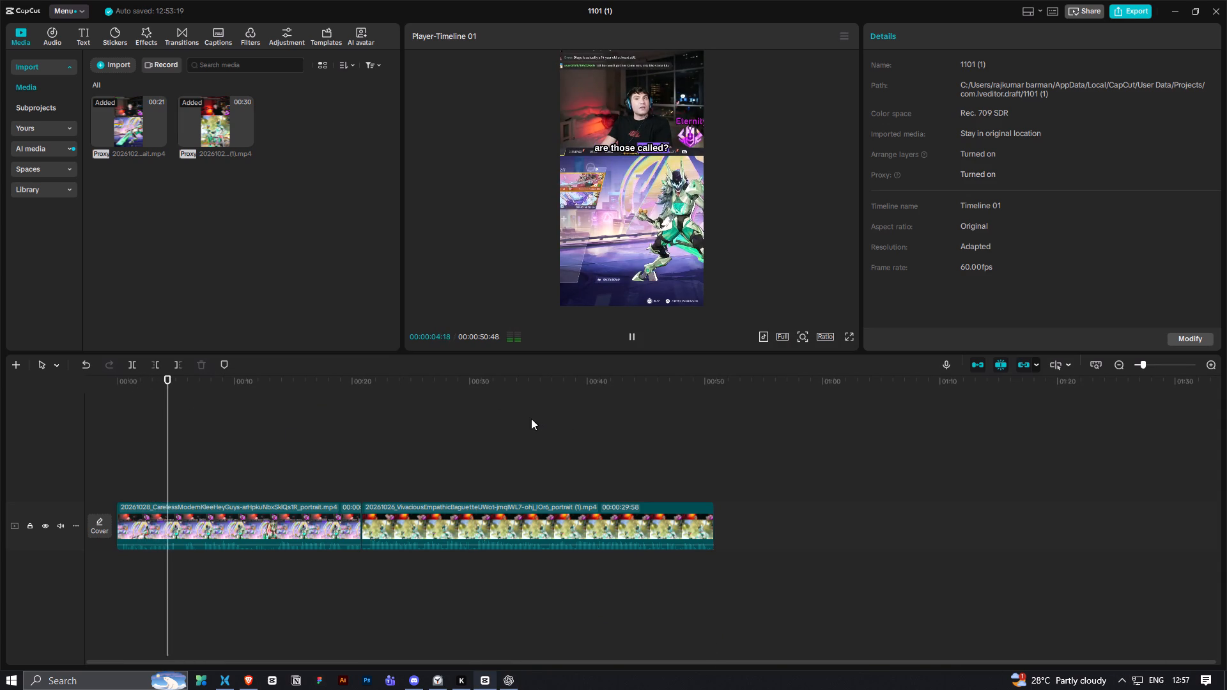
drag(238, 429, 535, 536)
key(space)
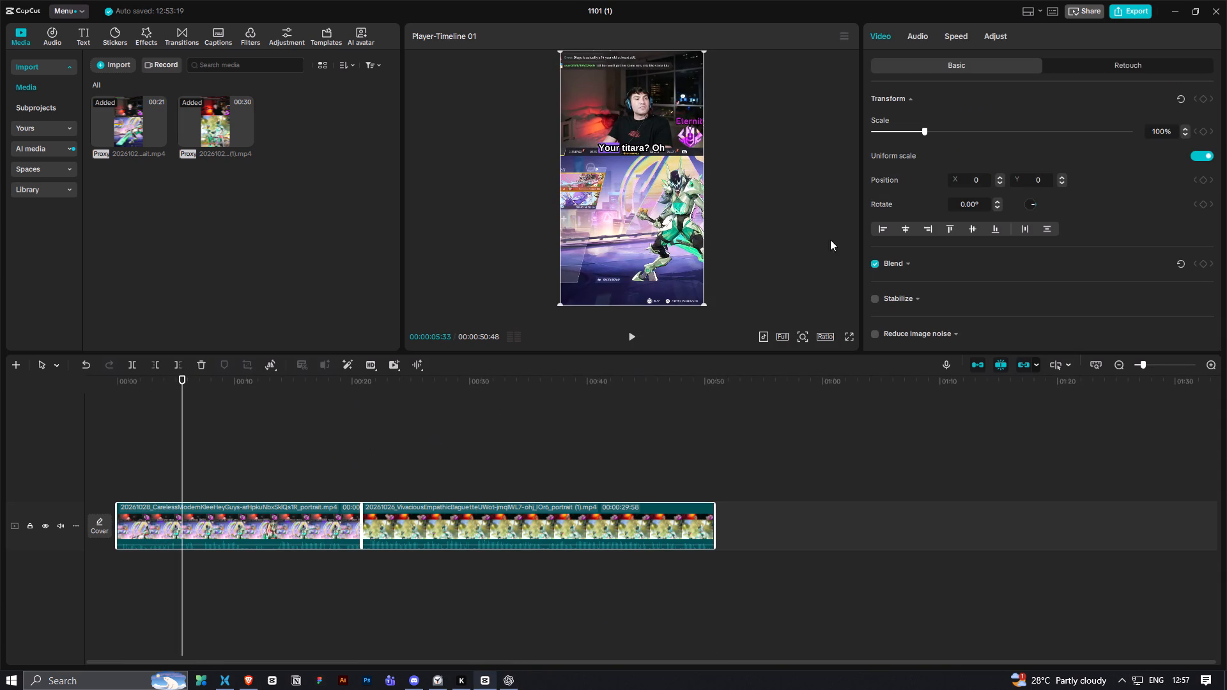
Add the 20261021_Pr… video from File Pilot's Whop folder to the timeline, placed after the second clip on the main track.
drag(228, 670, 226, 679)
click(224, 680)
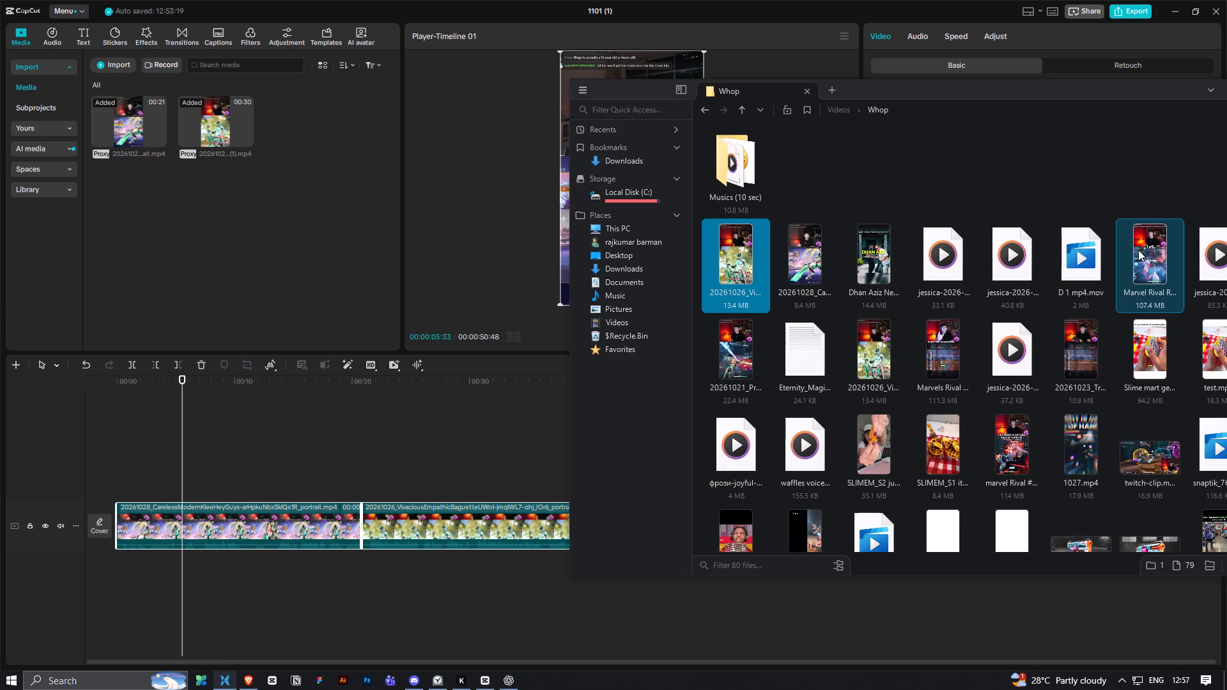
drag(1150, 260, 1170, 260)
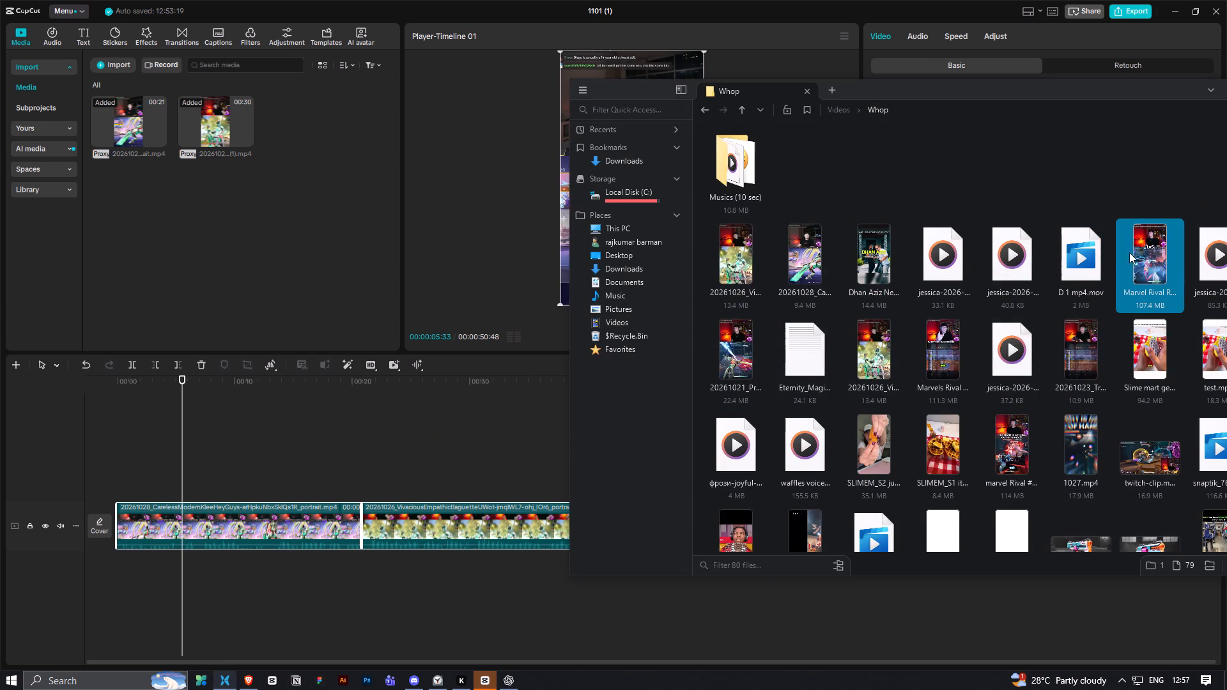
drag(1024, 95, 739, 105)
drag(442, 375, 231, 429)
click(235, 406)
drag(269, 466, 399, 484)
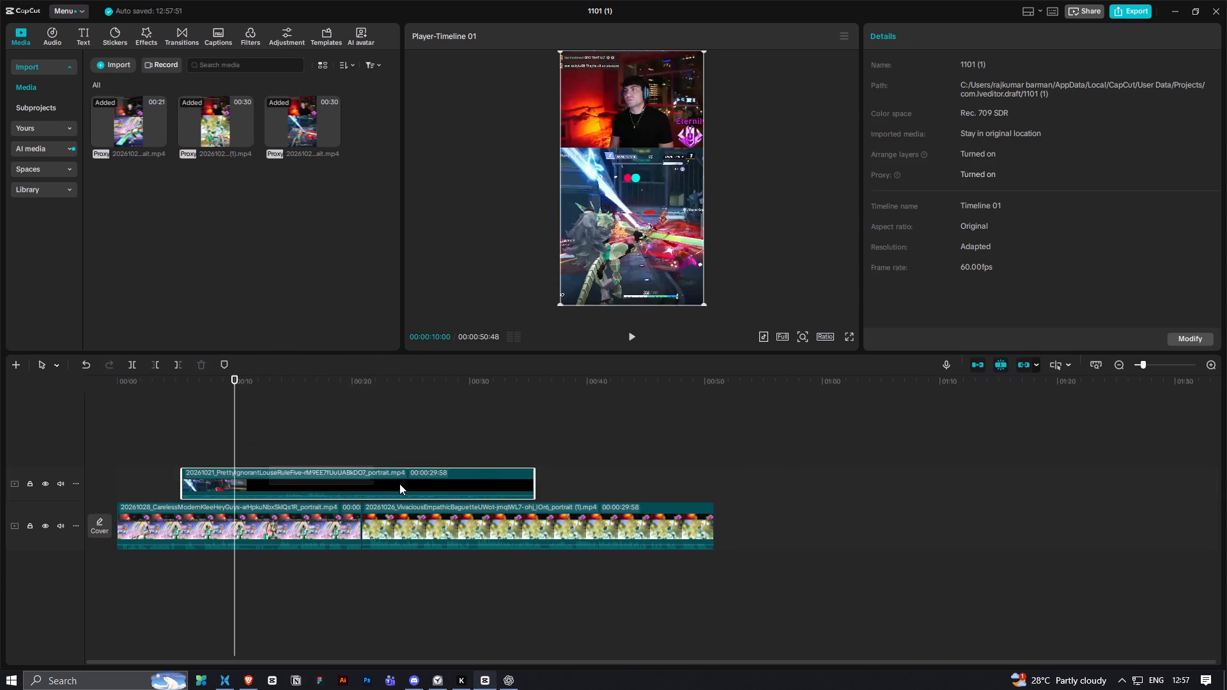
drag(399, 484, 399, 485)
drag(371, 479, 925, 518)
scroll(707, 482, down, 4)
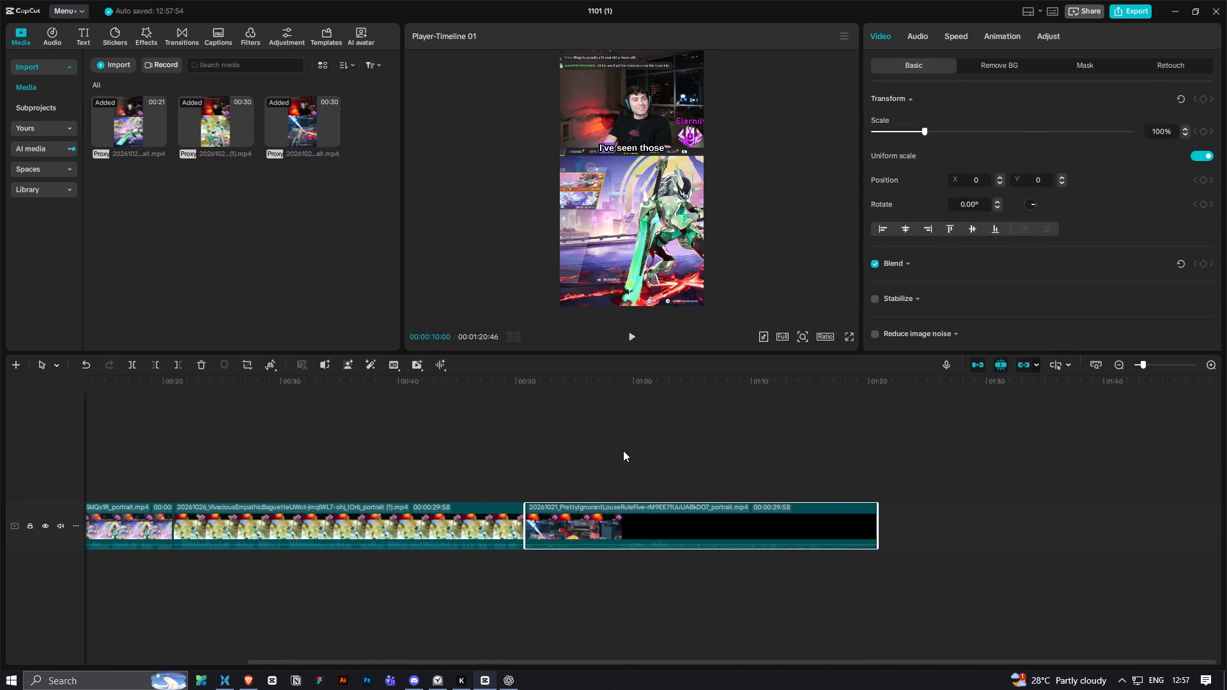
Split the 20261021 clip at 00:01:17:49, near its end, and delete the part before the cut.
click(623, 448)
drag(678, 372, 770, 399)
drag(698, 379, 837, 397)
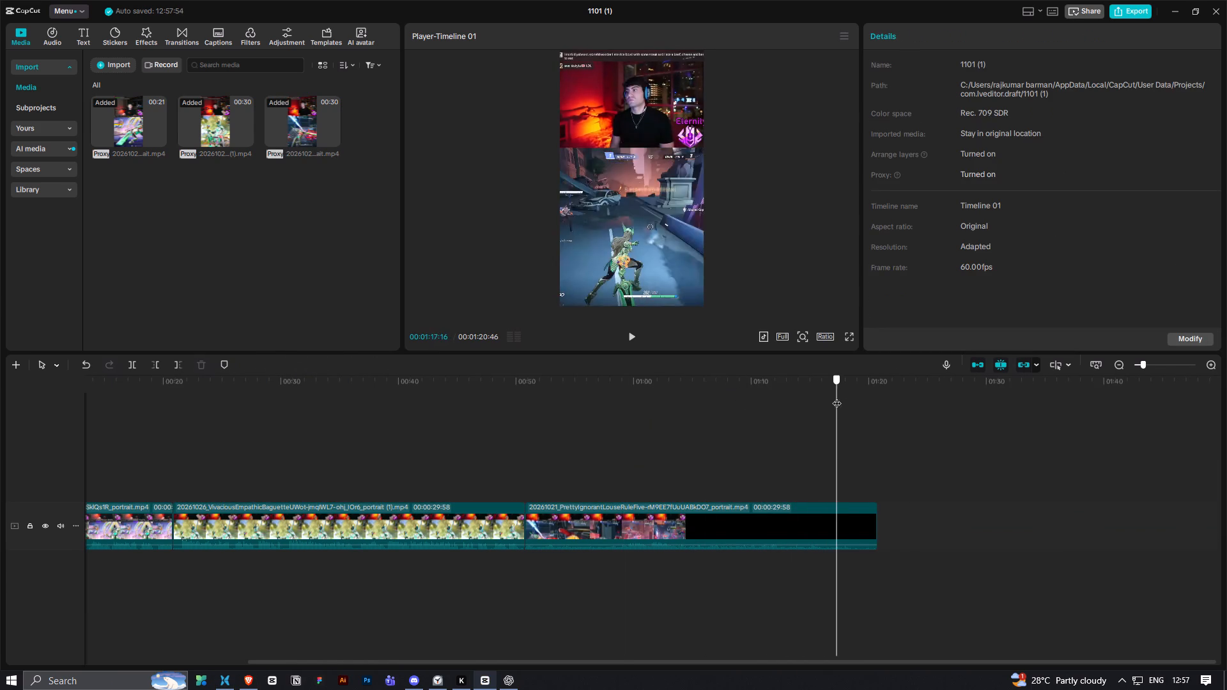
drag(837, 397, 847, 413)
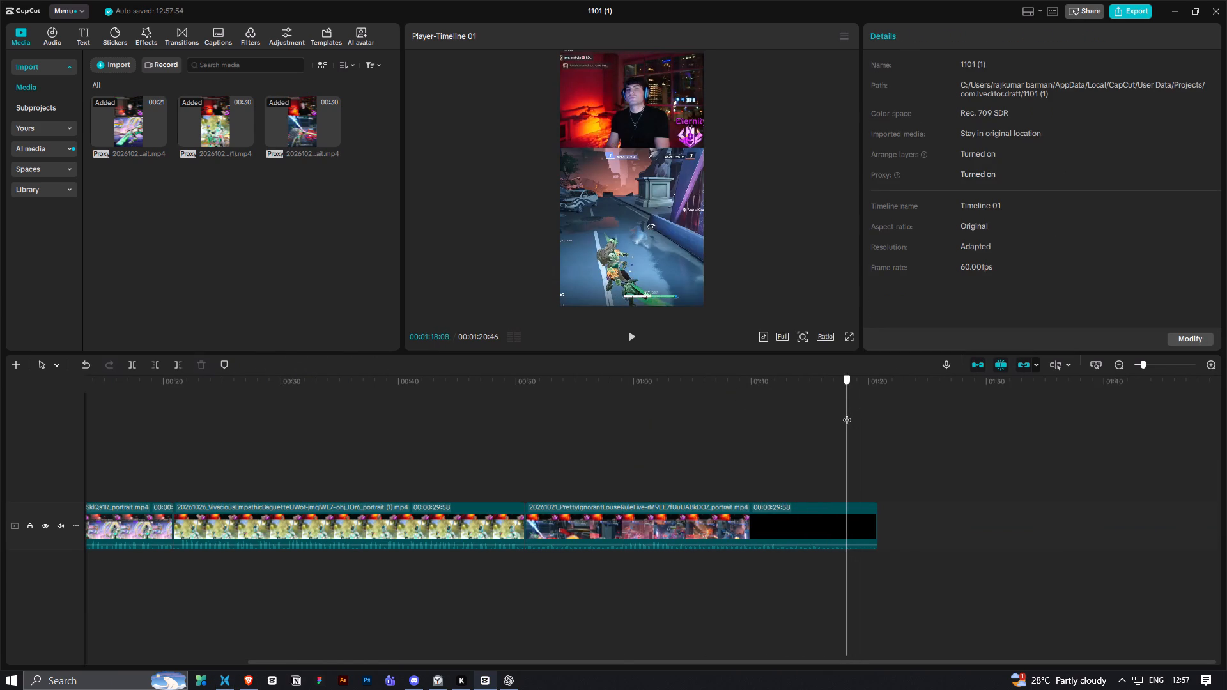
drag(847, 413, 851, 412)
click(848, 516)
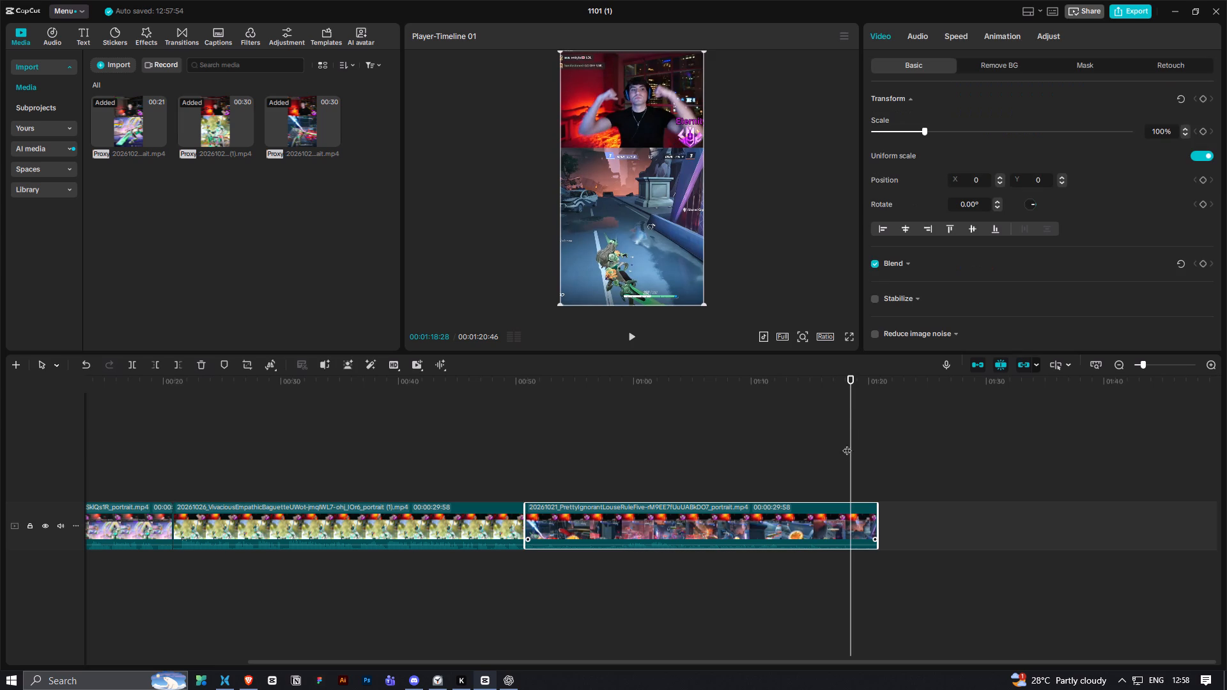
drag(851, 397, 843, 408)
key(ctrl+b)
ctrl+click(741, 525)
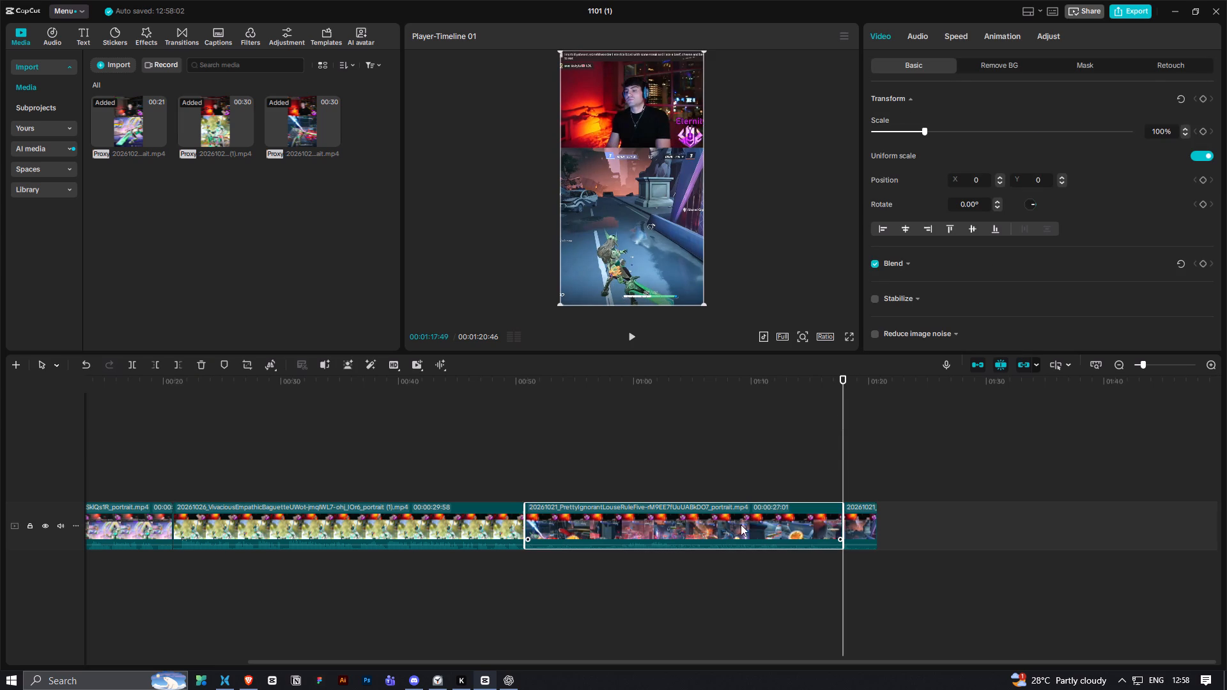
key(BackSpace)
Move the remaining piece of the 20261021 clip to the very start of the main track.
drag(730, 532, 76, 526)
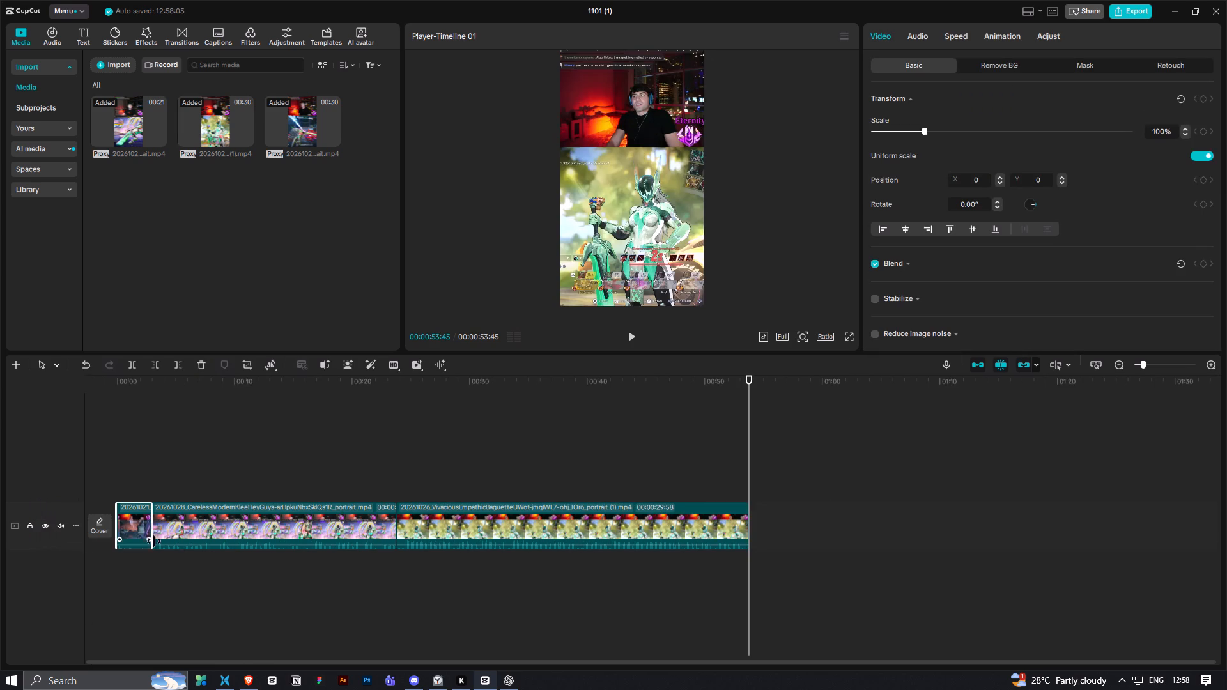
Play the opening from the start to check the short intro piece and its cut into the next clip.
scroll(220, 525, up, 4)
drag(212, 376, 79, 459)
ctrl+scroll(102, 479, up, 9)
key(space)
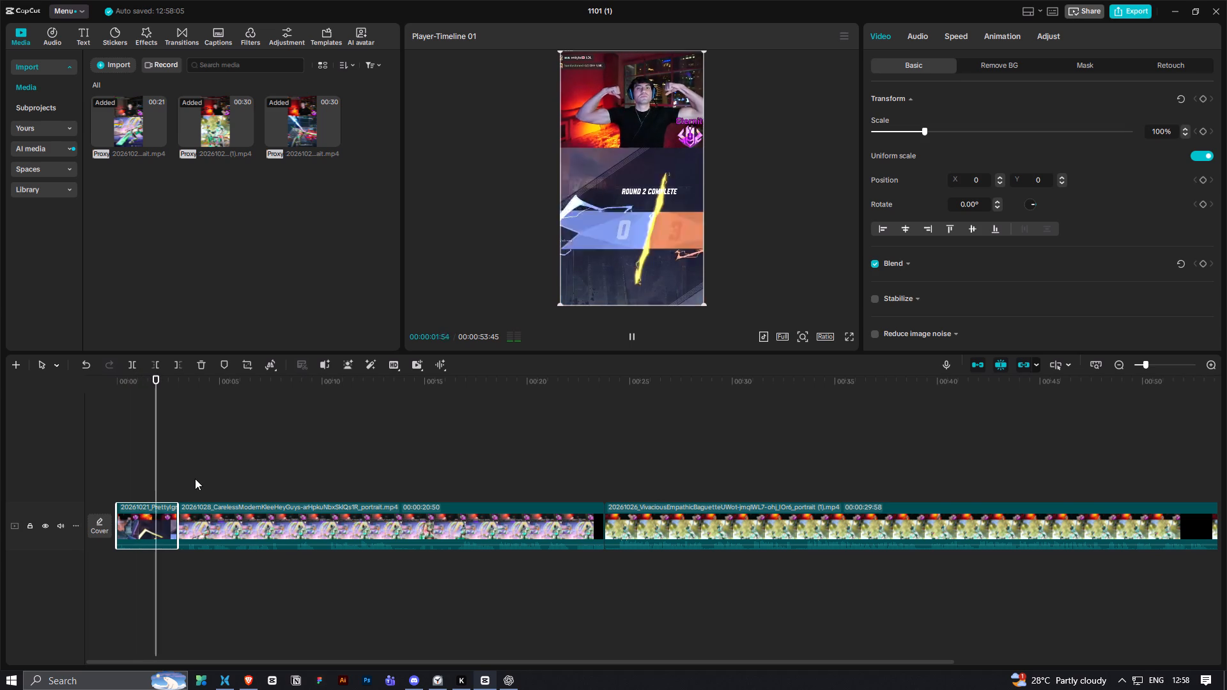
key(space)
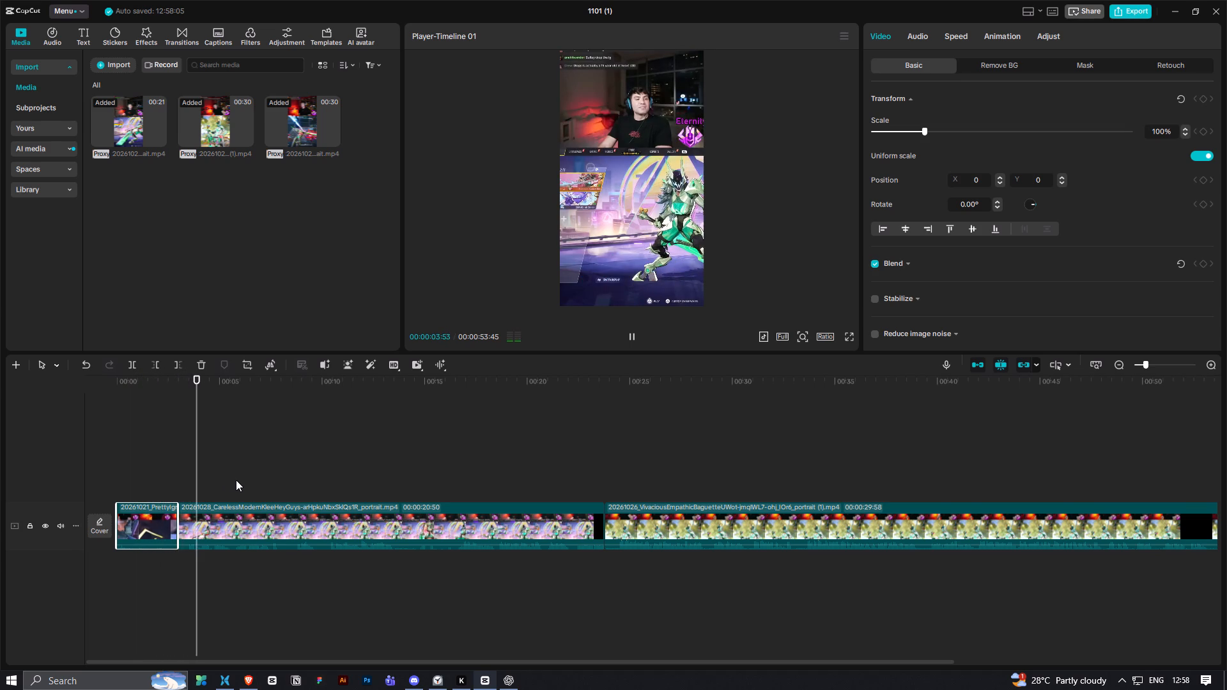
click(238, 480)
drag(182, 387, 79, 430)
key(space)
key(space)
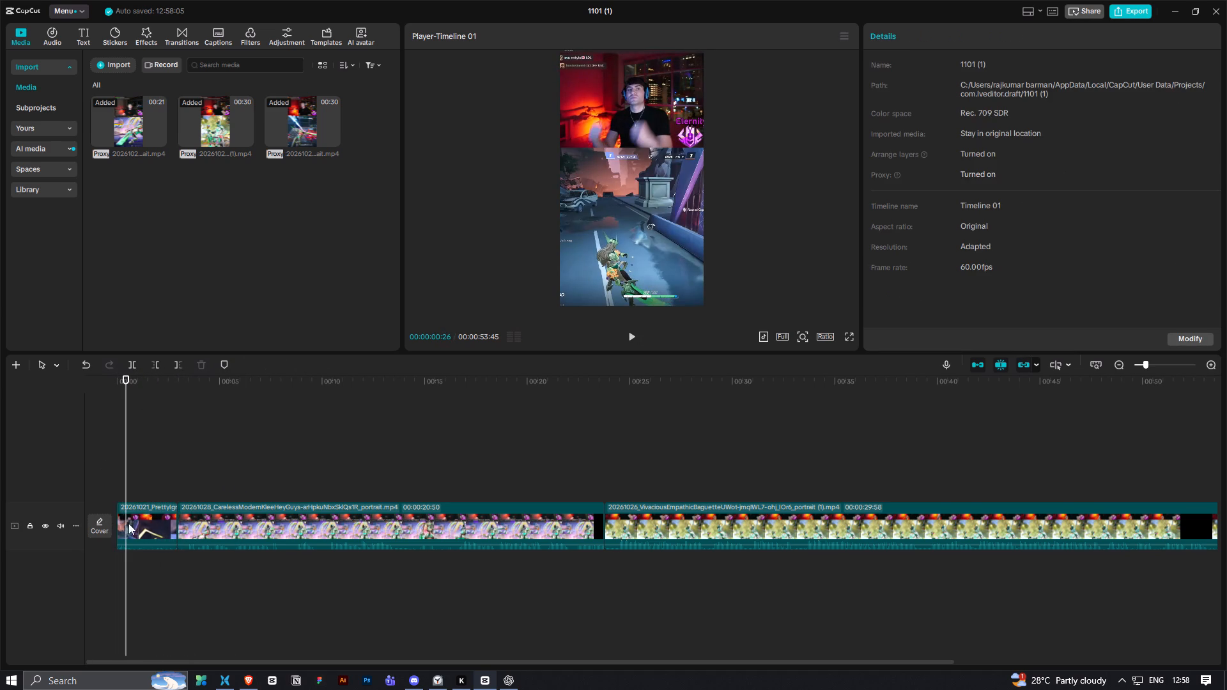
Select all three clips and set their colour adjustments to Saturation 20 and Contrast 4, enlarging the preview area.
click(128, 523)
click(343, 464)
drag(140, 462, 866, 592)
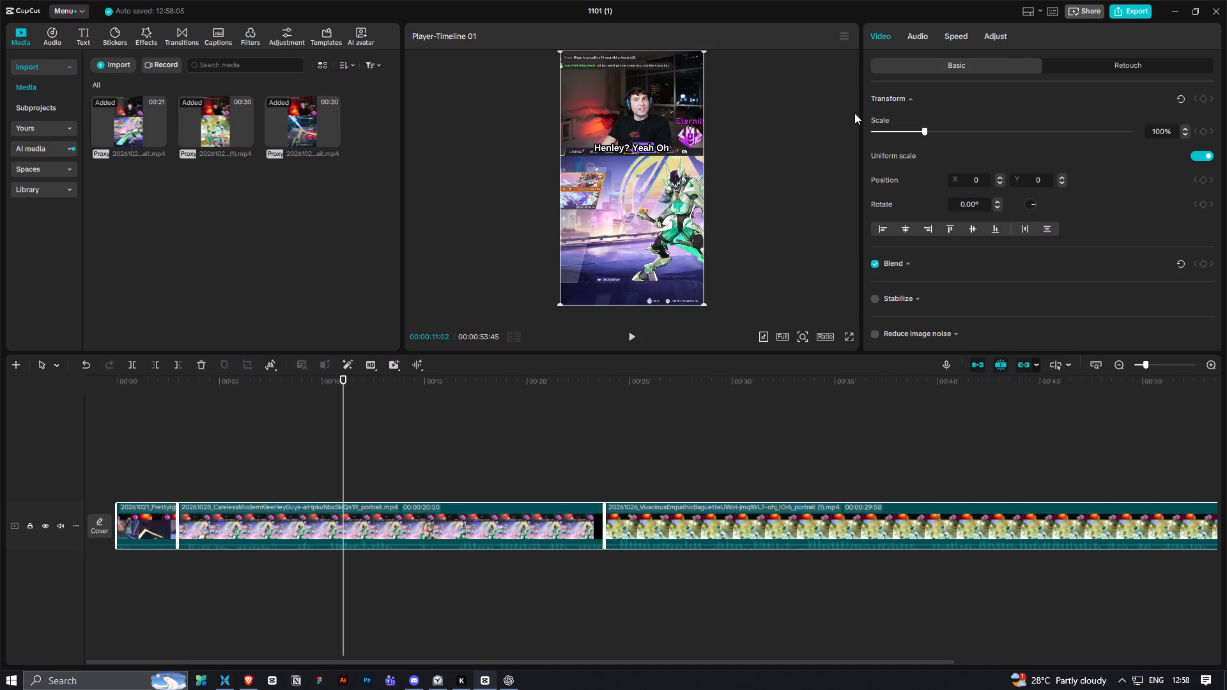
click(995, 40)
scroll(986, 164, down, 7)
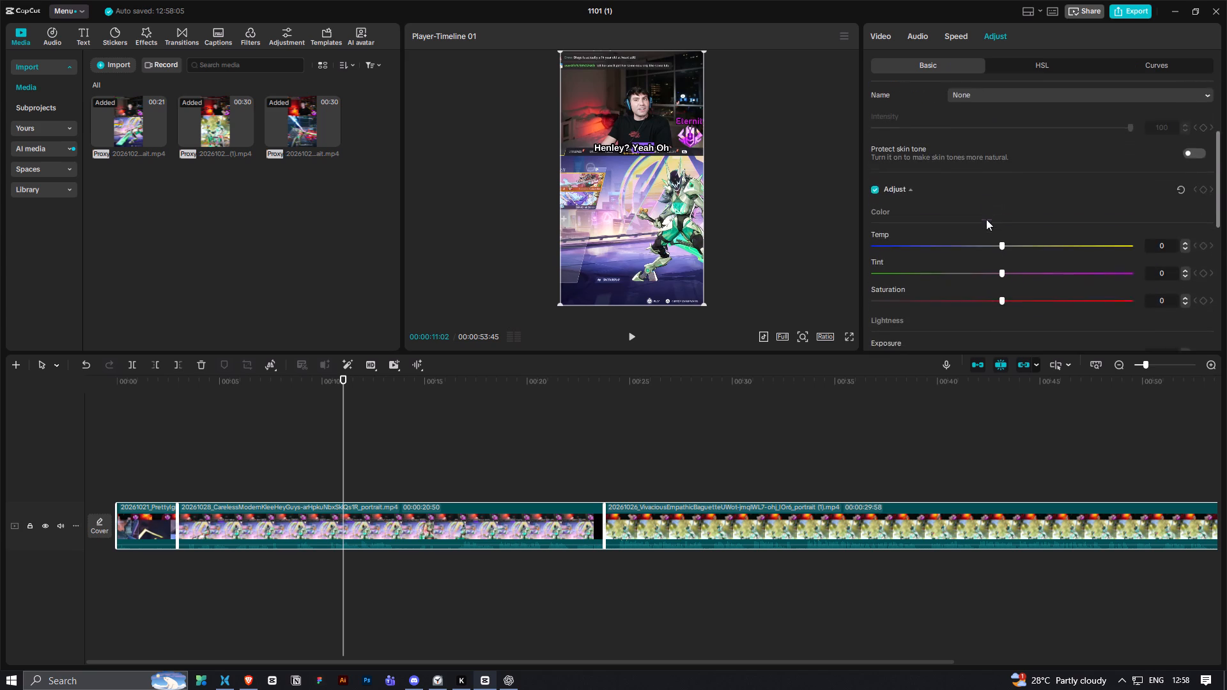
click(733, 351)
drag(733, 353, 718, 581)
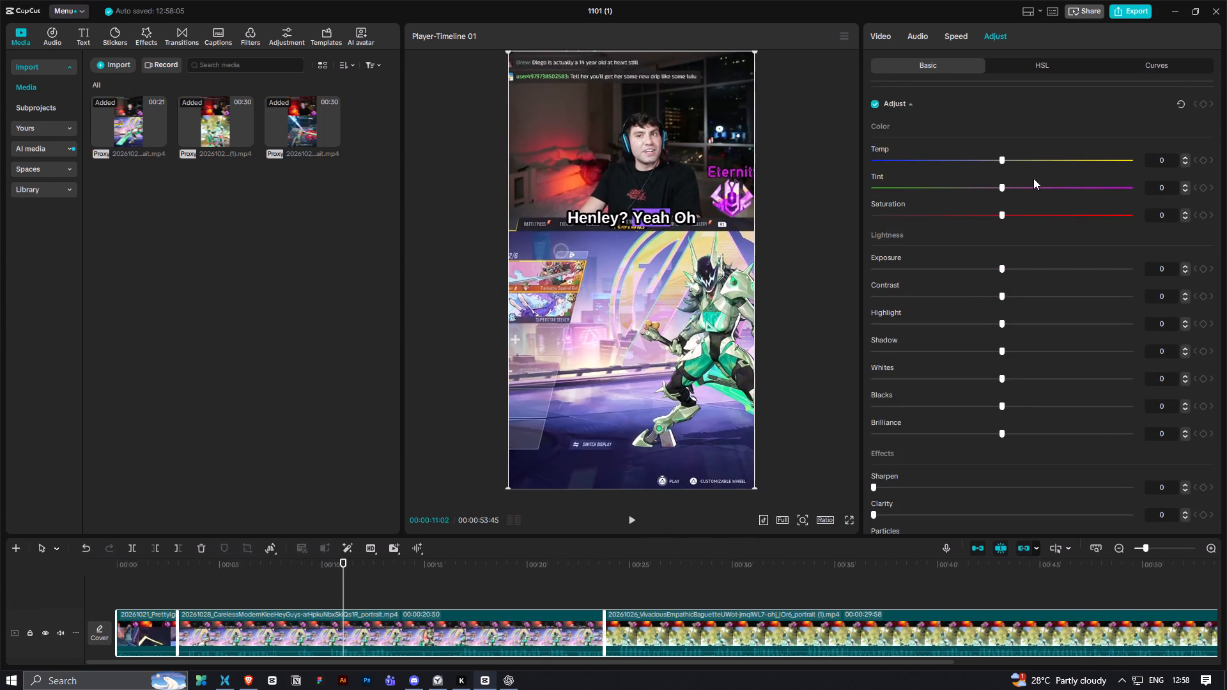
drag(1008, 215, 1051, 217)
scroll(1000, 301, down, 2)
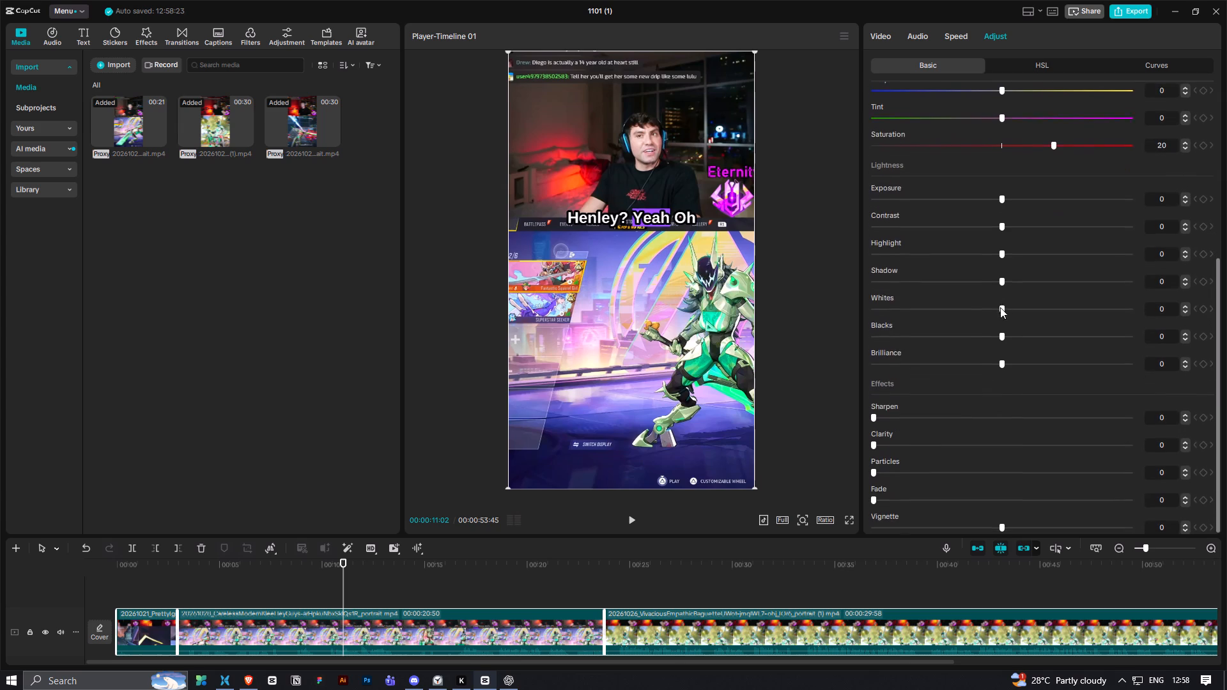
click(1004, 228)
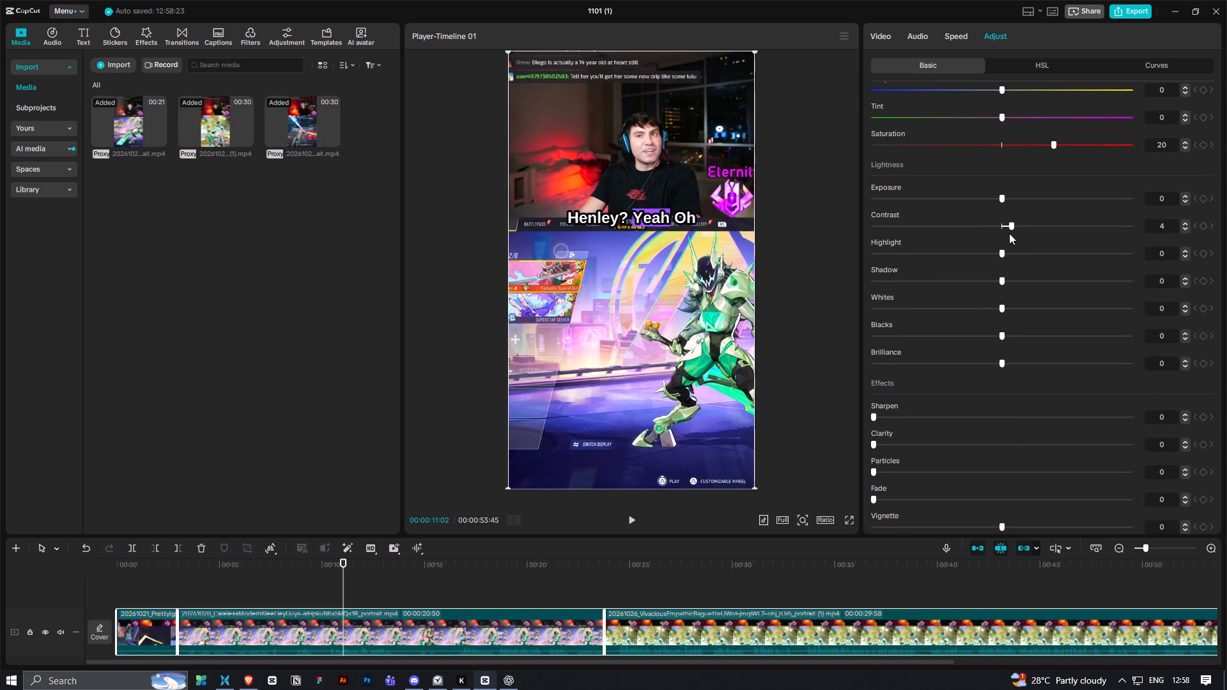
Set Sharpen to 31 and Clarity to 15 for the selected clips.
scroll(976, 417, down, 2)
drag(939, 413, 969, 418)
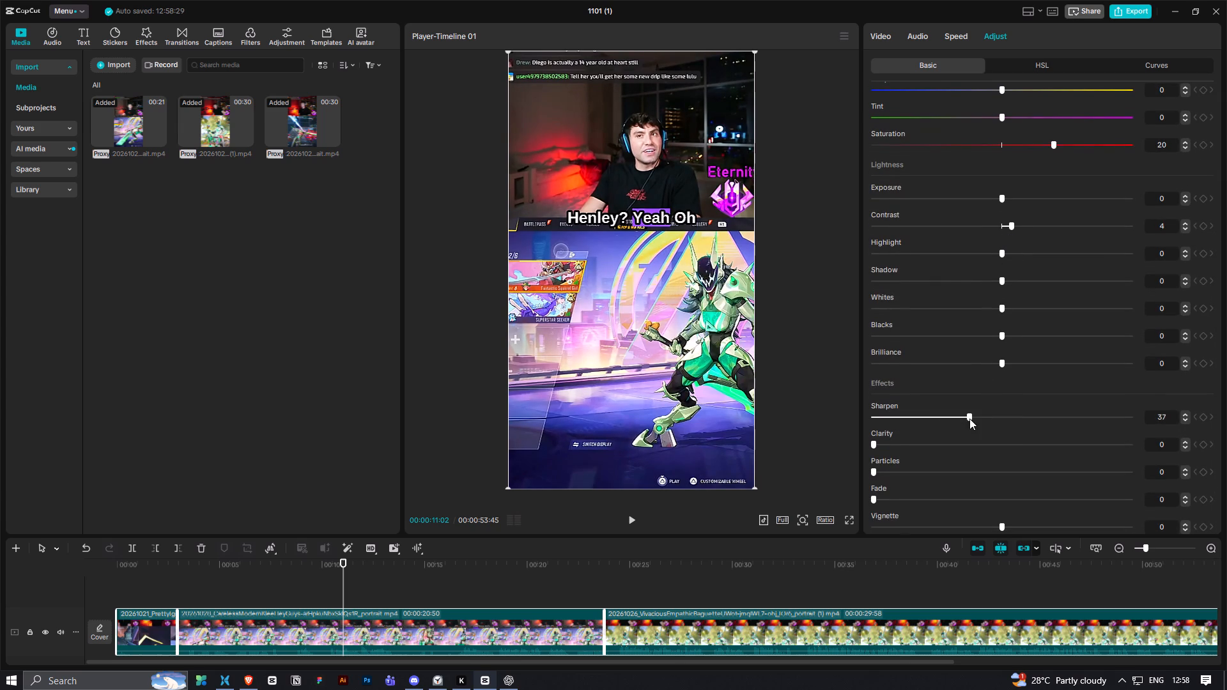
drag(969, 418, 955, 435)
drag(955, 435, 953, 440)
drag(1178, 445, 1156, 449)
drag(1166, 448, 1156, 450)
text(15)
key(Return)
scroll(1022, 452, down, 5)
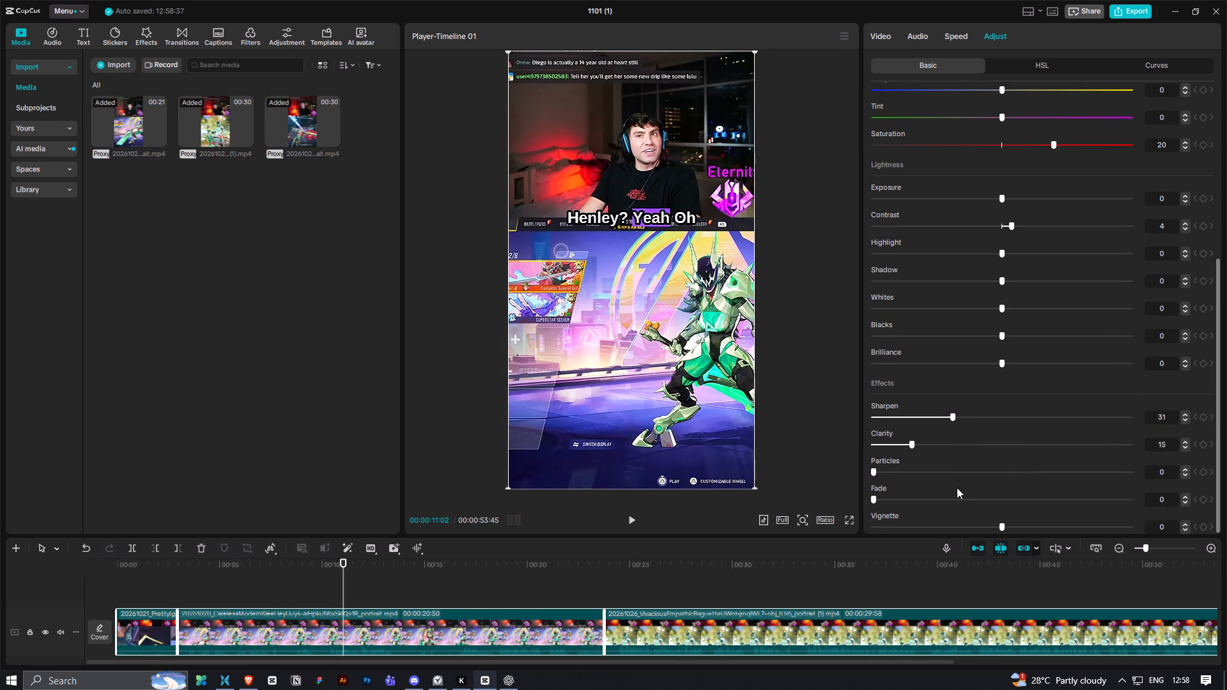
Set the selected clips' colour Temp to -8.
scroll(972, 366, up, 3)
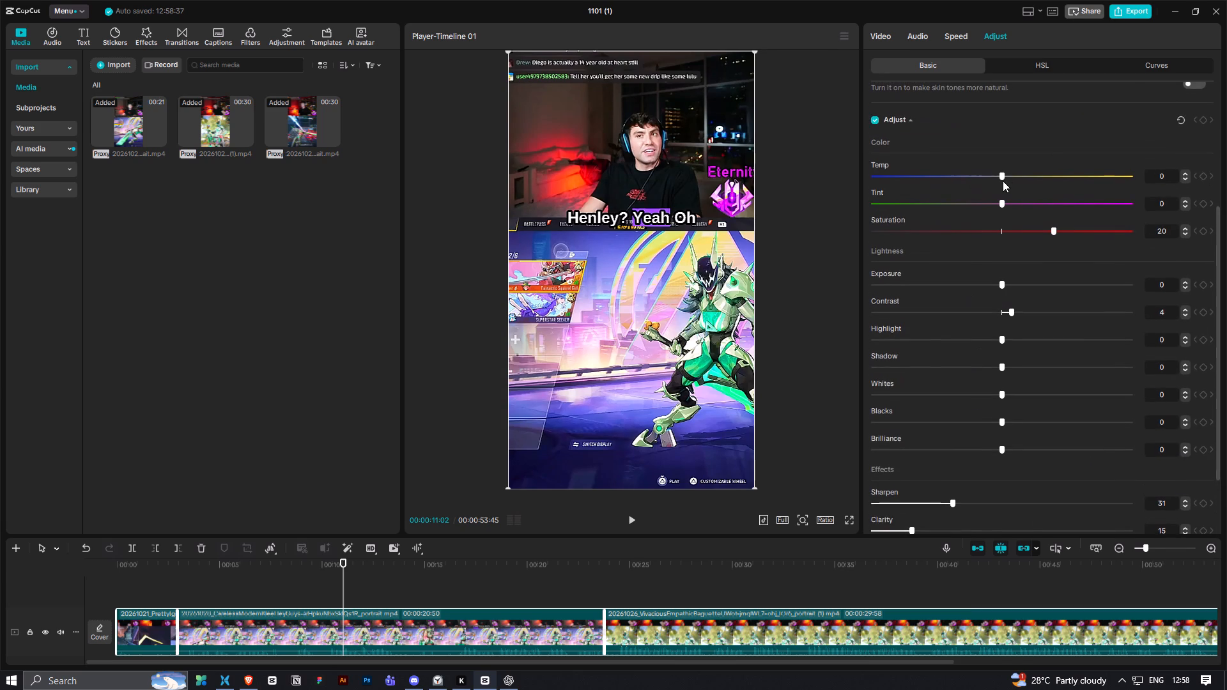
drag(1003, 180, 980, 192)
drag(652, 537, 655, 505)
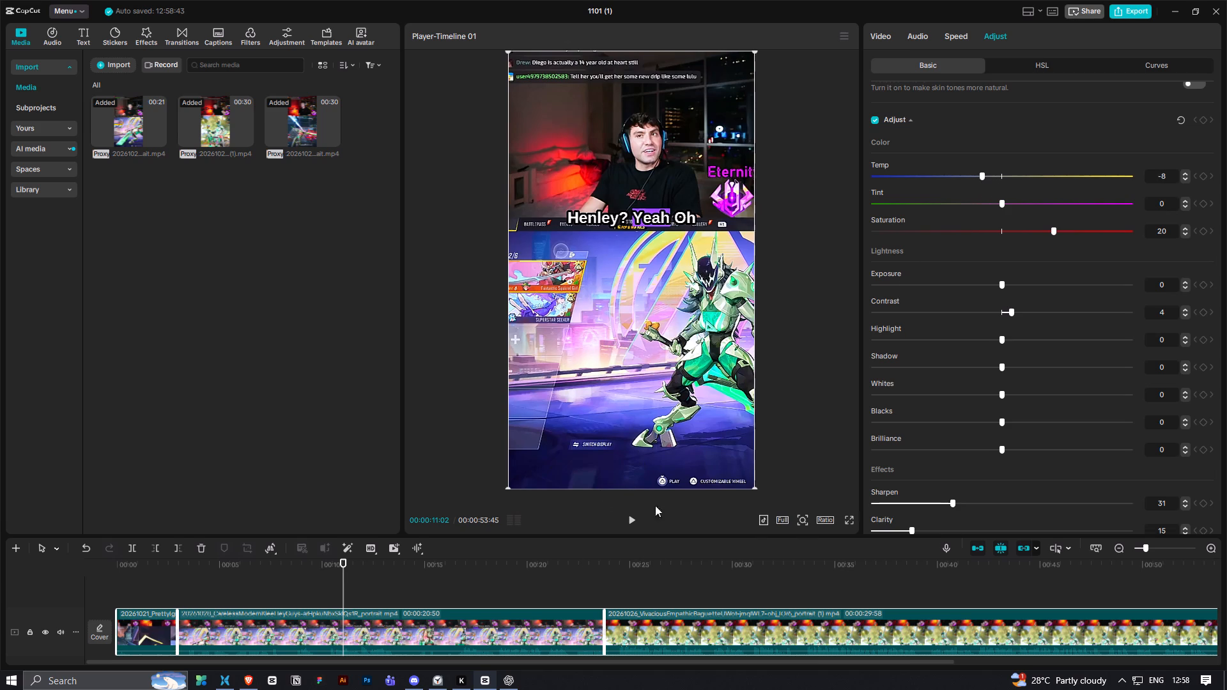
Enlarge the first intro clip beyond the frame edges and shift it down so the streamer fills more of the picture.
drag(655, 505, 700, 233)
click(495, 324)
drag(162, 270, 82, 309)
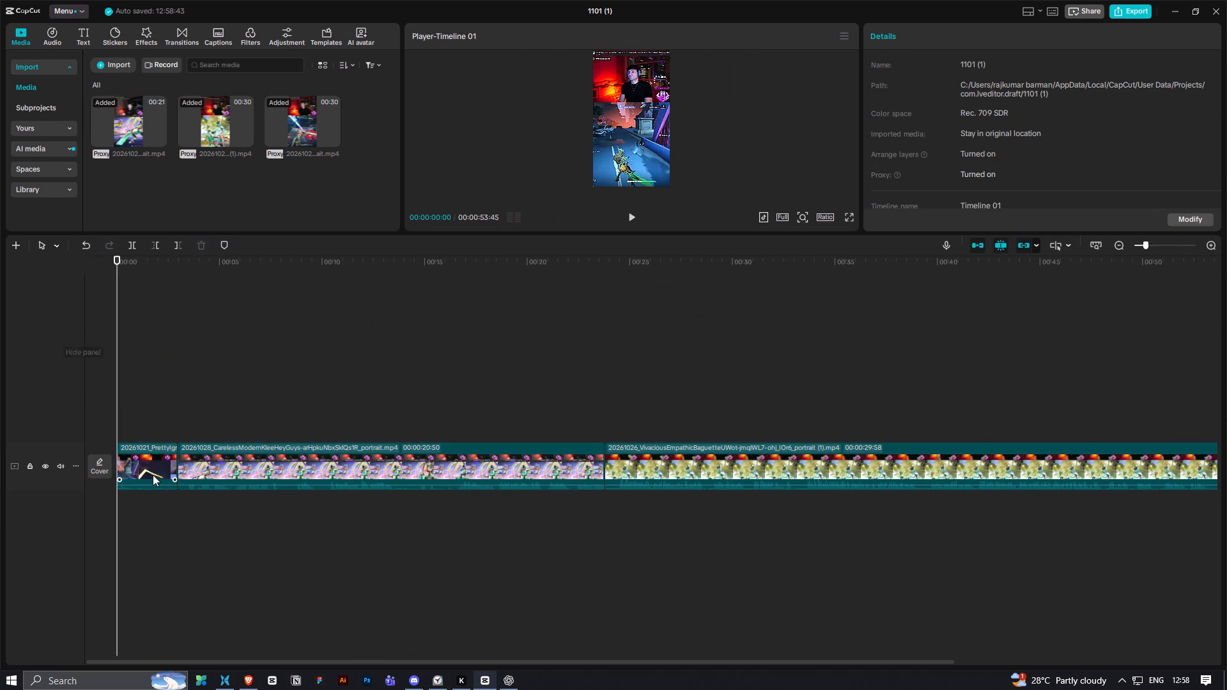
drag(467, 233, 463, 324)
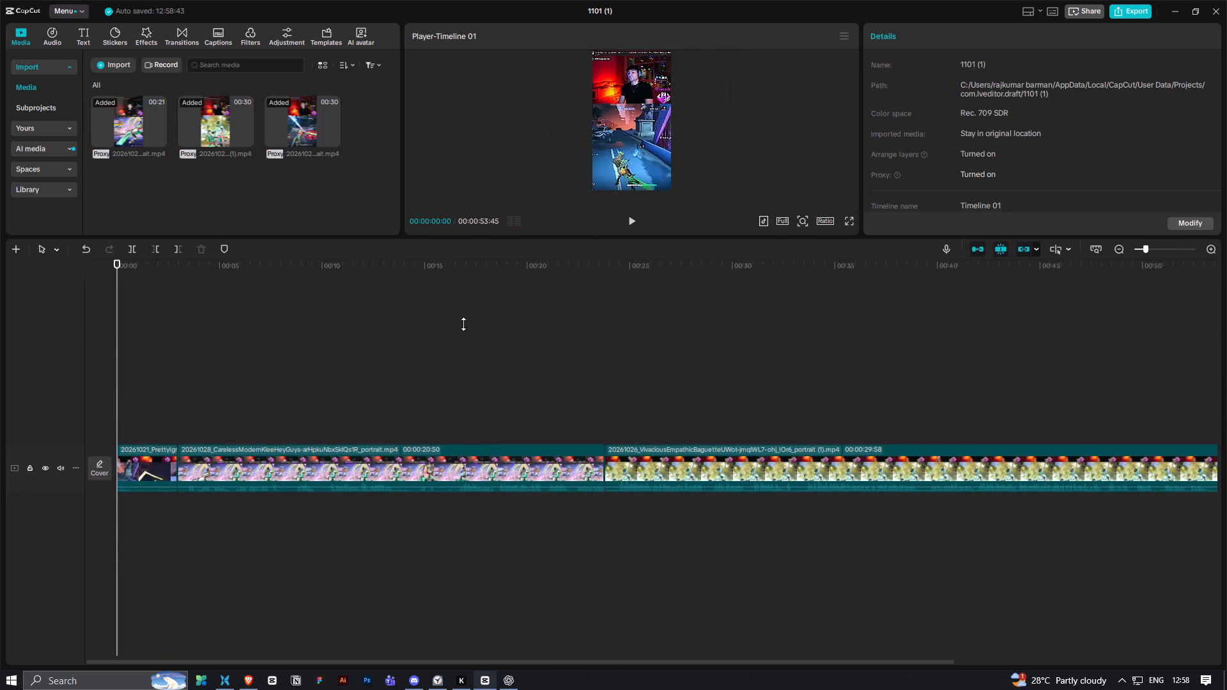
drag(463, 324, 463, 384)
click(150, 550)
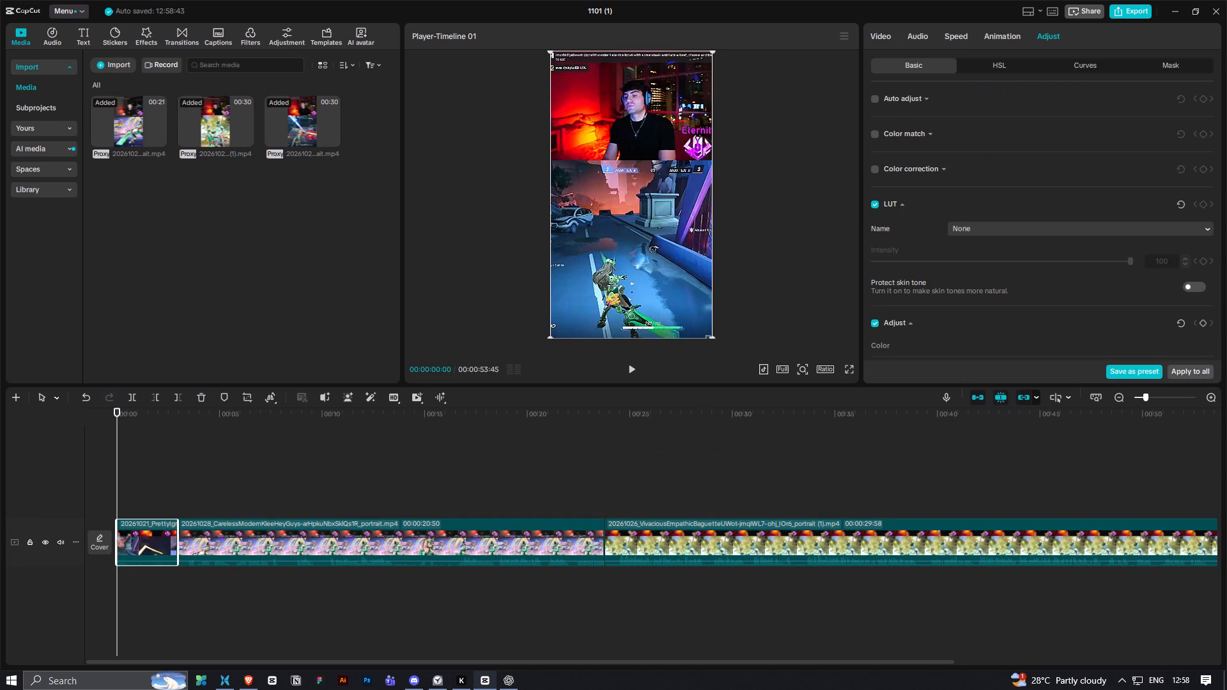
alt+shift+drag(710, 337, 741, 383)
drag(649, 283, 649, 303)
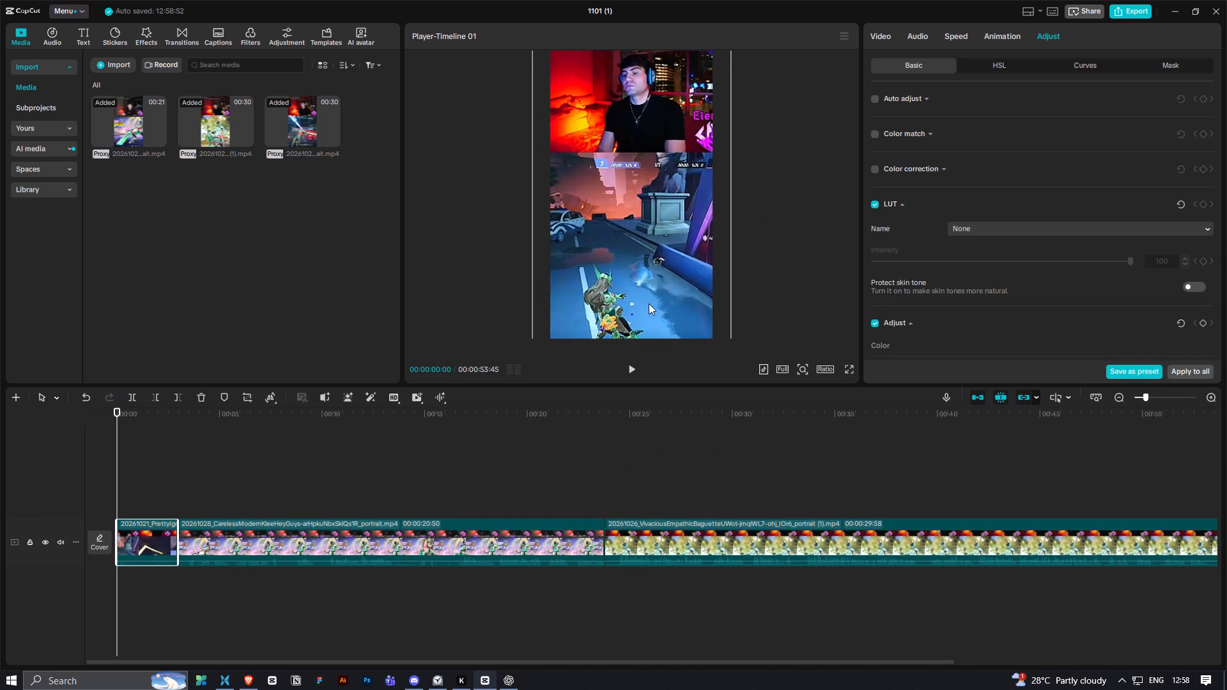
drag(649, 303, 647, 324)
drag(646, 312, 641, 311)
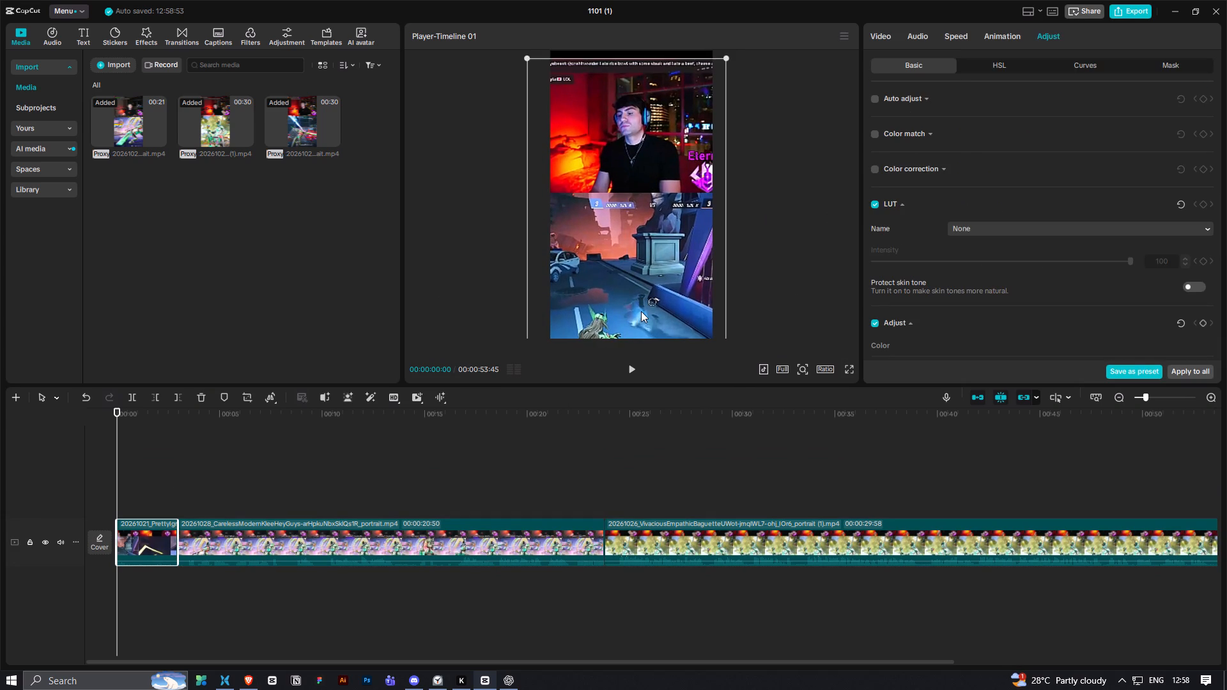
drag(641, 311, 646, 303)
Replay the opening, enlarge the intro clip further and reposition it centred and lower, giving the streamer's webcam view more room.
click(374, 486)
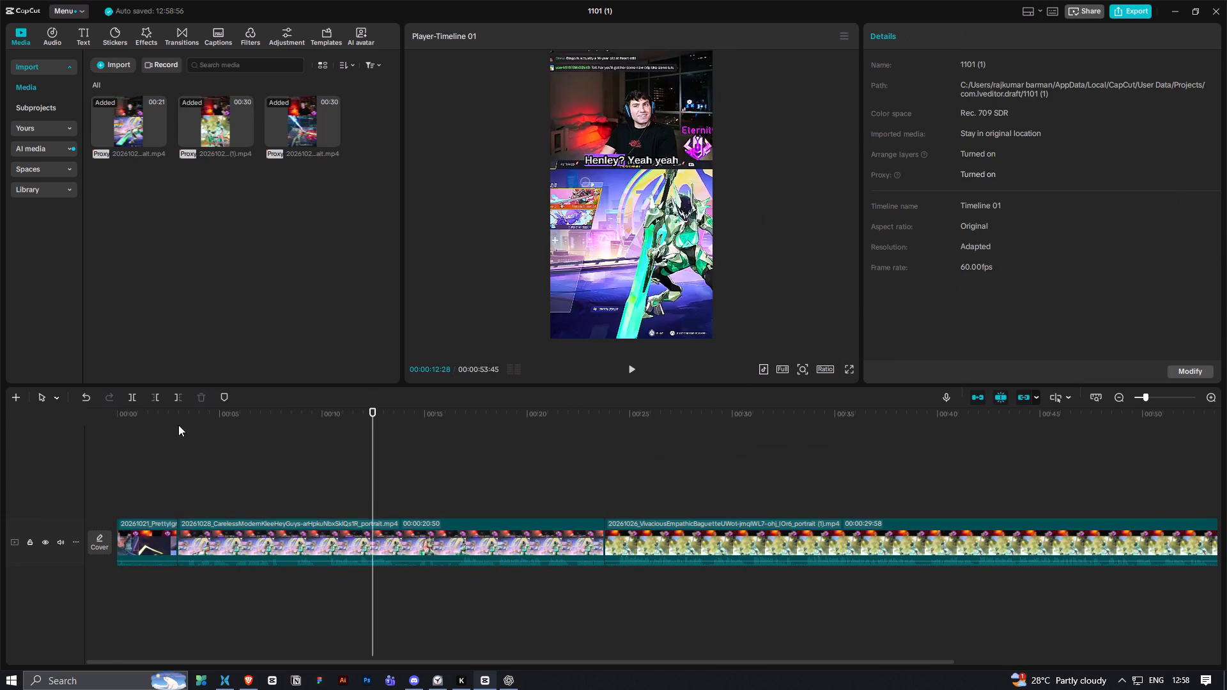
drag(177, 417, 102, 431)
key(space)
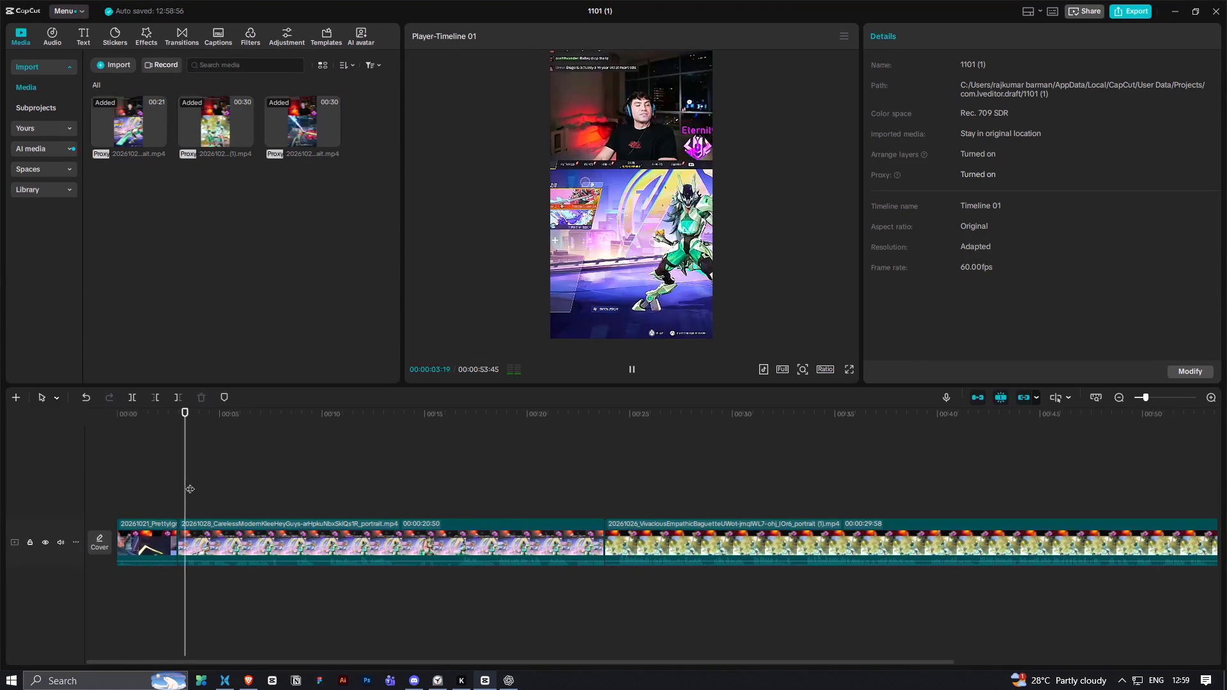
key(space)
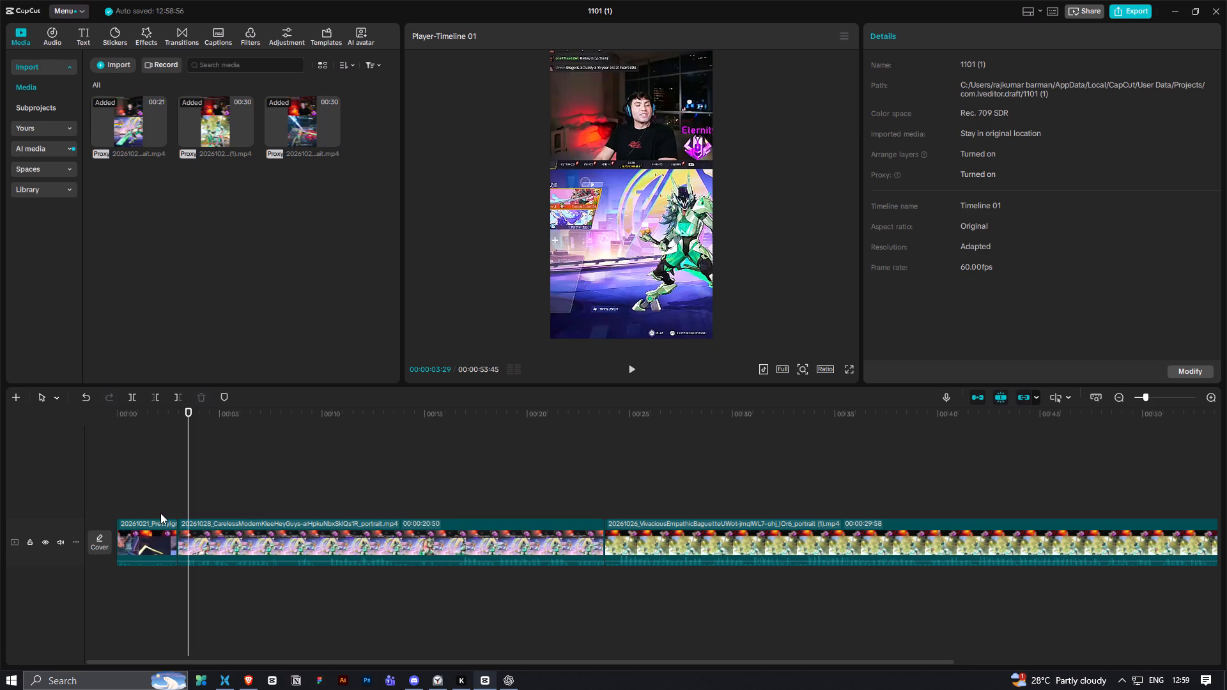
drag(186, 424, 95, 450)
key(space)
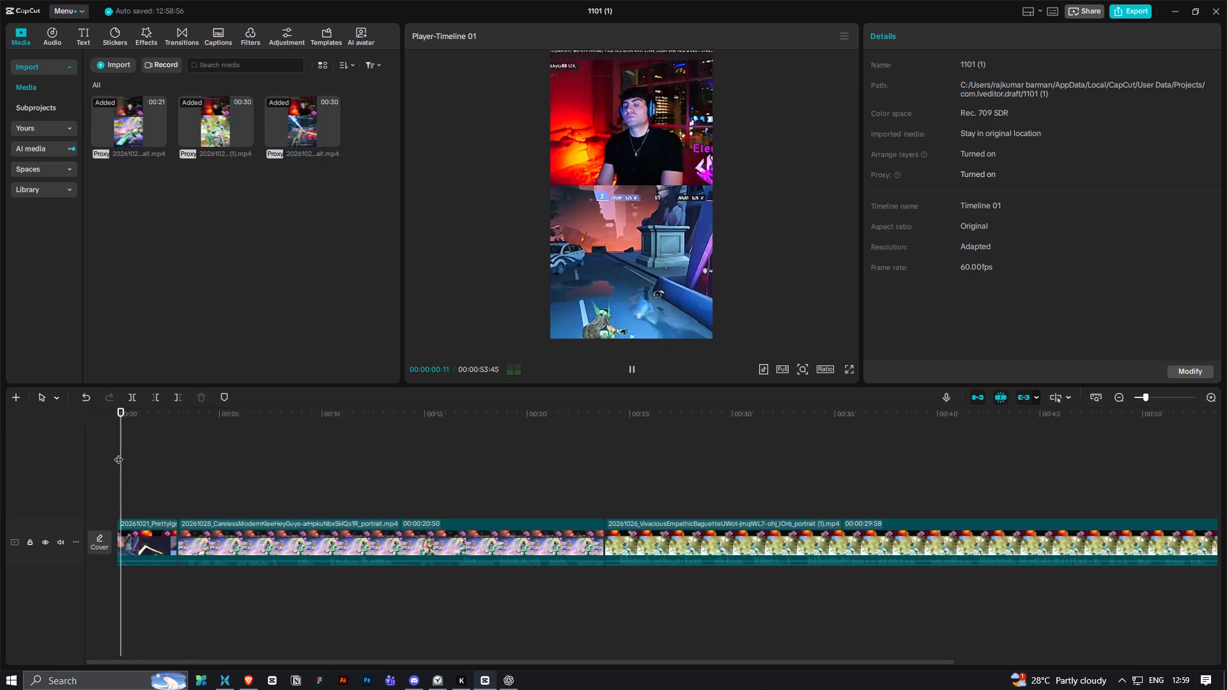
key(space)
click(153, 532)
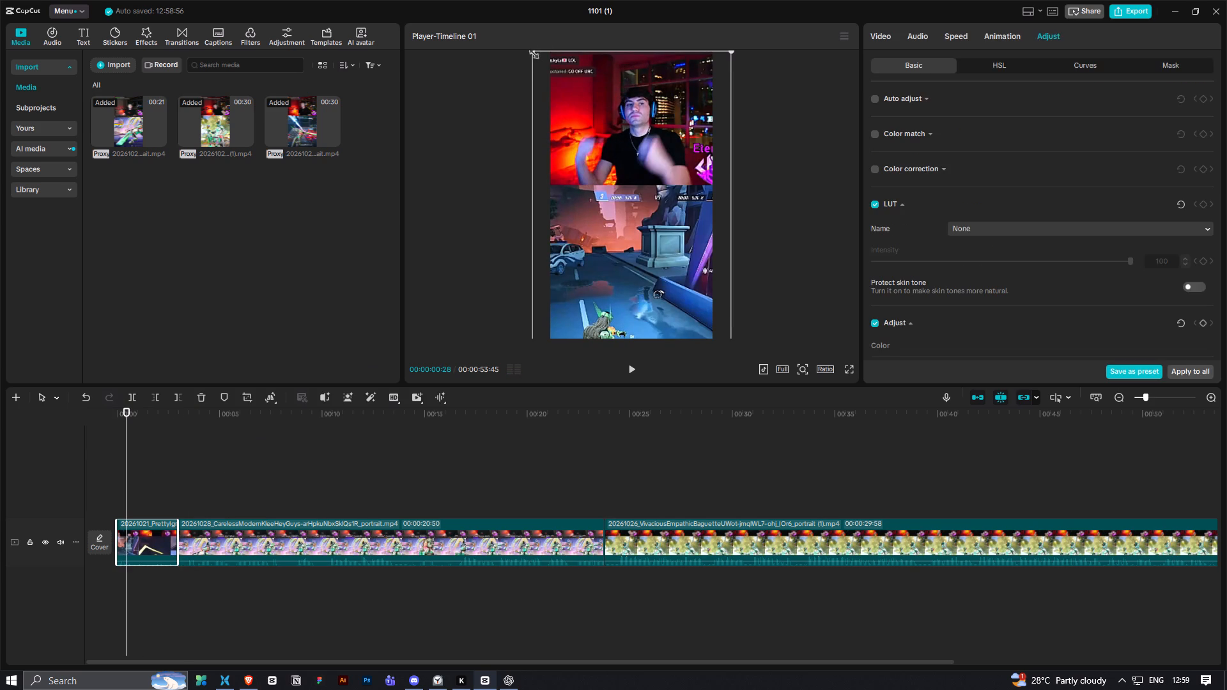
drag(531, 52, 453, 29)
drag(638, 139, 641, 177)
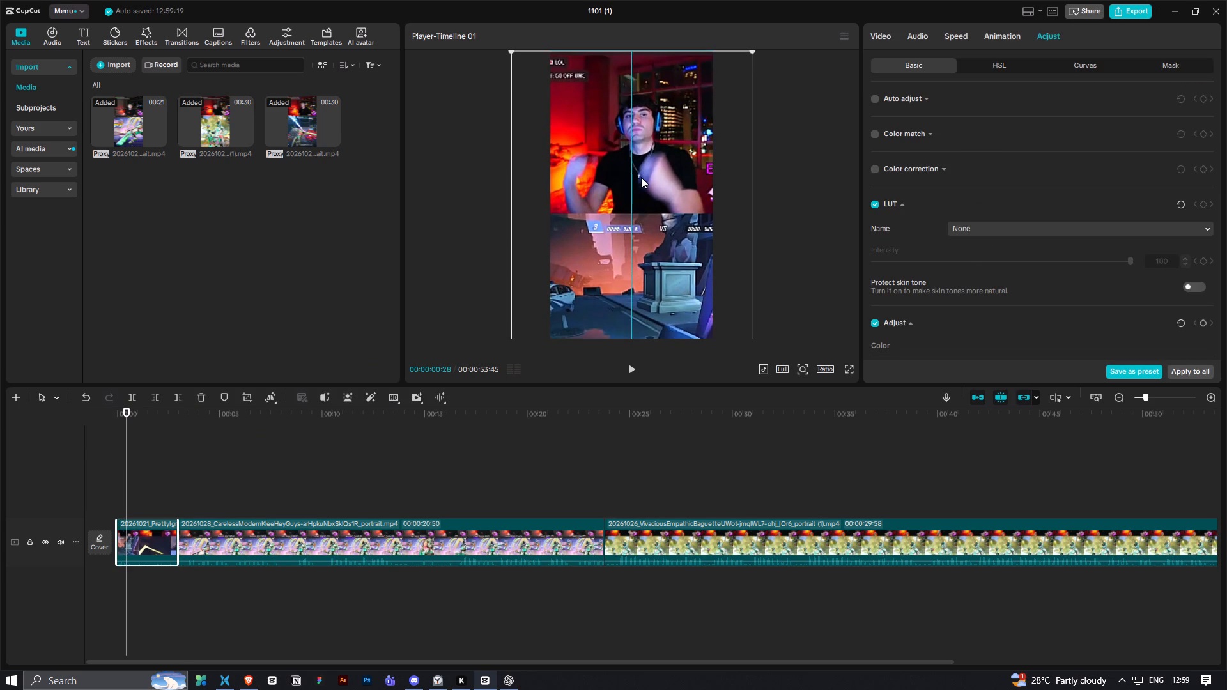
drag(641, 177, 640, 177)
Trim the start of the intro clip to 00:00:00:47, where the streamer raises both arms to flex.
click(141, 424)
drag(127, 413, 94, 420)
key(space)
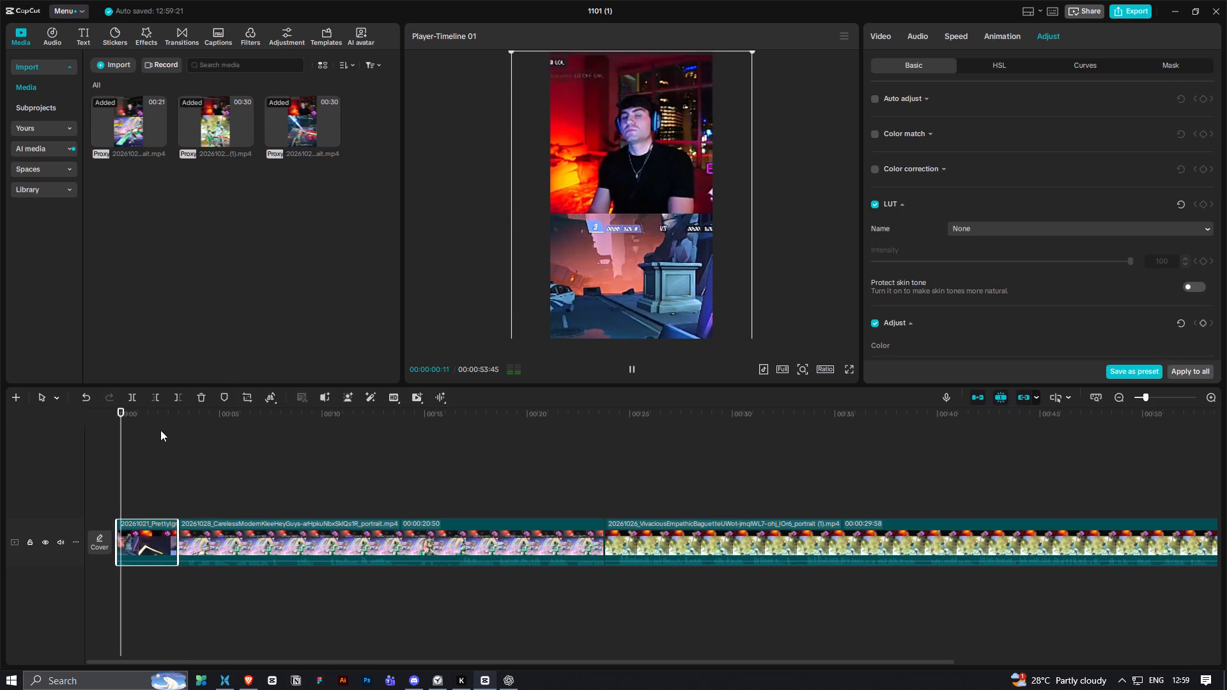
key(space)
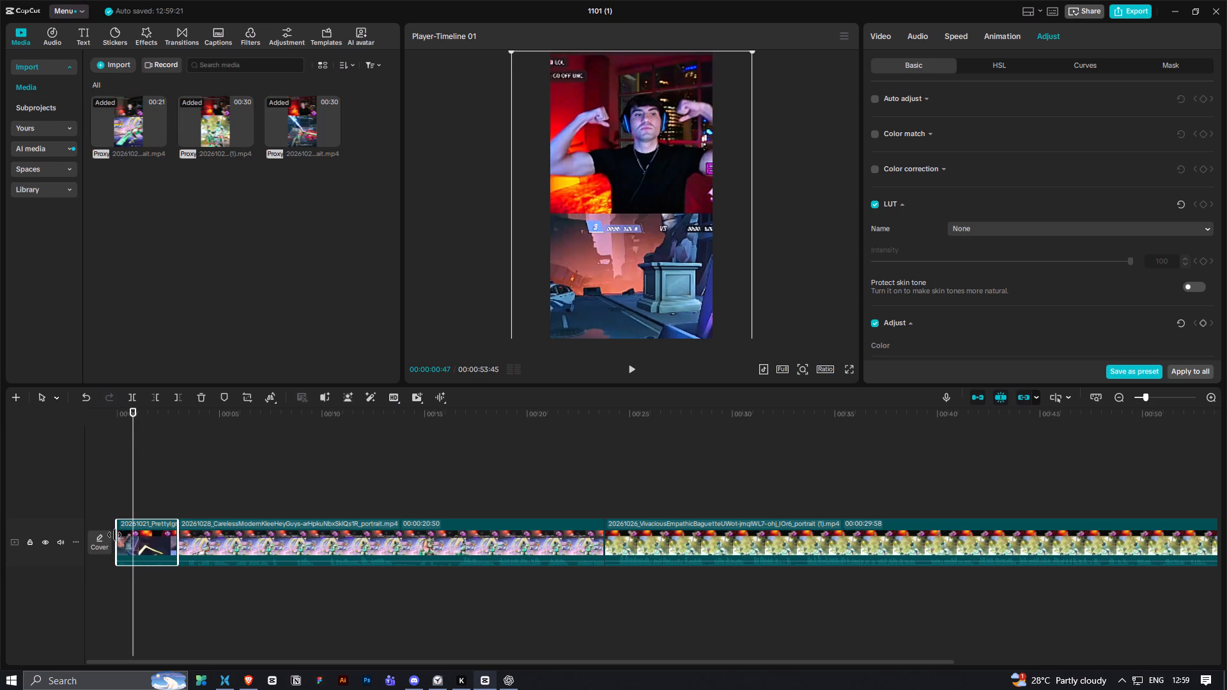
drag(114, 535, 132, 535)
drag(137, 421, 82, 441)
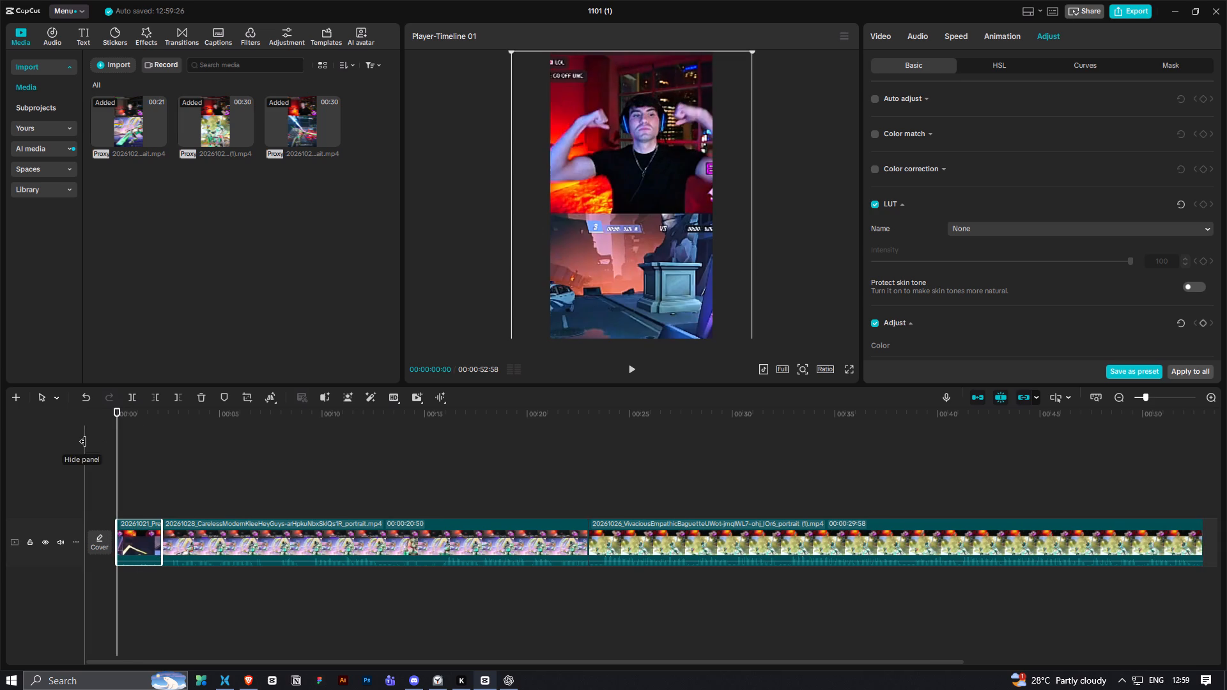
key(space)
key(space)
click(140, 479)
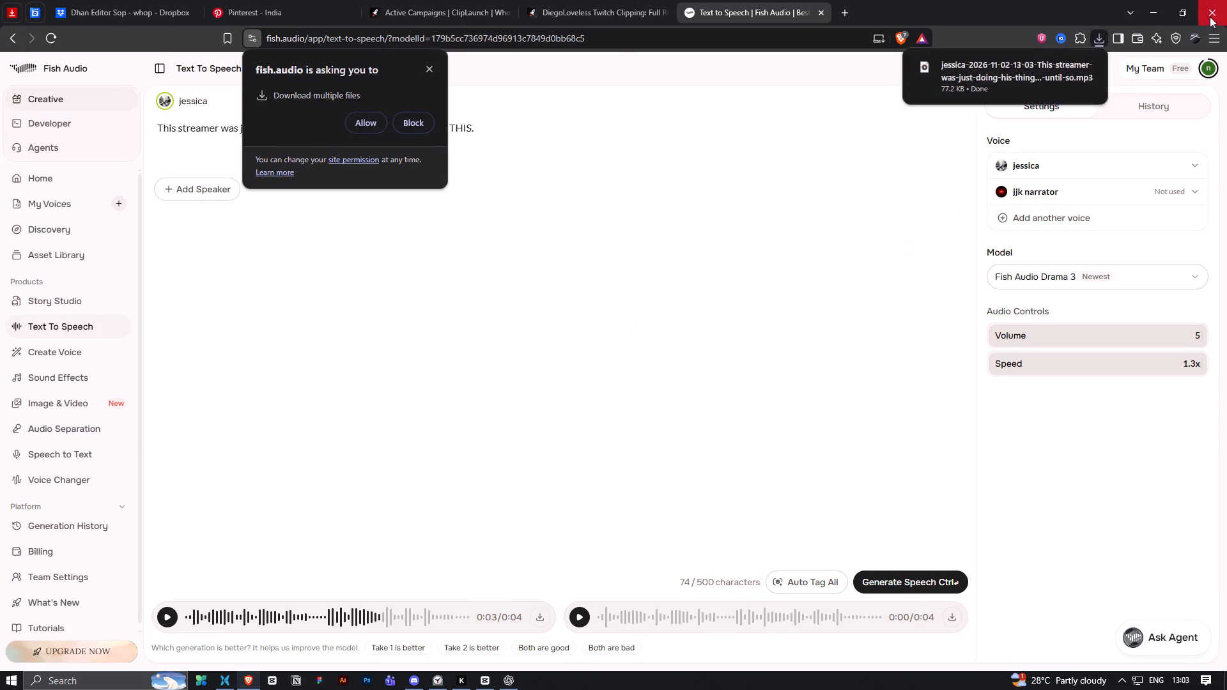
click(1210, 15)
Bring the downloaded jessica MP3 from File Pilot's Whop folder into the CapCut timeline, below the video and starting at the playhead.
click(222, 678)
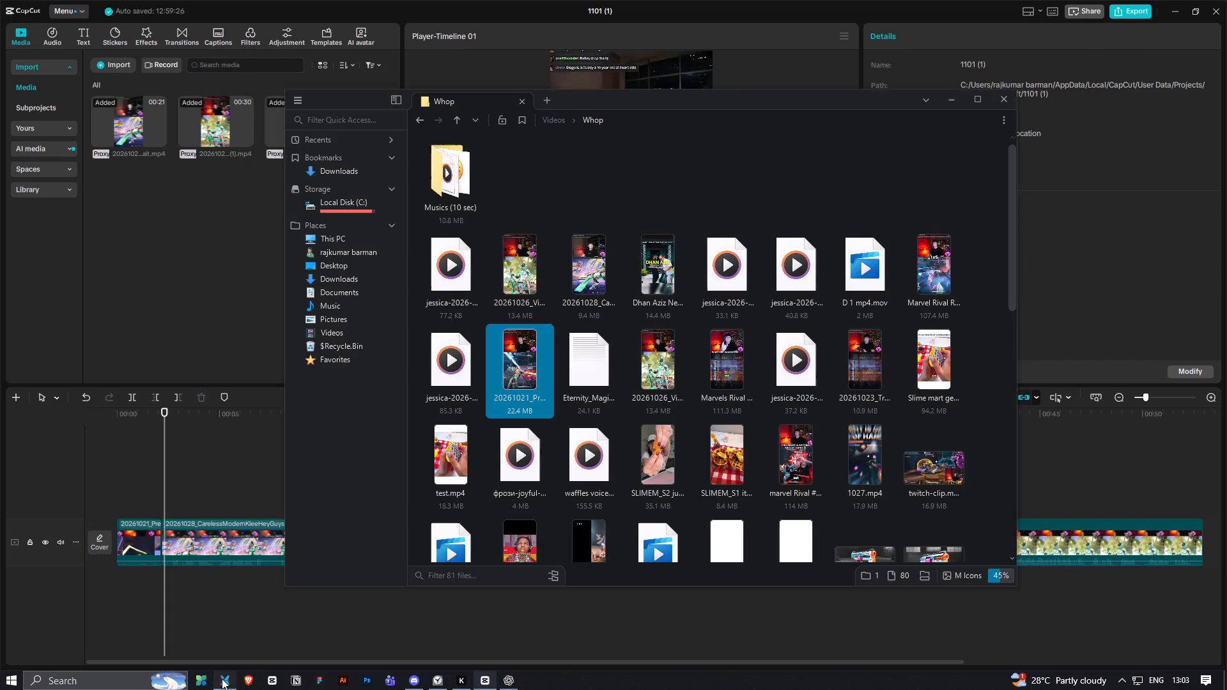
drag(467, 284, 217, 532)
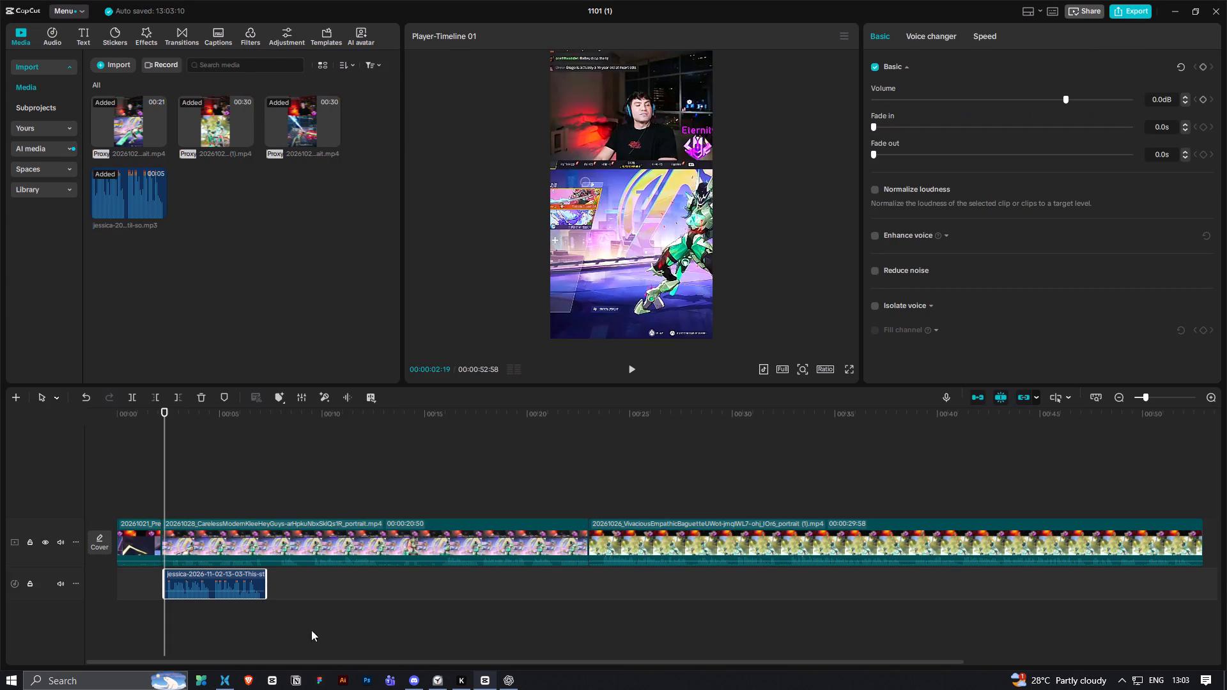
click(1125, 679)
click(1125, 682)
Split the jessica voiceover at about 00:00:04:36, in the pause between its two phrases.
ctrl+scroll(375, 596, up, 20)
ctrl+scroll(375, 596, up, 4)
scroll(357, 625, up, 4)
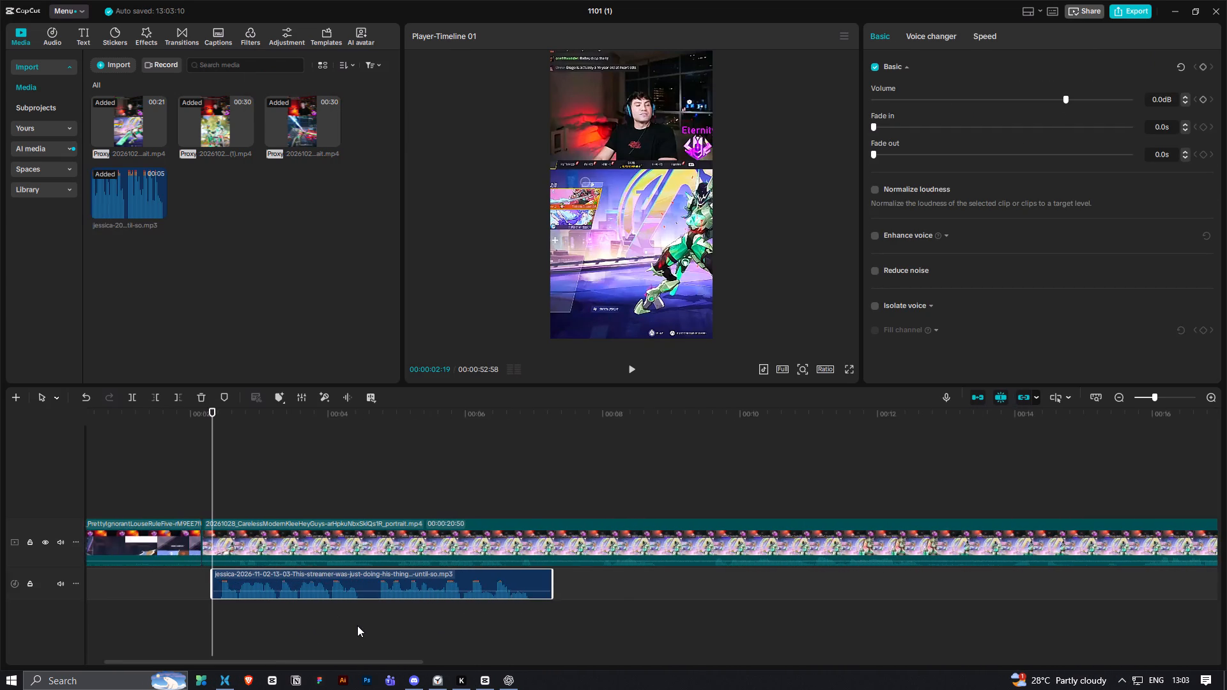
scroll(357, 625, up, 1)
ctrl+scroll(361, 625, up, 8)
ctrl+scroll(287, 606, up, 5)
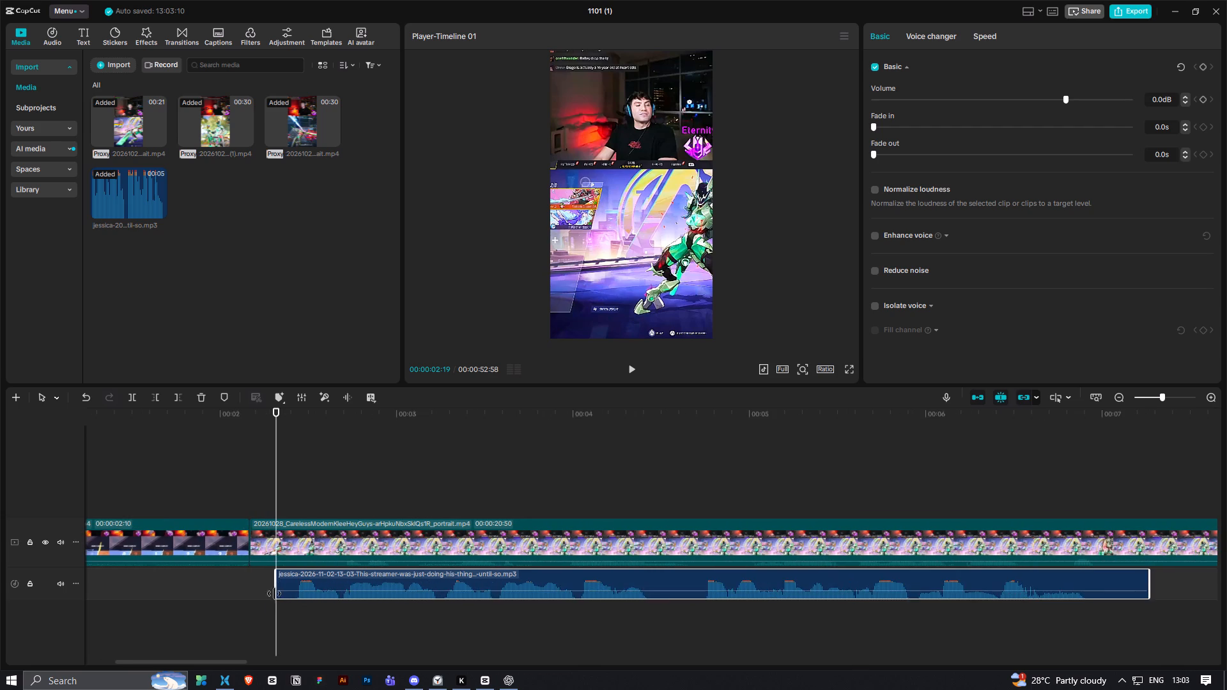
click(270, 595)
ctrl+scroll(306, 597, down, 4)
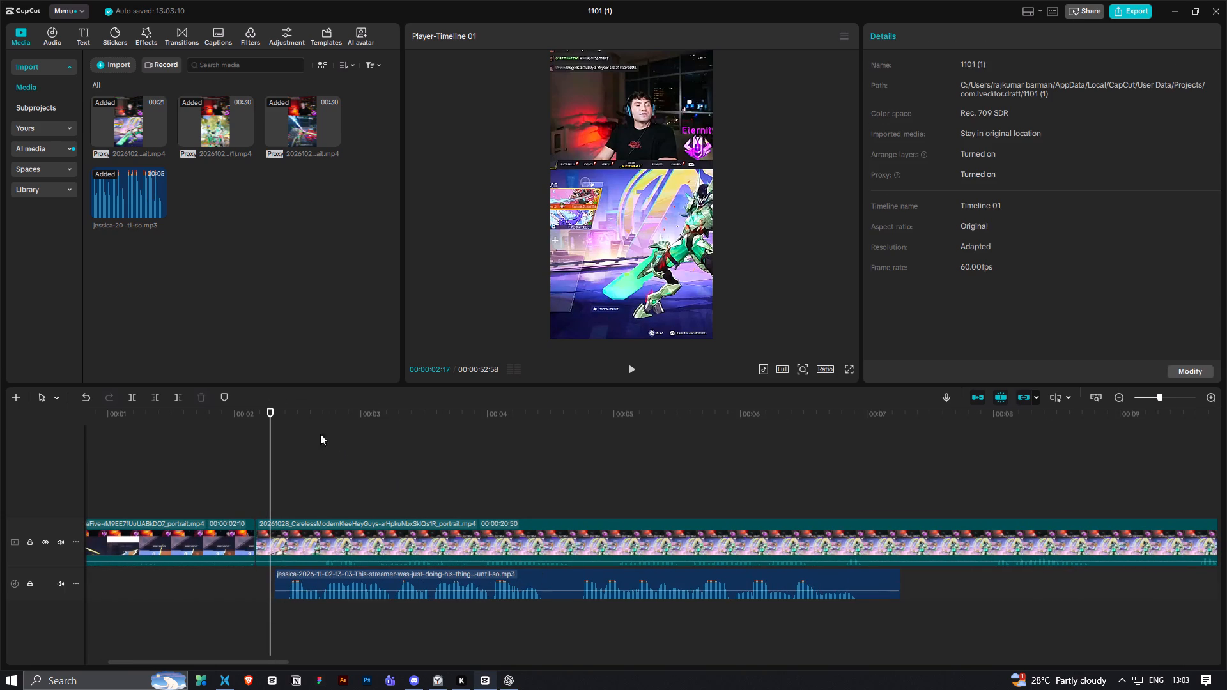
drag(269, 417, 564, 493)
key(ctrl+b)
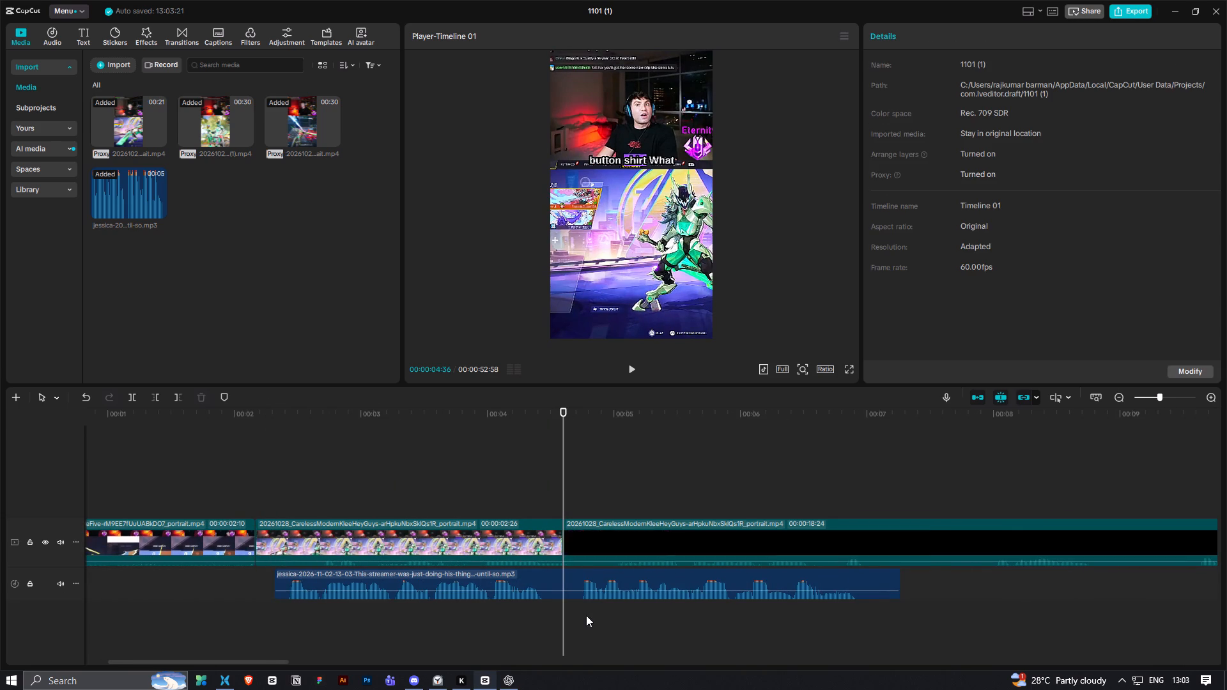
key(ctrl+z)
ctrl+click(582, 571)
key(ctrl+b)
Trim the silence off the start of the voiceover's first half and place that half at the very beginning of the timeline.
ctrl+scroll(537, 631, up, 2)
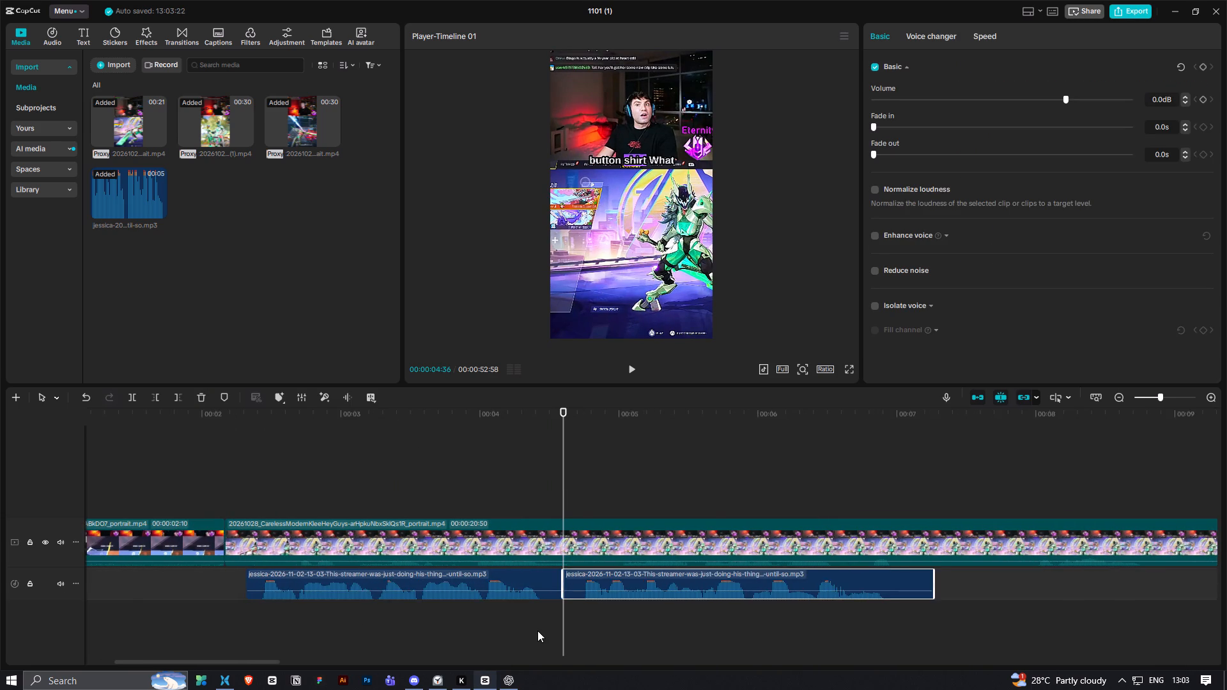
scroll(532, 633, up, 7)
drag(543, 583, 200, 583)
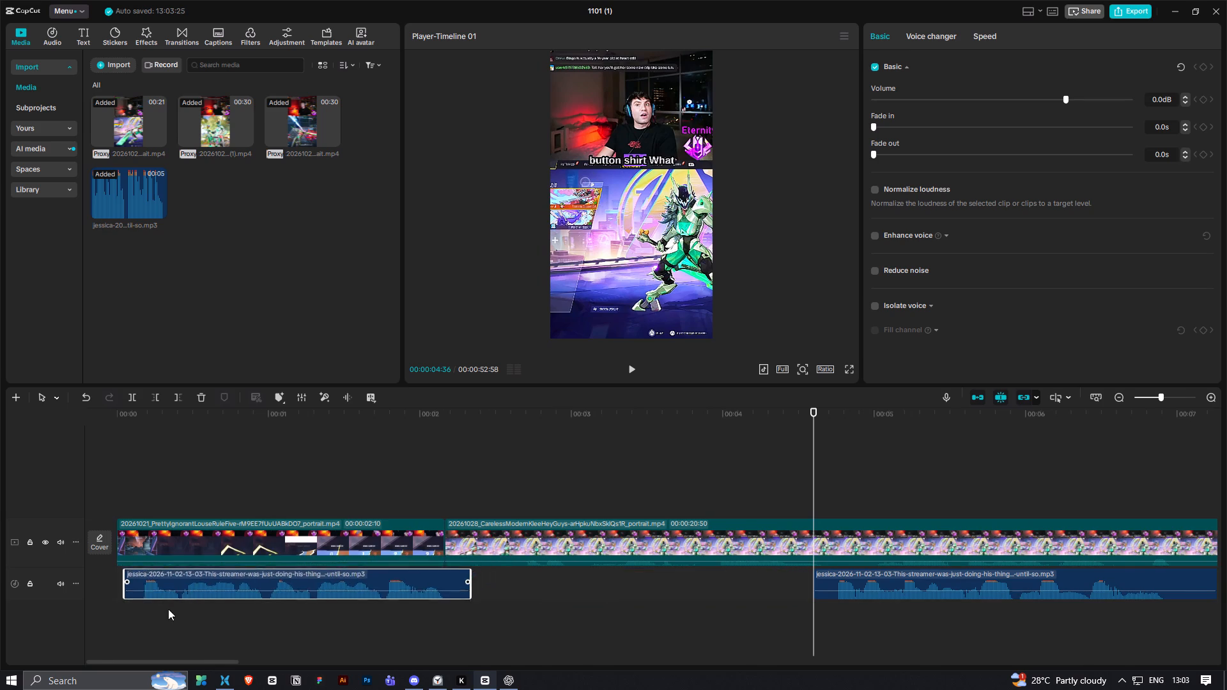
ctrl+scroll(167, 614, up, 4)
scroll(159, 617, up, 6)
drag(126, 596, 141, 596)
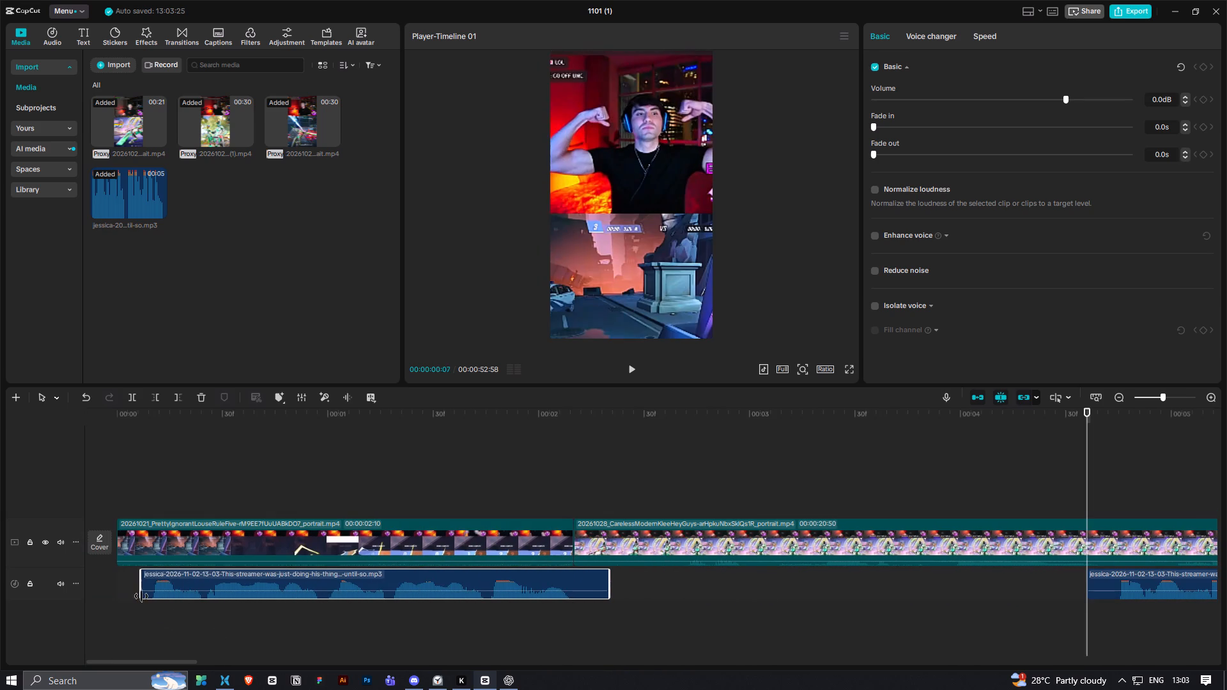
drag(141, 596, 151, 597)
click(163, 632)
drag(196, 582, 141, 586)
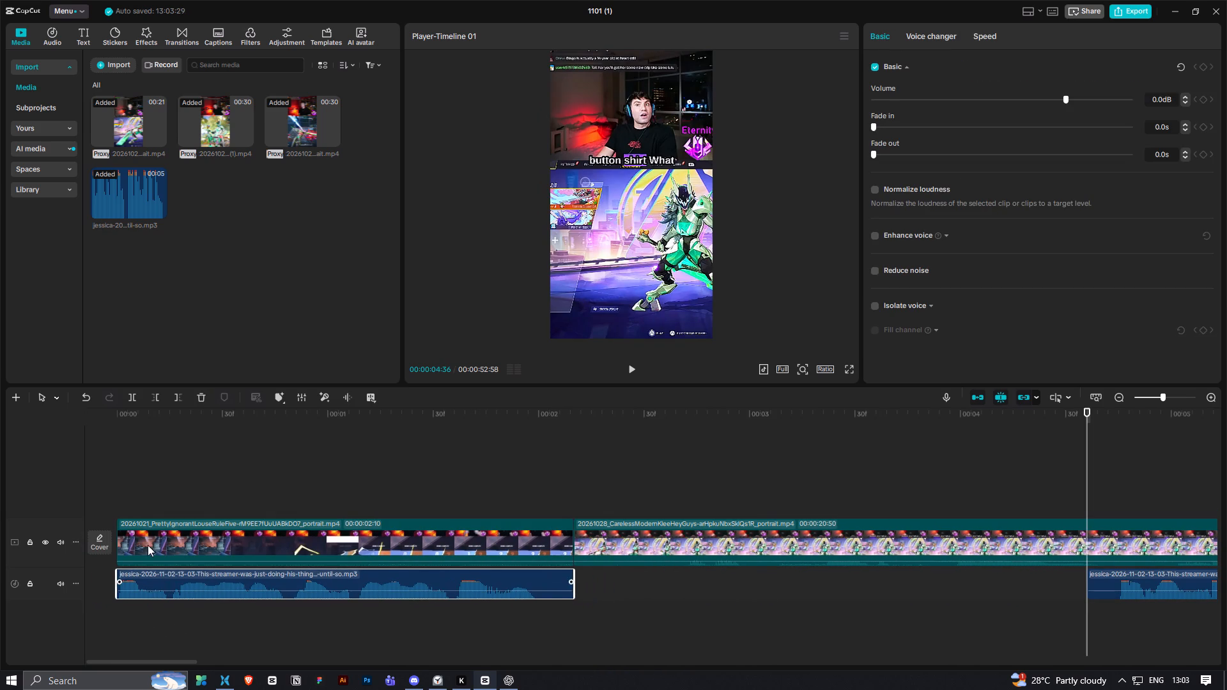
Move the voiceover's second half onto its own audio track, starting slightly before the first half ends, and play it to check the timing.
drag(149, 421, 80, 425)
key(space)
ctrl+scroll(350, 642, down, 3)
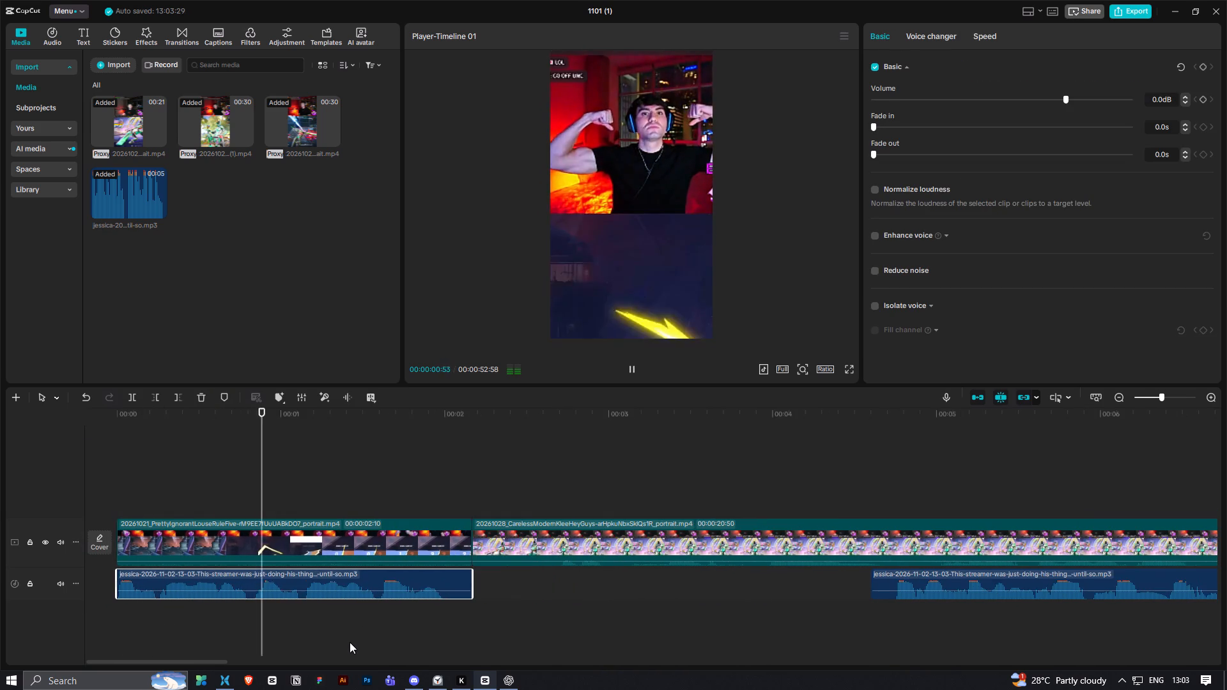
ctrl+scroll(350, 642, down, 1)
key(space)
click(451, 643)
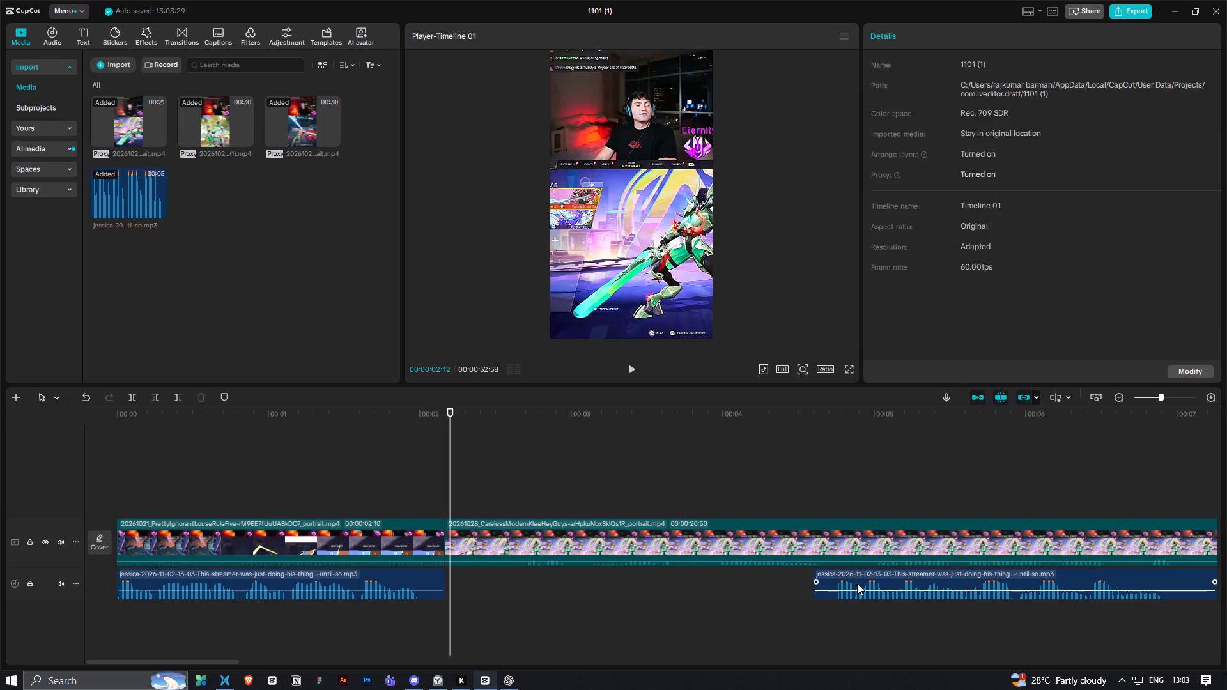
drag(860, 583, 447, 615)
ctrl+scroll(422, 634, up, 9)
click(291, 427)
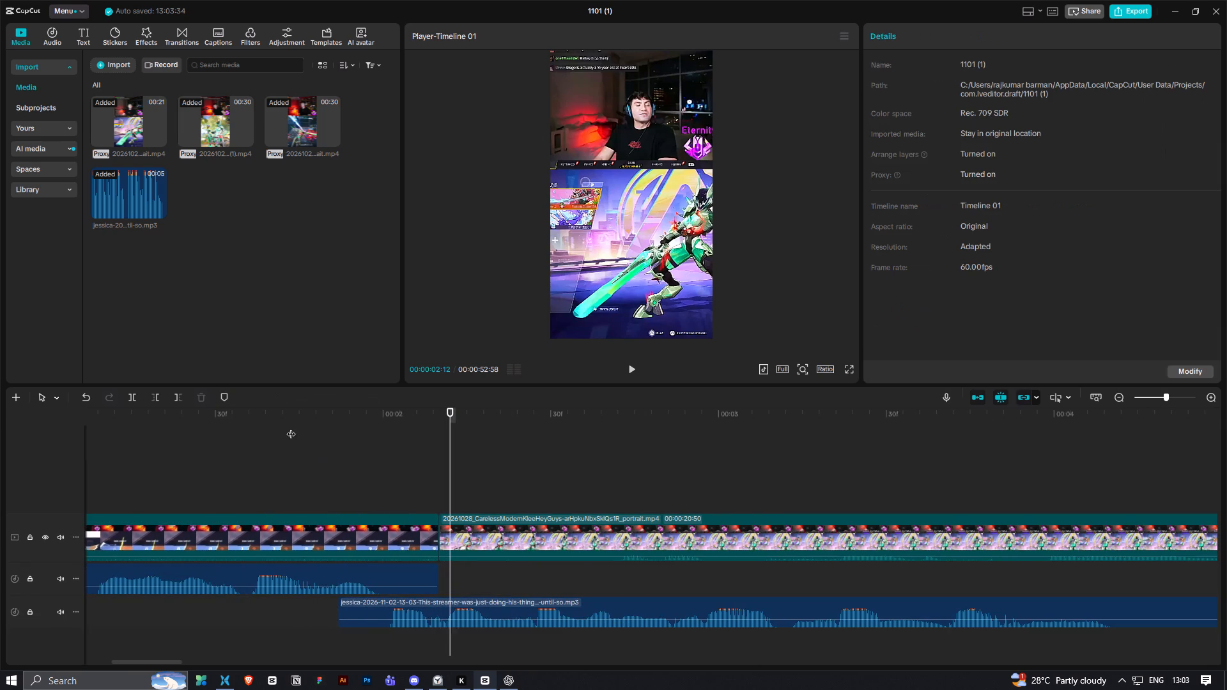
key(space)
ctrl+scroll(343, 498, down, 10)
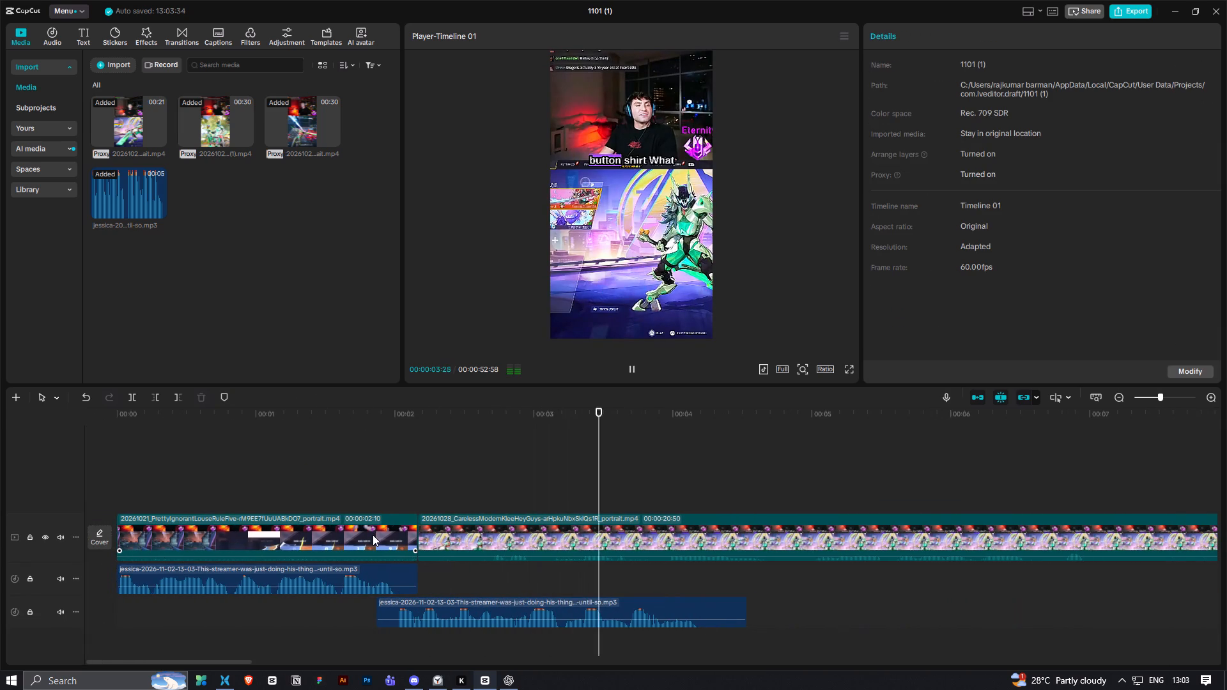
key(space)
ctrl+scroll(463, 555, down, 3)
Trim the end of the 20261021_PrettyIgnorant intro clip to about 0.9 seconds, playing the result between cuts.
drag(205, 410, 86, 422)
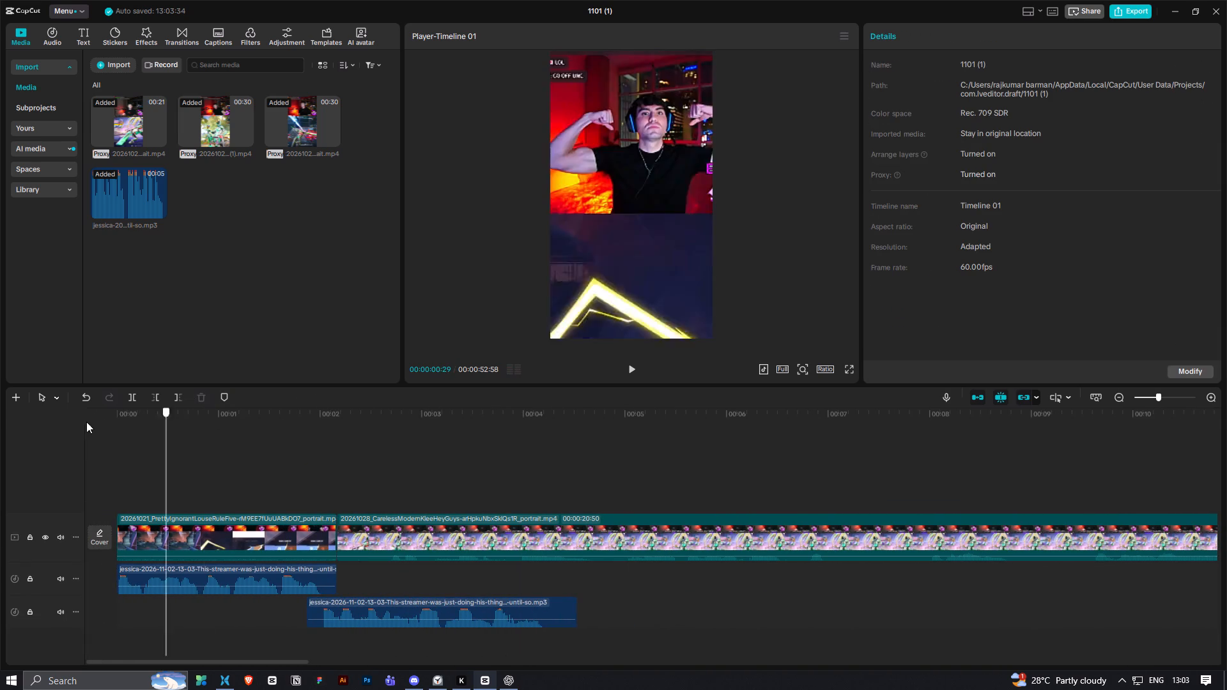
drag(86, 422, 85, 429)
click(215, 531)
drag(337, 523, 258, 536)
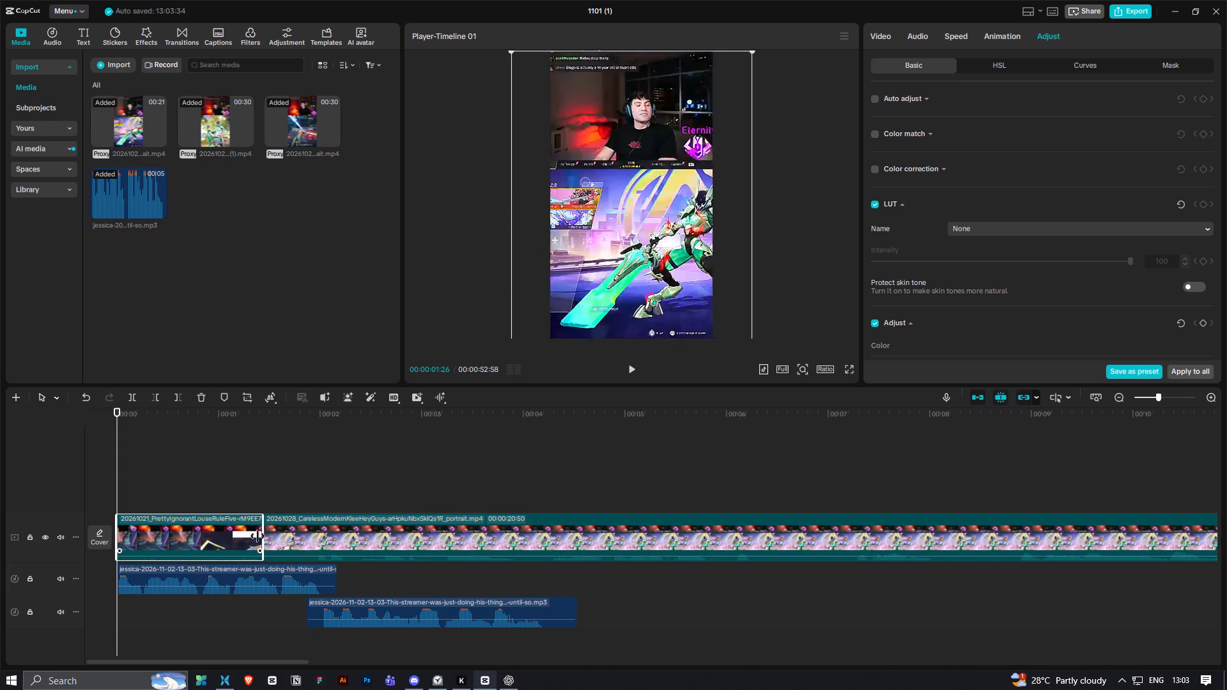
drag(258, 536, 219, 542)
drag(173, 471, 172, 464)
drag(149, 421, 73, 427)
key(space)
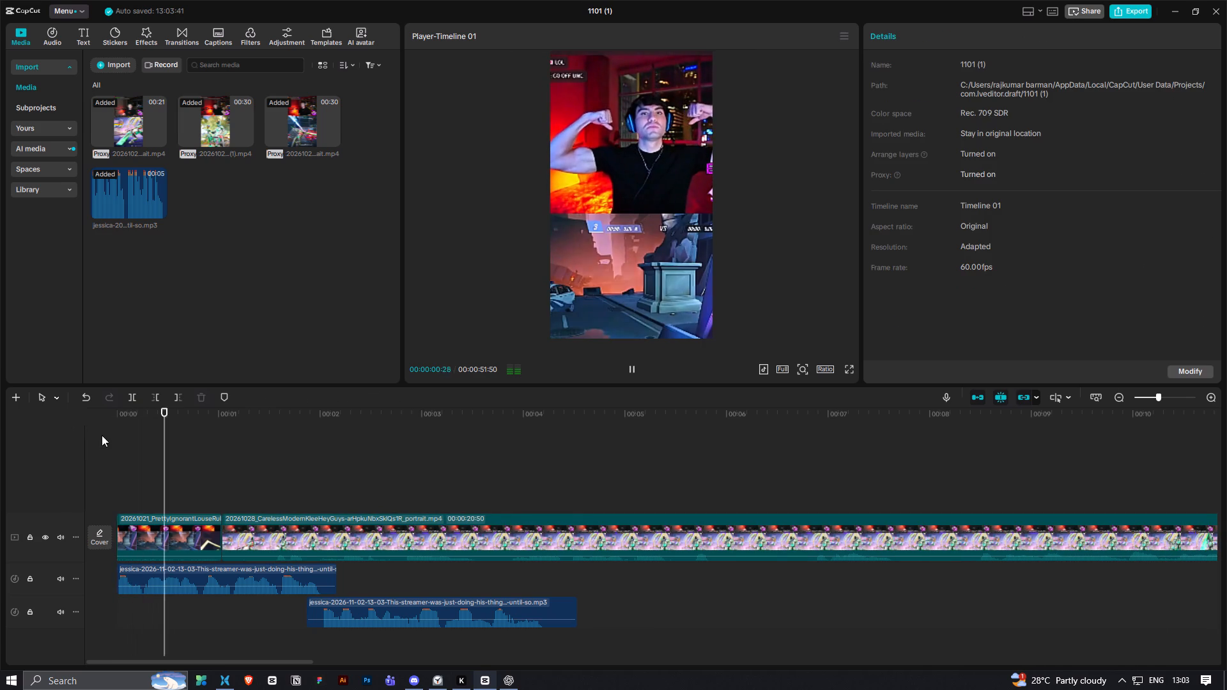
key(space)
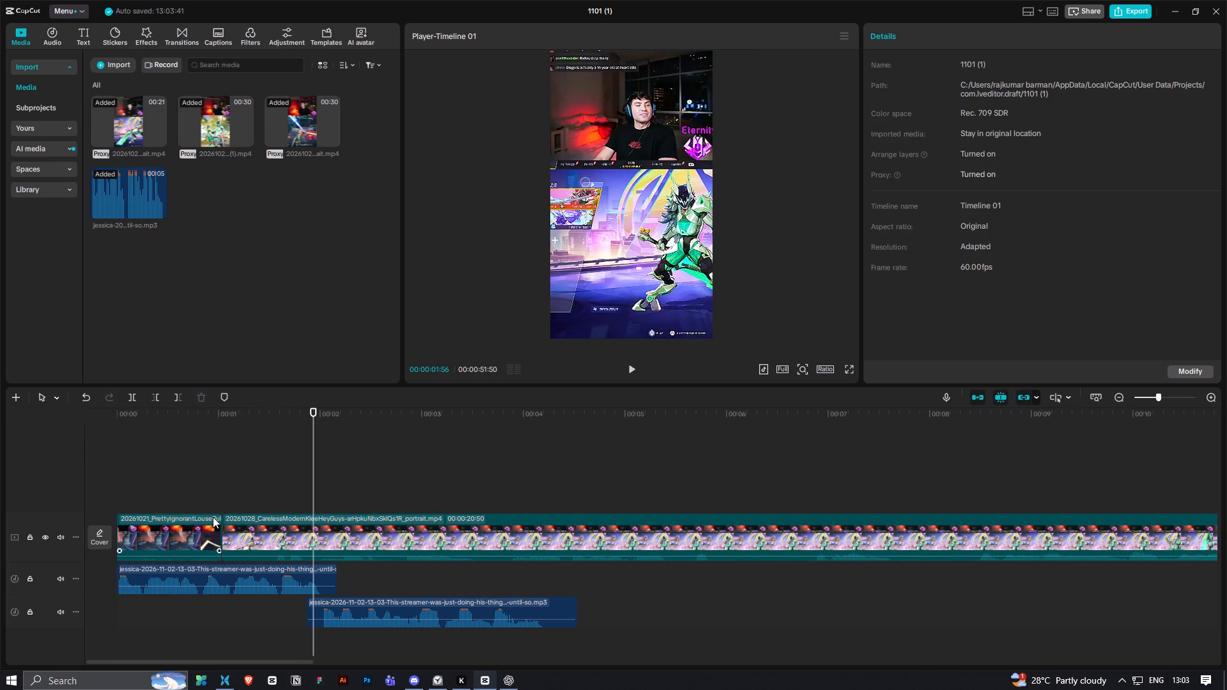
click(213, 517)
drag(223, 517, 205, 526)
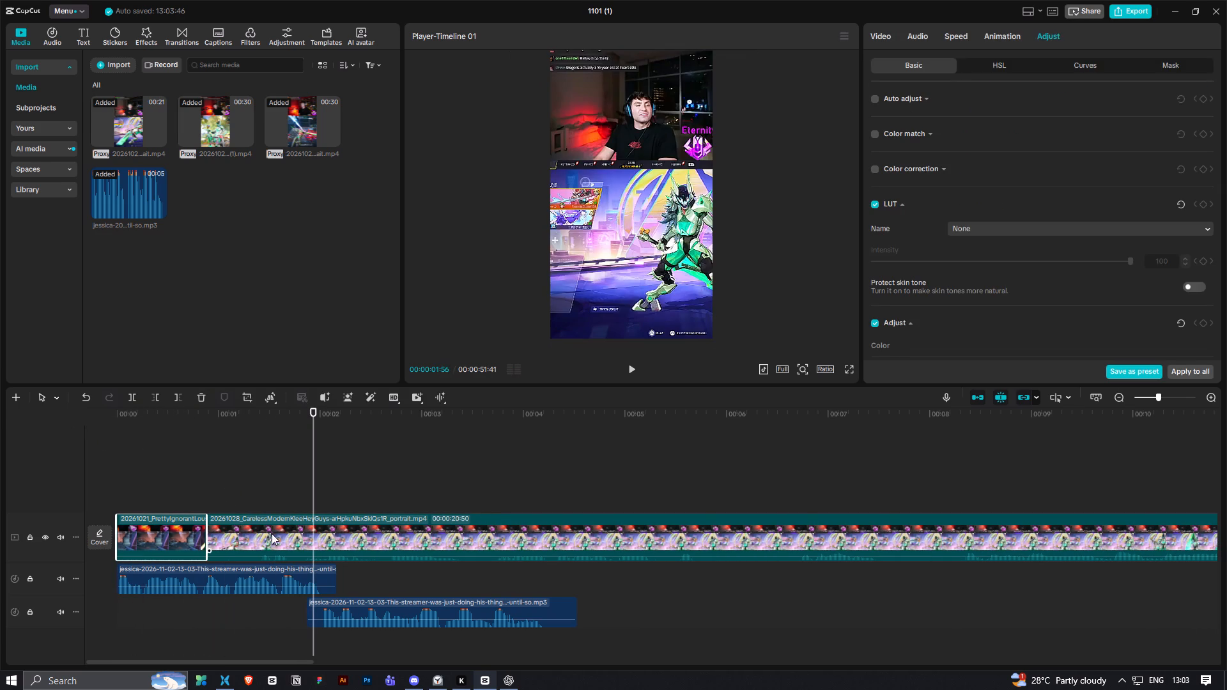
Play through the 20261028_CarelessModern clip, split it at about 00:00:08:54 and delete the part before the split.
click(371, 413)
key(space)
ctrl+scroll(407, 551, down, 2)
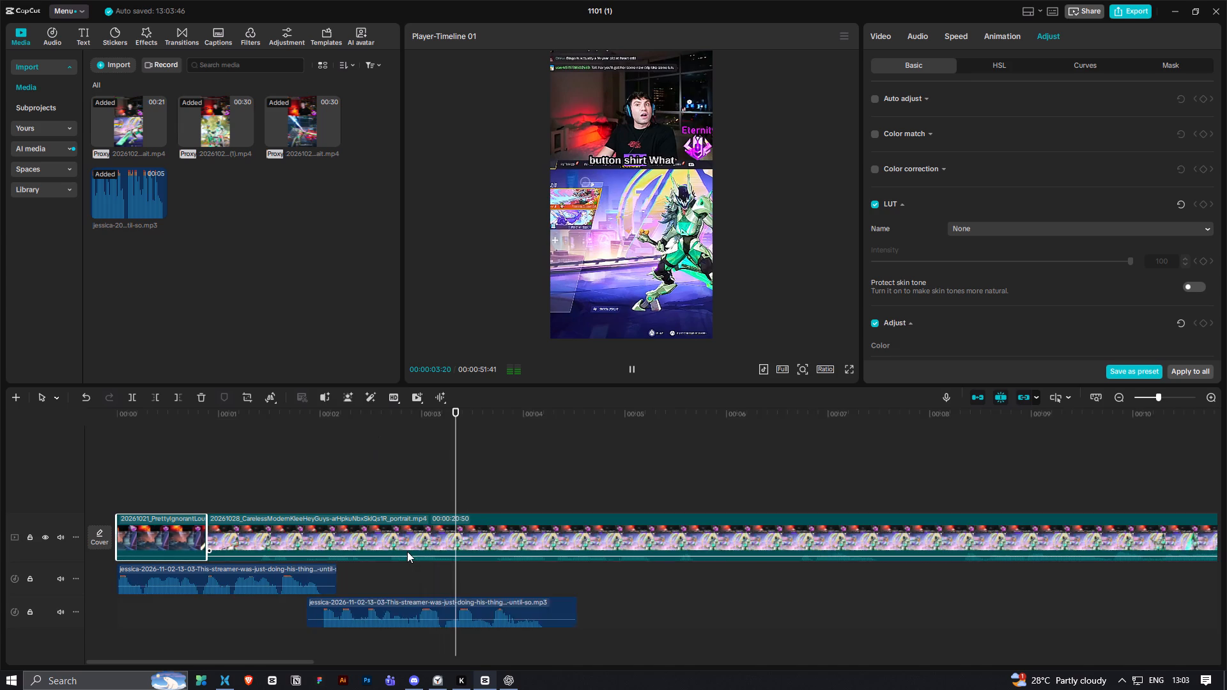
ctrl+scroll(407, 551, down, 4)
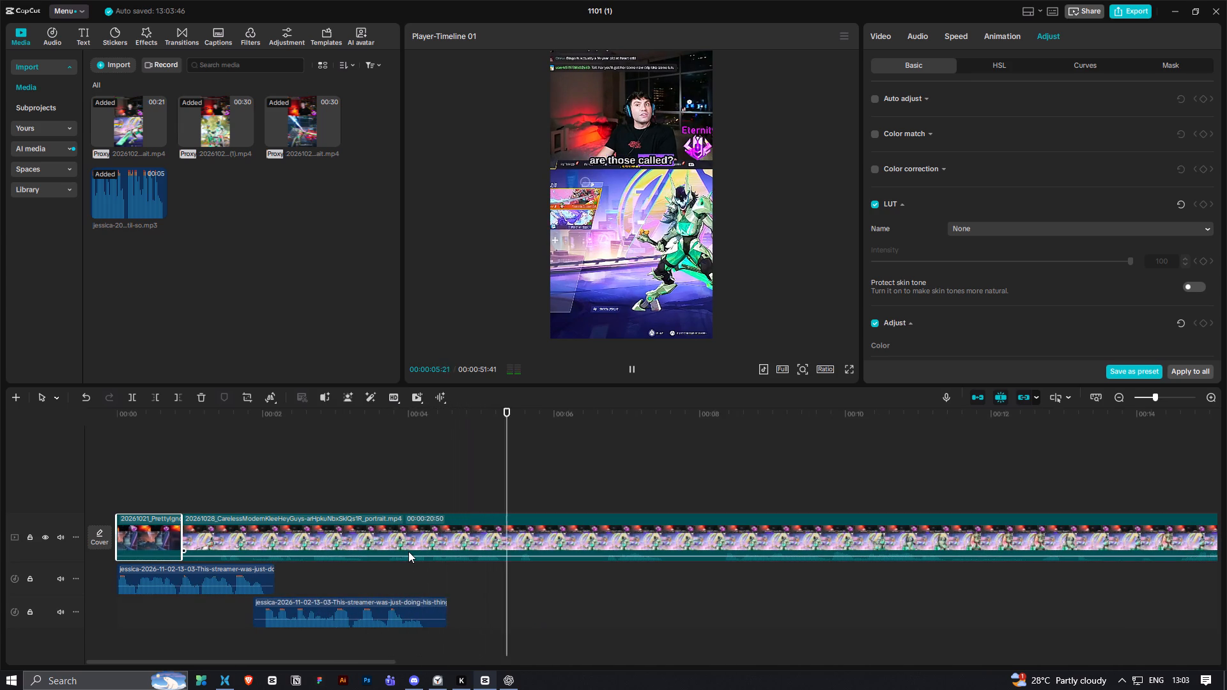
scroll(408, 551, down, 3)
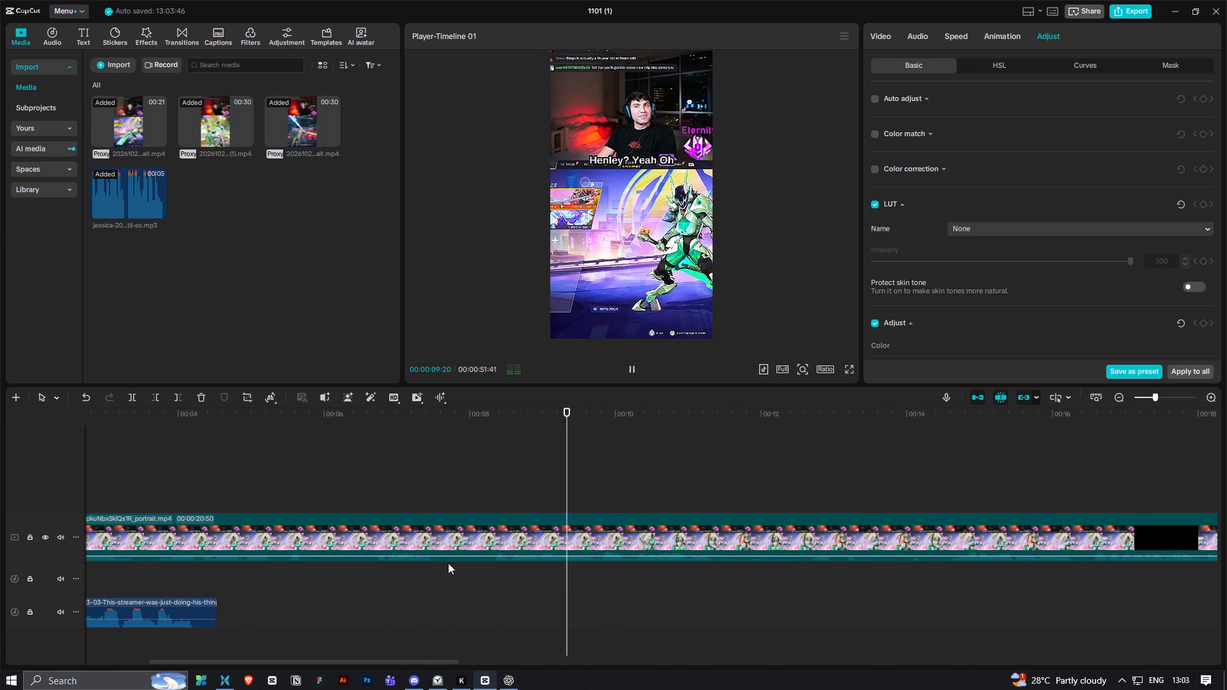
key(space)
drag(575, 427, 535, 468)
ctrl+click(505, 540)
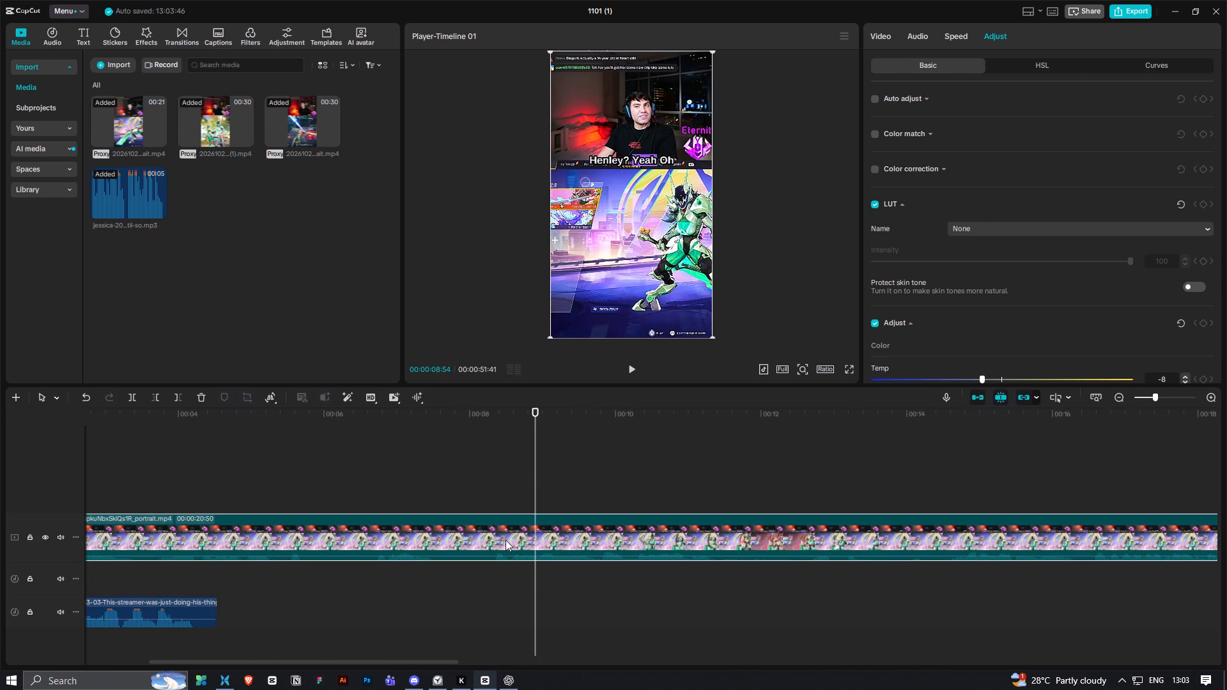
key(ctrl+b)
click(459, 535)
key(BackSpace)
Play the edit from the beginning and trim the start of the 20261028_CarelessModern clip so it lasts 00:00:07:19.
scroll(353, 535, up, 4)
drag(229, 420, 206, 422)
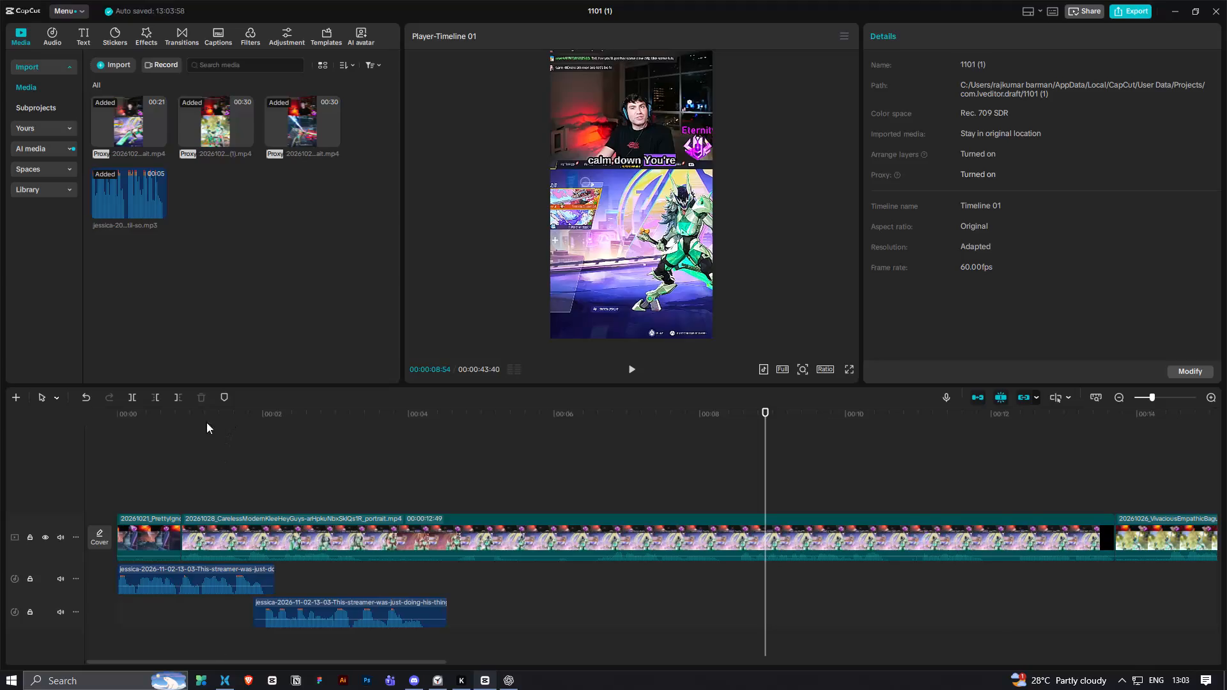
drag(206, 422, 54, 431)
key(space)
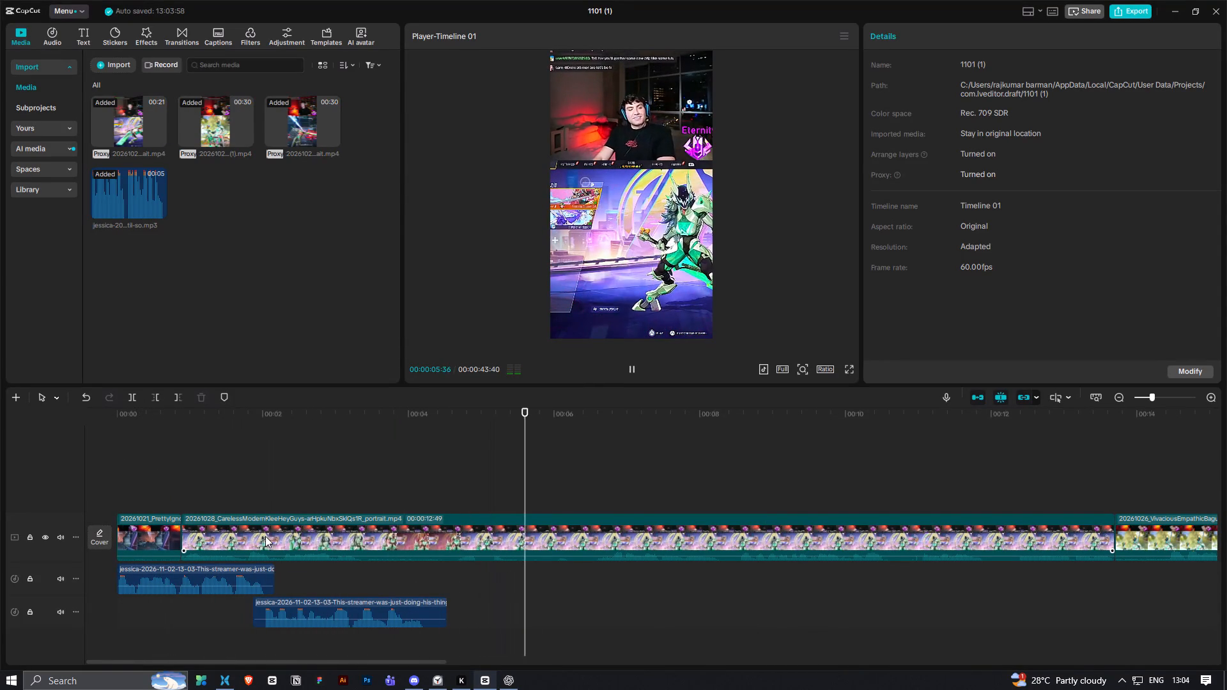
key(space)
click(367, 544)
drag(181, 535, 397, 542)
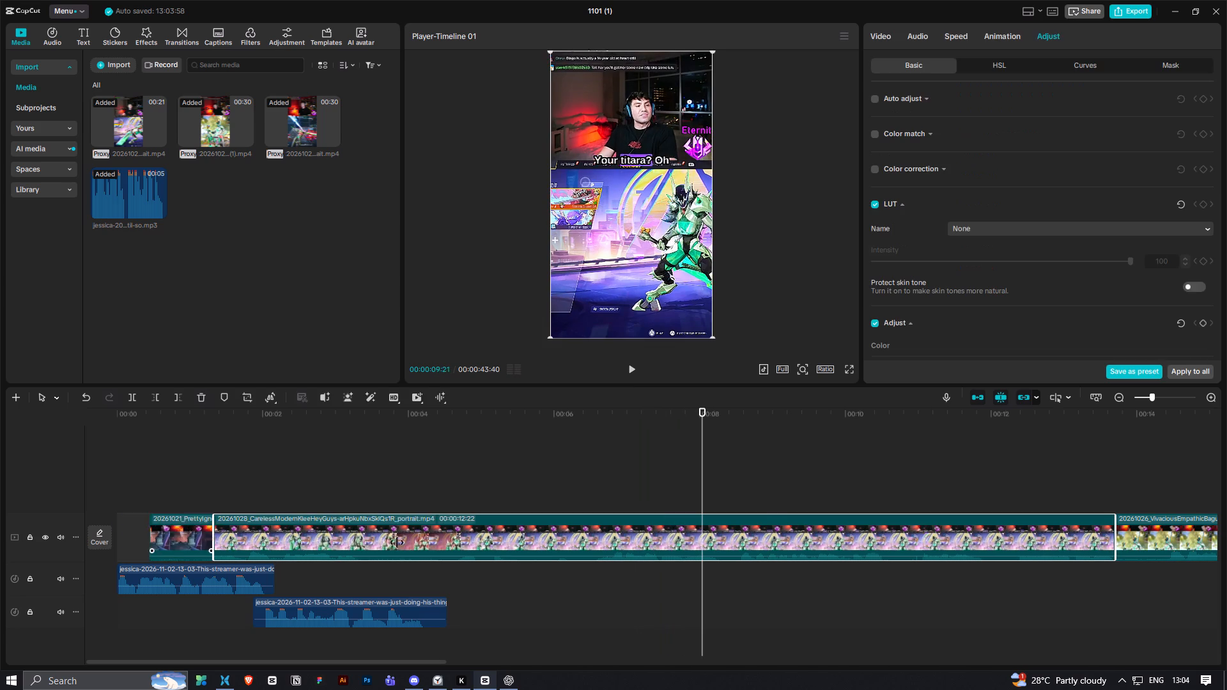
drag(397, 542, 583, 553)
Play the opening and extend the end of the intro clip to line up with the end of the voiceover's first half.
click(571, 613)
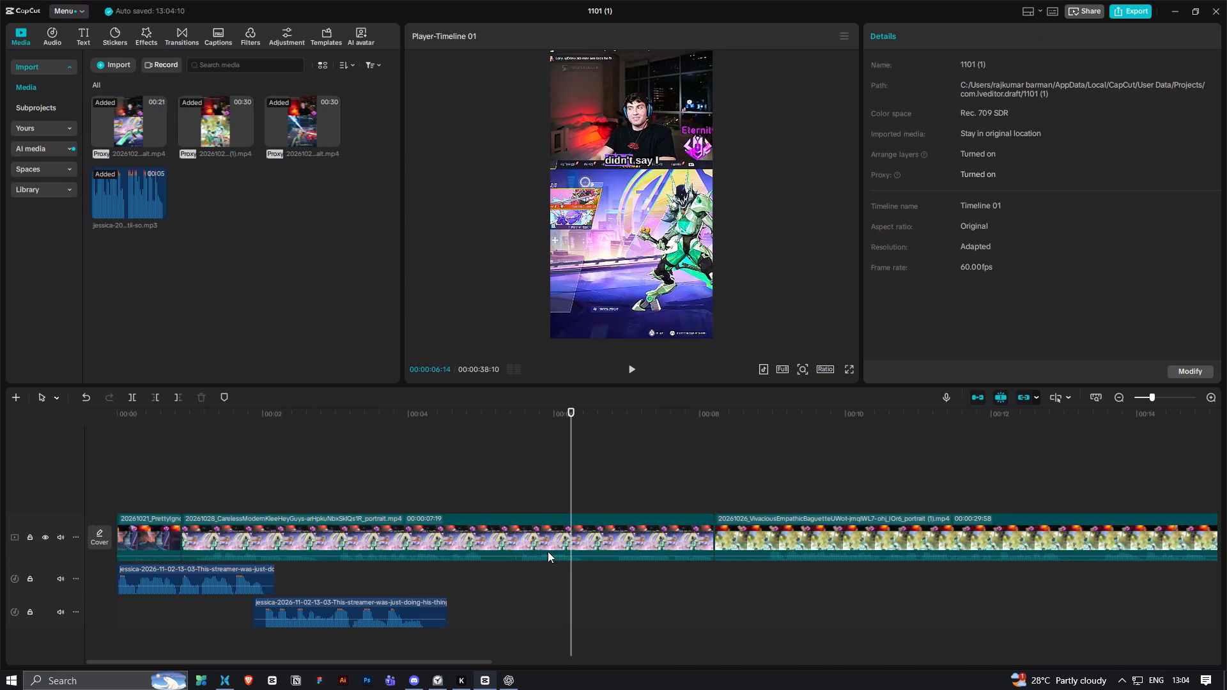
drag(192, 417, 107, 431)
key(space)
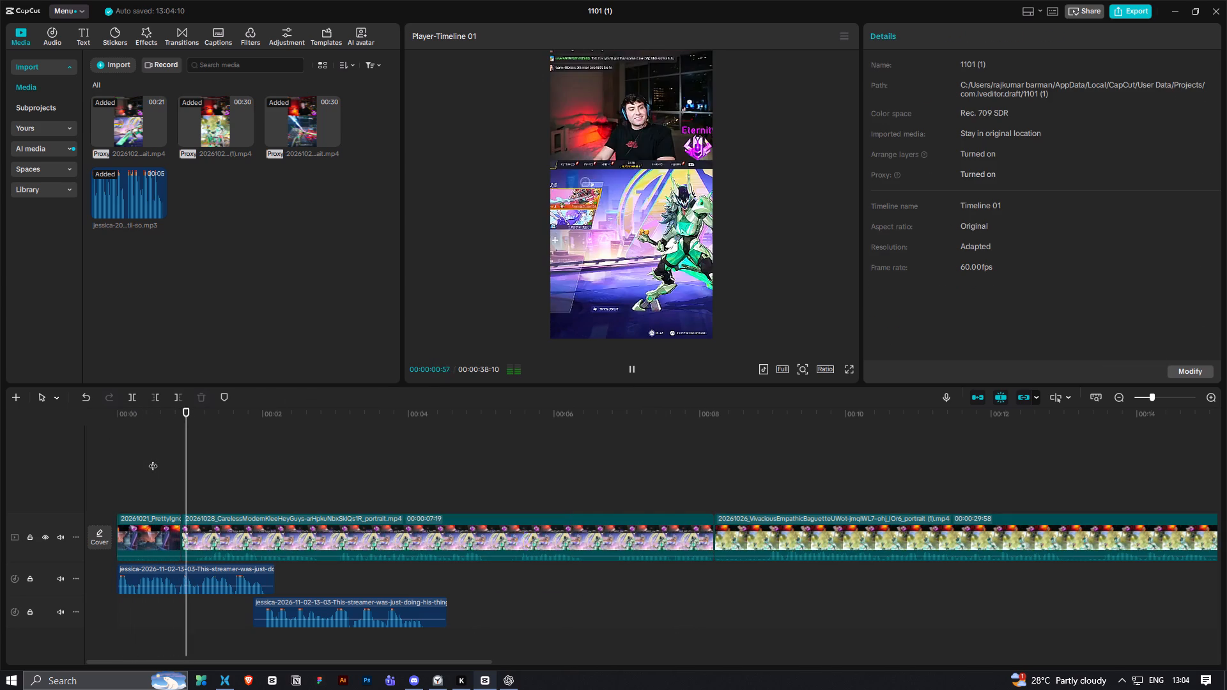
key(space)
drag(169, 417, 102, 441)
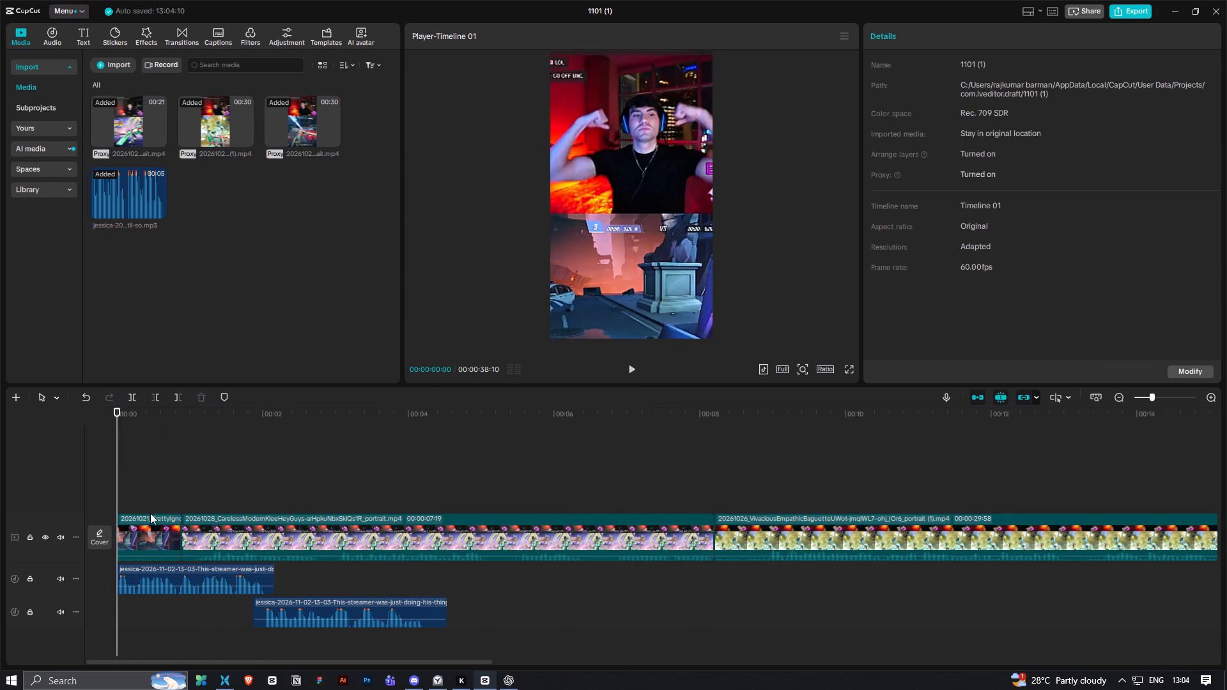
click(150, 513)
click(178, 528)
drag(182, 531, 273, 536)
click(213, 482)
Play the intro and extend its start by about 0.3 seconds of earlier footage.
drag(167, 416, 107, 435)
key(space)
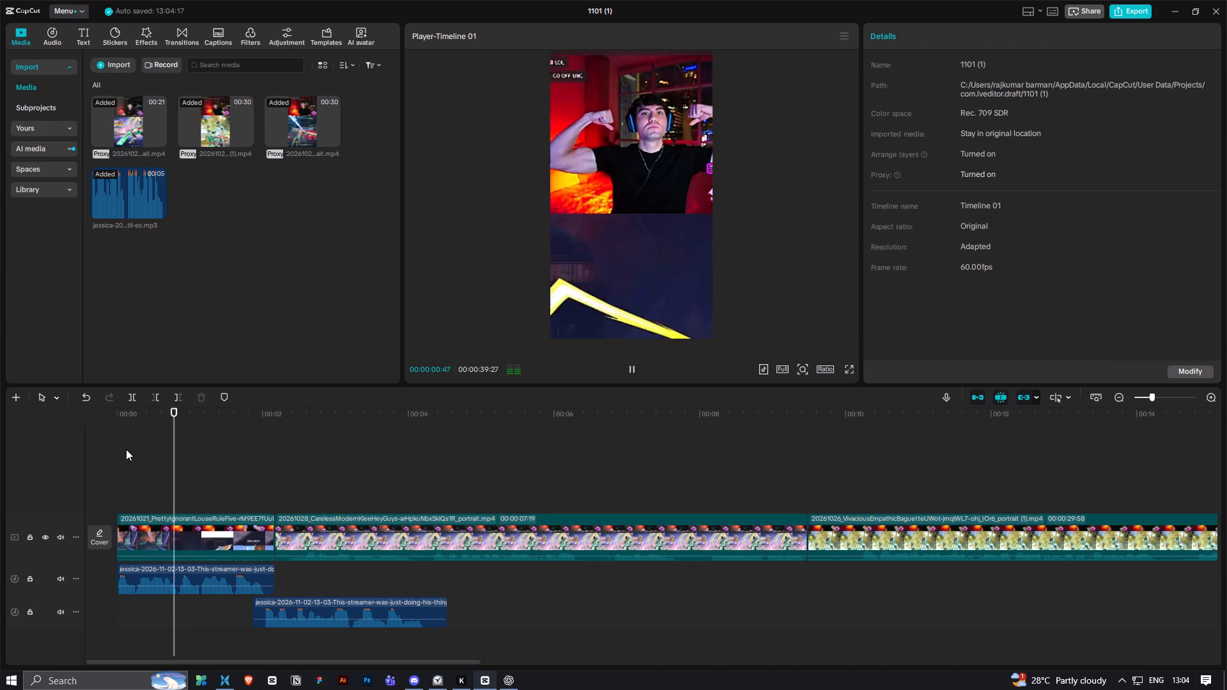
key(space)
click(166, 518)
drag(117, 528, 94, 531)
Replay the opening and trim the end of the intro clip to about 2 seconds.
drag(141, 422, 82, 436)
key(space)
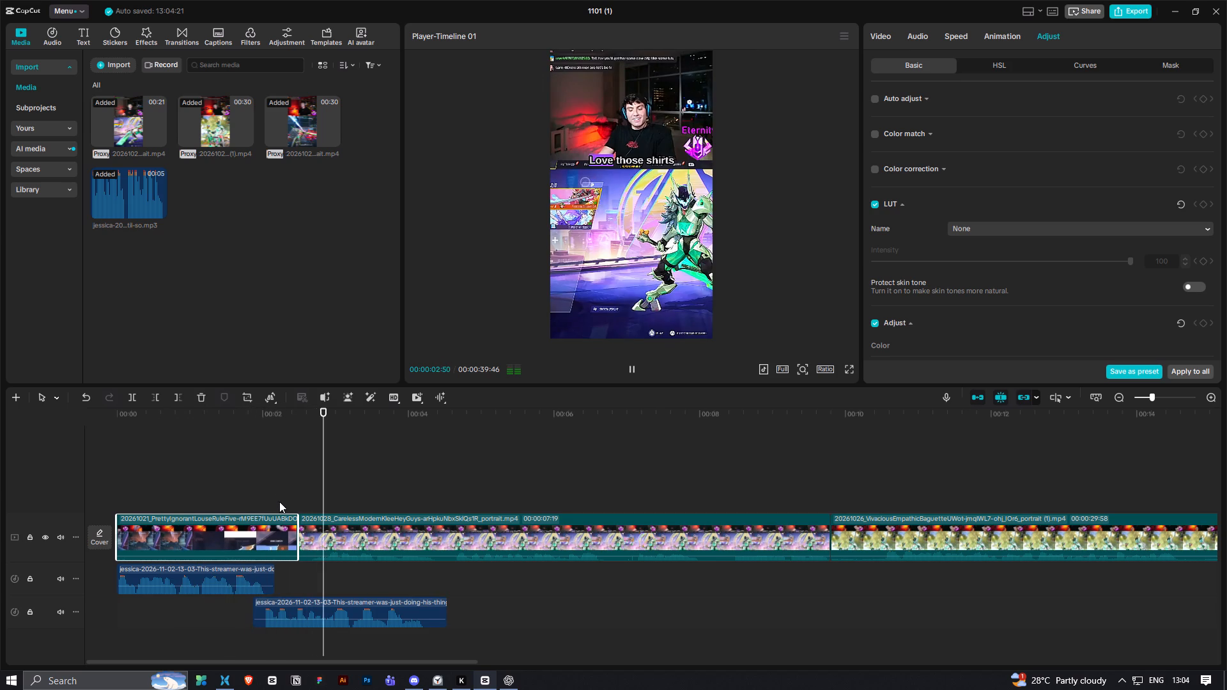
key(space)
drag(301, 539, 266, 568)
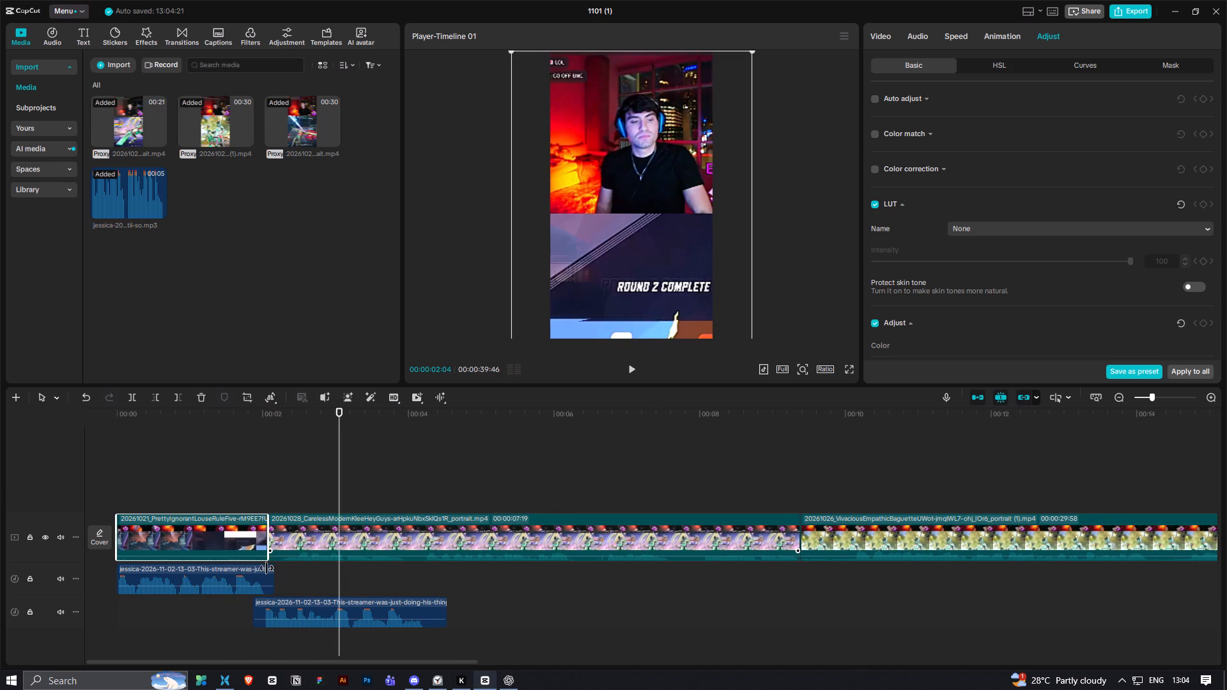
drag(266, 568, 265, 568)
click(281, 476)
Replay the cut from the intro into the 20261028_CarelessModern clip to check its timing against the voiceover's second half.
click(260, 416)
key(space)
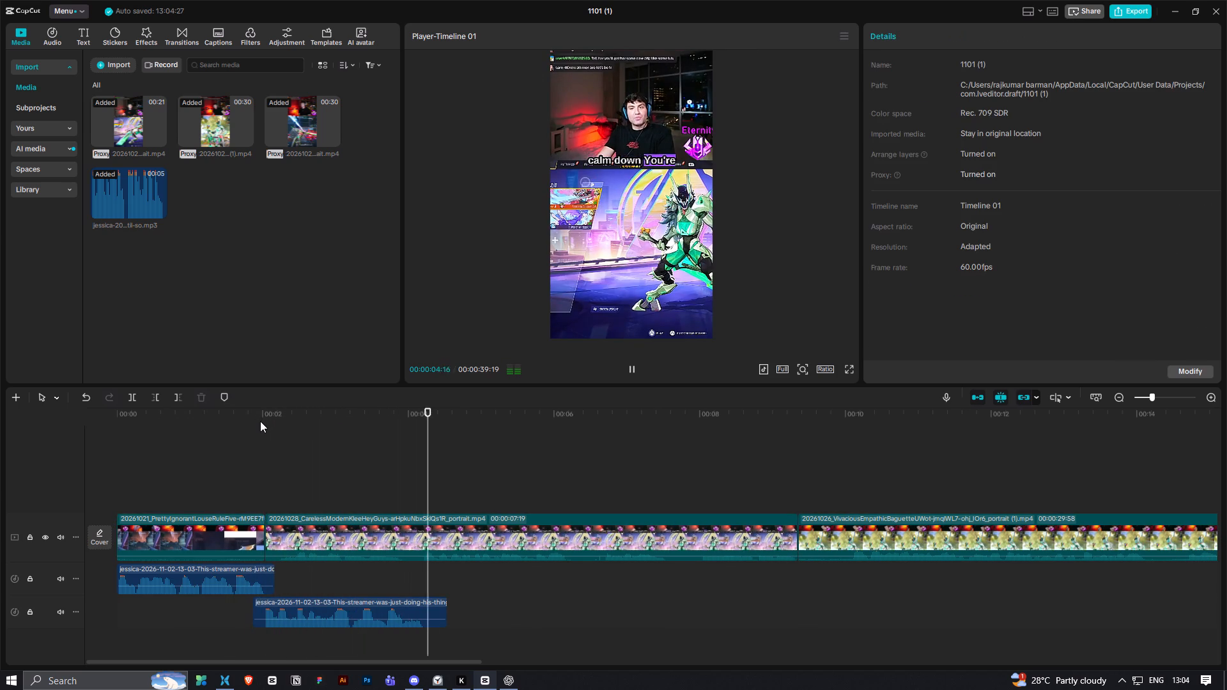
key(space)
click(350, 425)
key(space)
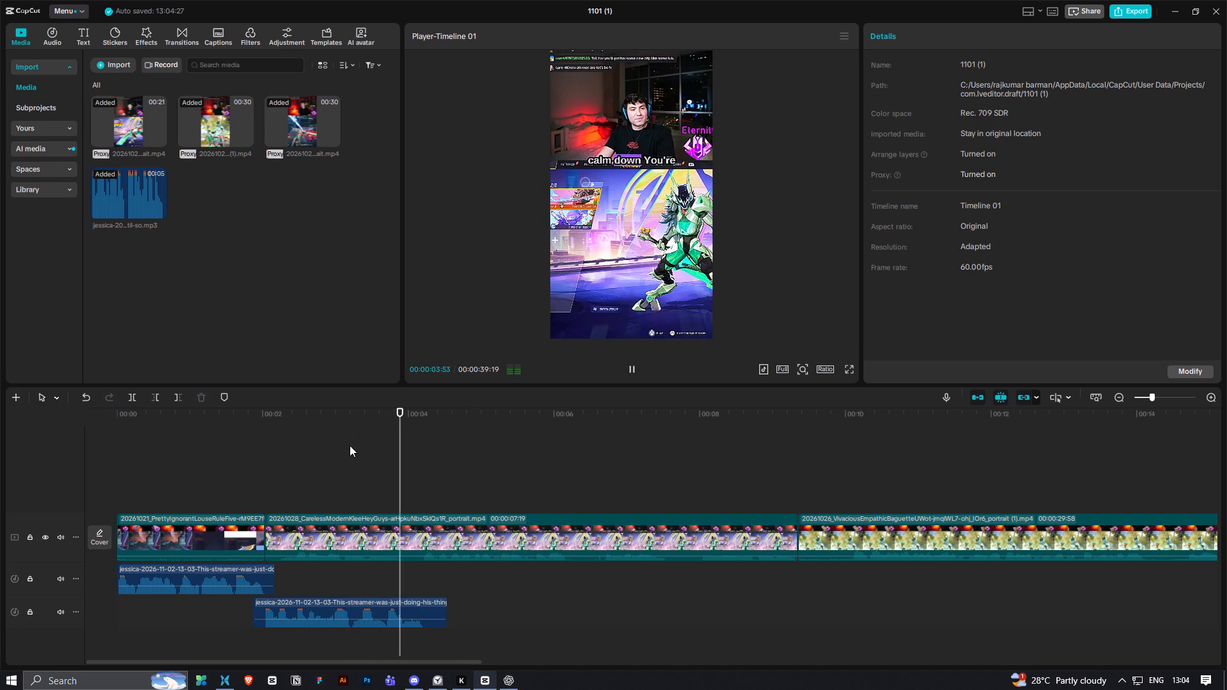
key(space)
drag(291, 425, 233, 440)
key(space)
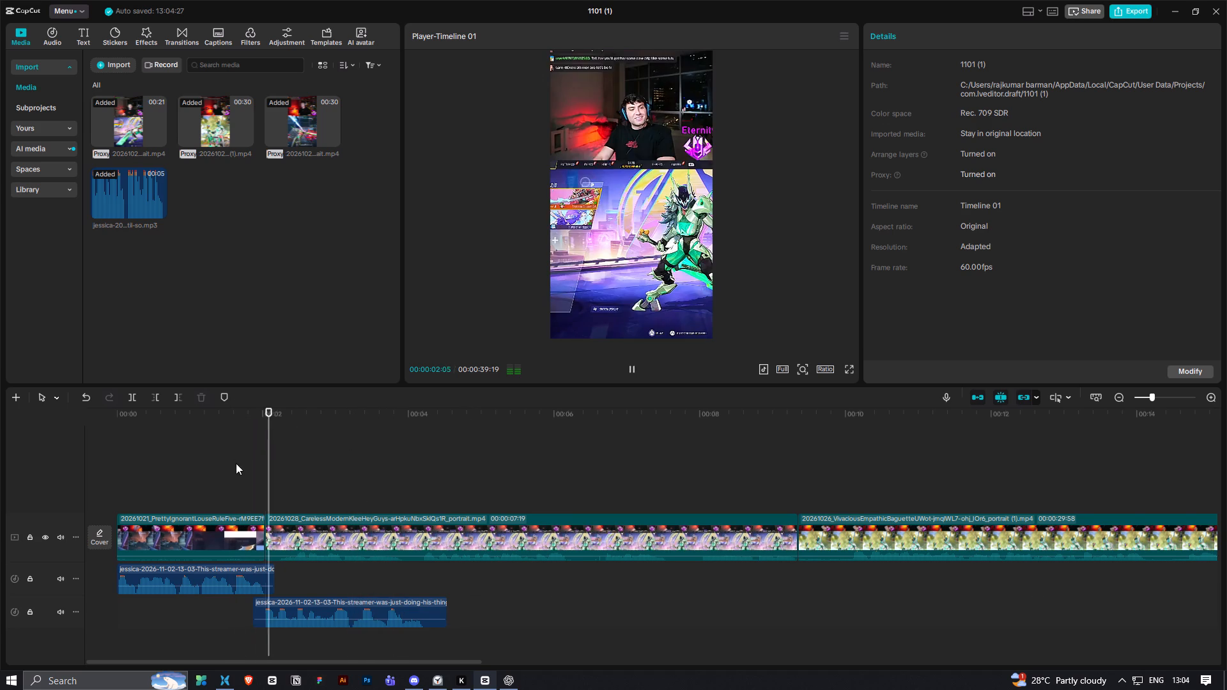
key(space)
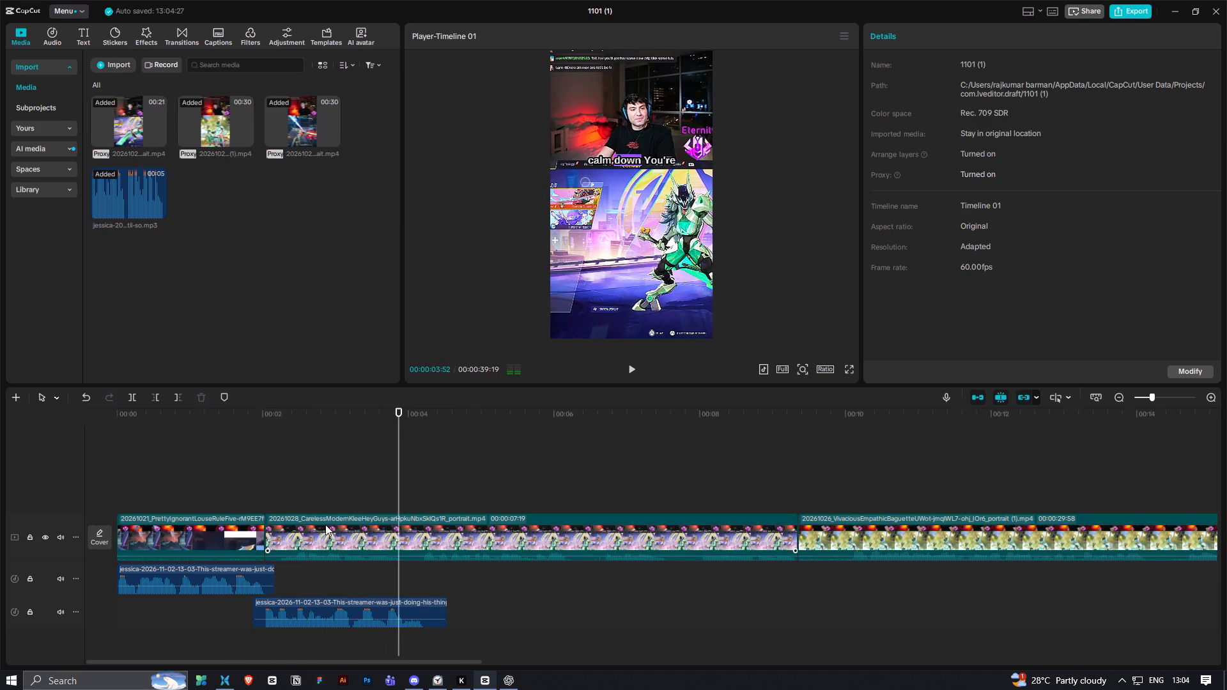
Split the 20261028_CarelessModern clip at 00:00:03:15, on the "calm down You're" caption.
click(327, 530)
click(319, 418)
key(space)
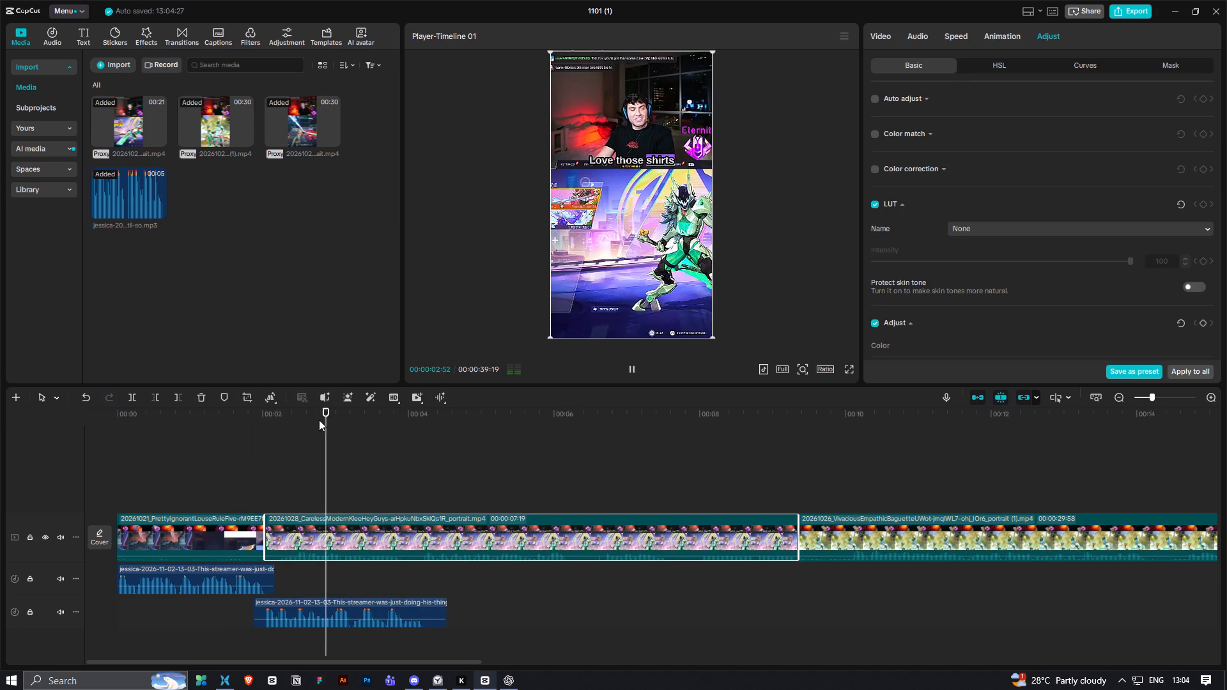
key(space)
drag(355, 415, 351, 434)
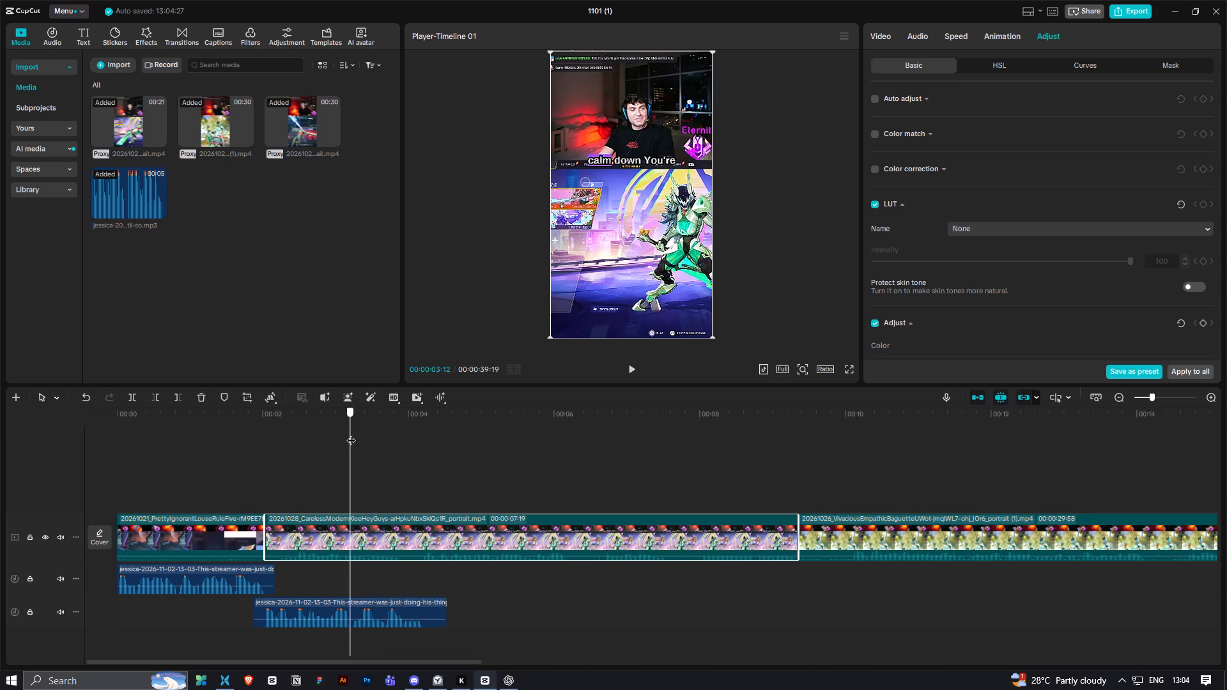
drag(351, 434, 350, 445)
ctrl+scroll(344, 461, up, 6)
key(Right)
key(Right)
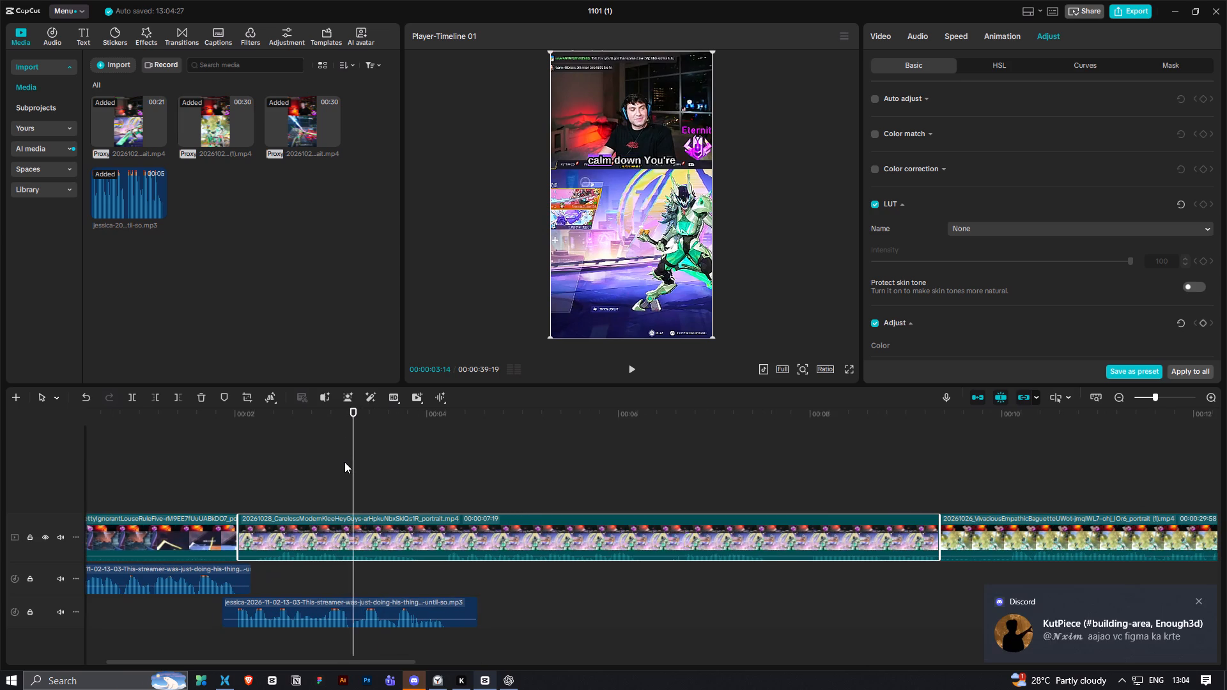
key(Right)
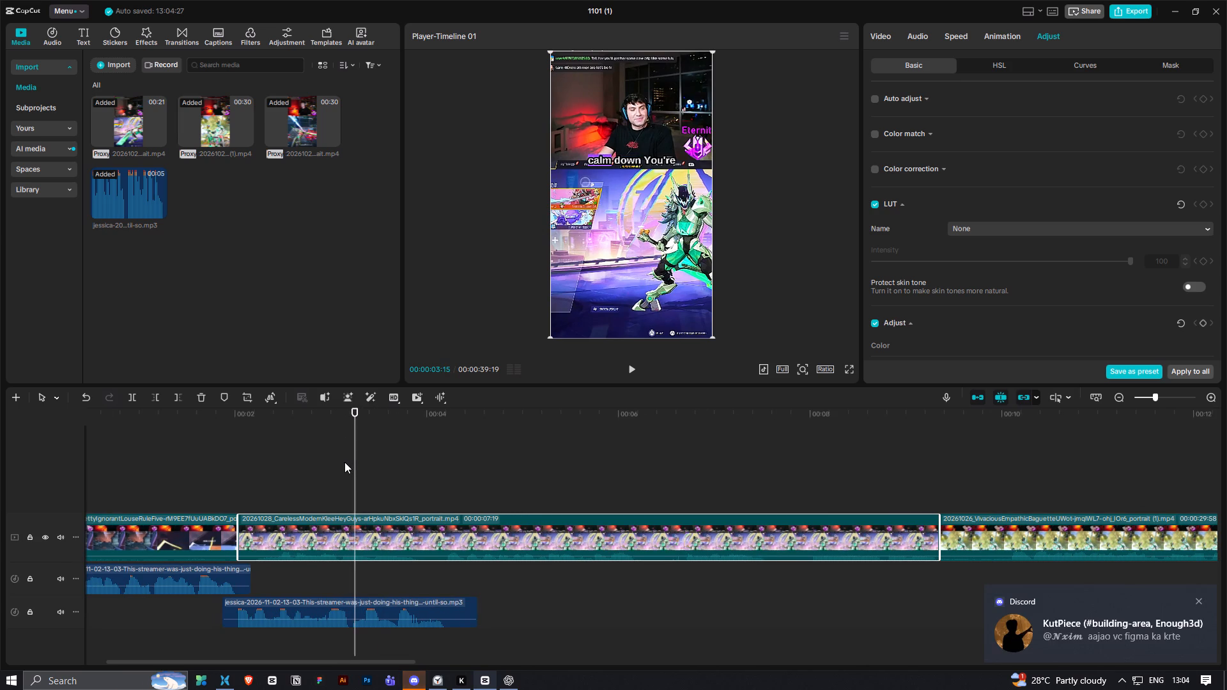
key(ctrl+b)
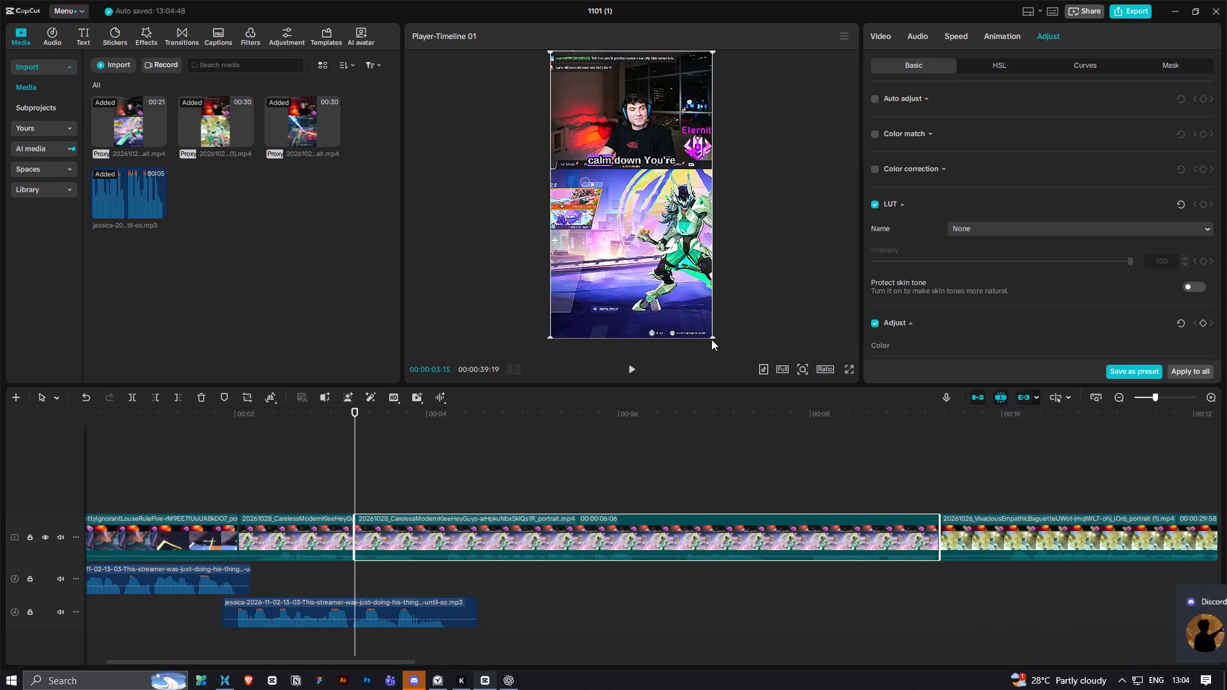
Enlarge the second part of the CarelessModern clip and reposition it to frame the streamer's webcam and caption closely.
alt+shift+drag(711, 335, 799, 480)
drag(684, 250, 684, 325)
drag(674, 228, 675, 268)
drag(667, 214, 668, 280)
drag(665, 241, 665, 229)
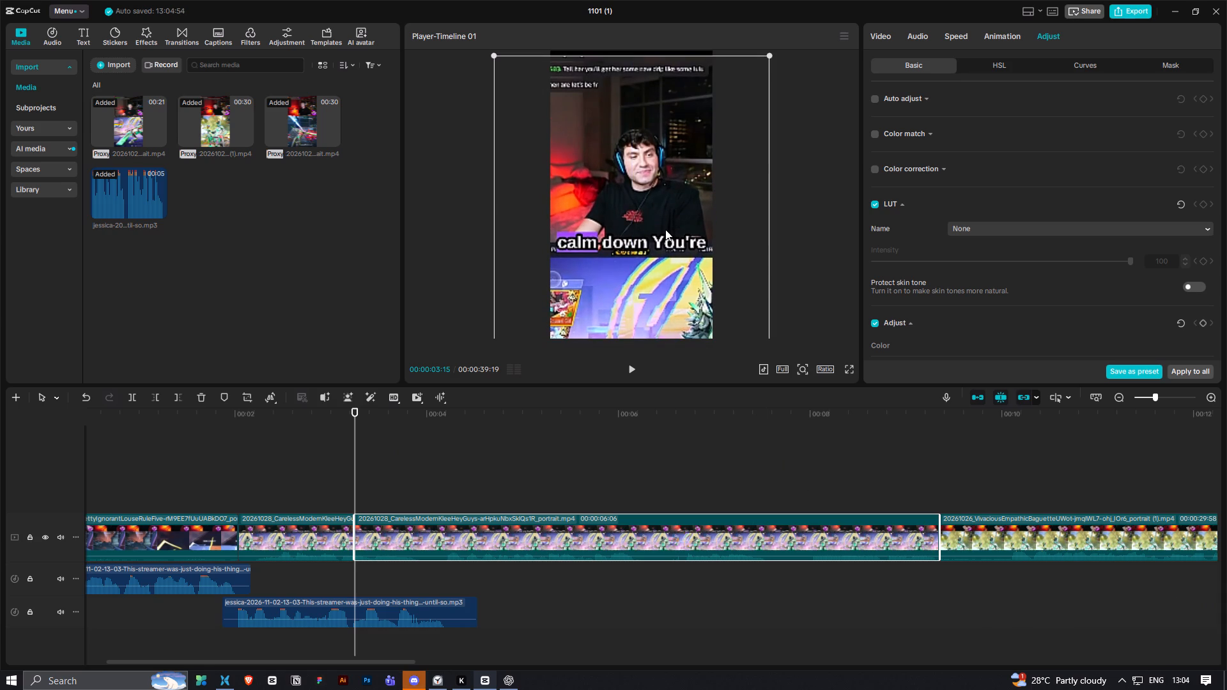
drag(665, 229, 665, 214)
click(651, 234)
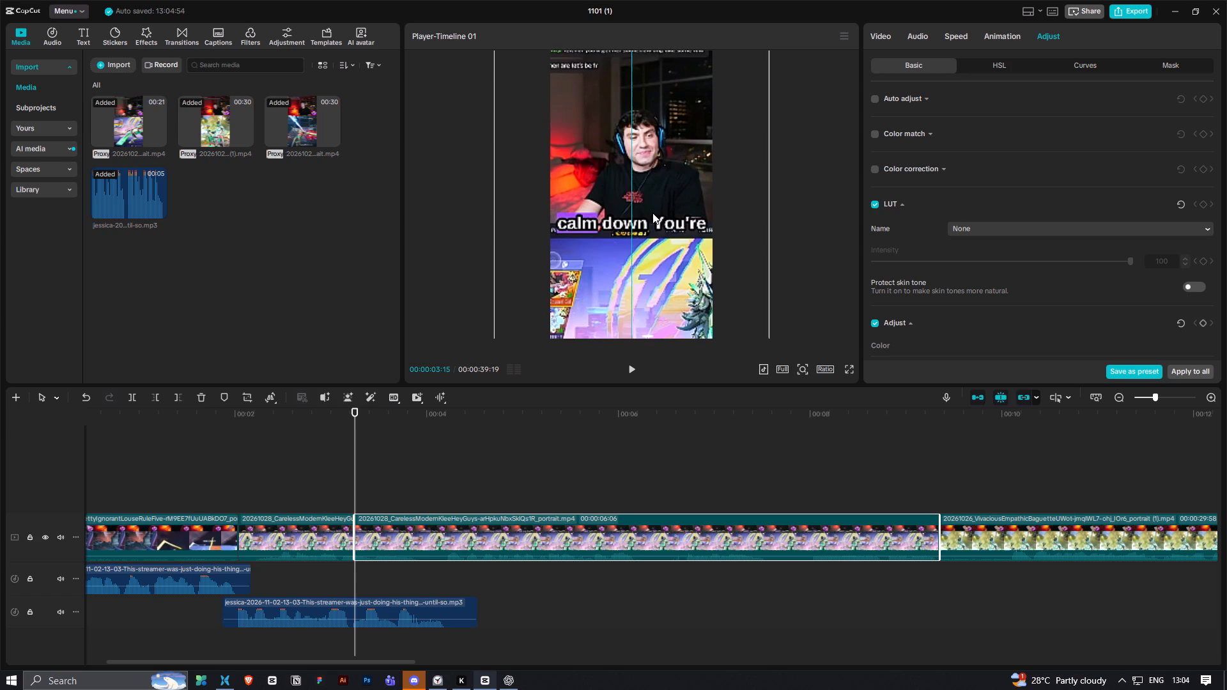
Play the edit from near the beginning to review the zoomed CarelessModern section against the voiceover.
click(254, 491)
drag(214, 418, 107, 427)
key(space)
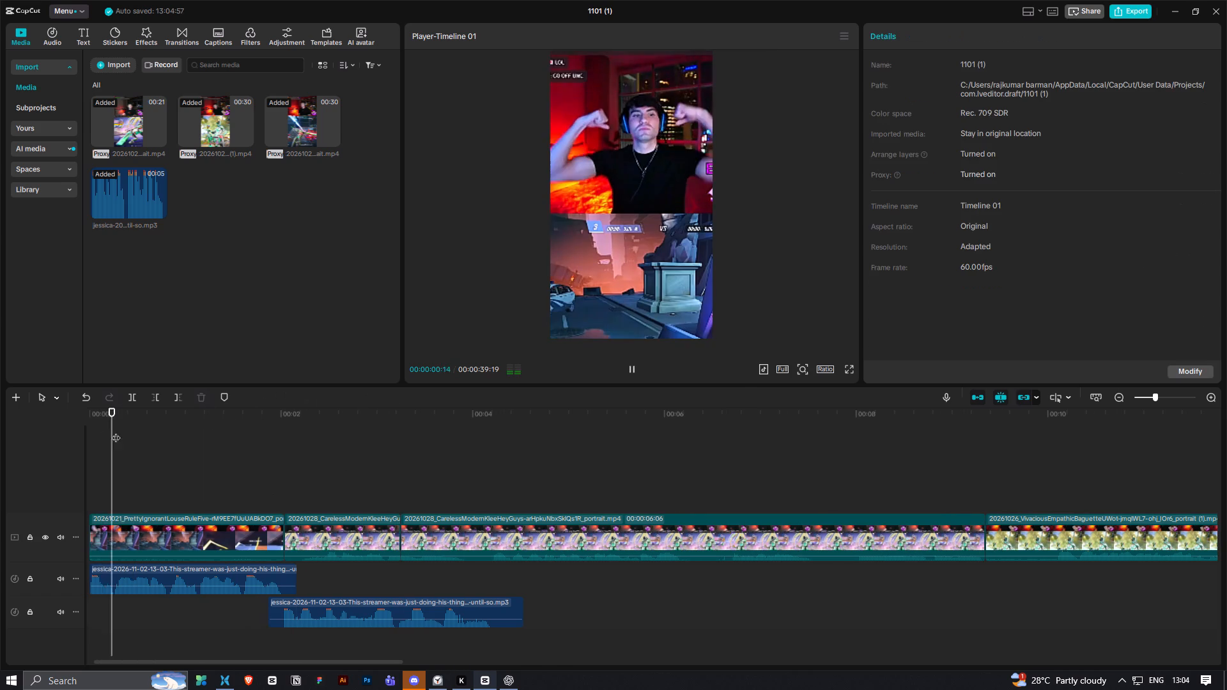
ctrl+scroll(190, 453, down, 3)
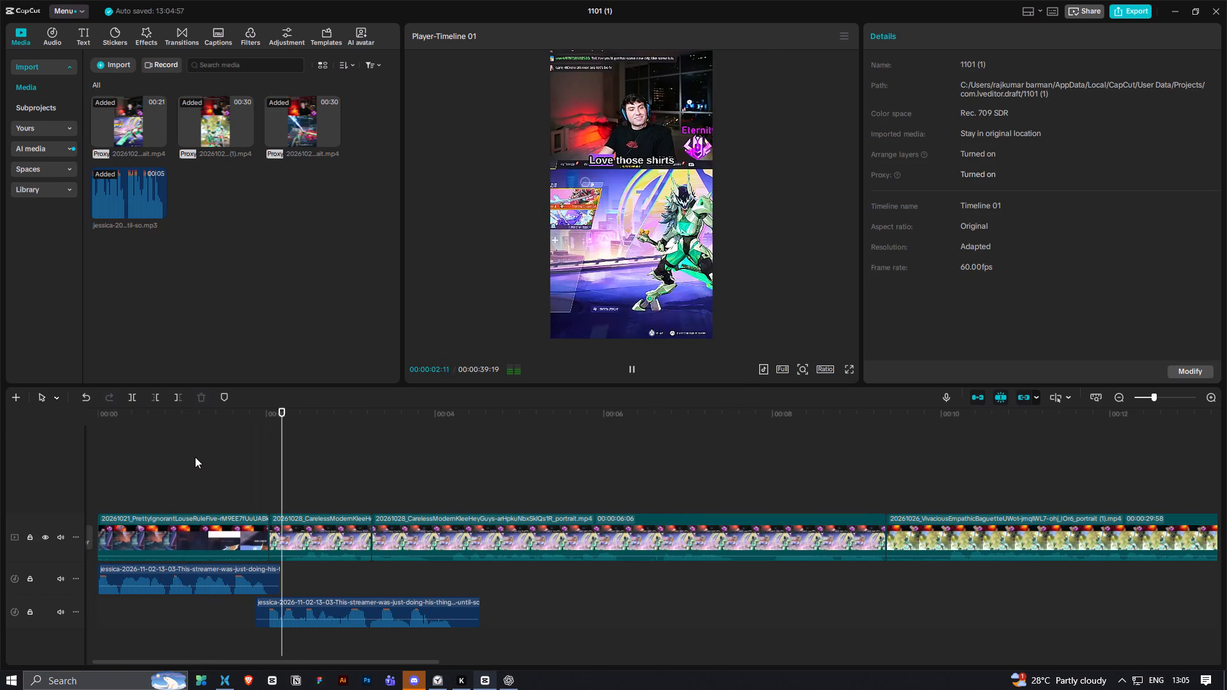
click(334, 440)
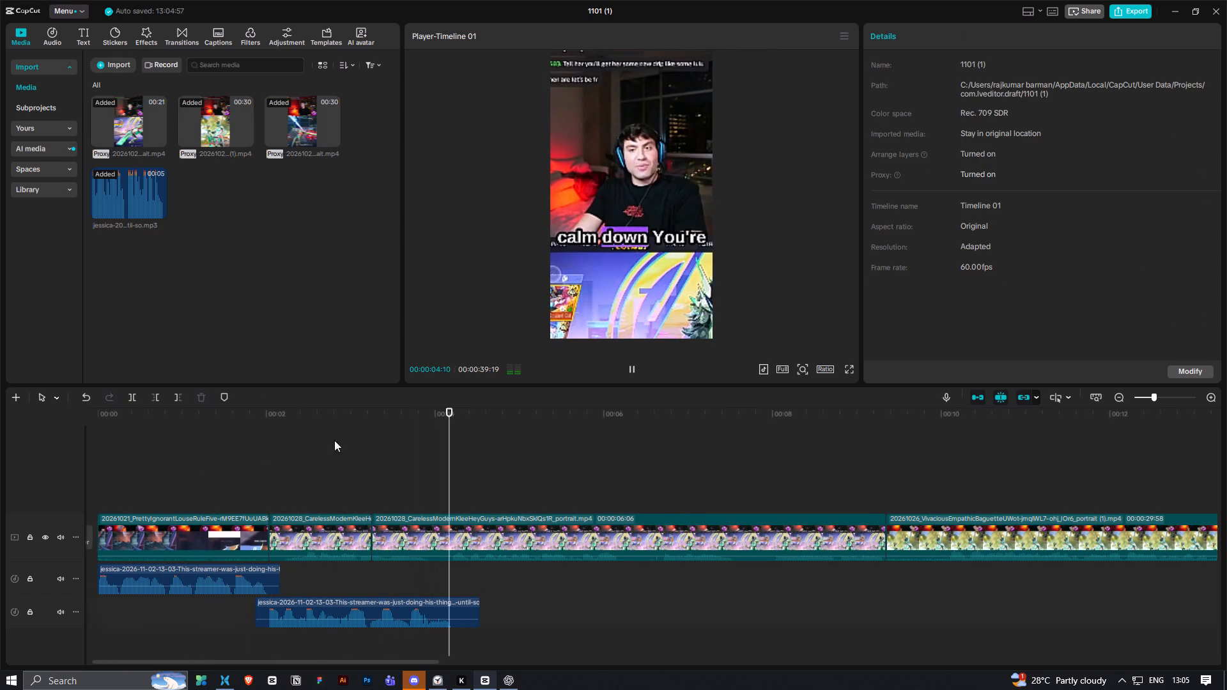
key(space)
key(space)
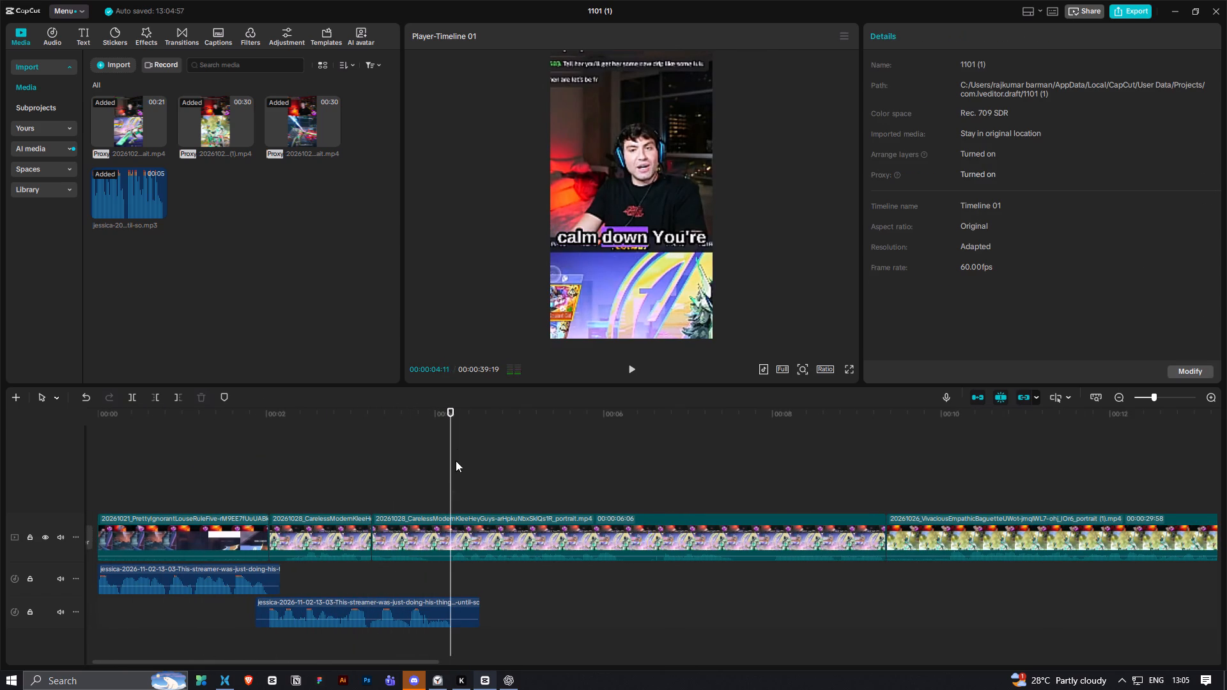
Replay the CarelessModern section, split its zoomed part at 00:00:04:00 and delete the remainder after the cut.
drag(449, 425, 442, 434)
drag(442, 435, 266, 458)
key(space)
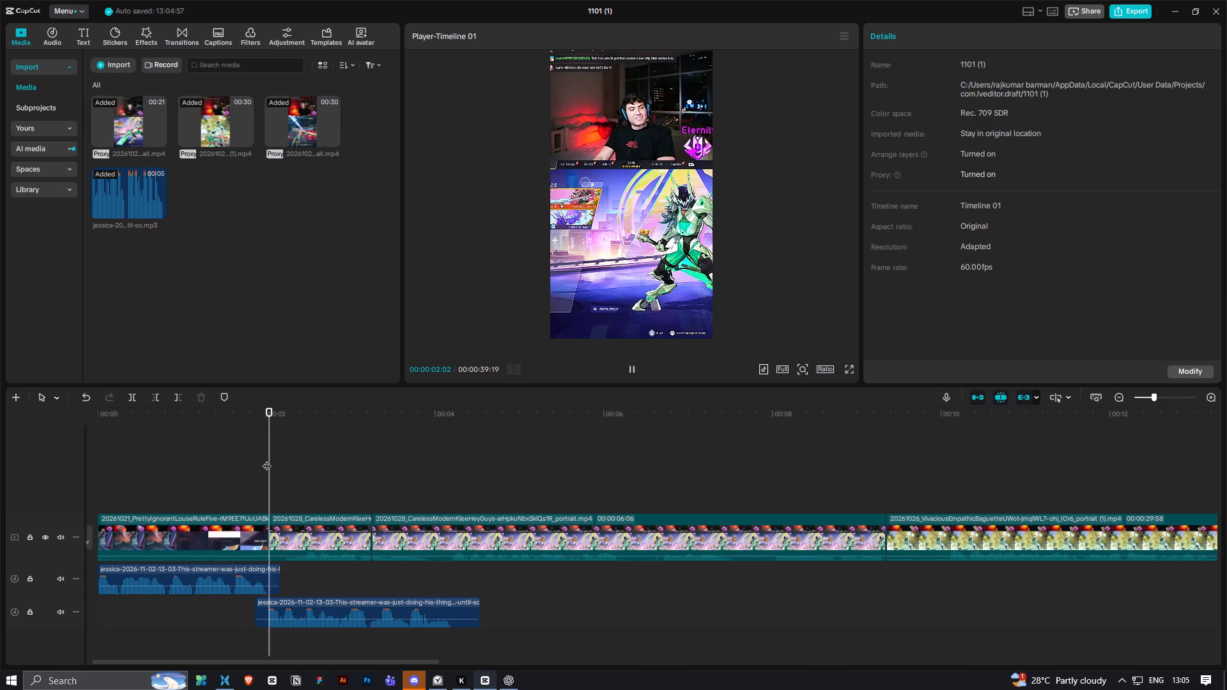
key(space)
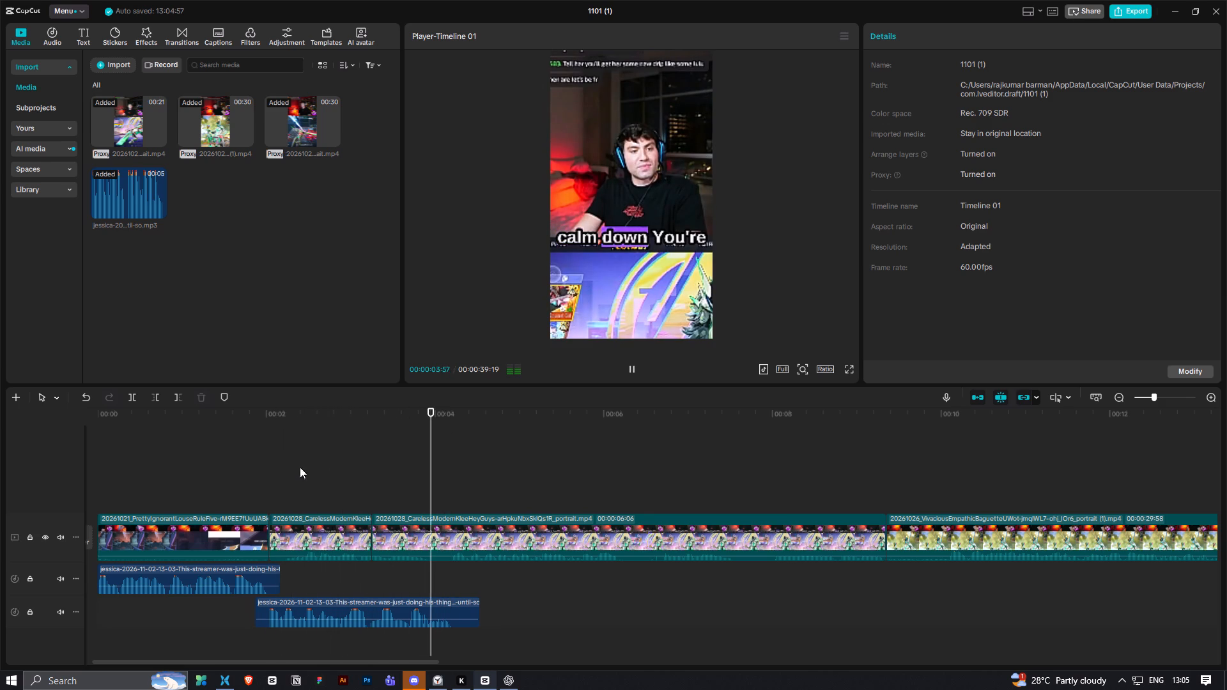
key(ctrl+b)
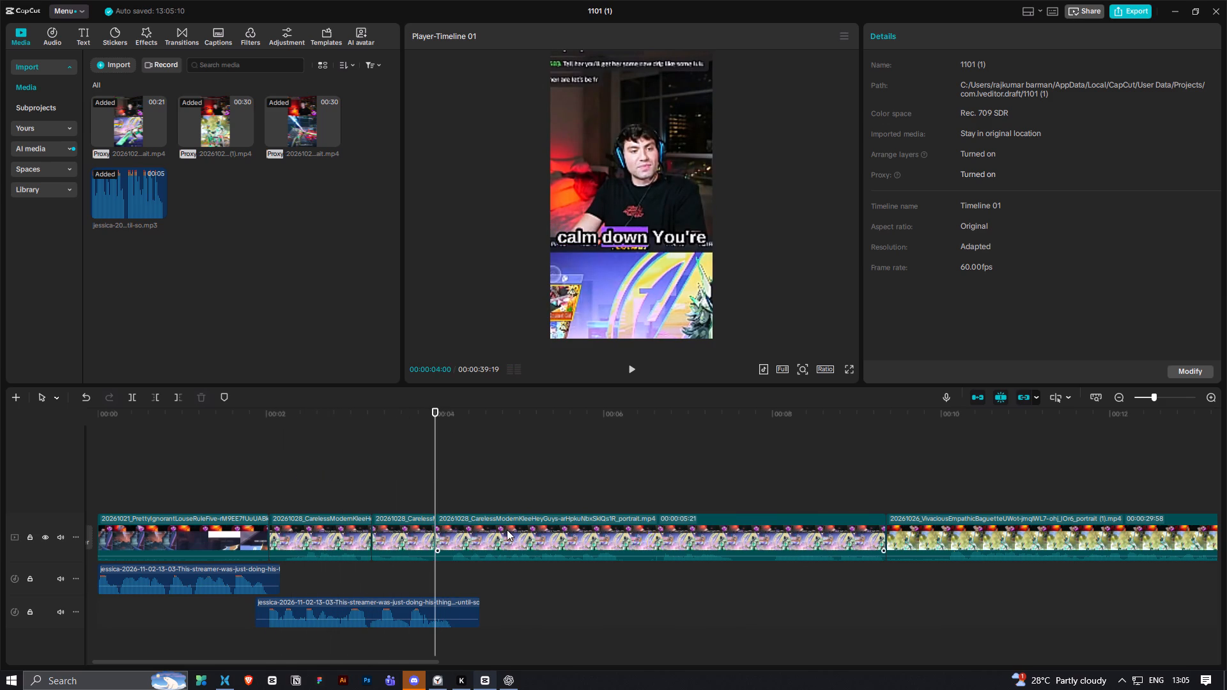
click(507, 530)
key(BackSpace)
Play through the 20261026_VivaciousEmpathic clip and split it at 00:00:11:00.
key(space)
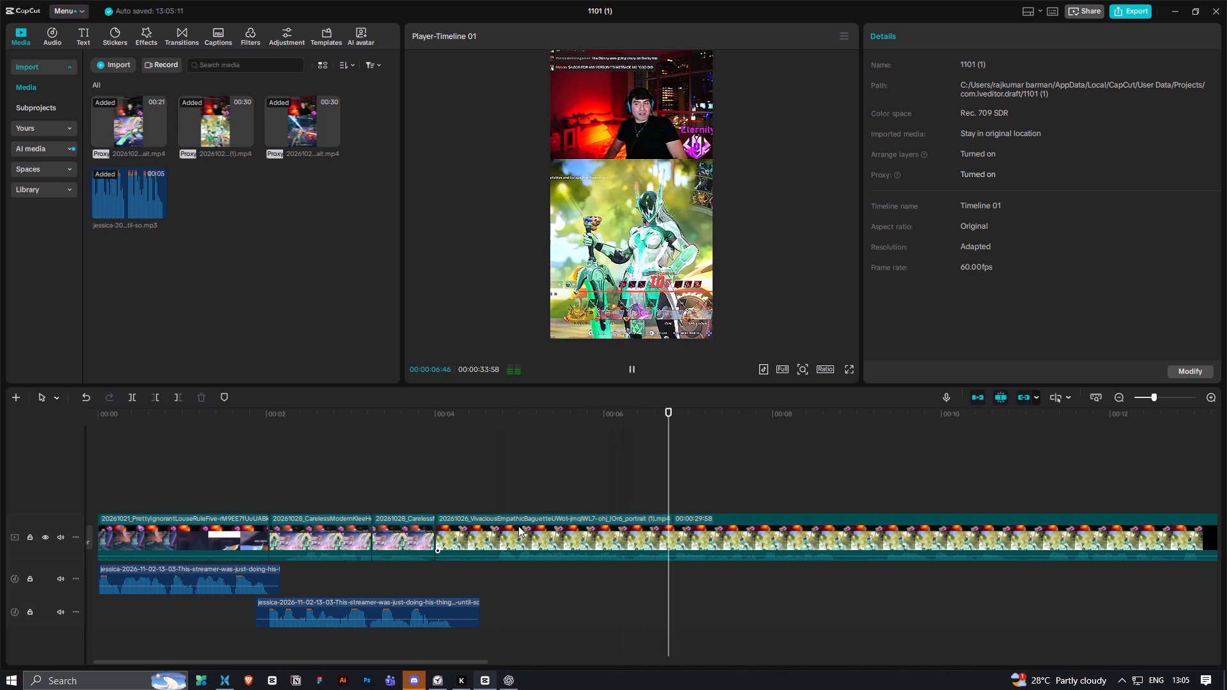
scroll(521, 528, down, 2)
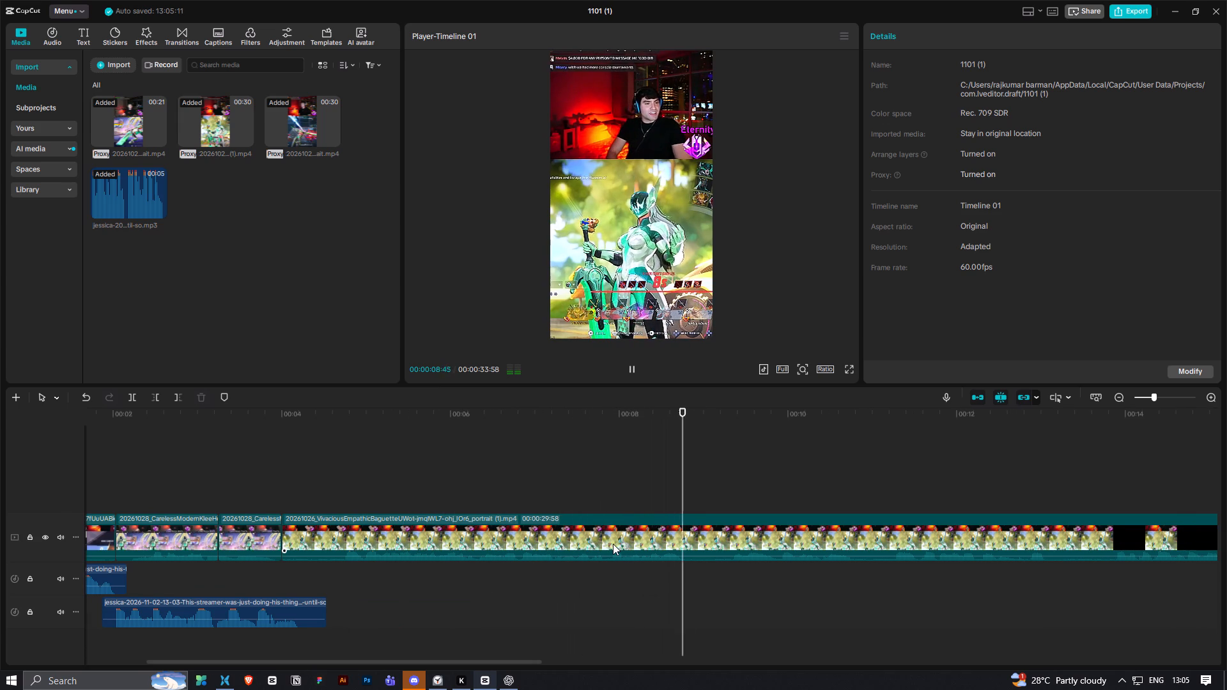
ctrl+scroll(613, 544, down, 7)
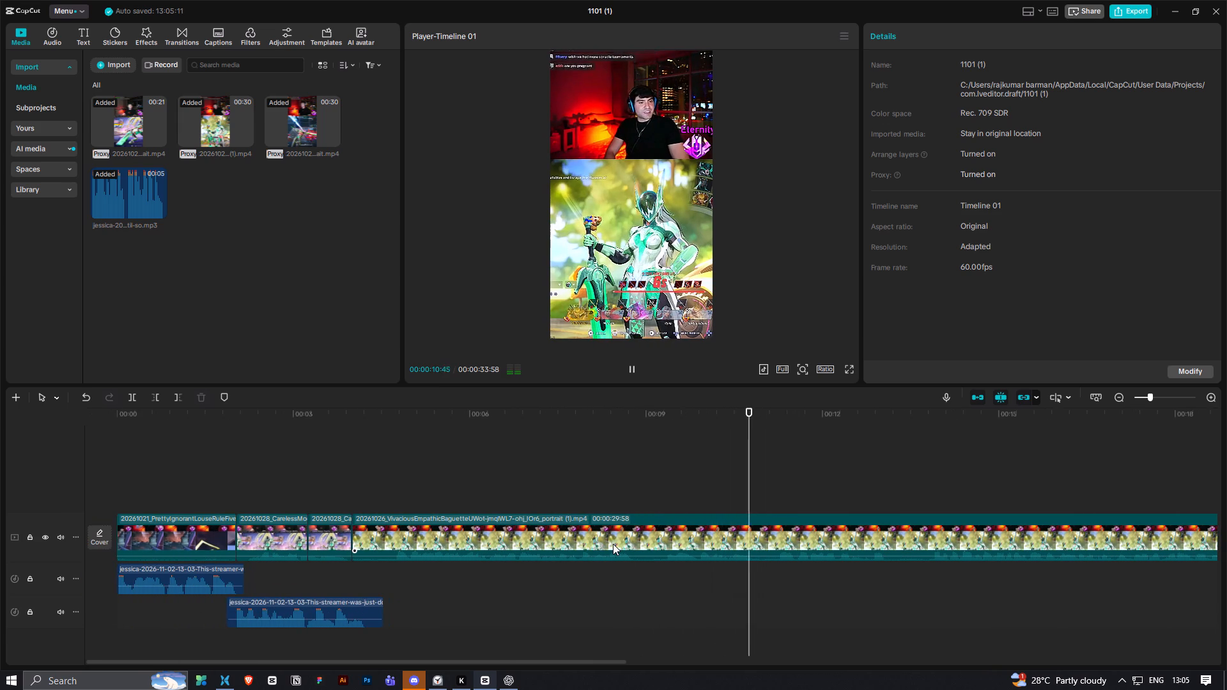
key(space)
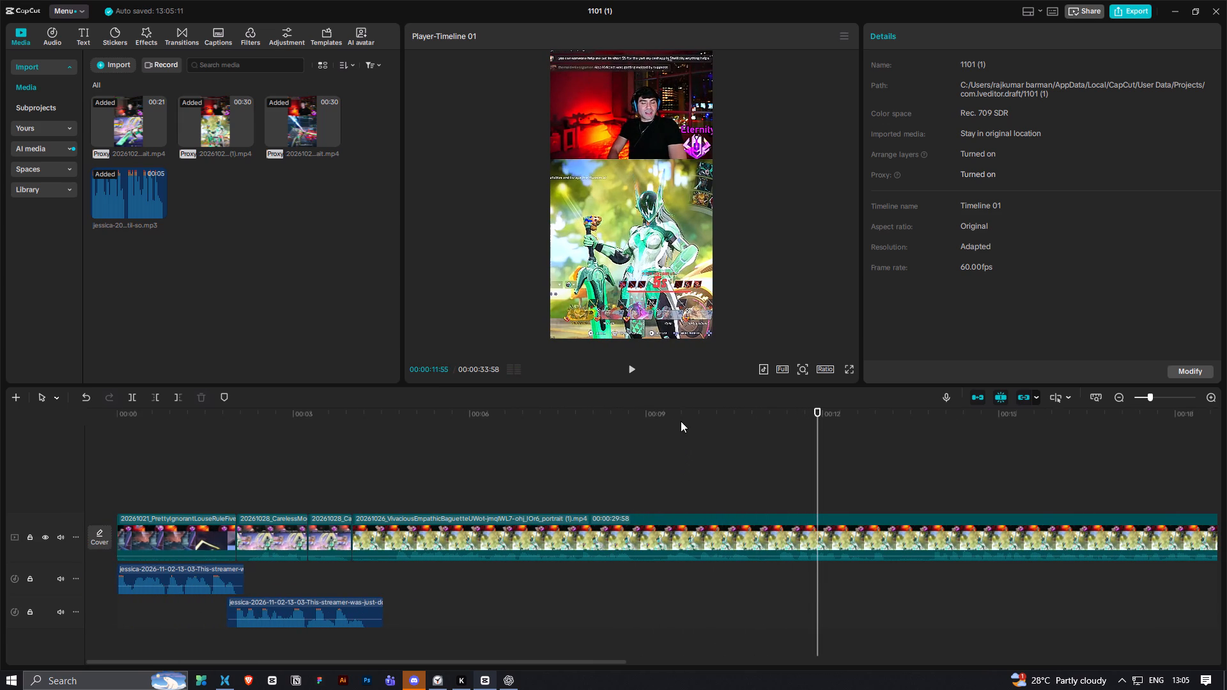
drag(672, 416, 637, 436)
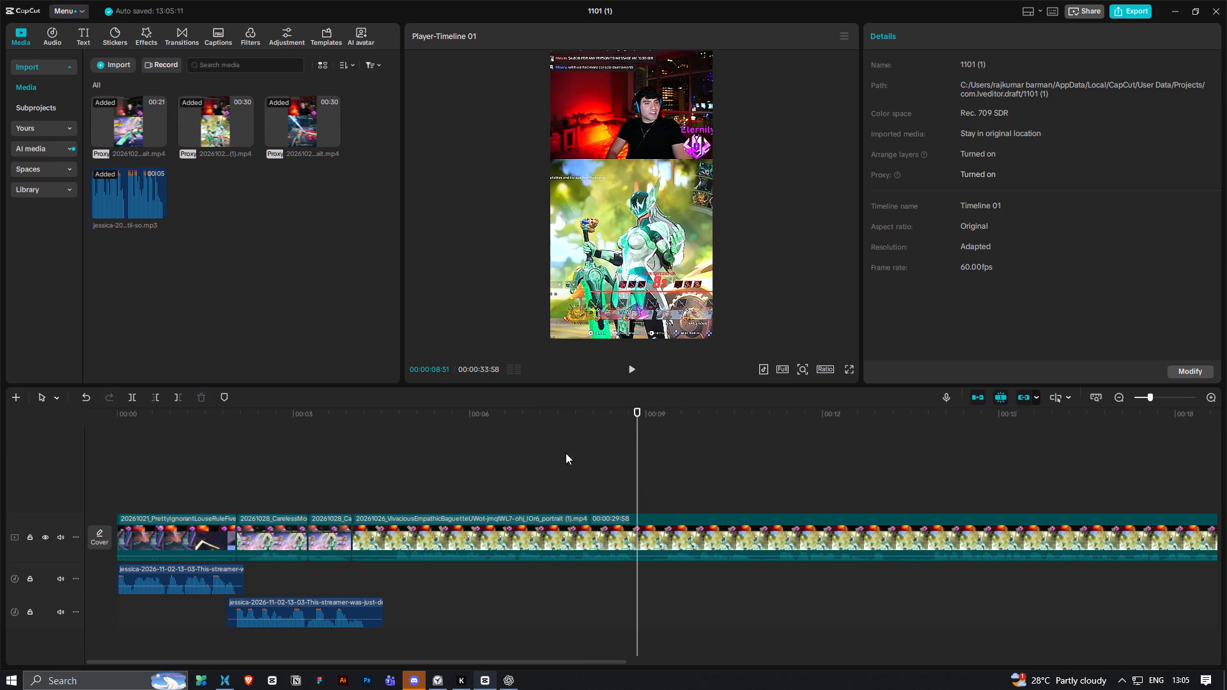
click(451, 418)
key(space)
ctrl+scroll(513, 490, down, 2)
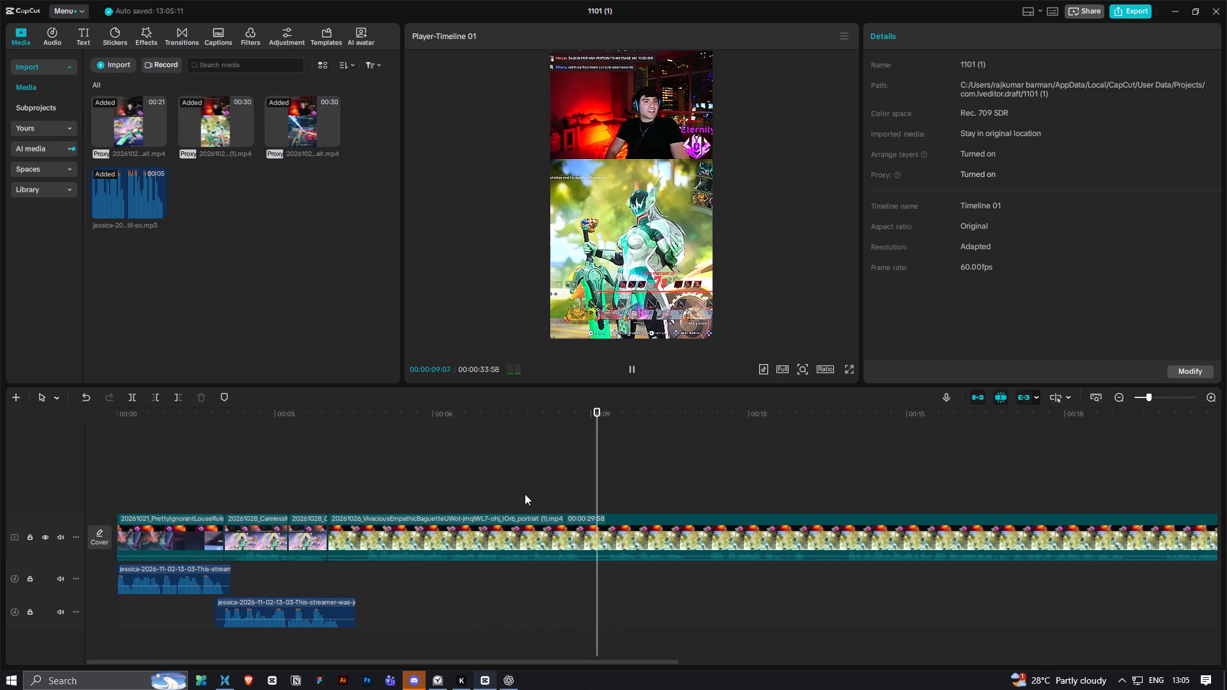
key(space)
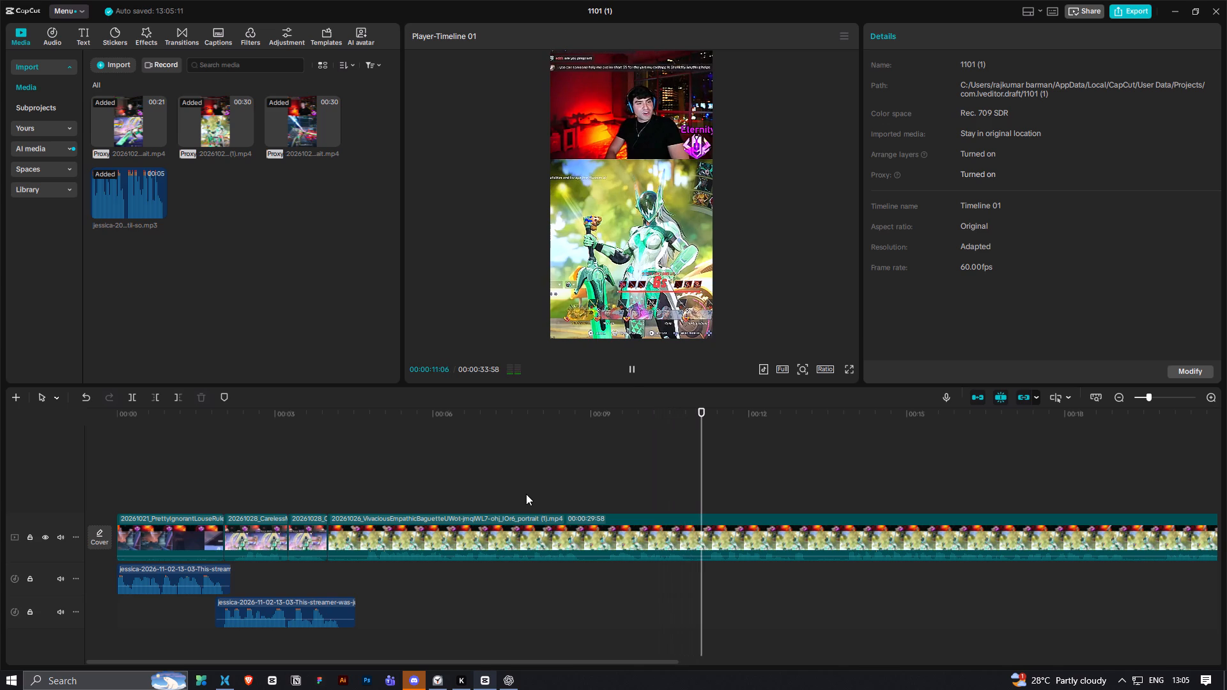
drag(701, 417, 696, 427)
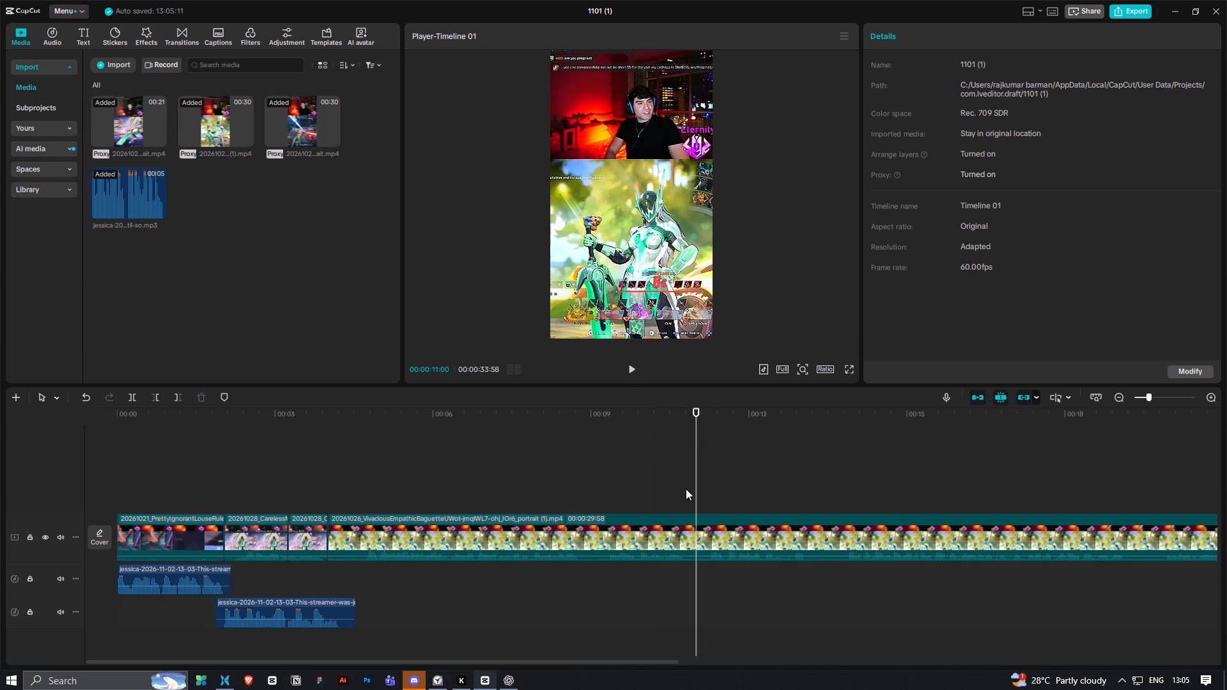
key(ctrl+b)
Enlarge the second part of the VivaciousEmpathic clip and move it down to frame the streamer's webcam more closely.
click(738, 544)
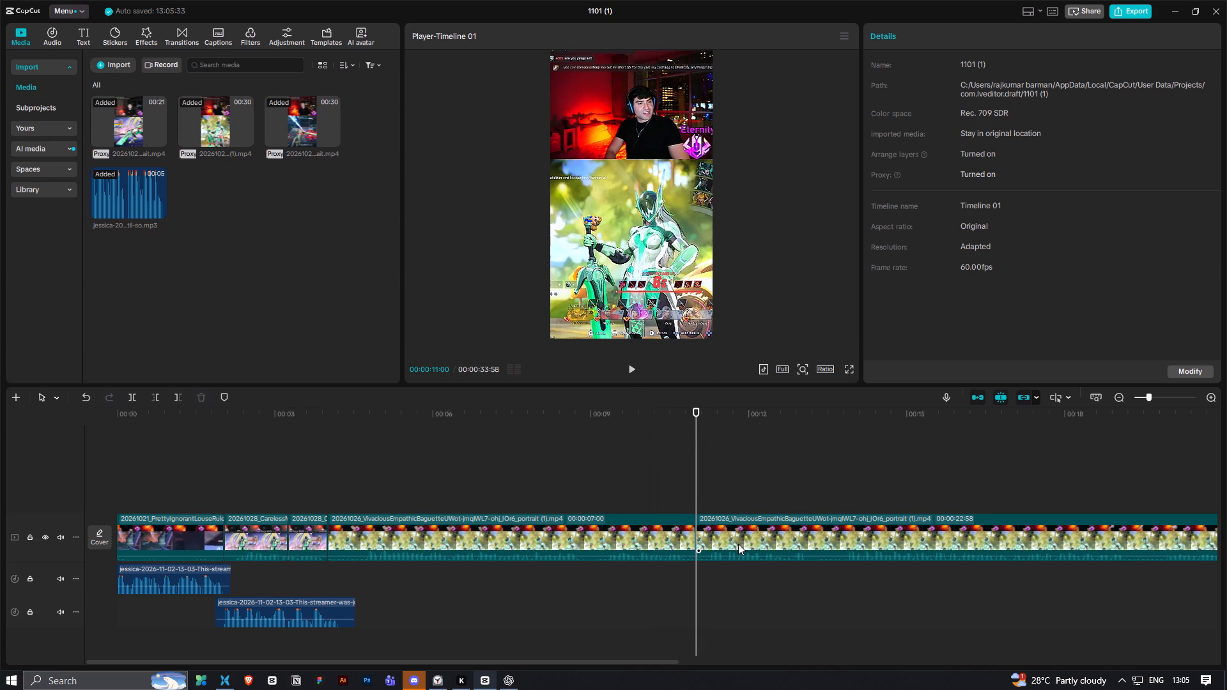
shift+drag(711, 337, 752, 415)
key(space)
key(space)
drag(679, 292, 679, 344)
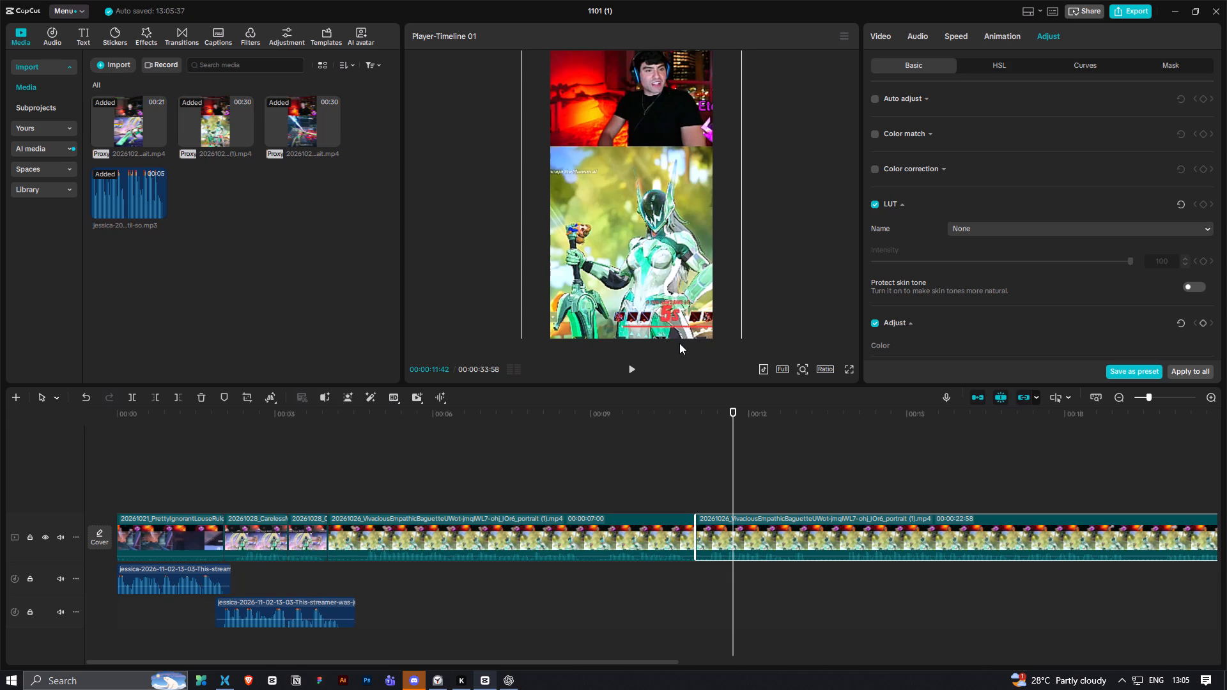
drag(675, 284, 683, 320)
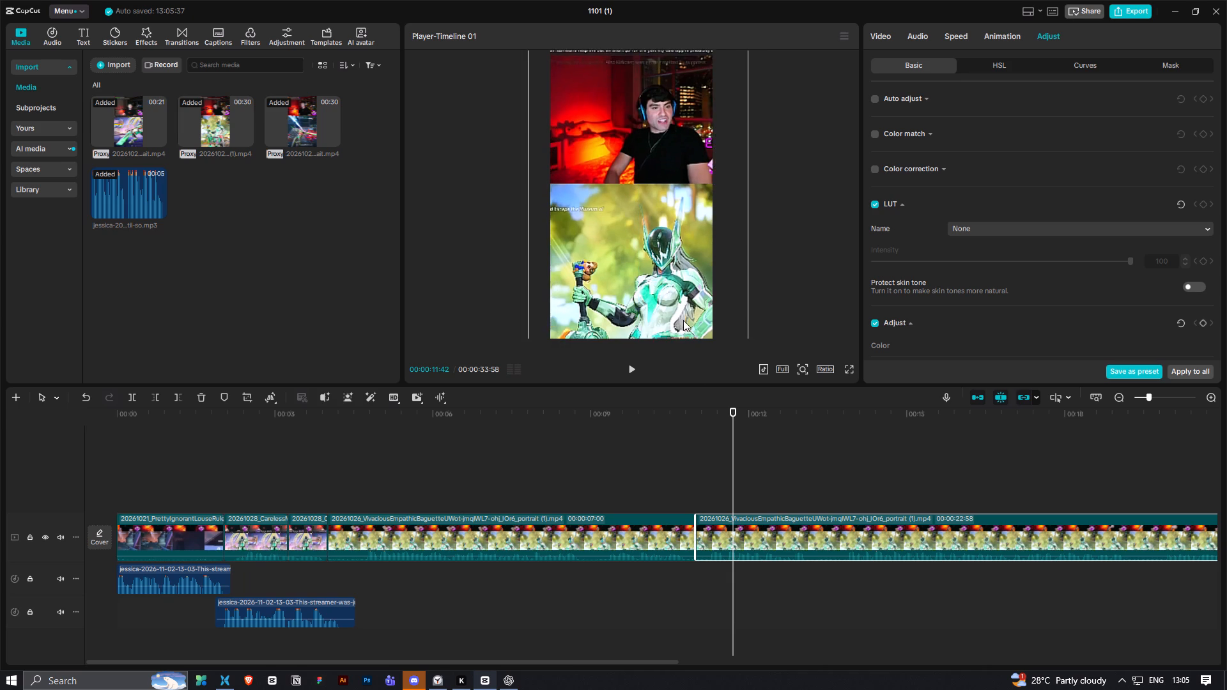
drag(683, 320, 679, 335)
Play back the VivaciousEmpathic footage across the 00:00:11:00 cut to review the enlarged second part.
click(554, 453)
key(space)
ctrl+scroll(554, 453, down, 3)
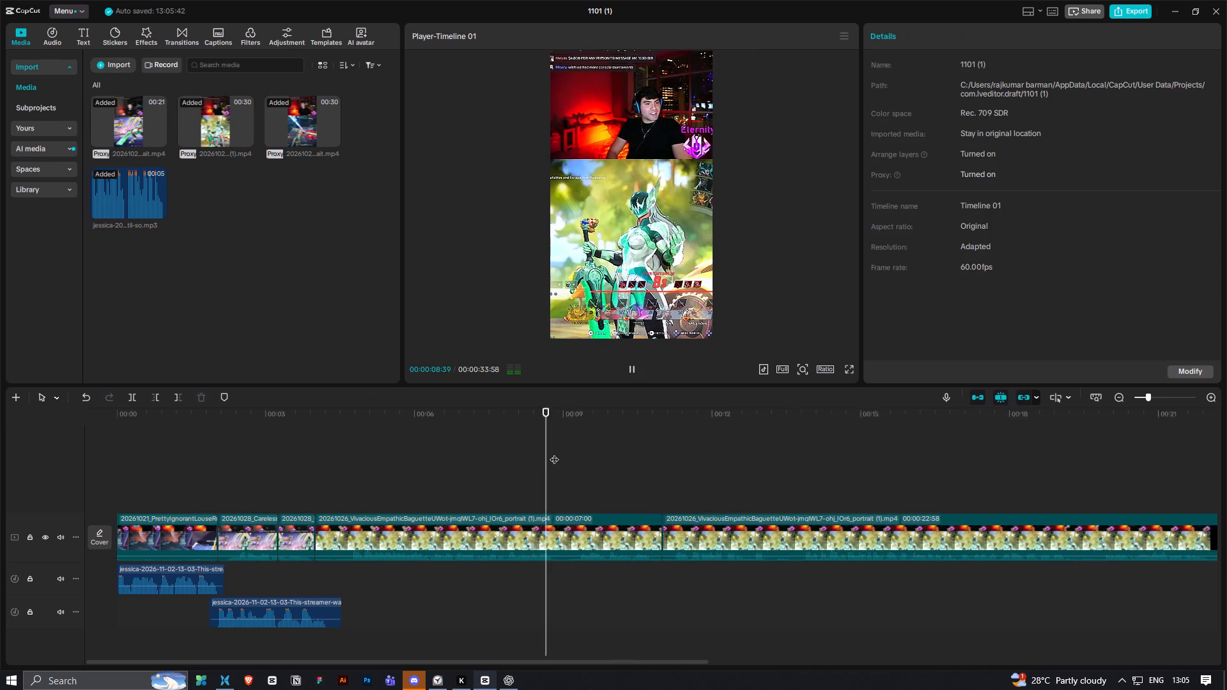
ctrl+scroll(554, 453, down, 4)
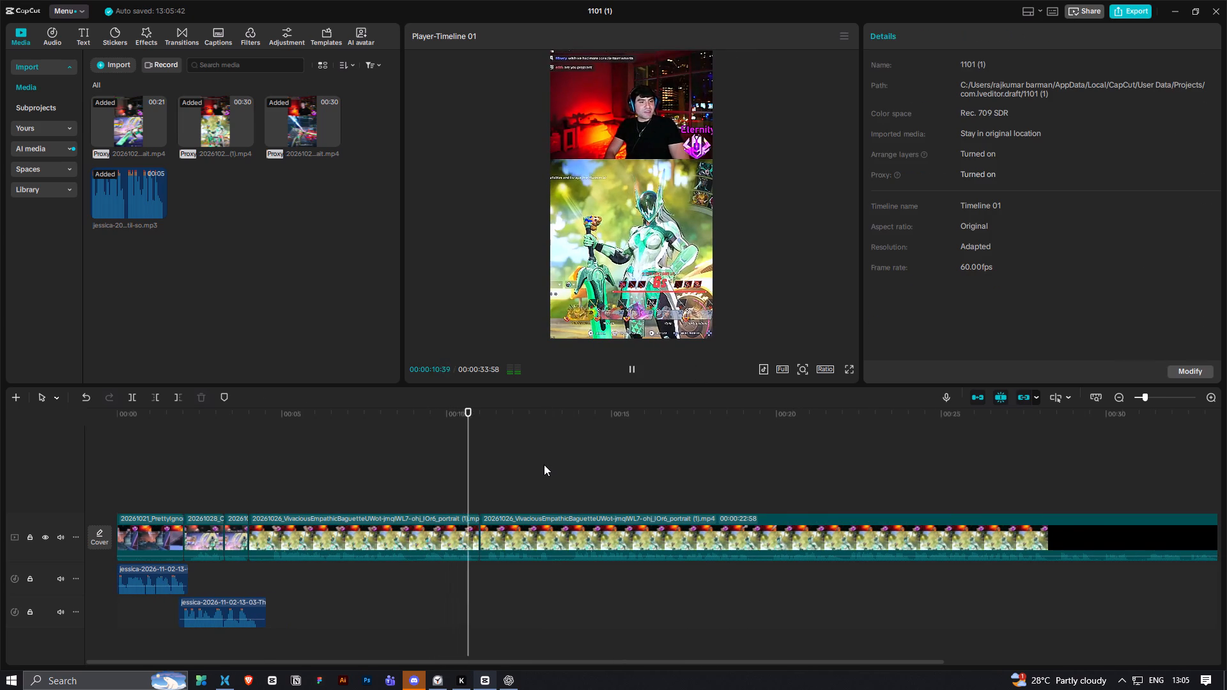
key(space)
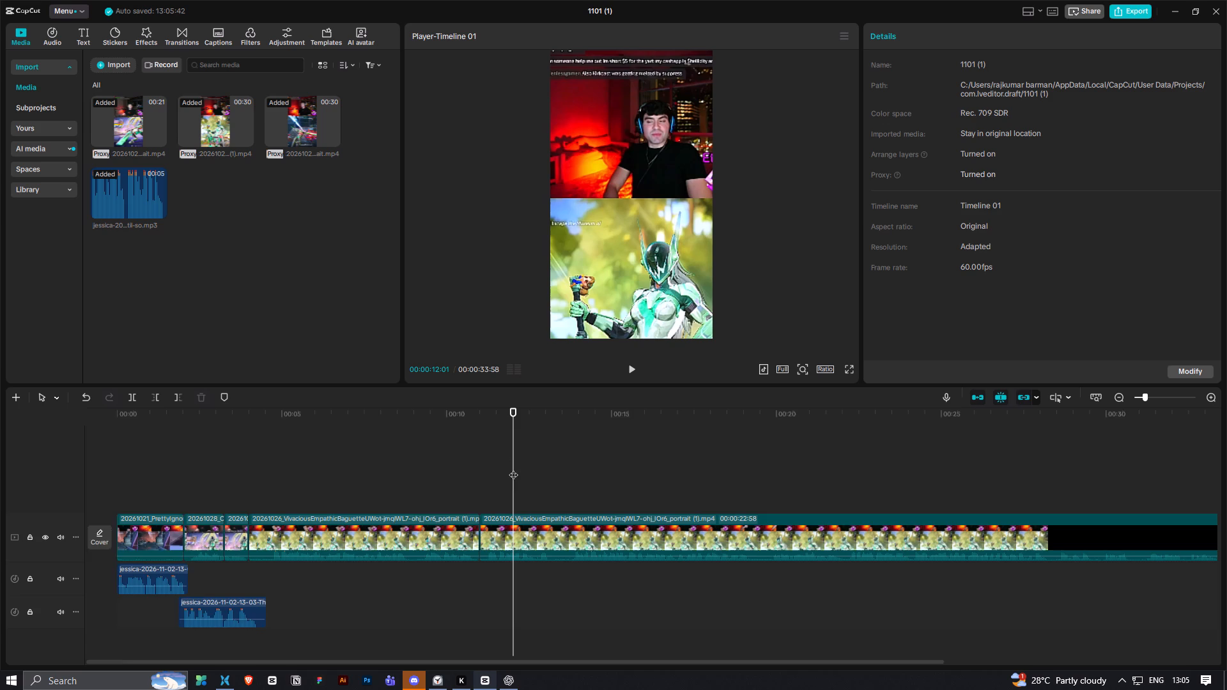
ctrl+scroll(513, 476, up, 8)
click(480, 417)
key(space)
key(space)
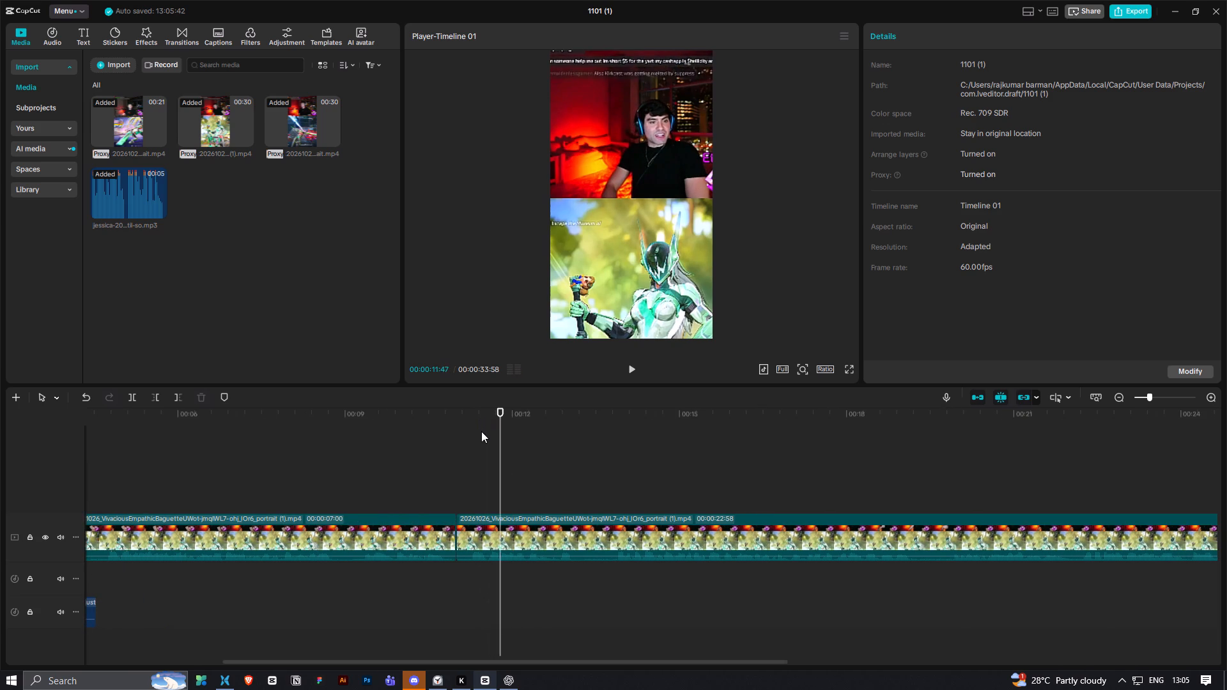
key(space)
key(space)
key(space)
key(space)
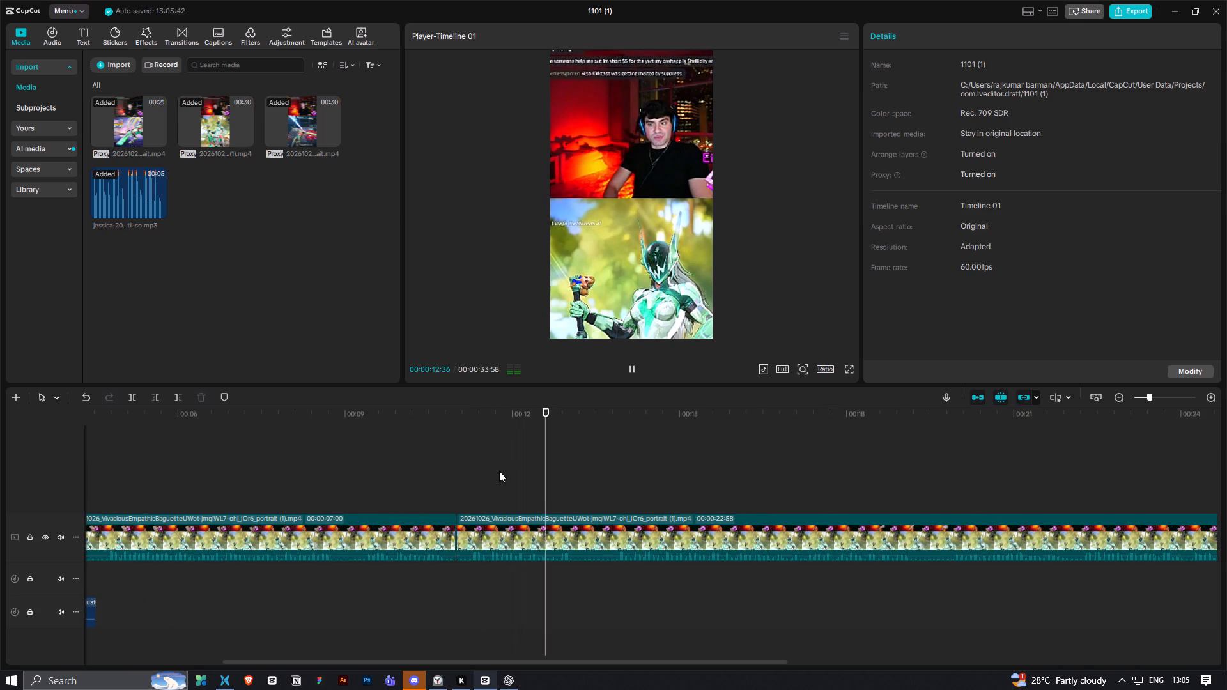
key(space)
key(space)
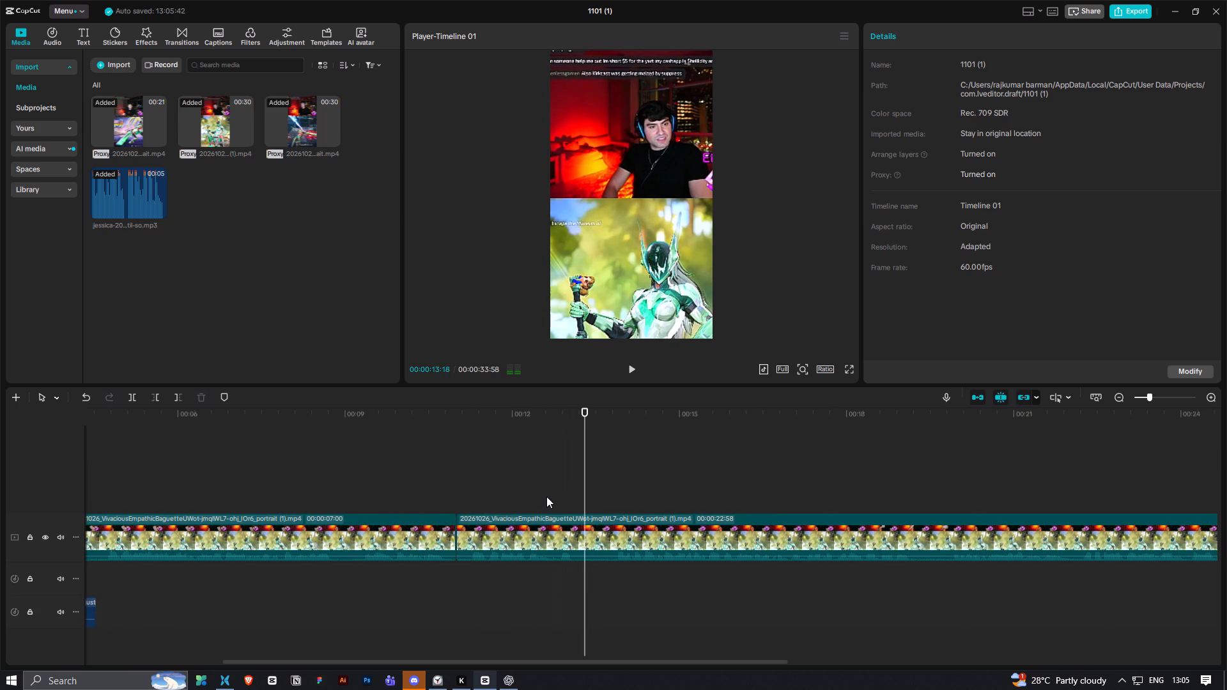
Replay the edit, split the enlarged VivaciousEmpathic part at 00:00:13:24 and delete everything after the cut.
ctrl+scroll(546, 496, up, 4)
drag(550, 421, 545, 435)
ctrl+scroll(508, 518, down, 8)
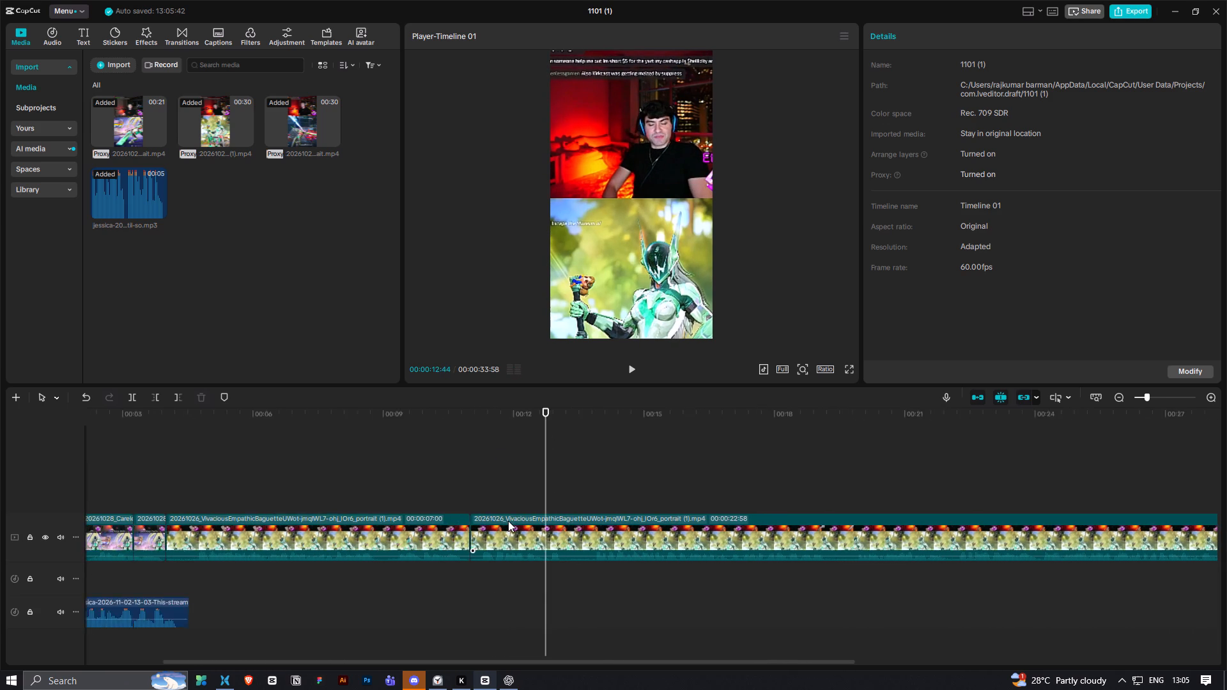
ctrl+scroll(508, 521, down, 5)
ctrl+scroll(508, 521, up, 1)
ctrl+scroll(508, 521, down, 4)
drag(362, 433, 175, 433)
drag(191, 420, 66, 439)
key(space)
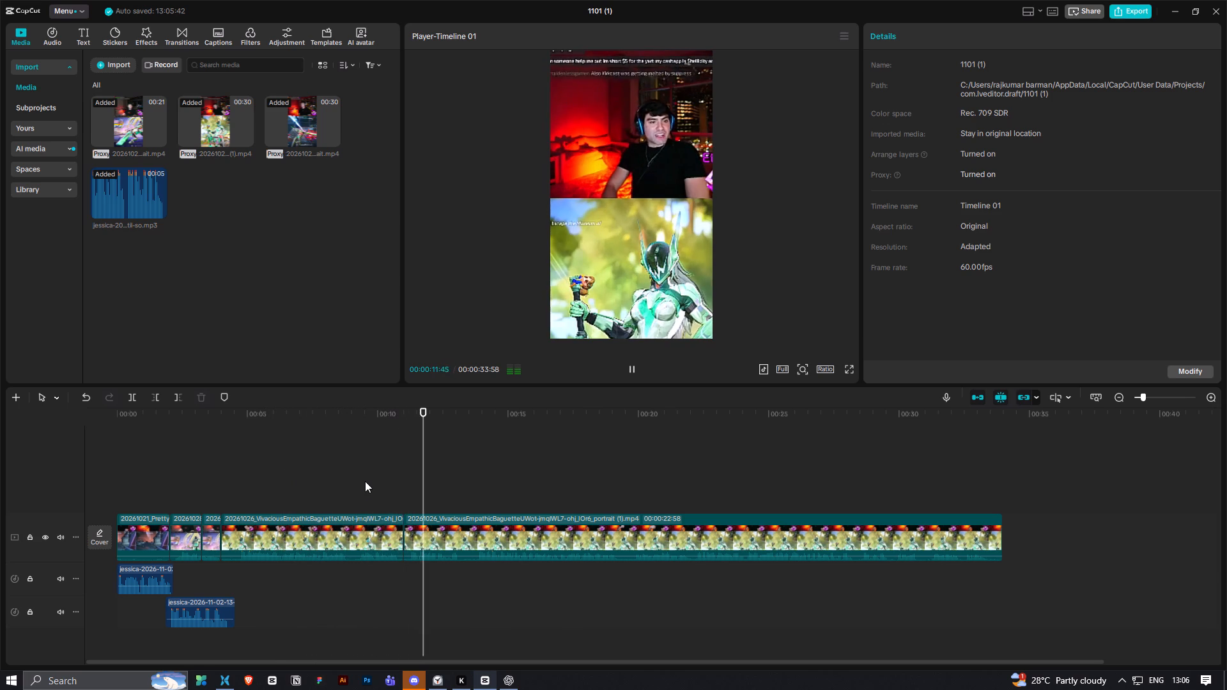
key(space)
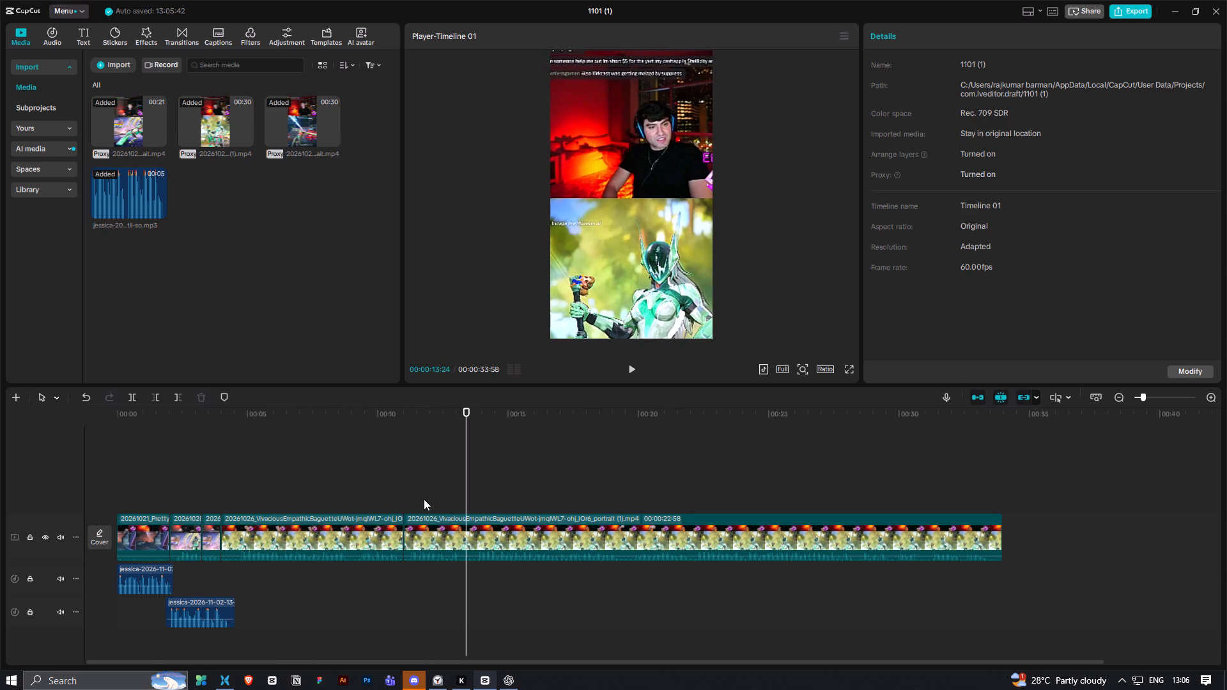
ctrl+scroll(426, 502, up, 3)
ctrl+click(462, 537)
key(ctrl+b)
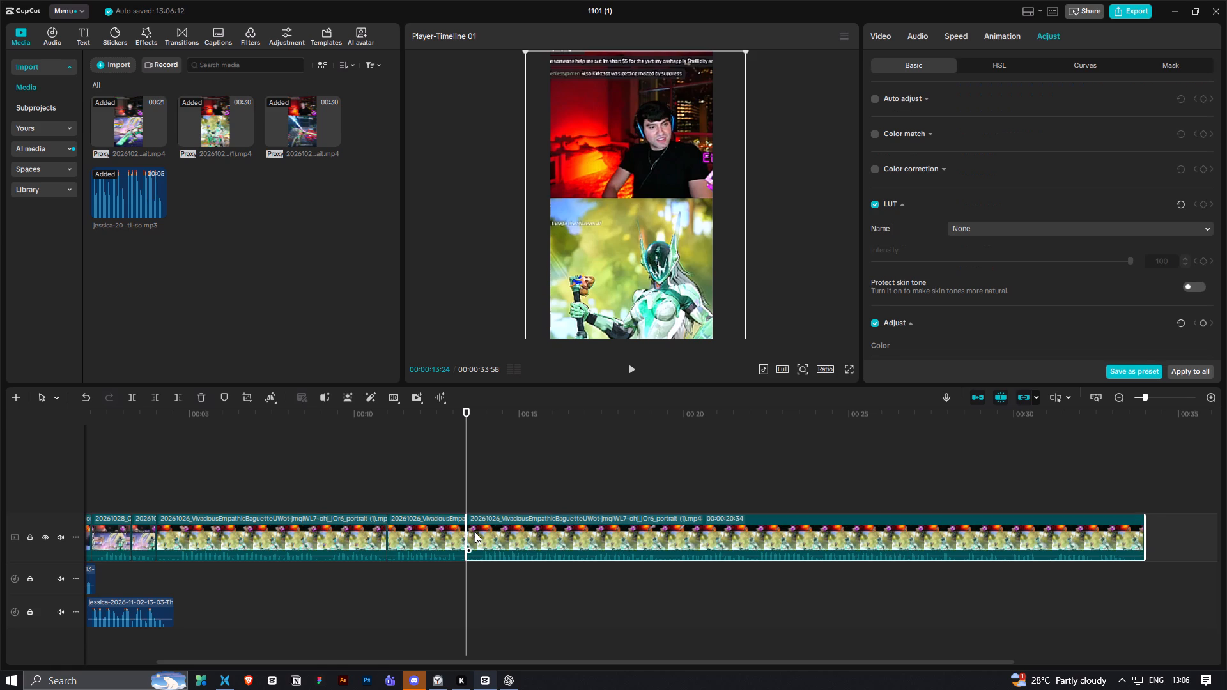
key(BackSpace)
Replay the shortened enlarged VivaciousEmpathic part to look for a point to zoom in further.
click(465, 424)
key(space)
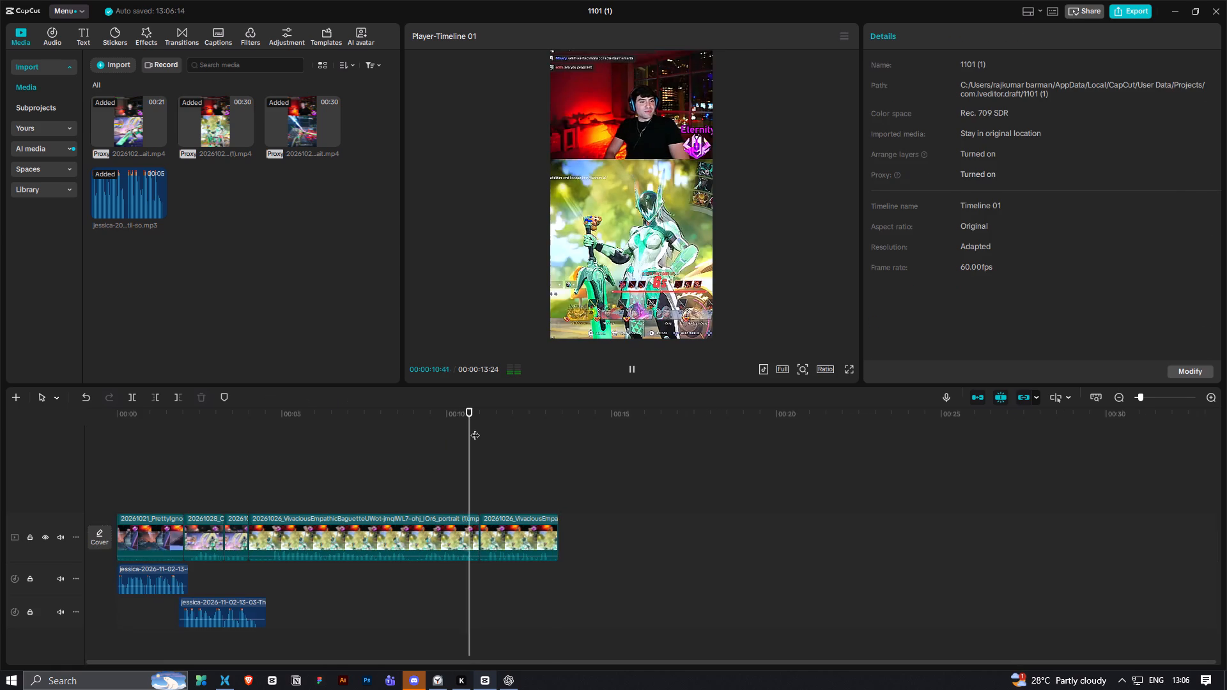
ctrl+scroll(477, 433, up, 5)
key(space)
ctrl+scroll(578, 500, up, 3)
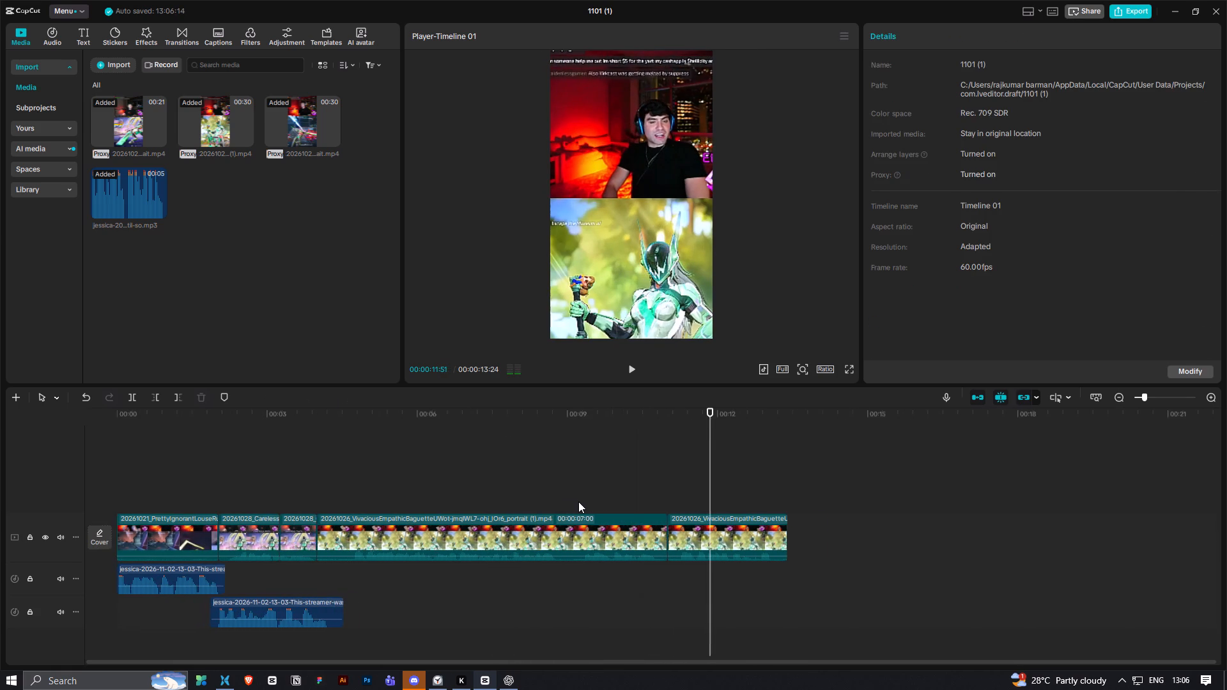
key(space)
key(space)
drag(755, 429, 709, 448)
key(space)
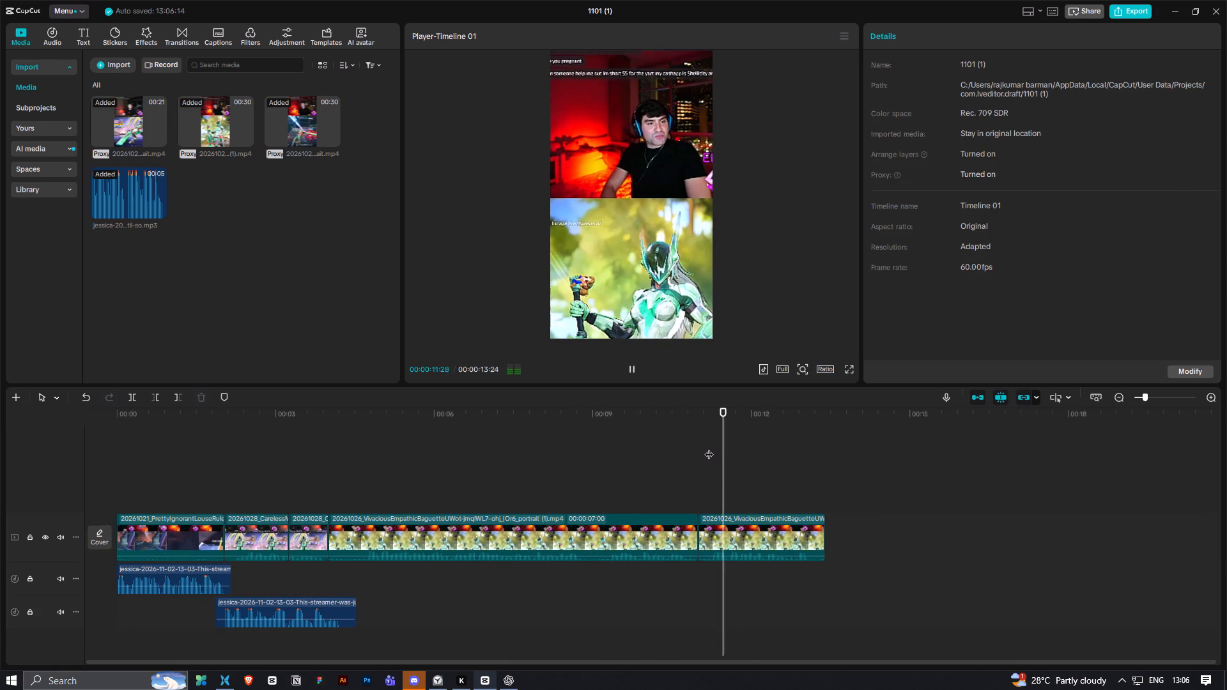
key(space)
key(space)
key(space)
Find the reaction moment in the enlarged VivaciousEmpathic part and split it at 00:00:11:56.
ctrl+scroll(741, 512, up, 7)
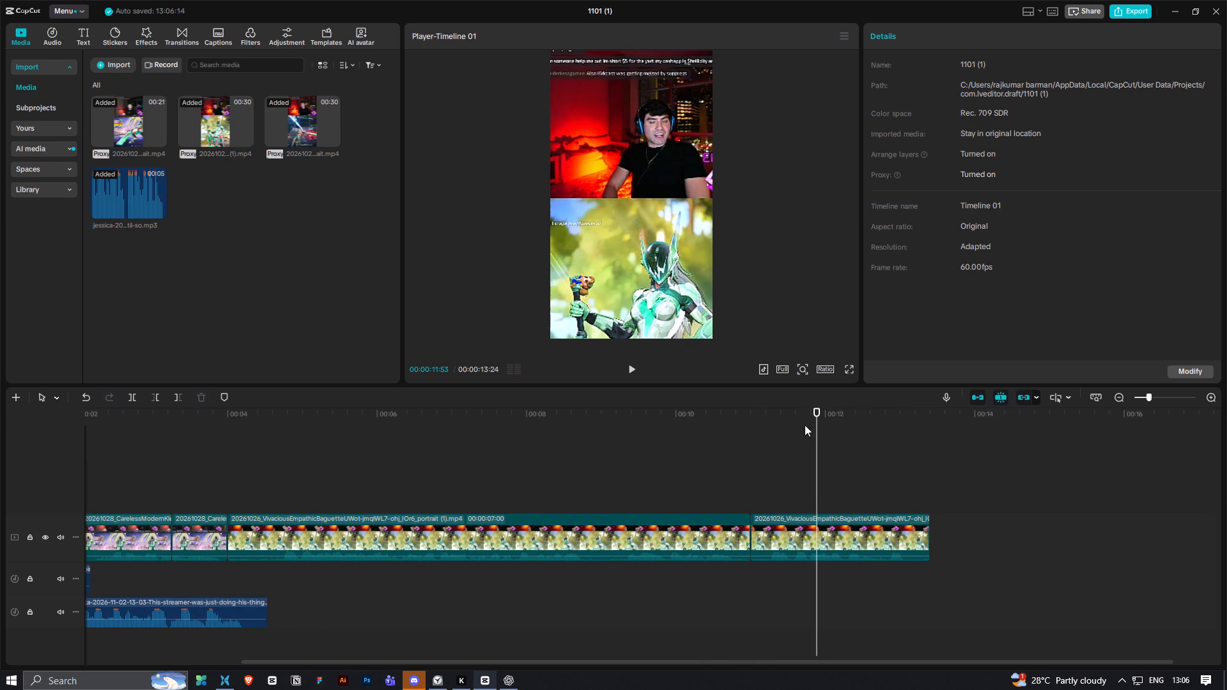
drag(816, 421, 768, 467)
key(space)
key(space)
key(space)
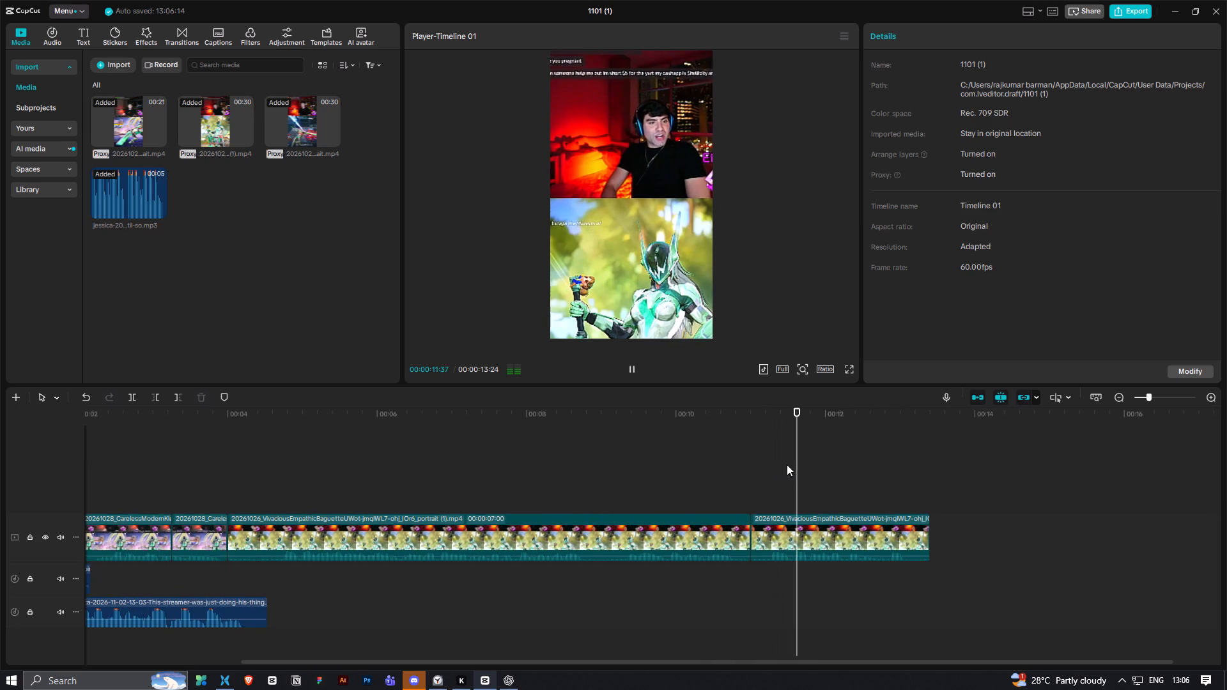
key(space)
drag(828, 439, 821, 449)
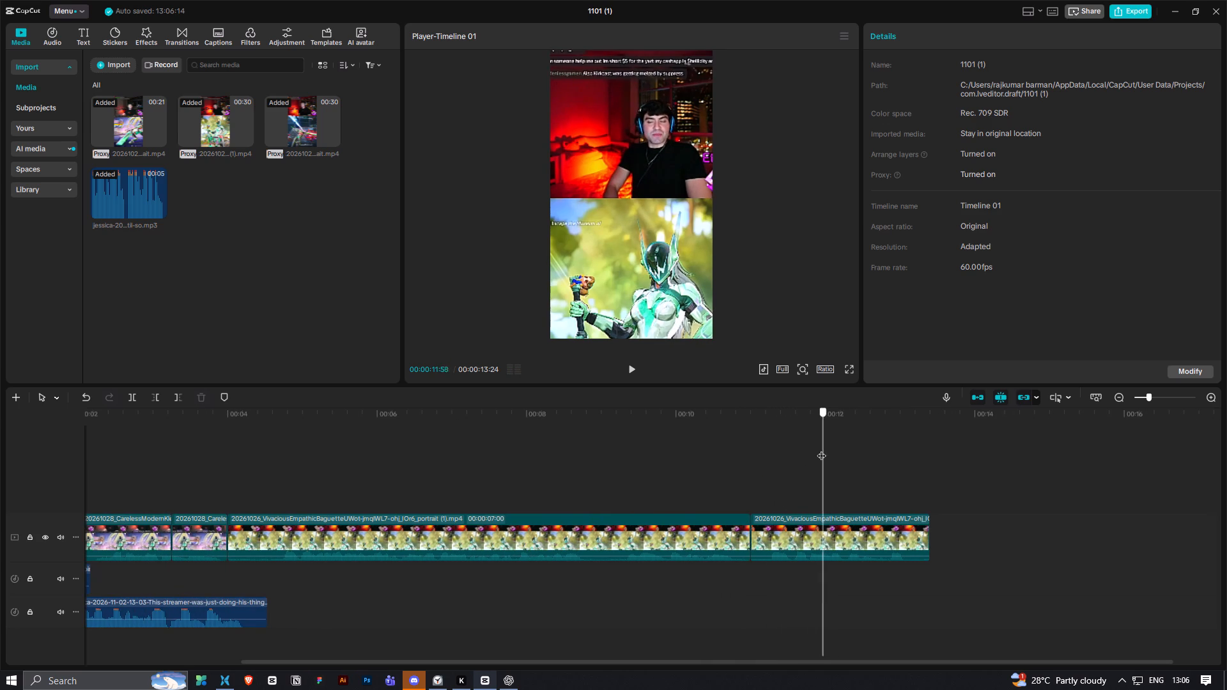
drag(821, 449, 819, 454)
key(space)
key(space)
drag(837, 448, 819, 466)
drag(844, 441, 830, 458)
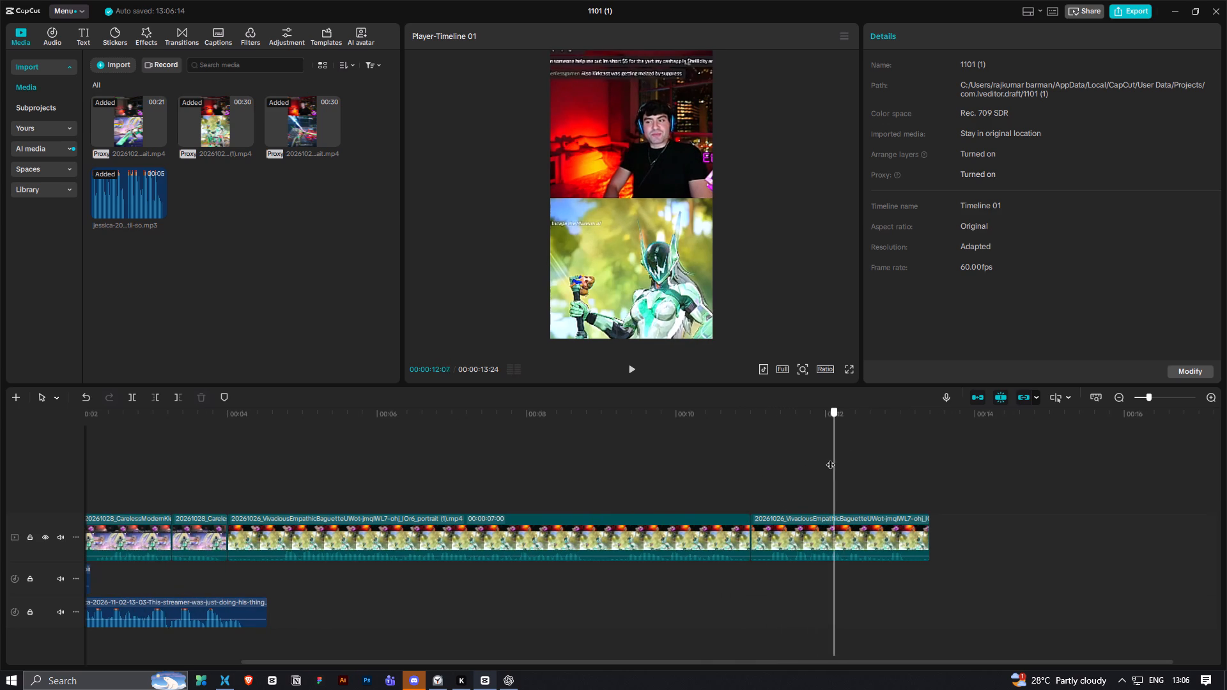
drag(830, 458, 820, 470)
key(ctrl+b)
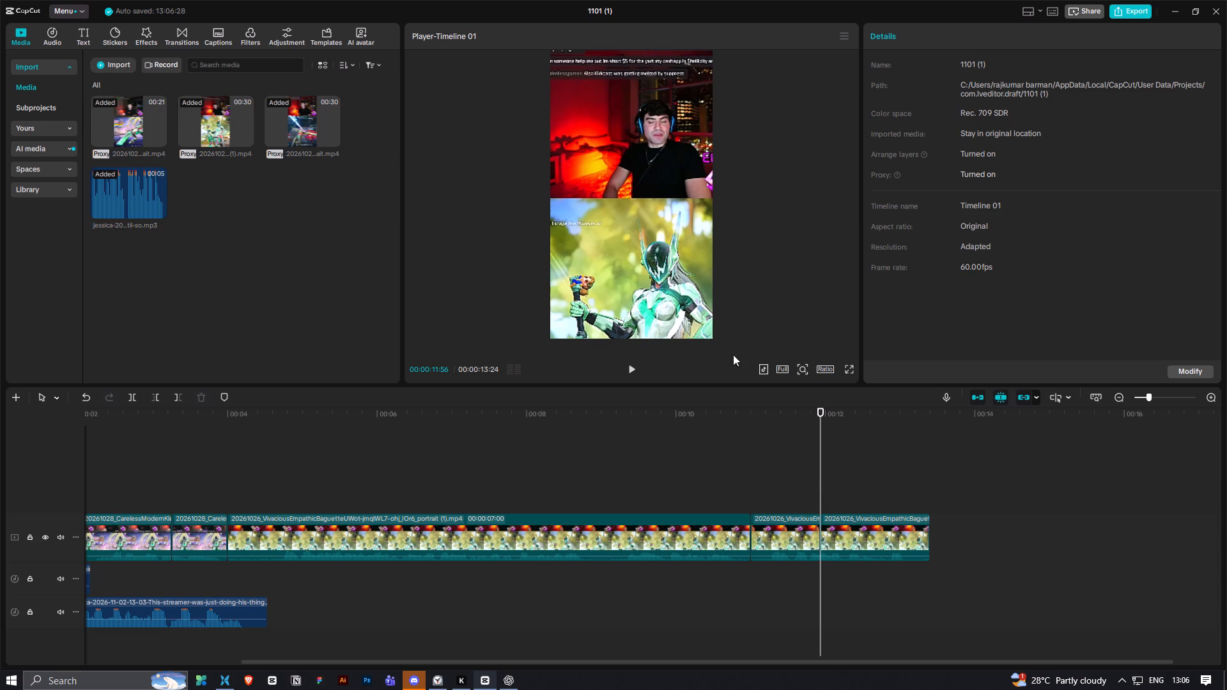
Enlarge the last VivaciousEmpathic part further and move it down to frame the streamer's webcam more tightly.
key(space)
key(space)
click(840, 527)
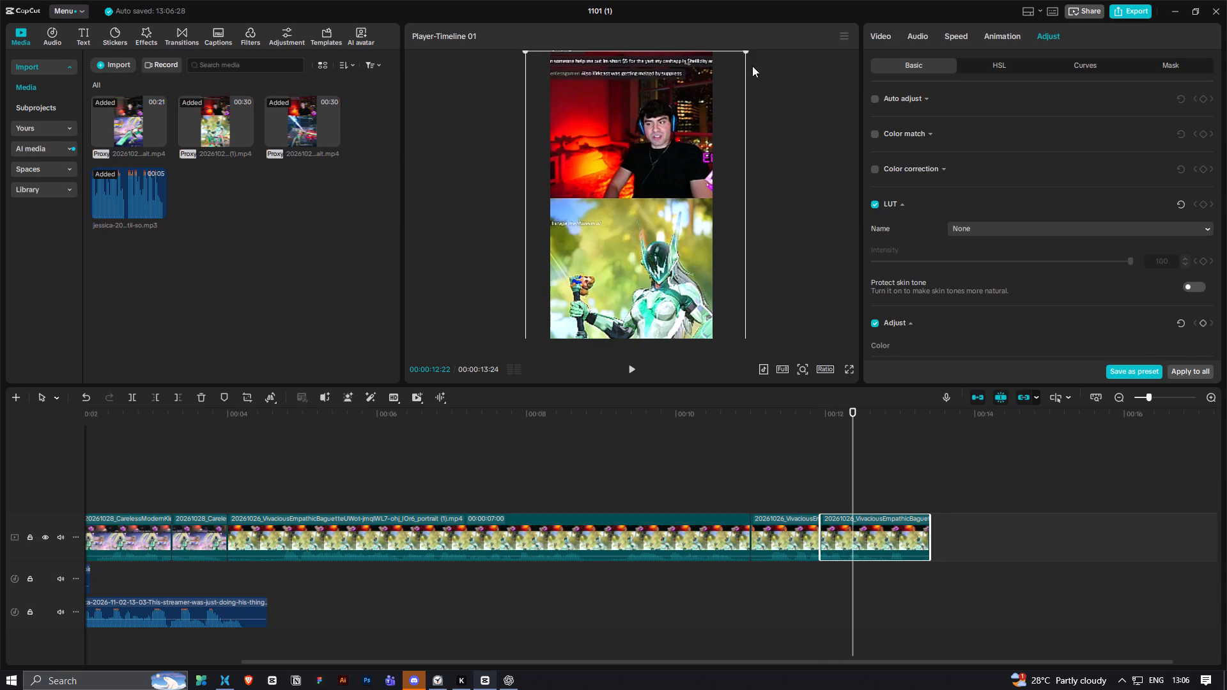
alt+shift+drag(745, 56, 889, 8)
drag(586, 186, 587, 252)
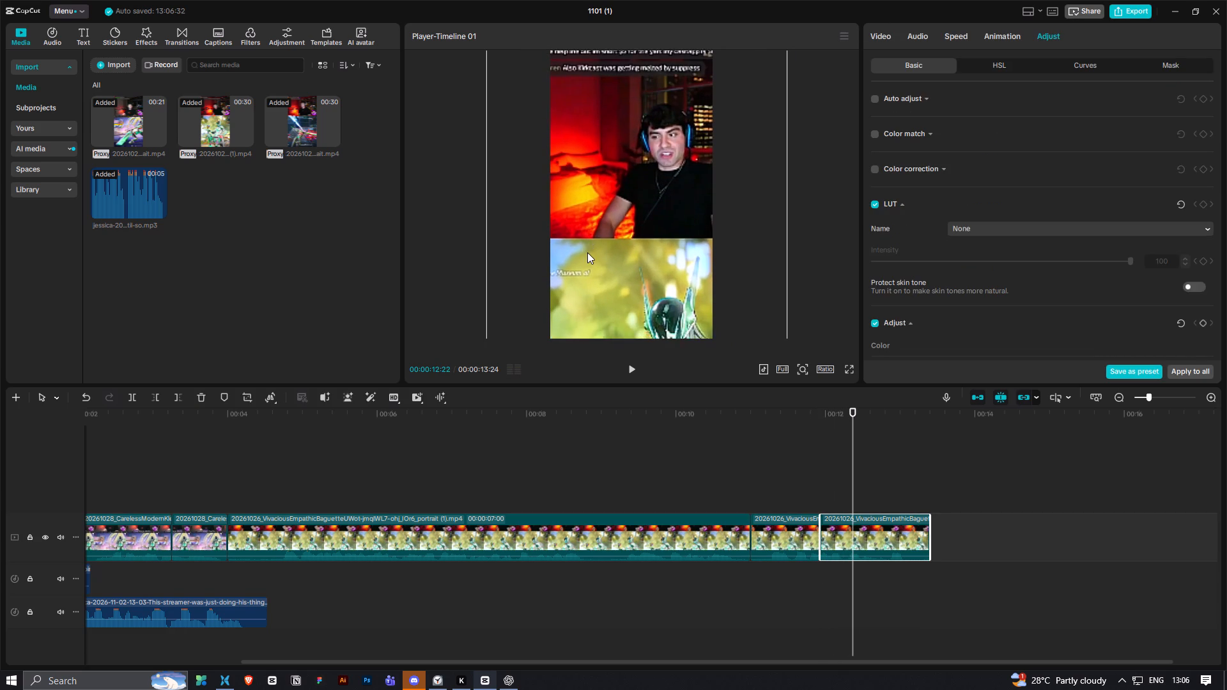
drag(587, 252, 587, 257)
Play through the VivaciousEmpathic parts to review the successive punch-in zooms.
click(540, 436)
key(space)
ctrl+scroll(540, 436, down, 4)
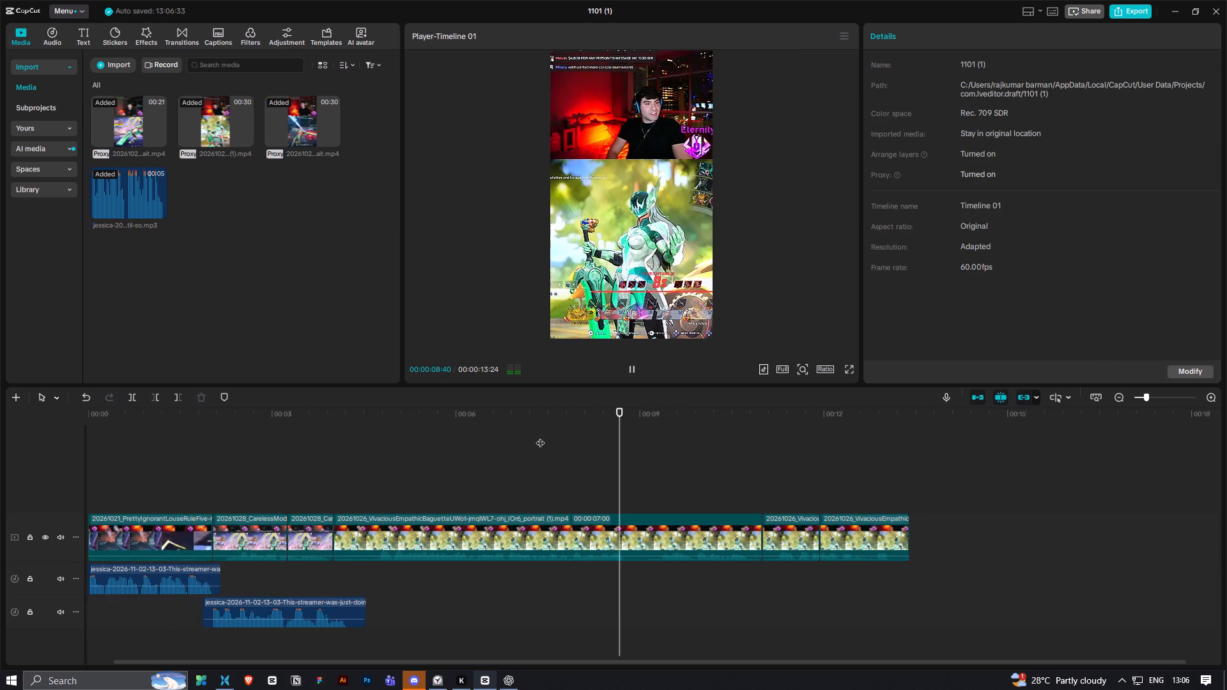
ctrl+scroll(540, 436, down, 3)
scroll(539, 439, down, 5)
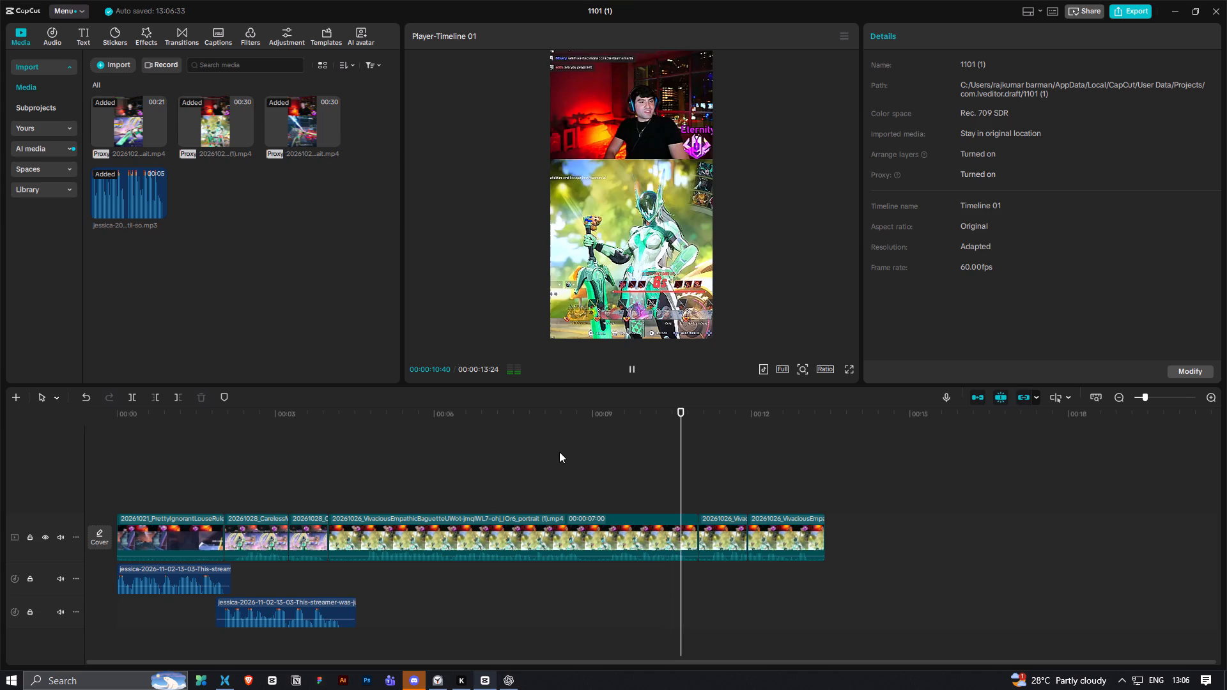
key(space)
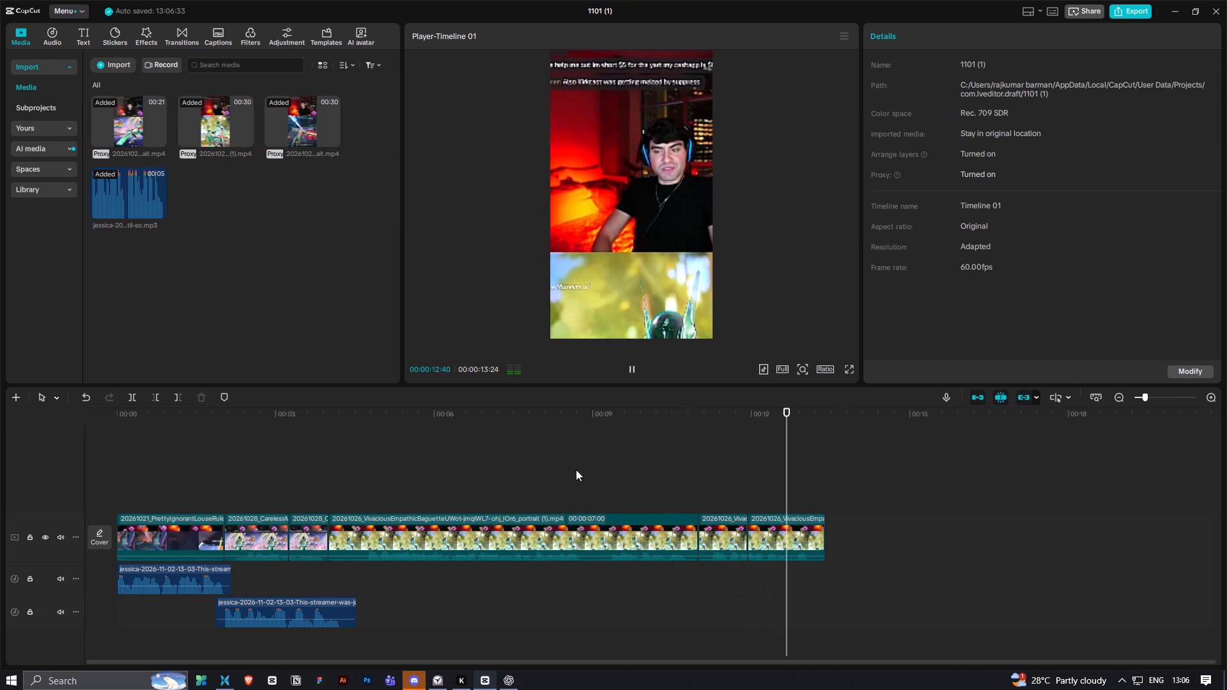
scroll(606, 459, down, 1)
drag(311, 417, 98, 463)
key(space)
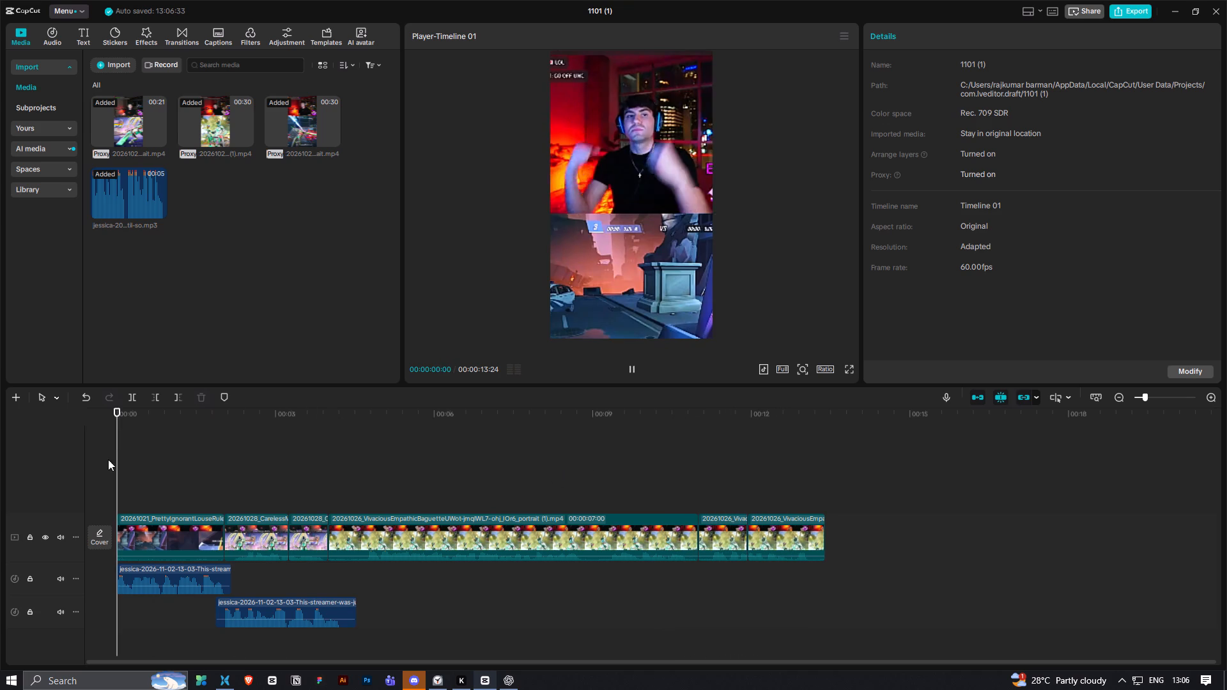
key(space)
Duplicate the most closely zoomed VivaciousEmpathic part so the copy directly follows the original on the main track.
ctrl+scroll(714, 462, up, 5)
scroll(713, 491, down, 7)
click(741, 417)
key(space)
key(space)
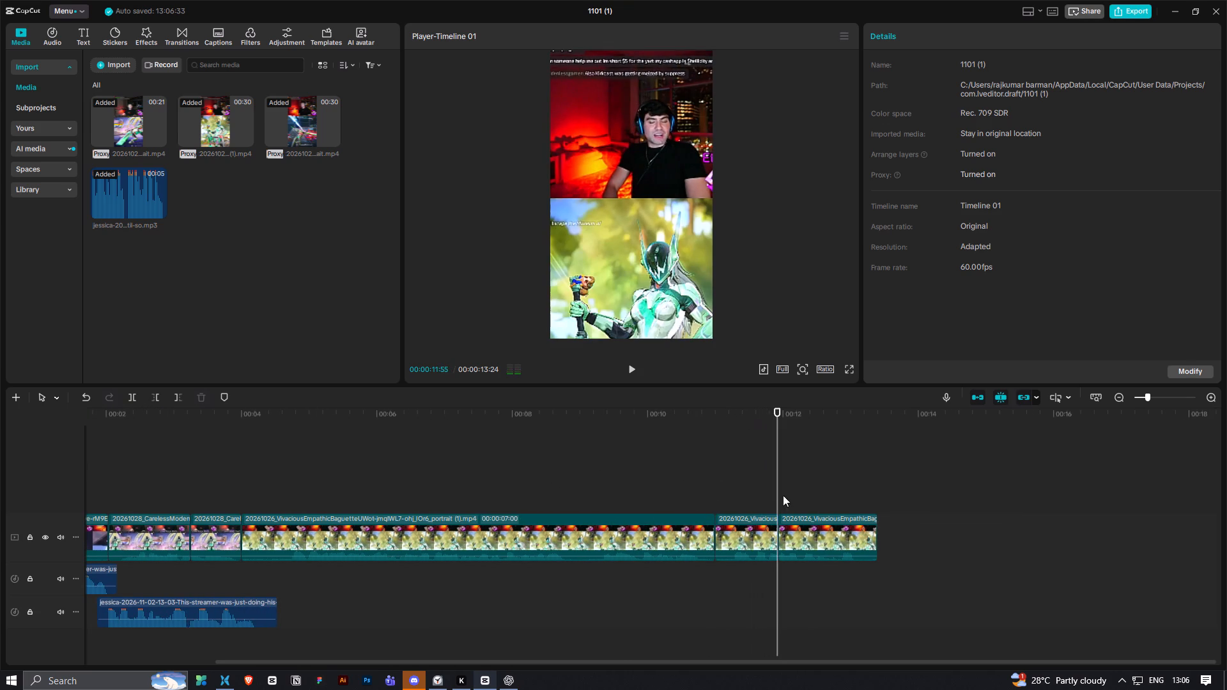
click(789, 517)
alt+drag(797, 539, 812, 539)
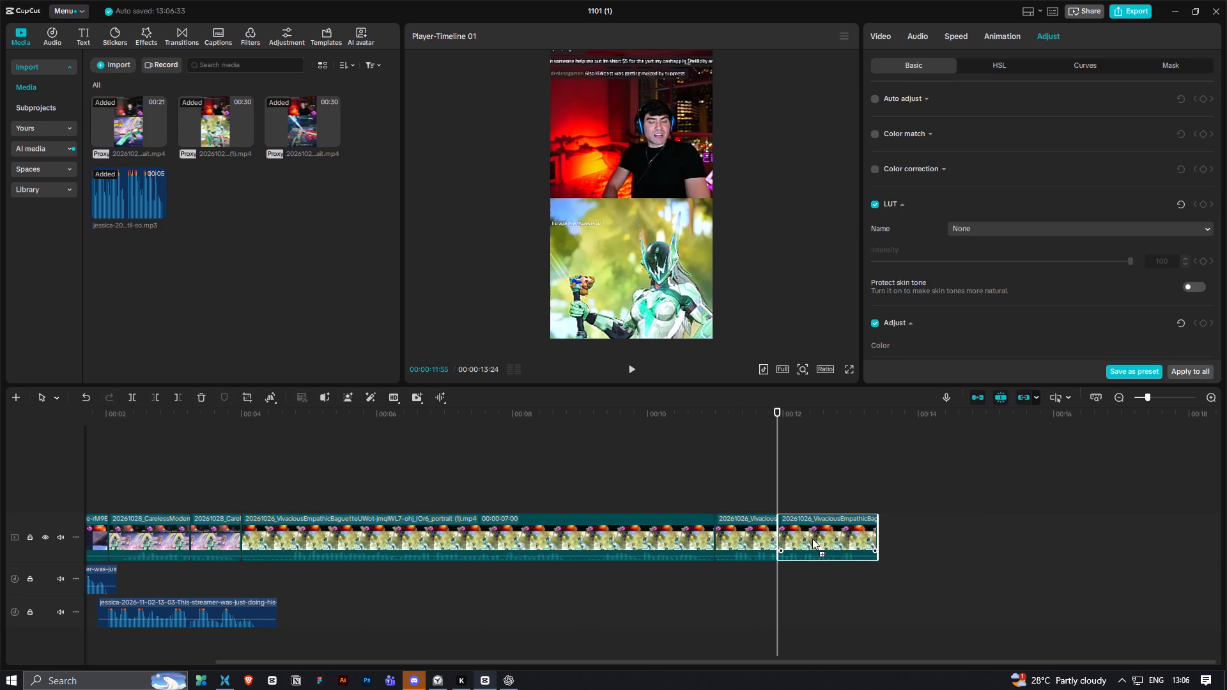
alt+drag(812, 539, 805, 539)
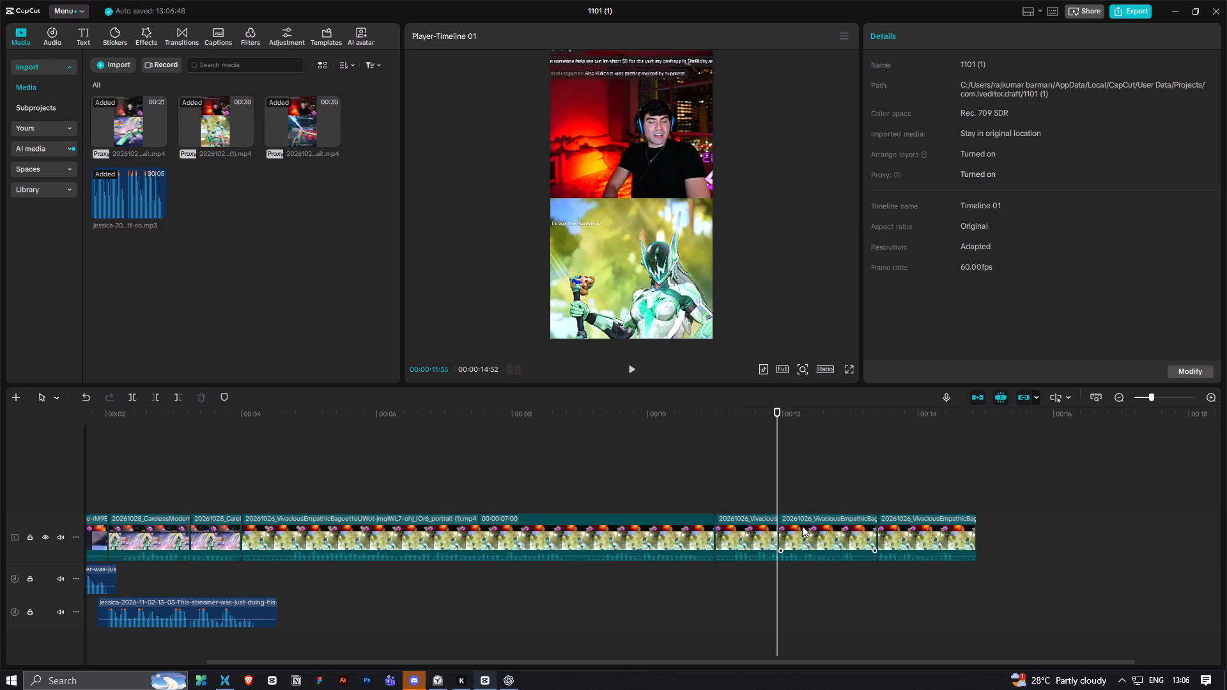
Slow the first of the two identical closely zoomed VivaciousEmpathic parts to 0.36x speed.
click(802, 526)
click(917, 35)
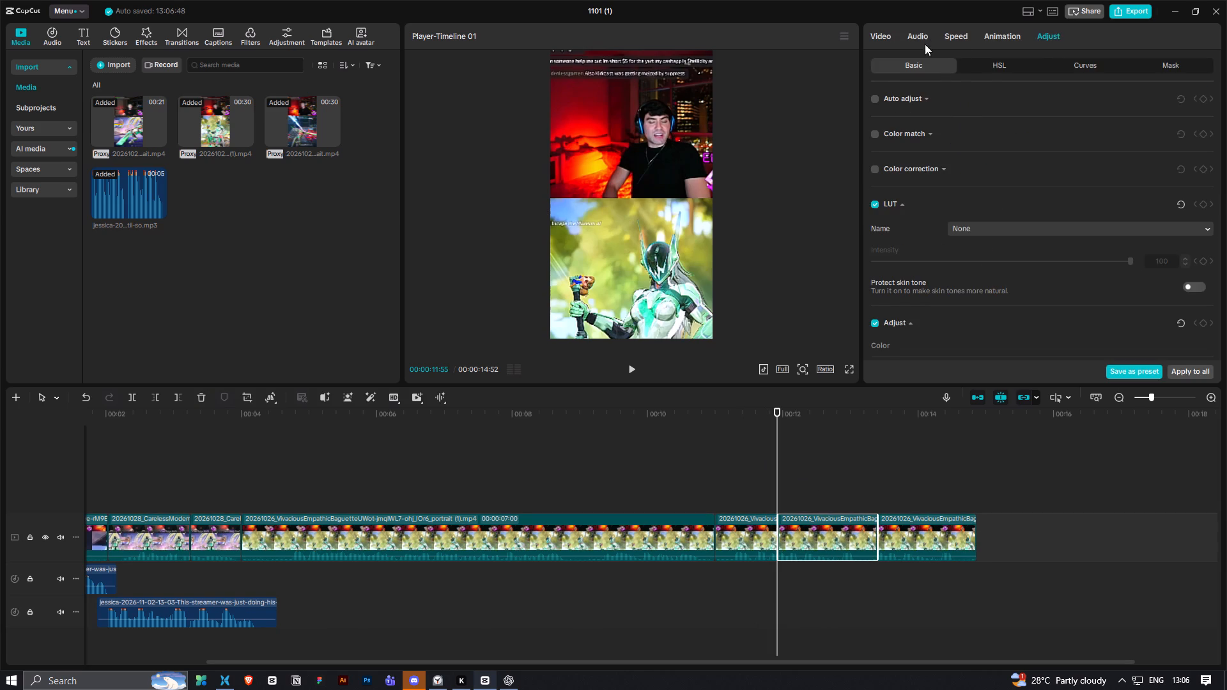
click(957, 30)
drag(920, 117, 888, 131)
Review the slowed VivaciousEmpathic part, split it at 00:00:13:42 and delete its remainder before the normal-speed copy.
key(space)
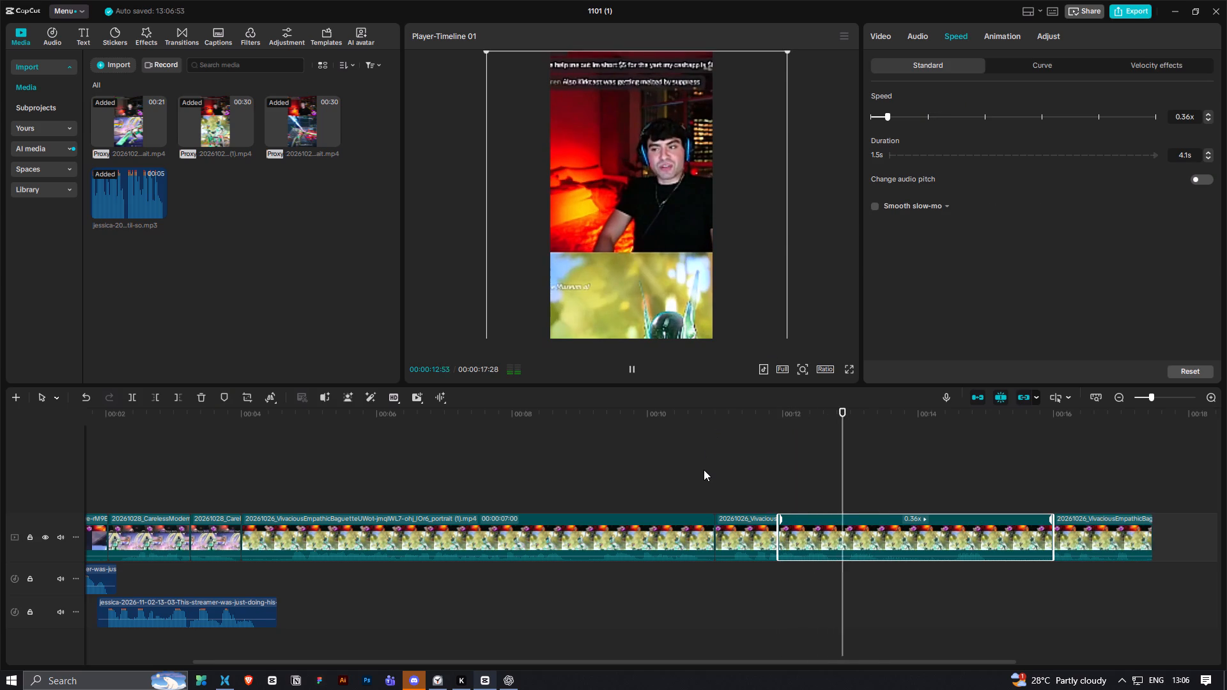
key(space)
key(space)
key(space)
click(753, 468)
scroll(753, 471, down, 2)
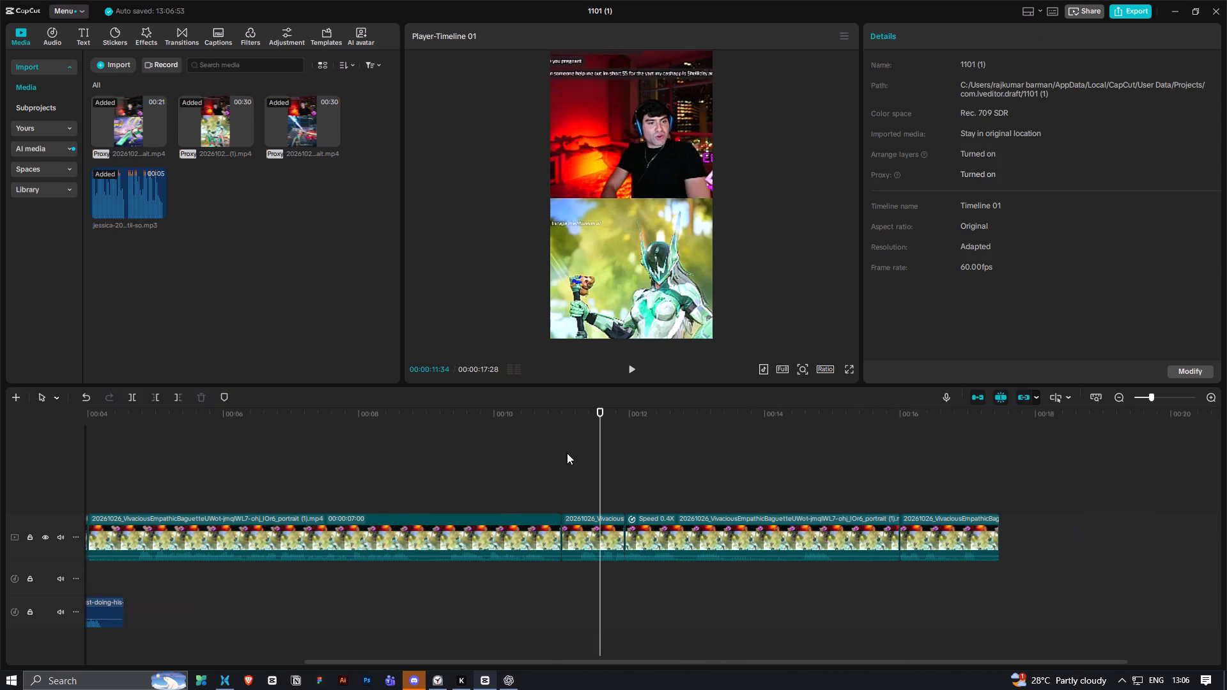
click(552, 447)
key(space)
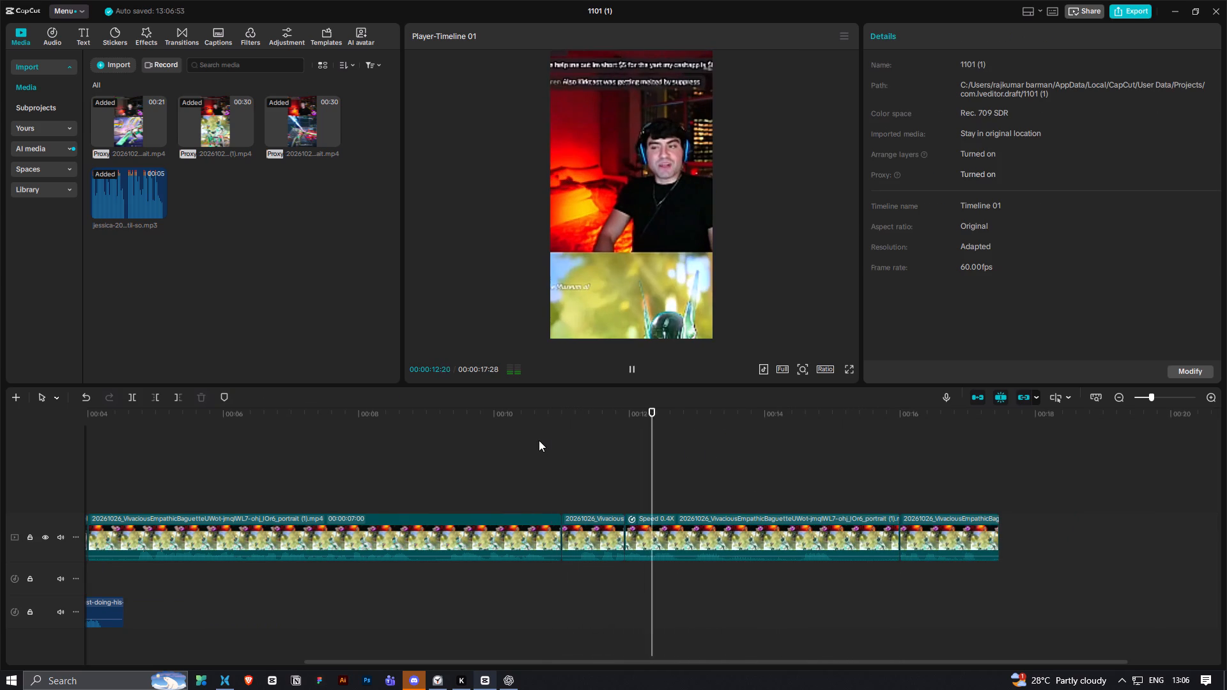
key(space)
key(space)
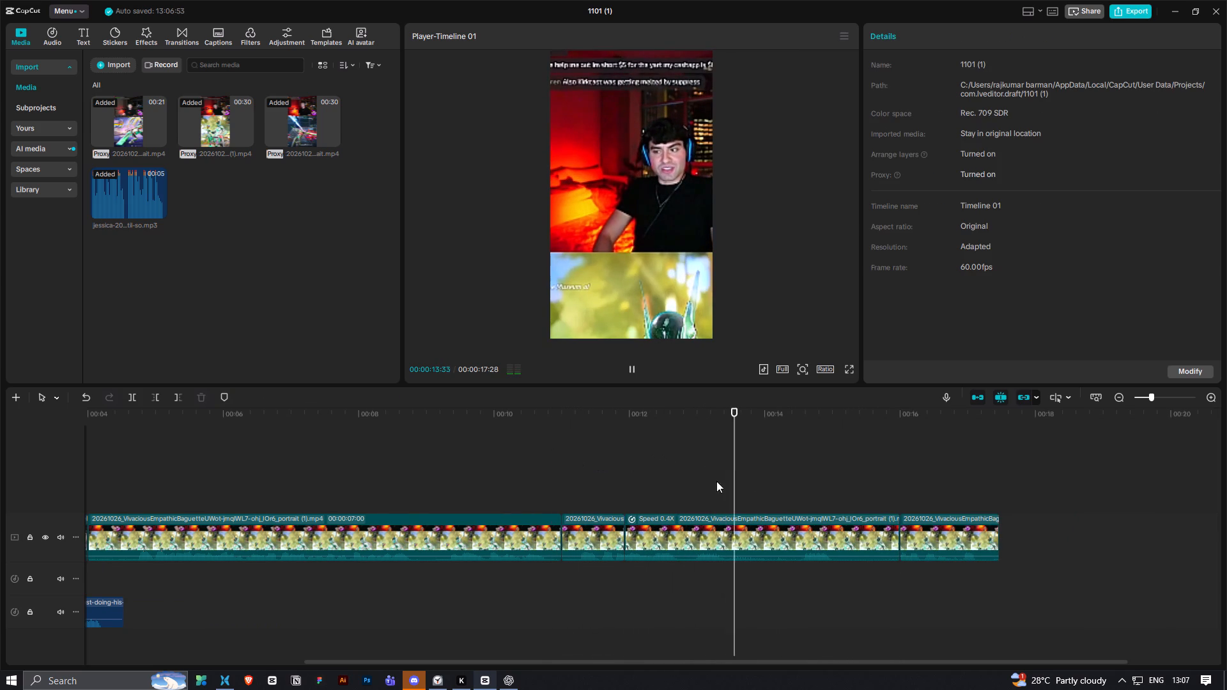
key(space)
key(ctrl+b)
click(762, 531)
key(BackSpace)
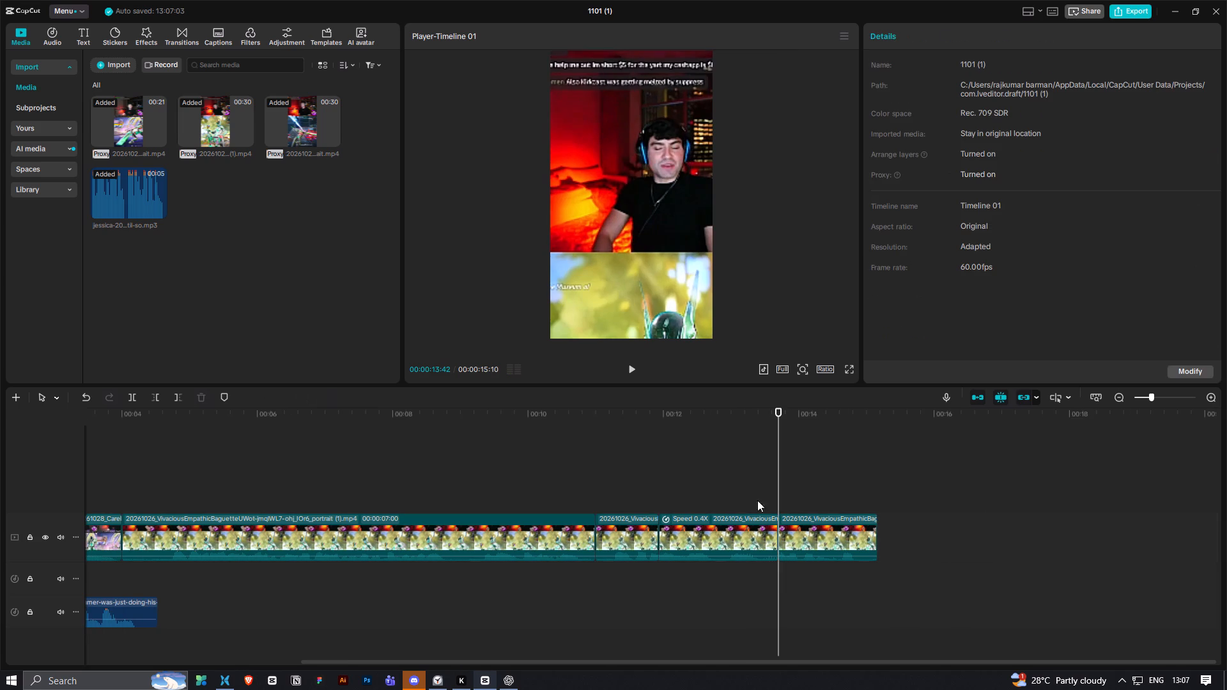
Play through the slowed VivaciousEmpathic part and its transitions into the neighbouring parts.
click(709, 453)
key(space)
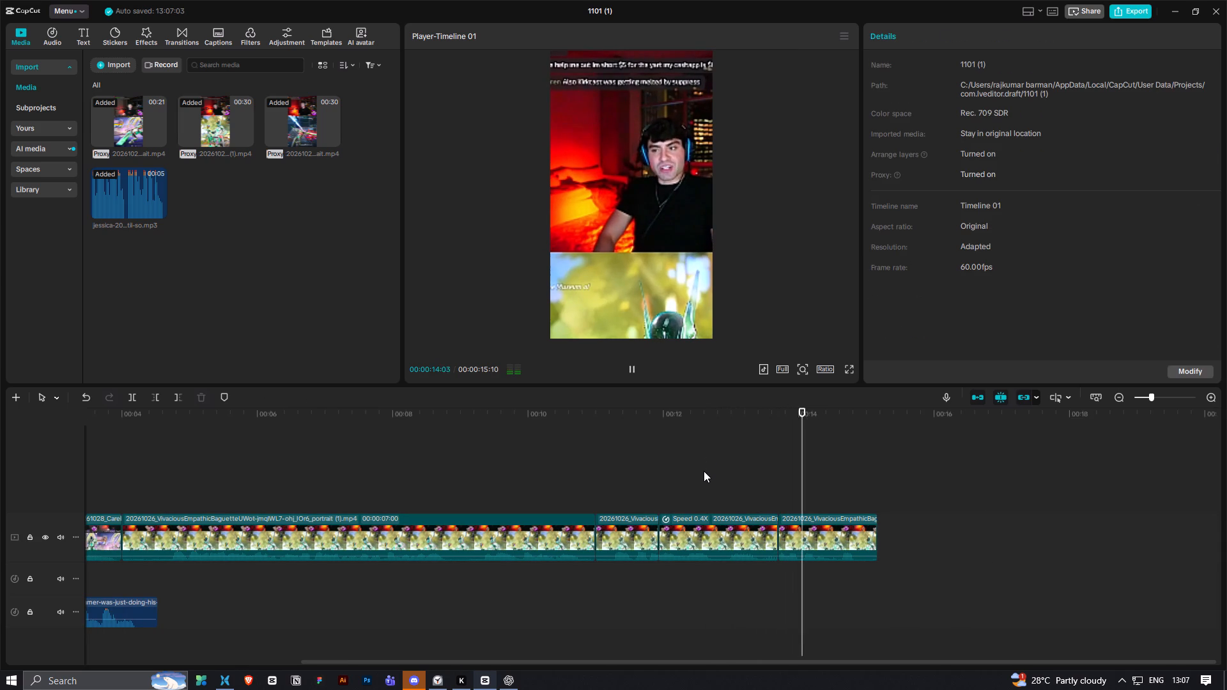
key(space)
click(623, 450)
key(space)
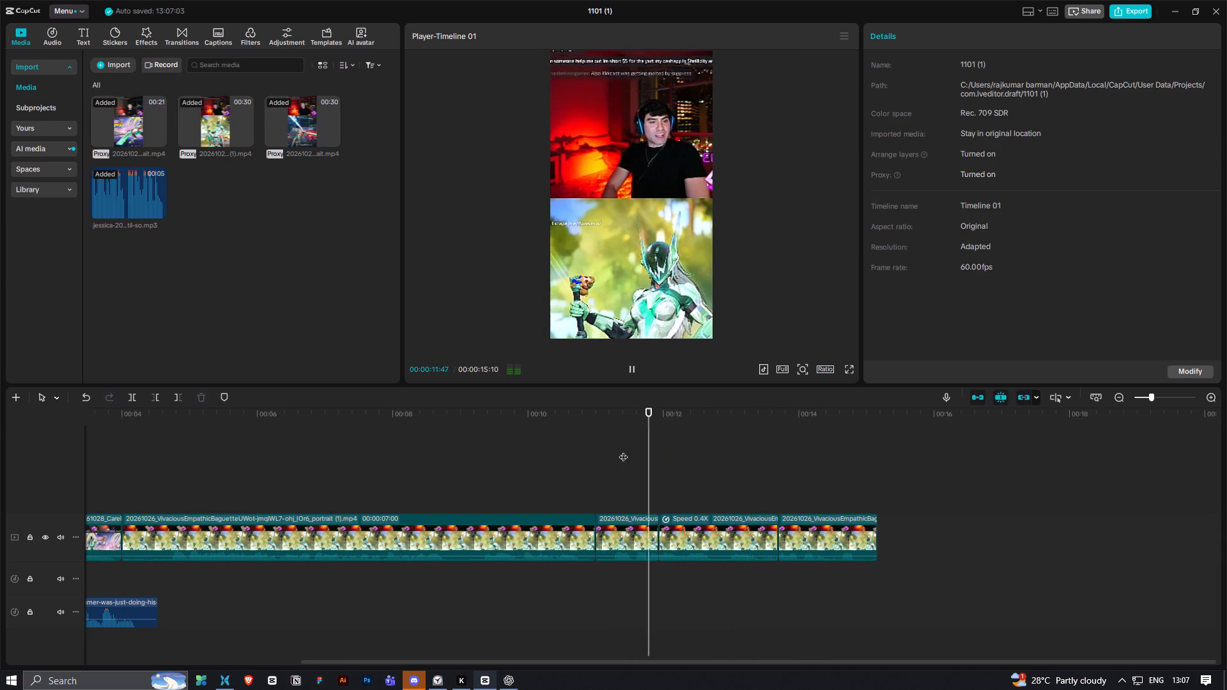
key(space)
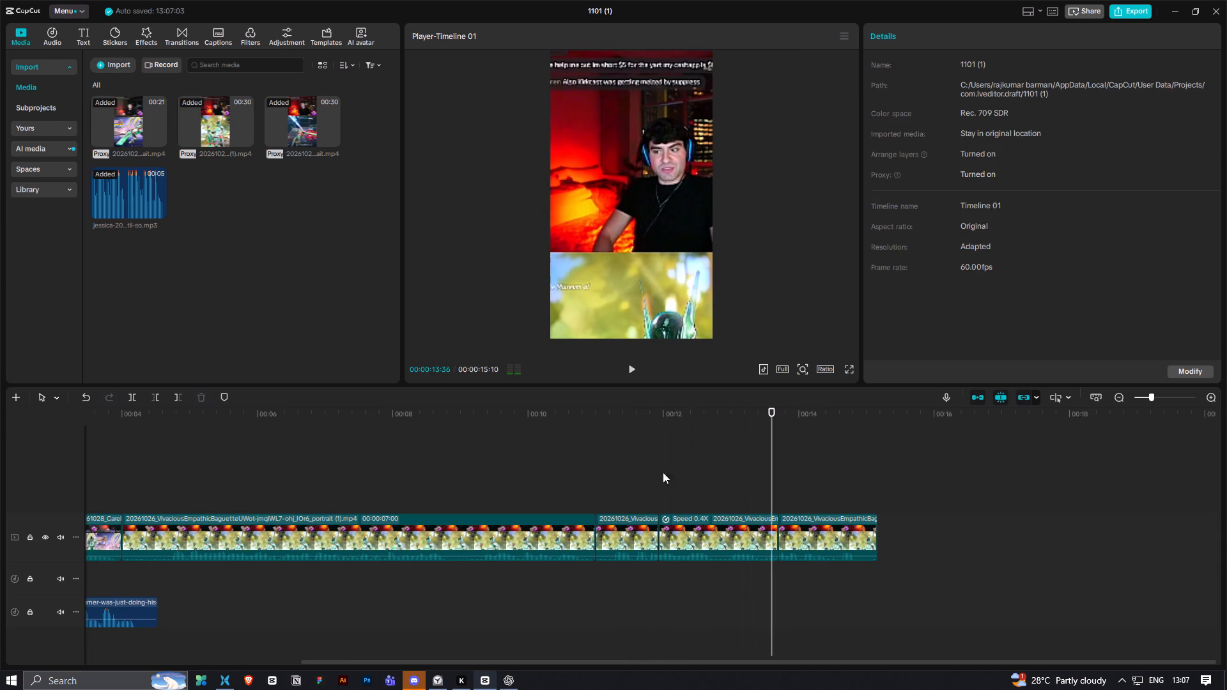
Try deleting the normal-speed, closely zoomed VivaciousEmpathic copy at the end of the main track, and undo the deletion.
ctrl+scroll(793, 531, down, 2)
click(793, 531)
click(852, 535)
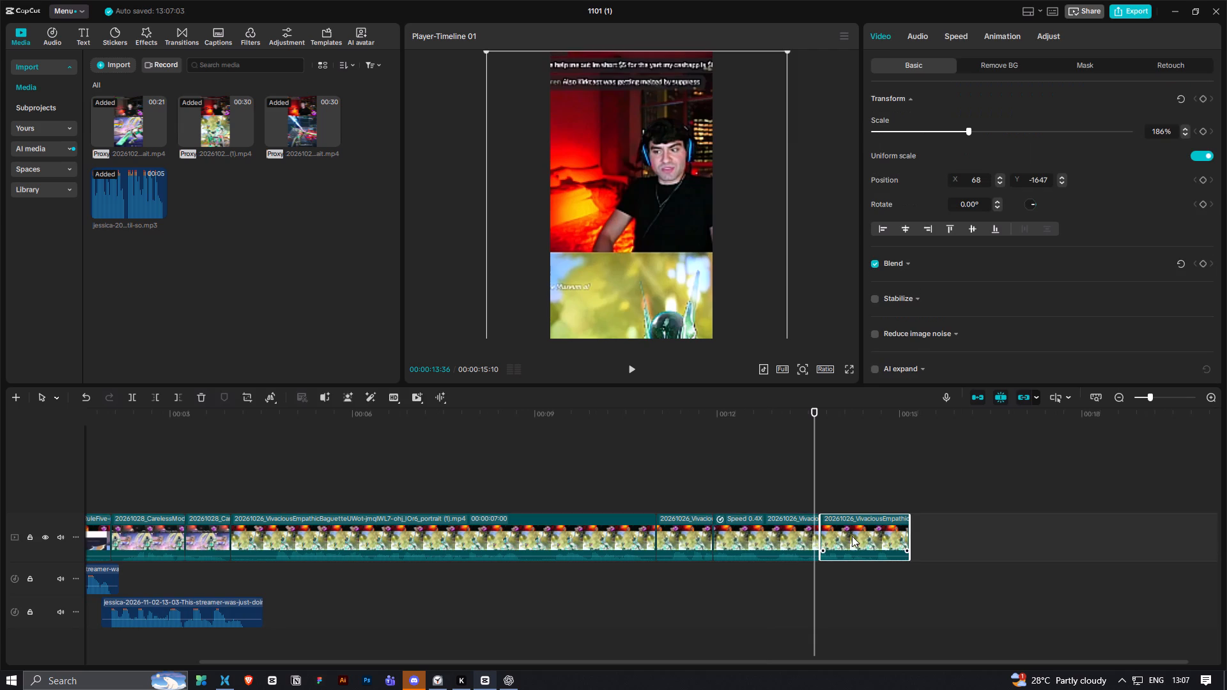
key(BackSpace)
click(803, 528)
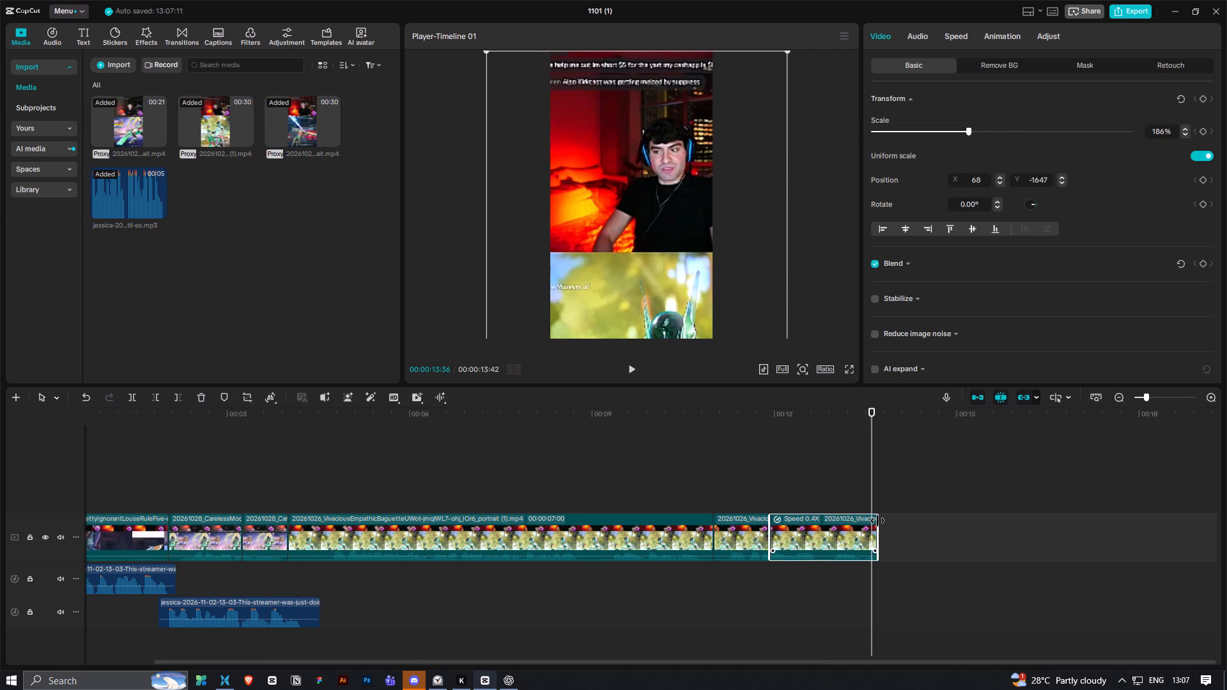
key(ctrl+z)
Play the slowed VivaciousEmpathic part and the 136% zoomed part before it to review the replay sequence.
click(886, 530)
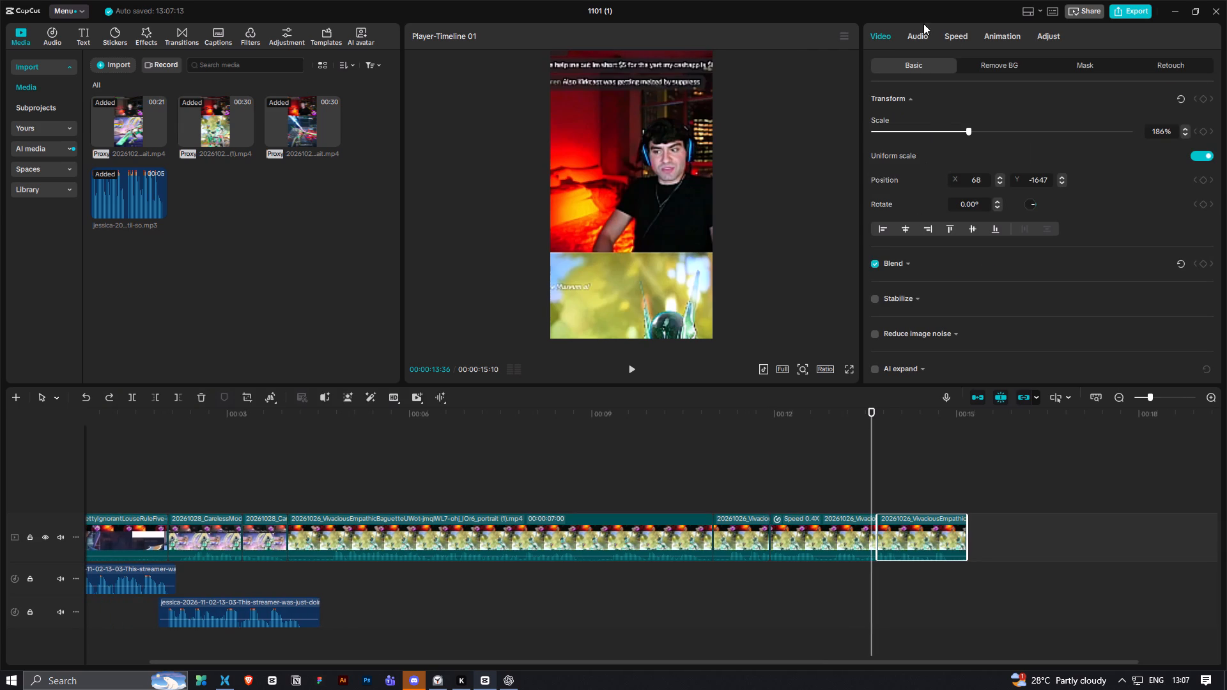
click(920, 30)
click(775, 443)
key(space)
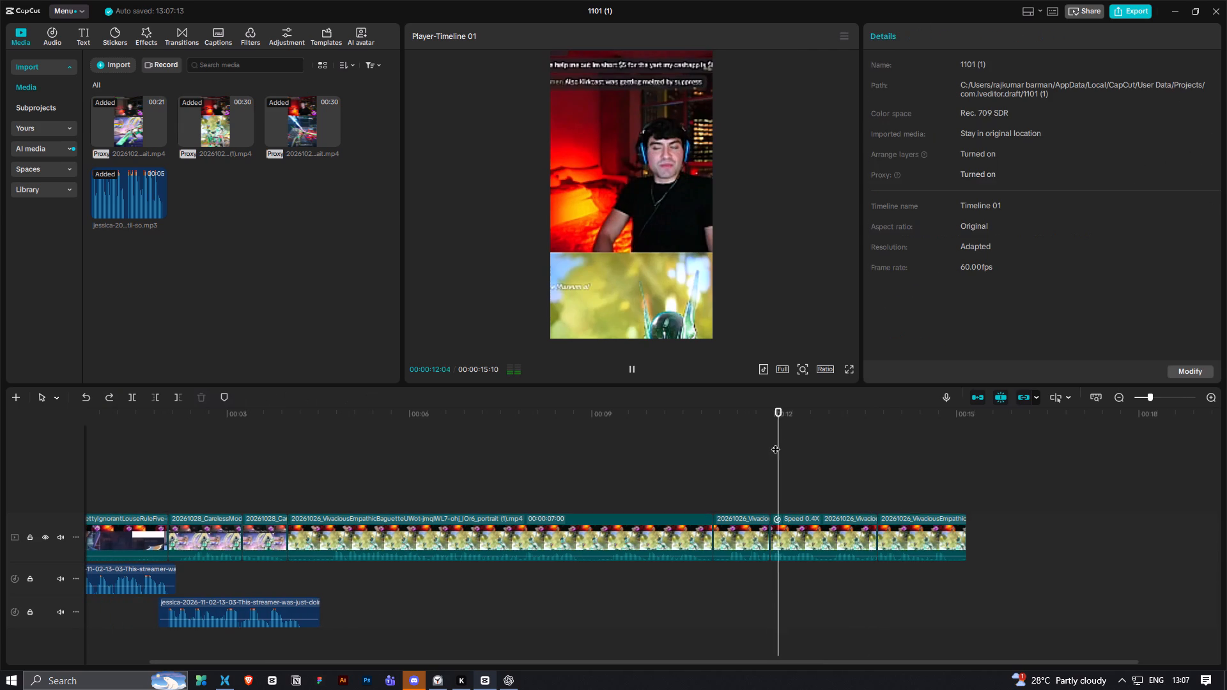
key(space)
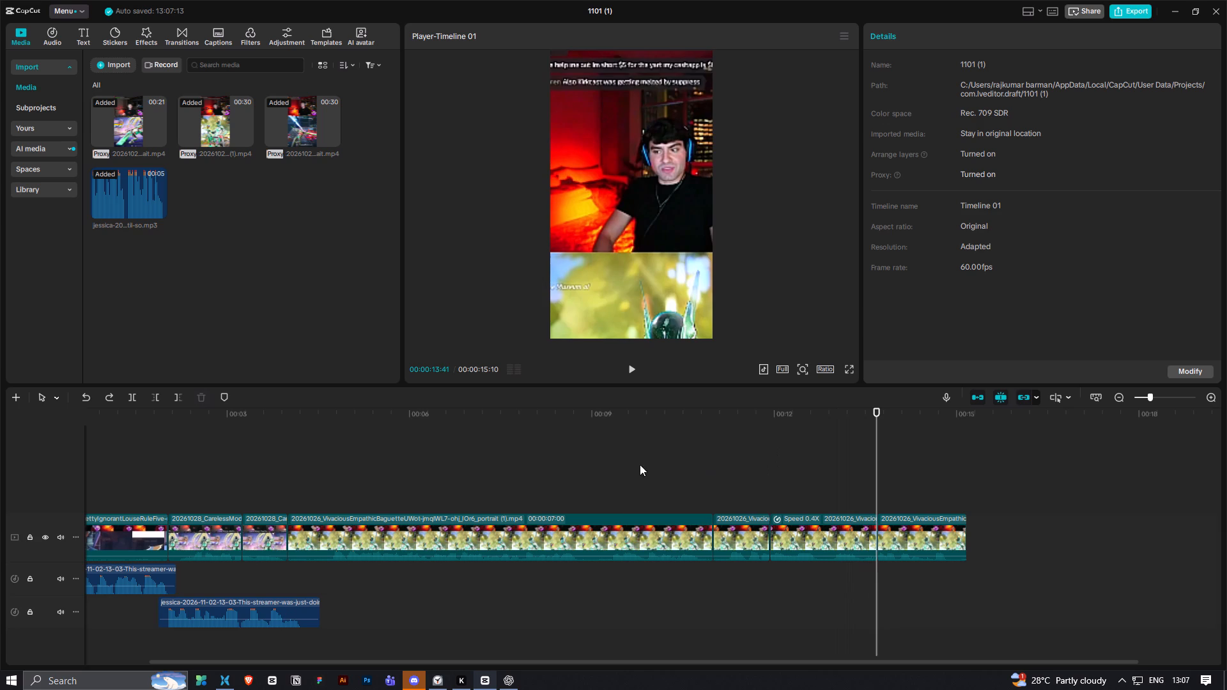
click(640, 464)
key(space)
ctrl+scroll(641, 466, down, 4)
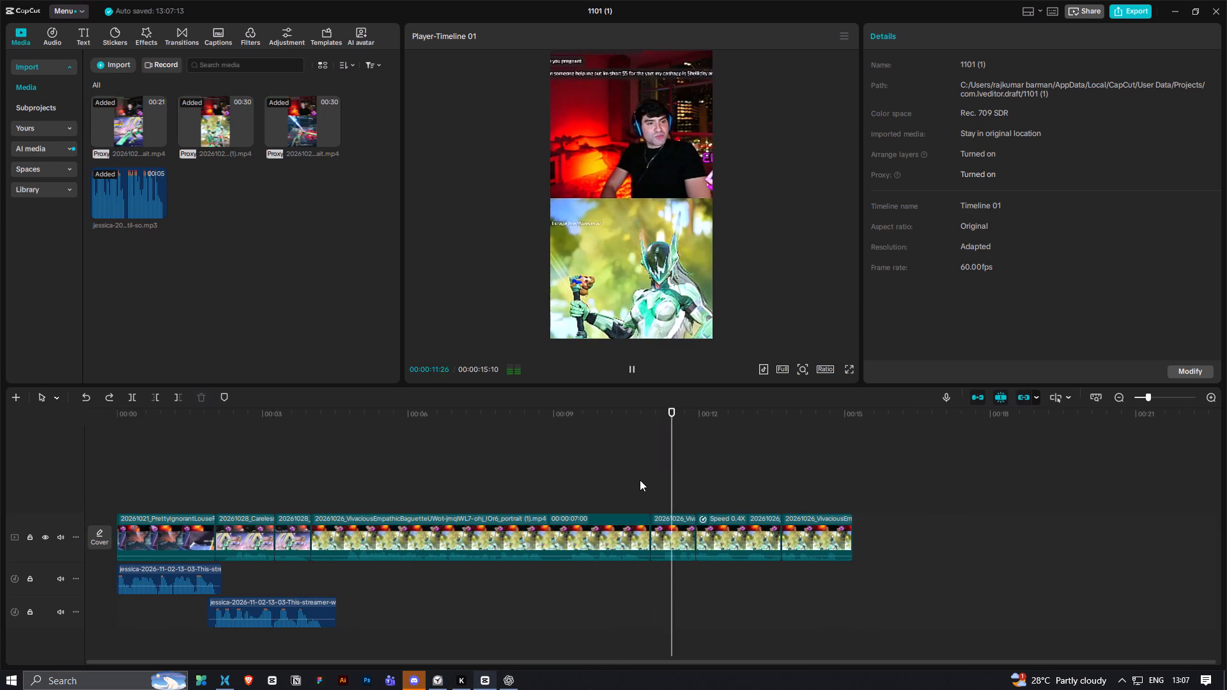
key(space)
Duplicate the 136% zoomed VivaciousEmpathic part so the copy sits directly before the slowed replay.
alt+drag(678, 537, 707, 541)
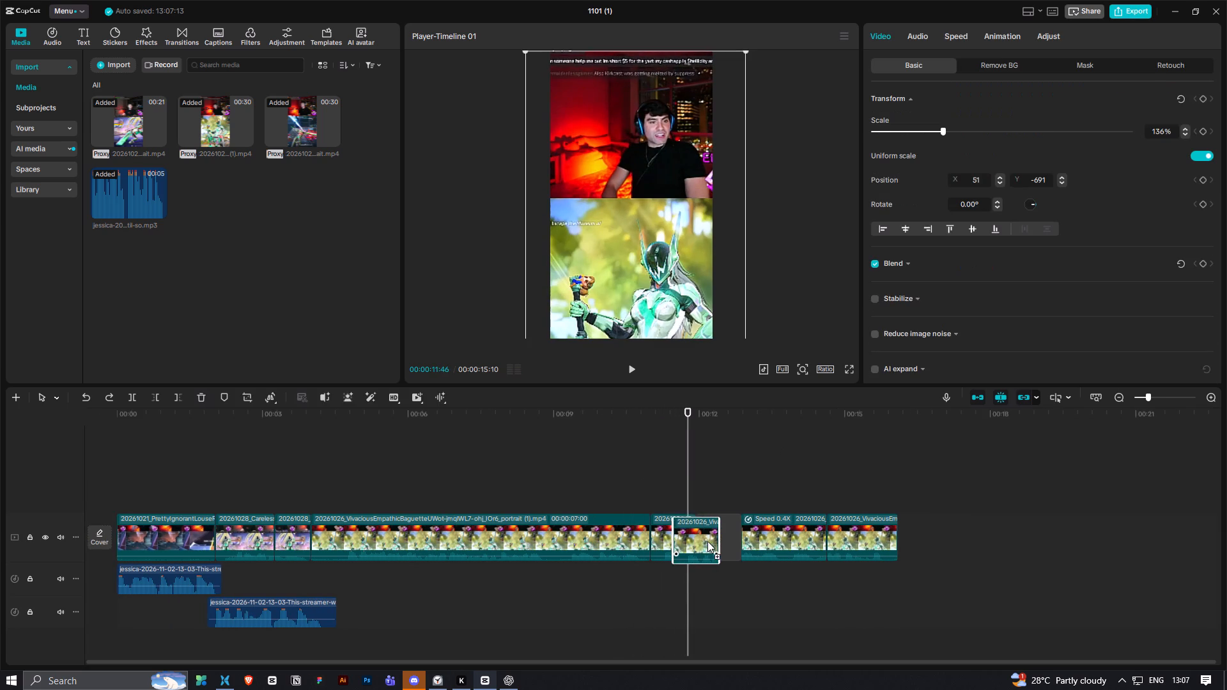
alt+drag(707, 541, 710, 540)
click(711, 537)
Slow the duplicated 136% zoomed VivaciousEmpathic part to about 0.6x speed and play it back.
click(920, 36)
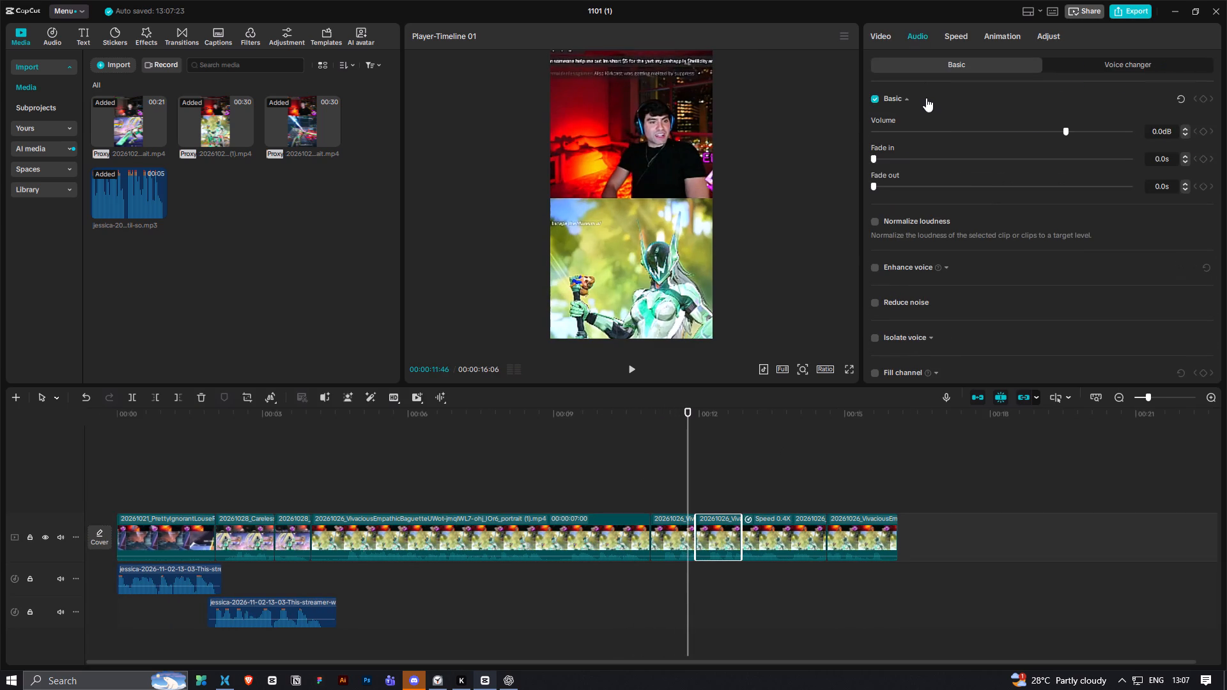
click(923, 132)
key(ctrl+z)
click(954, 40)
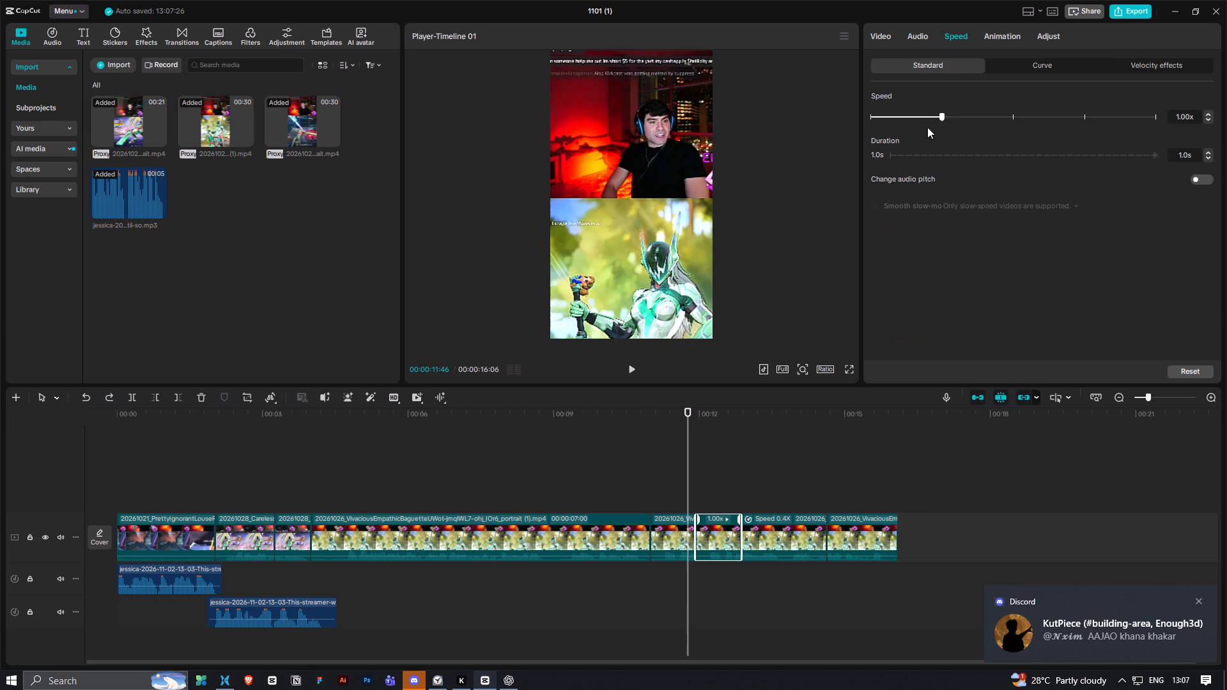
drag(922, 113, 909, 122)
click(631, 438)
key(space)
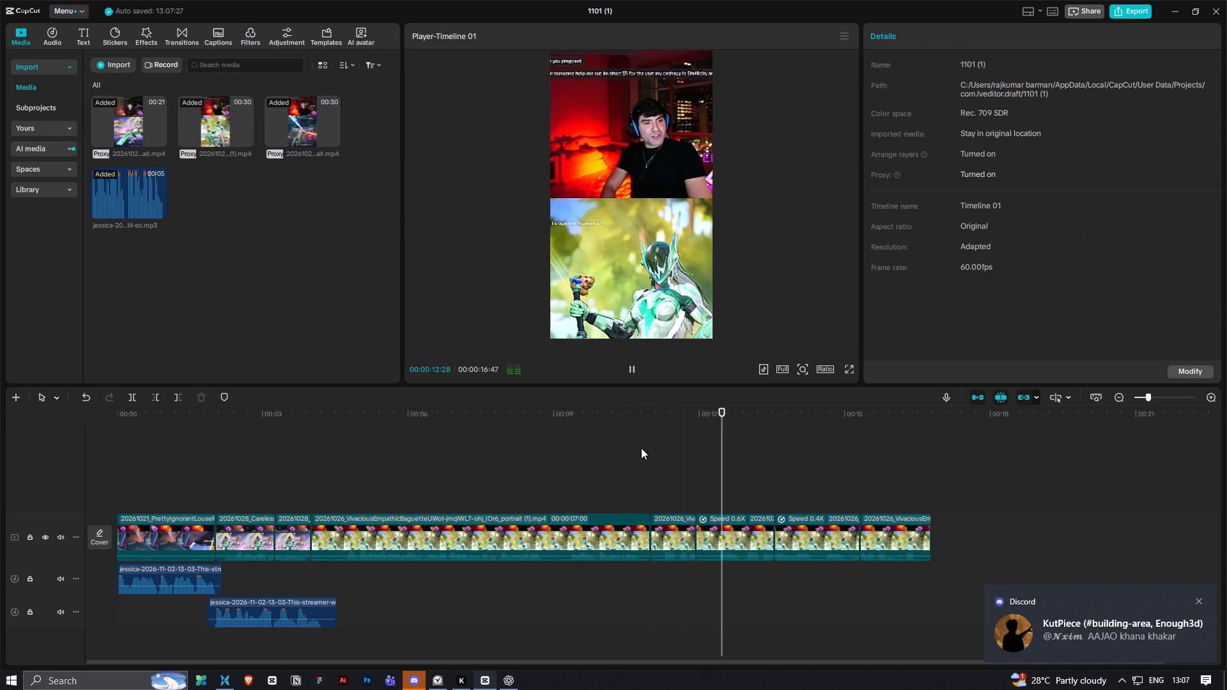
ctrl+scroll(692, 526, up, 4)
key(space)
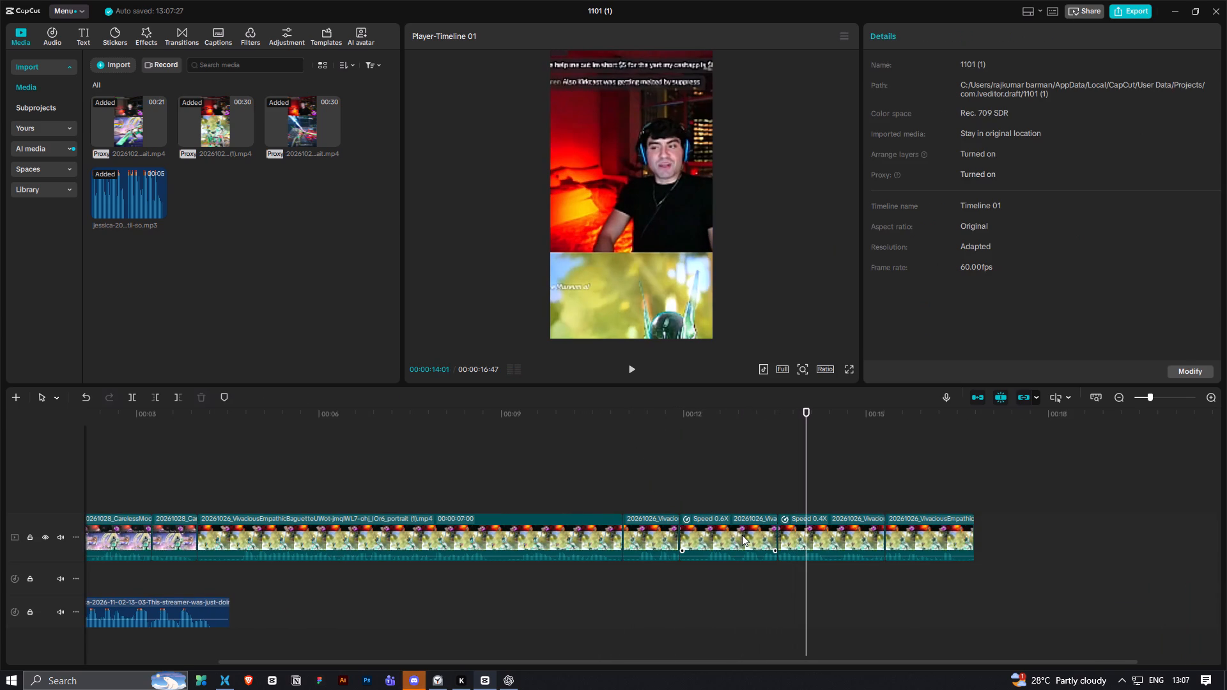
Trim about 0.5 s off the start of the slowed 136% zoomed VivaciousEmpathic duplicate.
click(727, 527)
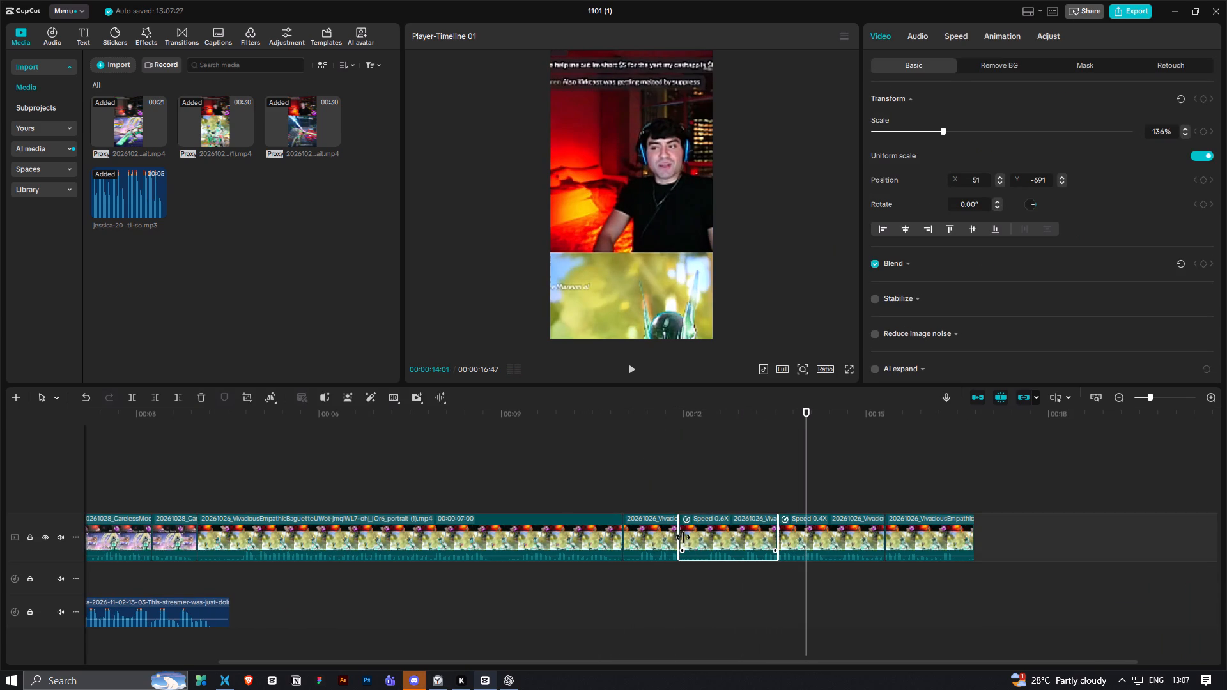
drag(682, 537, 711, 537)
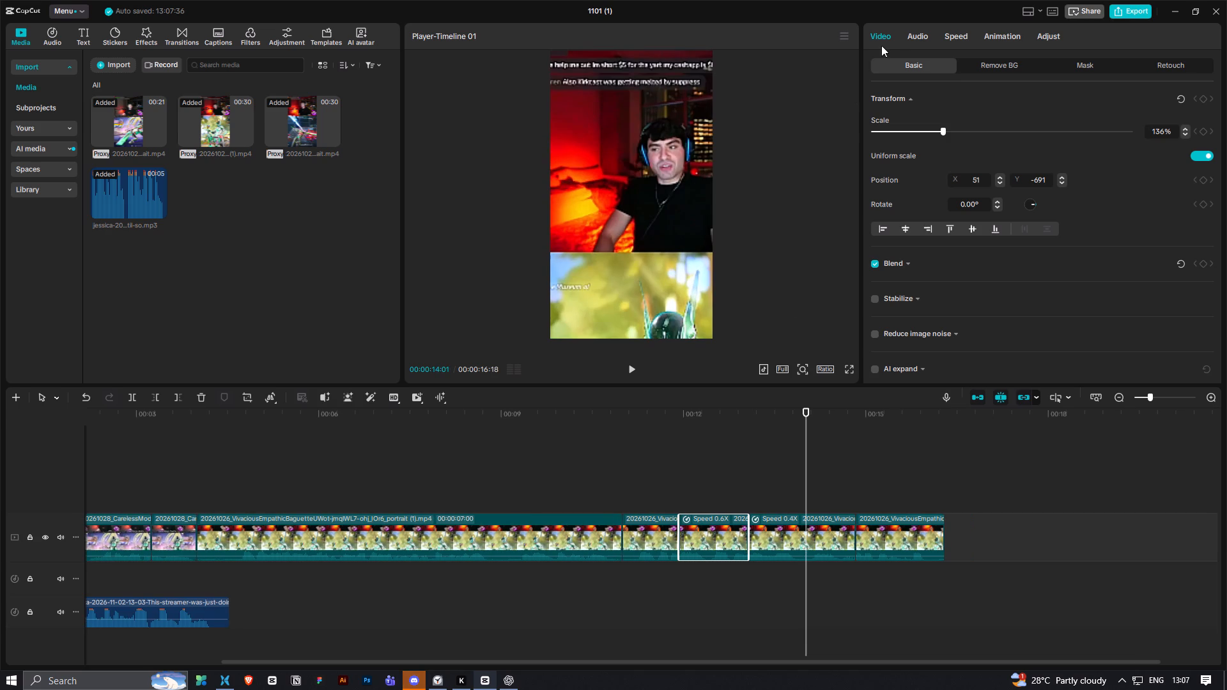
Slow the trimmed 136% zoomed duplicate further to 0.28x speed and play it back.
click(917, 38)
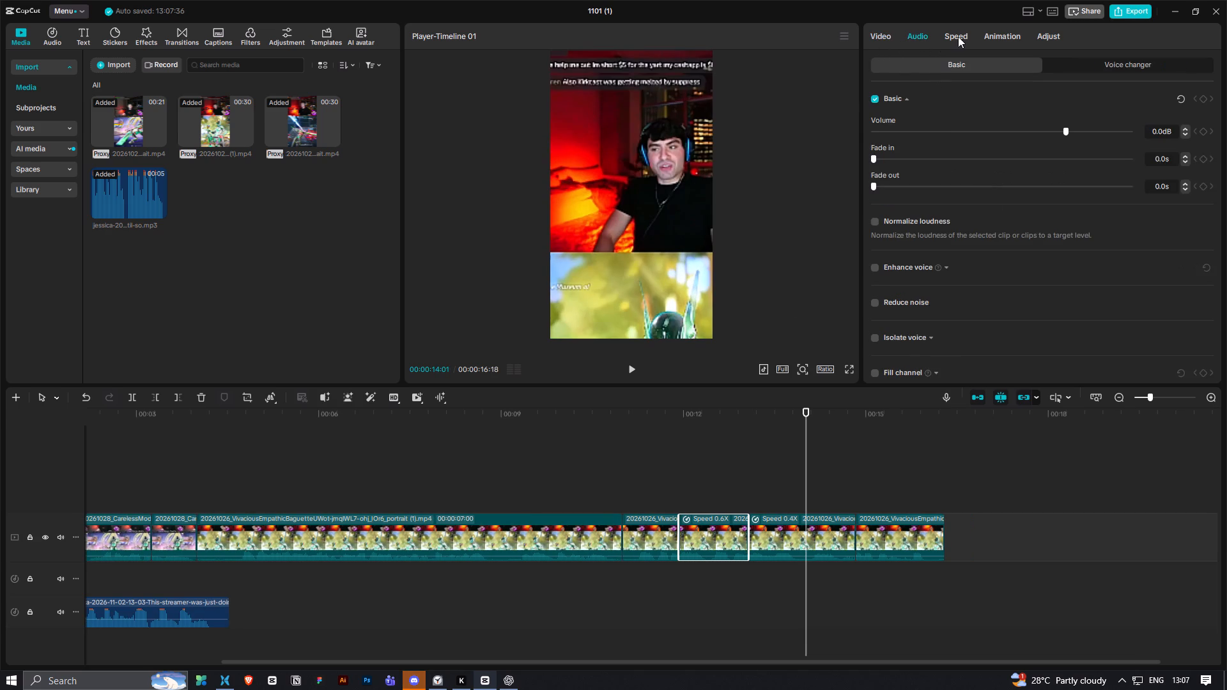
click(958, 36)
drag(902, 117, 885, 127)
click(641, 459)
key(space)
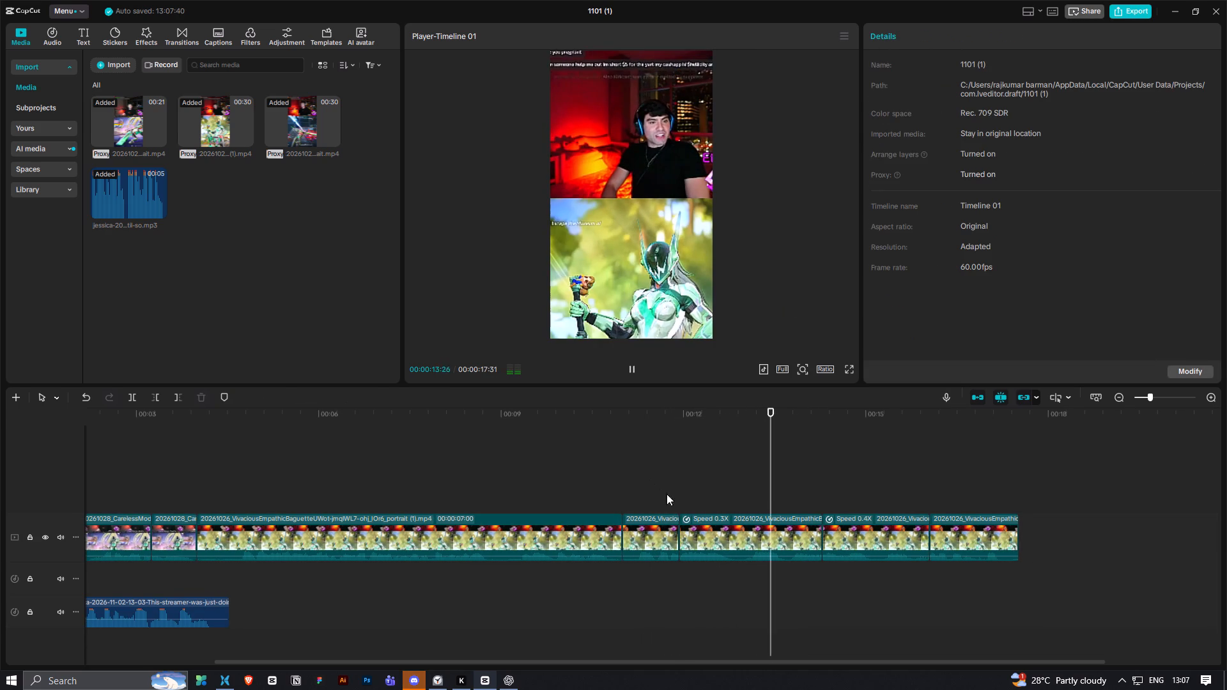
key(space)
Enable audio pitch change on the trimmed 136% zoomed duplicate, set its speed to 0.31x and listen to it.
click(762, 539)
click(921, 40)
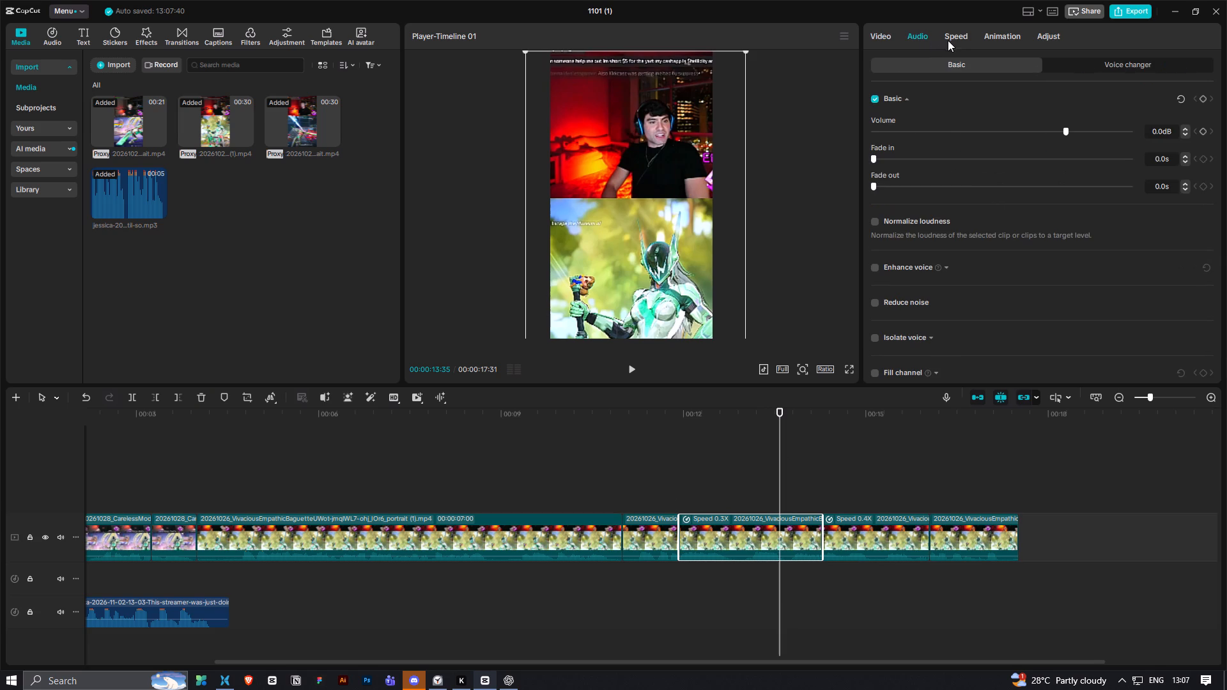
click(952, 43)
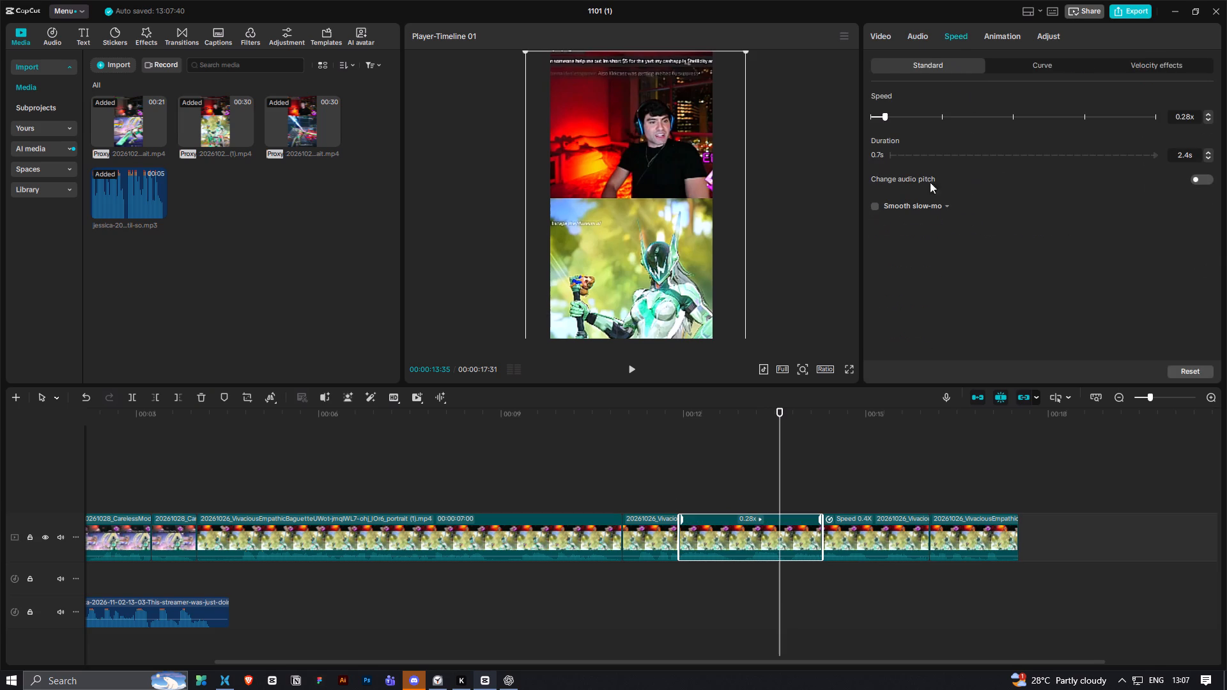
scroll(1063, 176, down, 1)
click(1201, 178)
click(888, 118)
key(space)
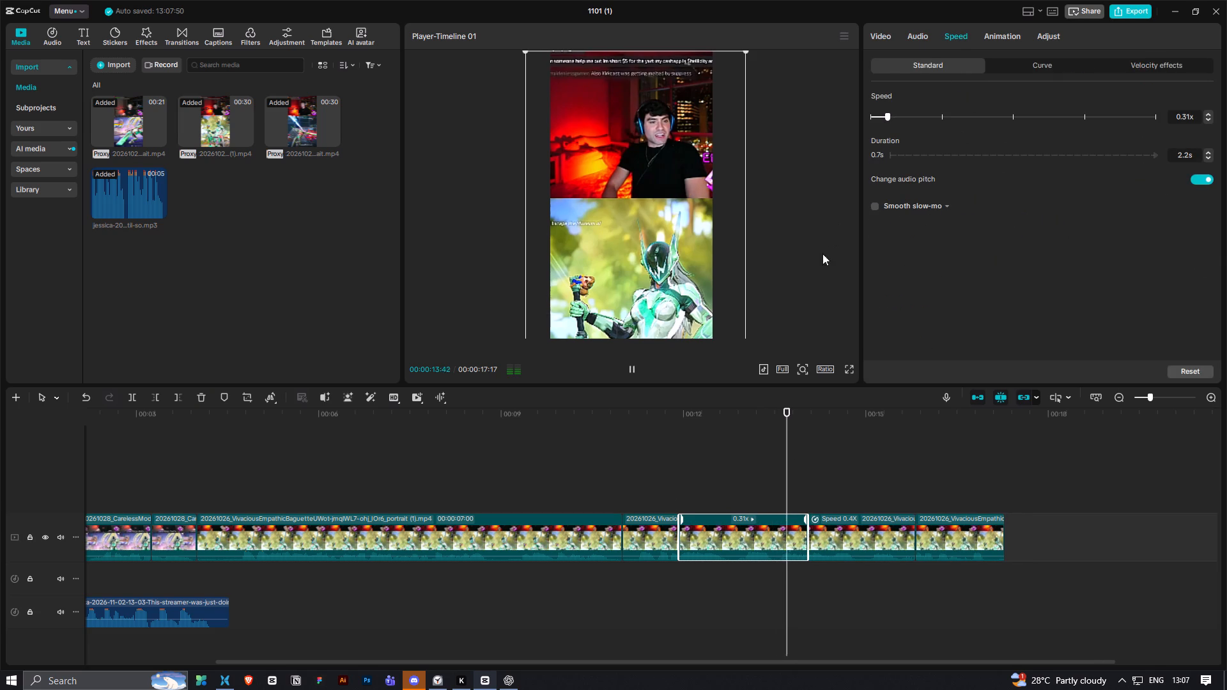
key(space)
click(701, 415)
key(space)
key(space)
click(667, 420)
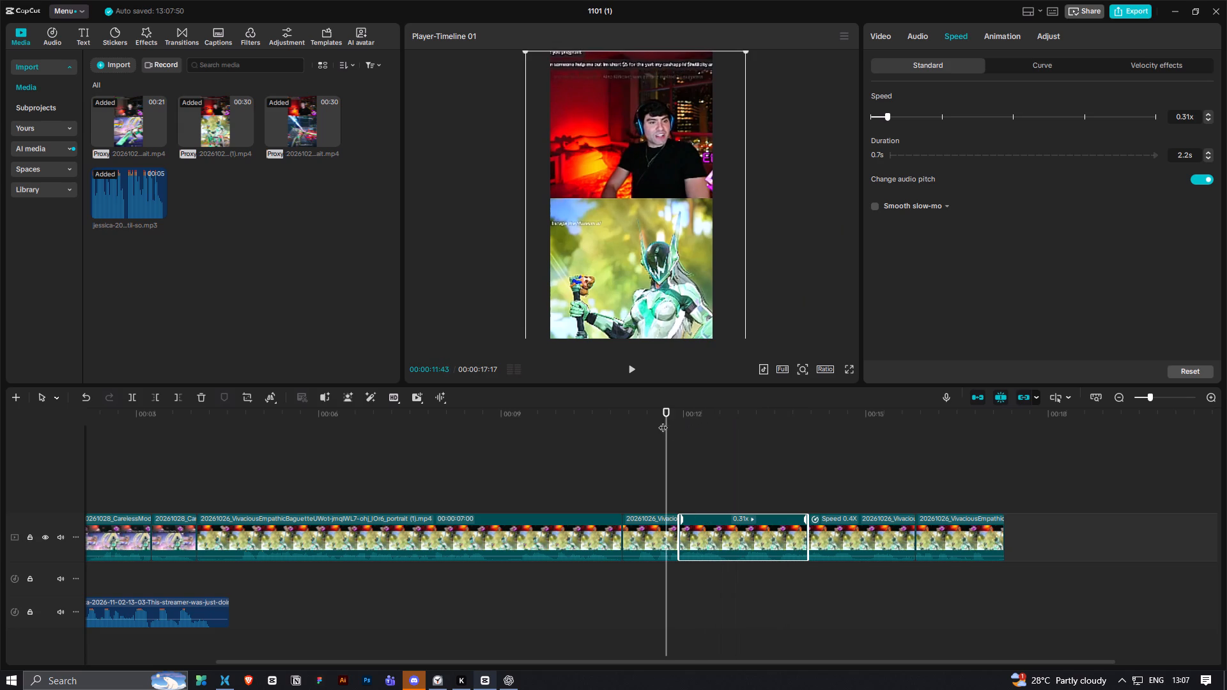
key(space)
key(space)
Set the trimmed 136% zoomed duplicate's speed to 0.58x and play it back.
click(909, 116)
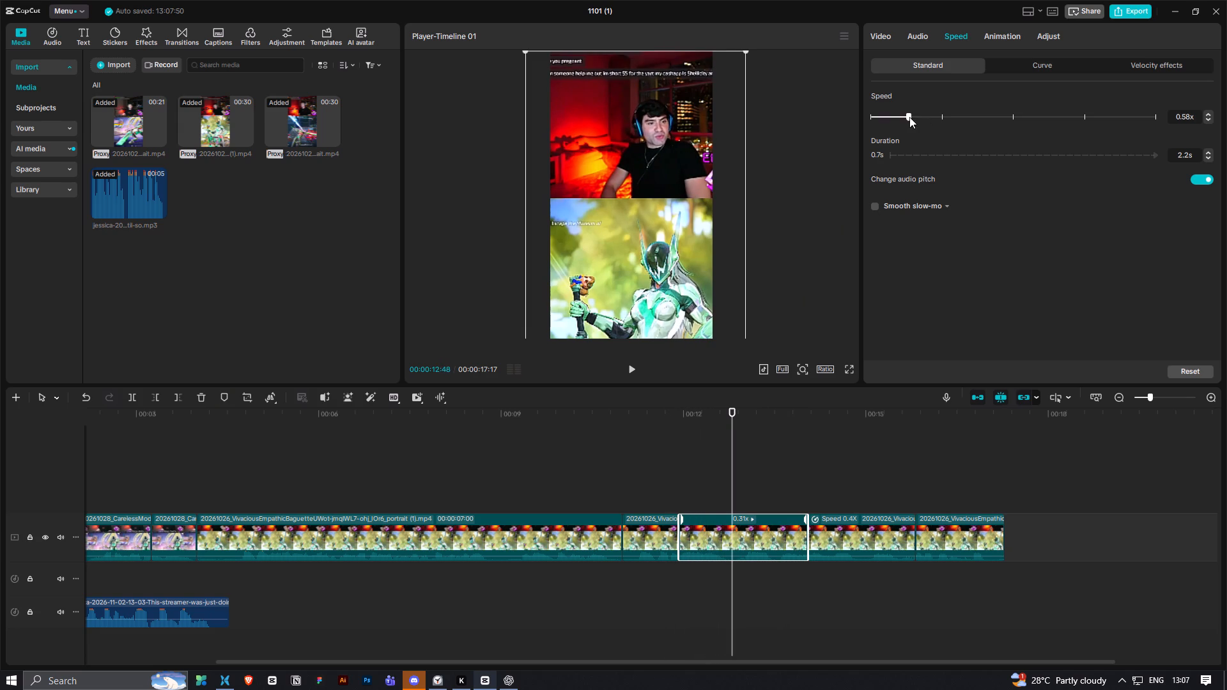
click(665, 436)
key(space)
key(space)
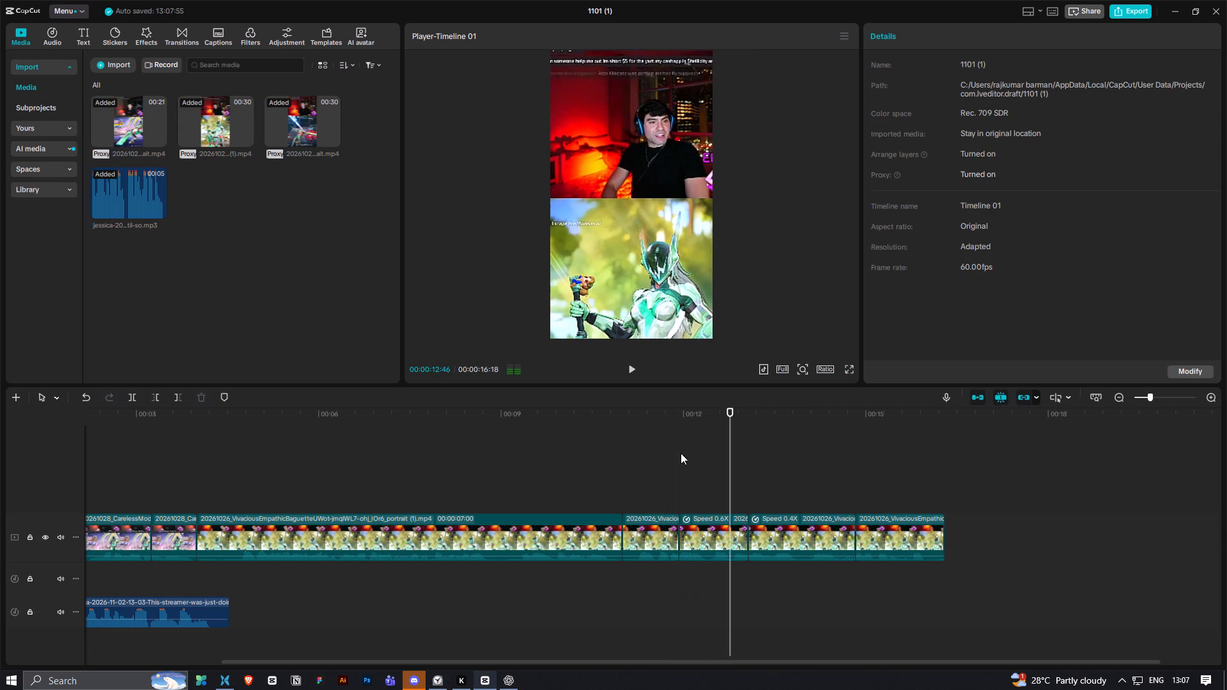
Disable audio pitch change on the trimmed 136% zoomed duplicate, set its speed to 0.44x and review the playback.
click(706, 532)
click(955, 39)
click(1192, 177)
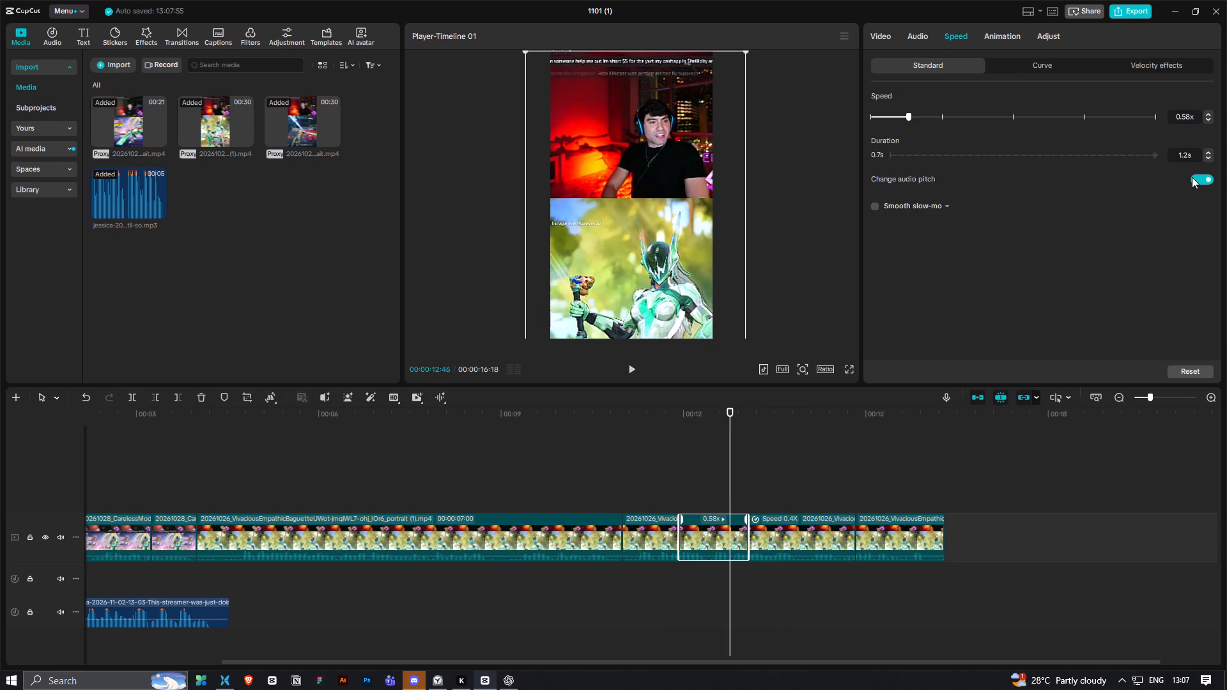
drag(908, 119, 898, 126)
click(667, 420)
key(space)
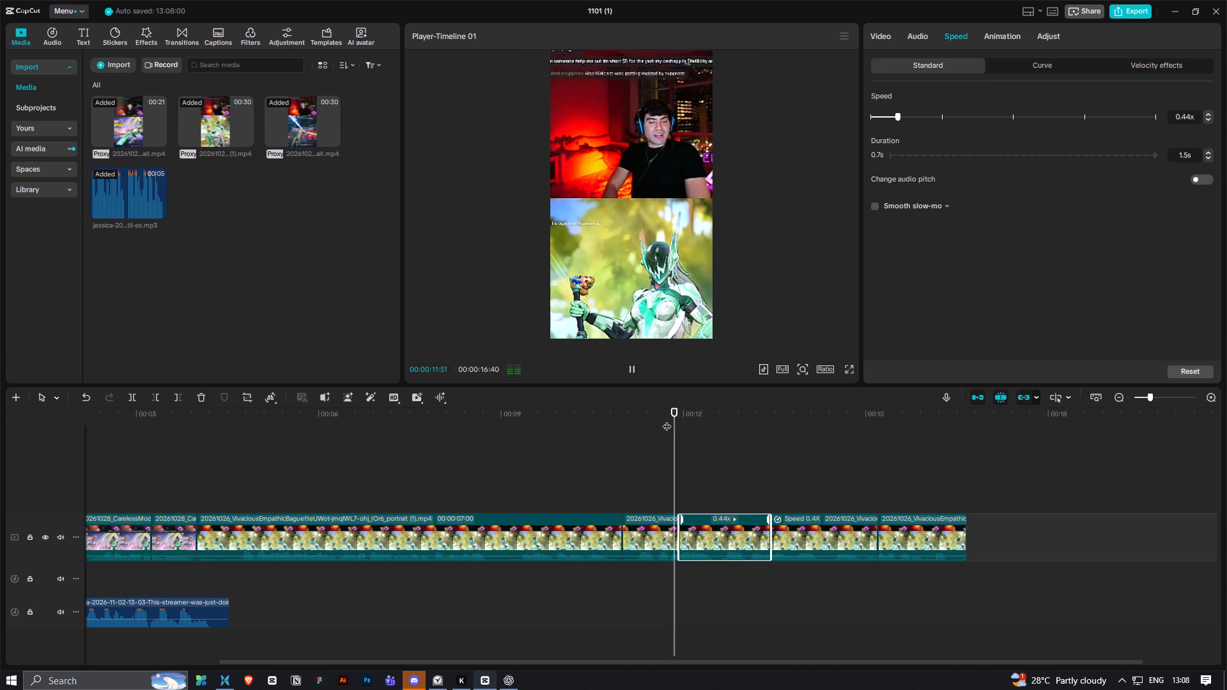
key(space)
click(568, 456)
key(space)
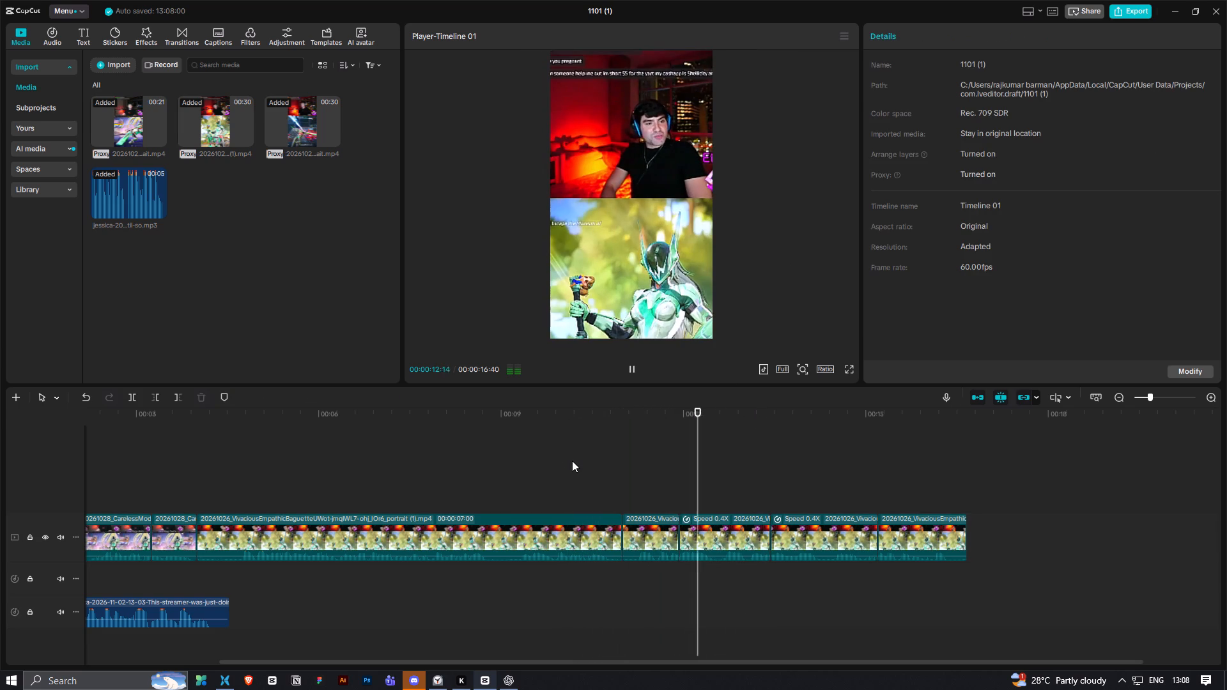
key(space)
Enlarge the 0.44x duplicate to 190% scale, reposition it at X 0, Y -1679 to frame the streamer, and review it.
click(695, 532)
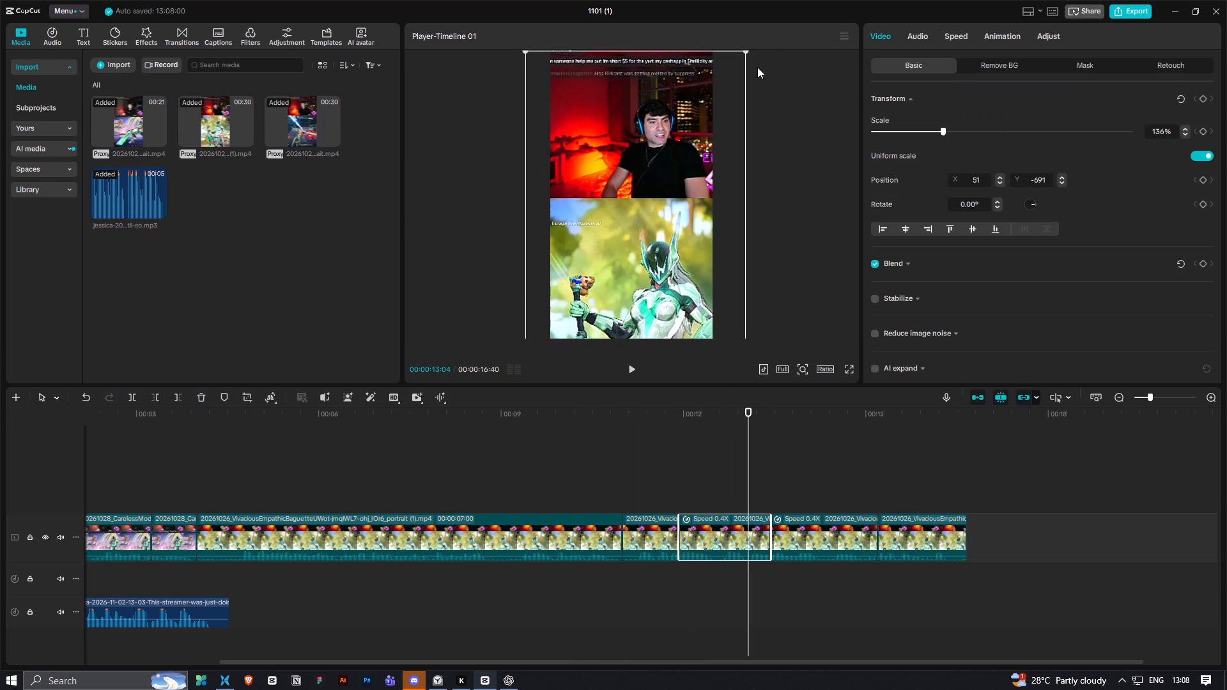
alt+shift+drag(746, 54, 911, 6)
drag(645, 223, 644, 259)
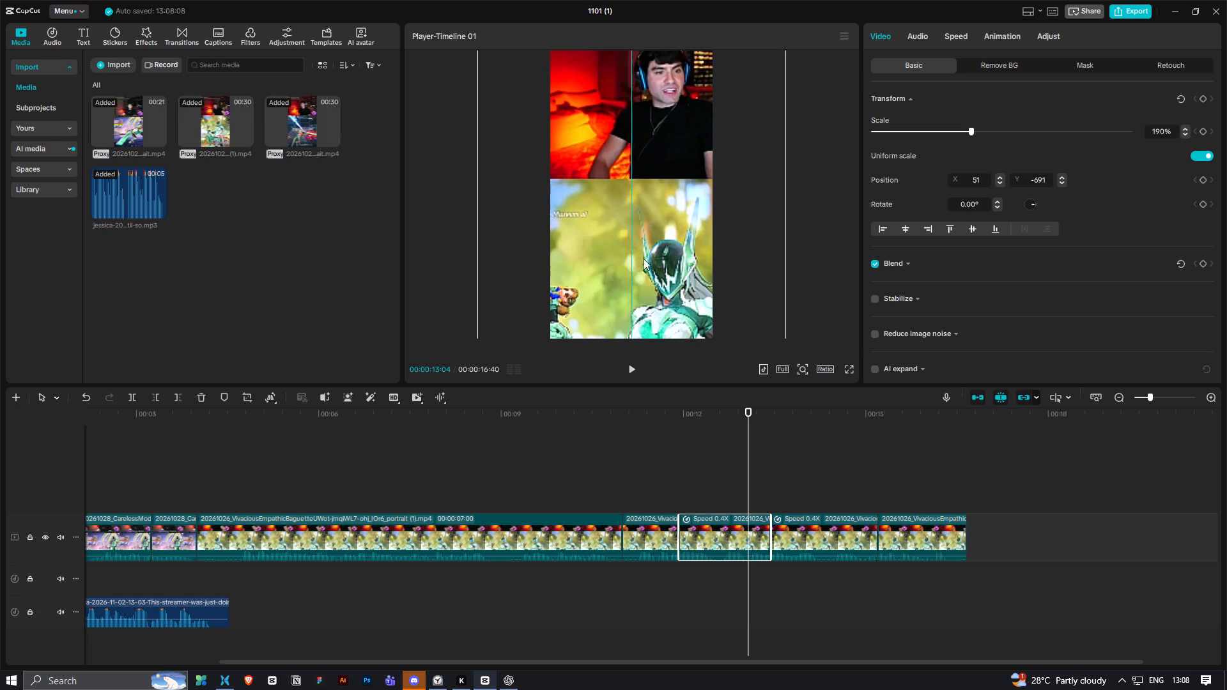
drag(644, 259, 644, 297)
click(594, 426)
key(space)
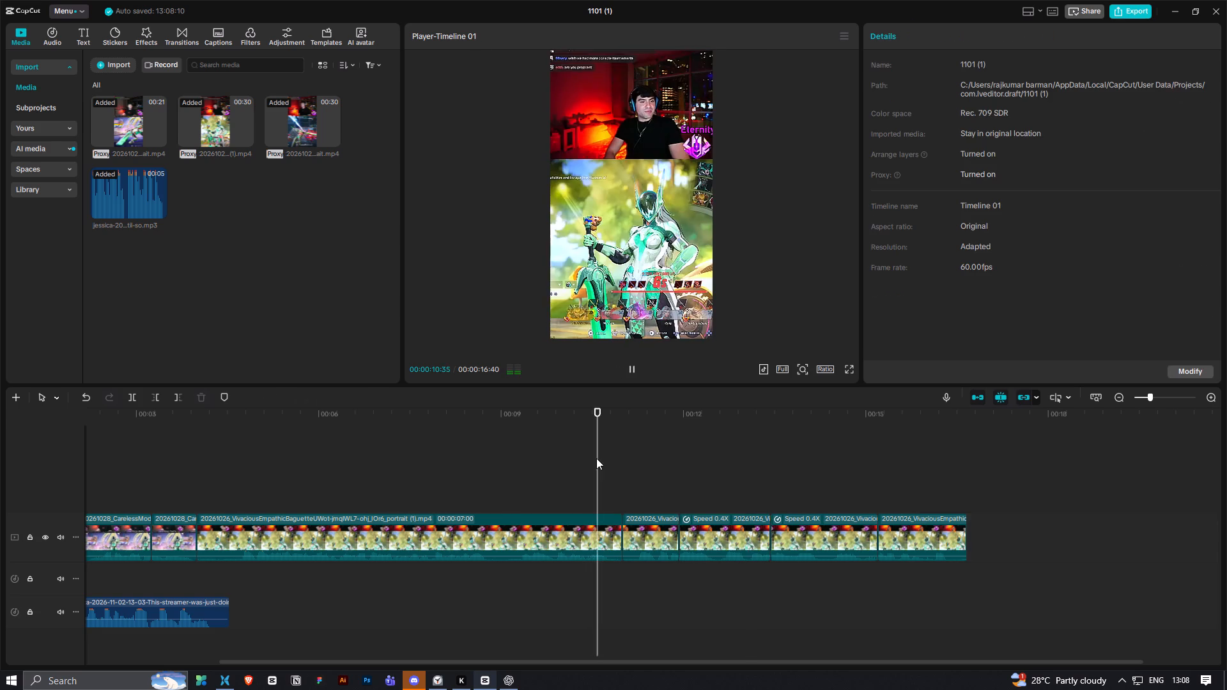
ctrl+scroll(600, 467, down, 3)
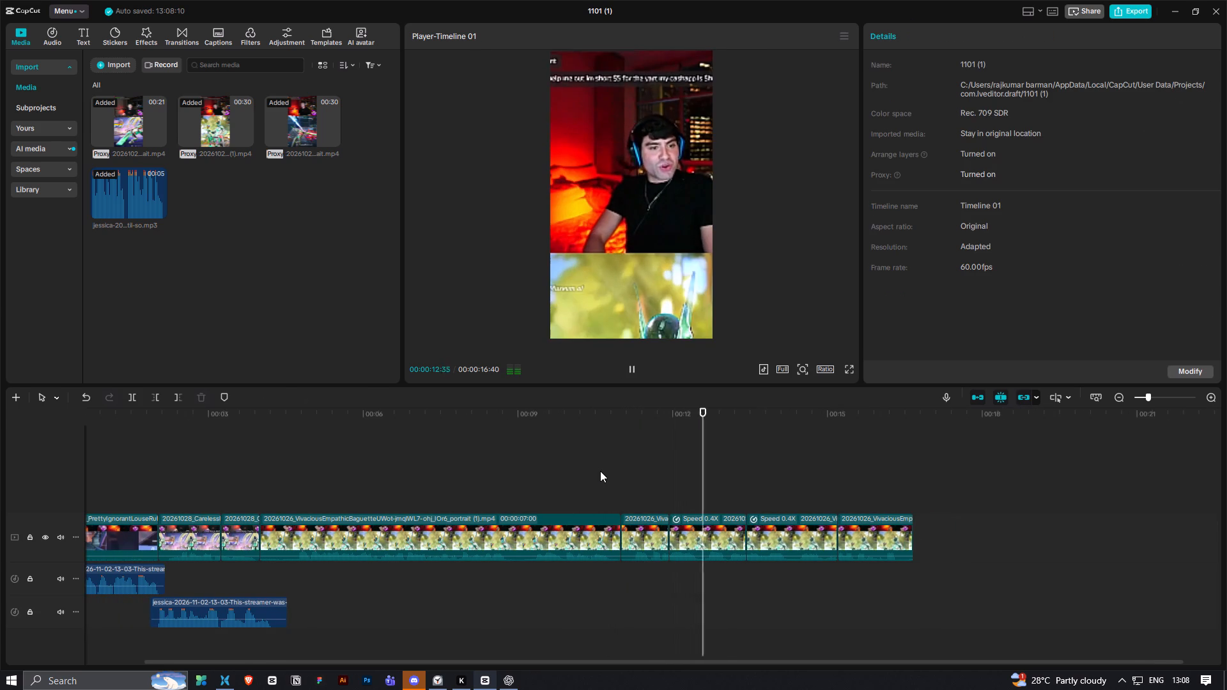
key(space)
Enable audio pitch change on the 0.44x VivaciousEmpathic duplicate.
click(702, 535)
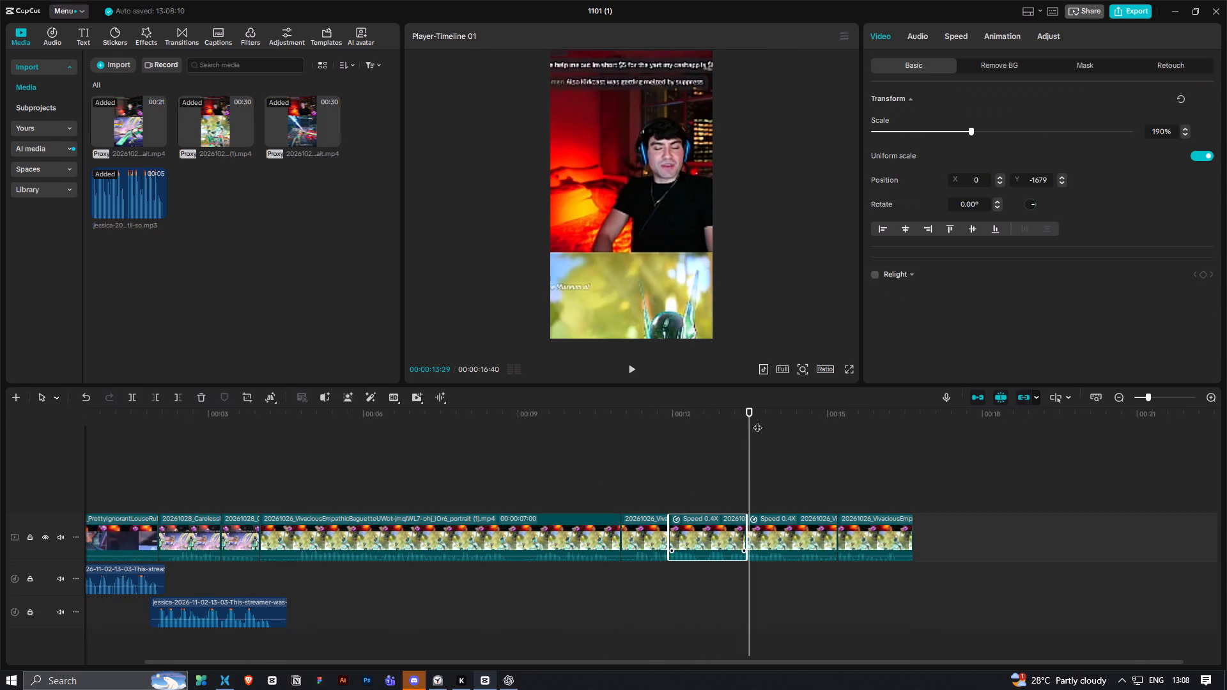
click(920, 34)
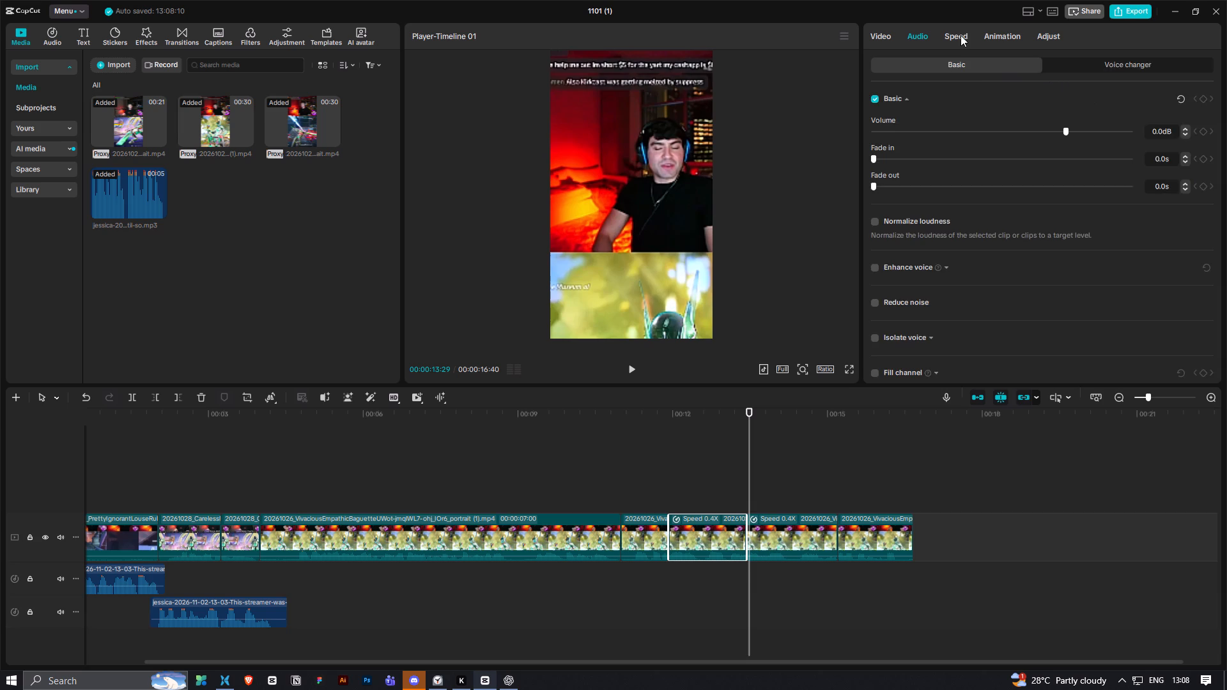
click(961, 35)
click(1201, 181)
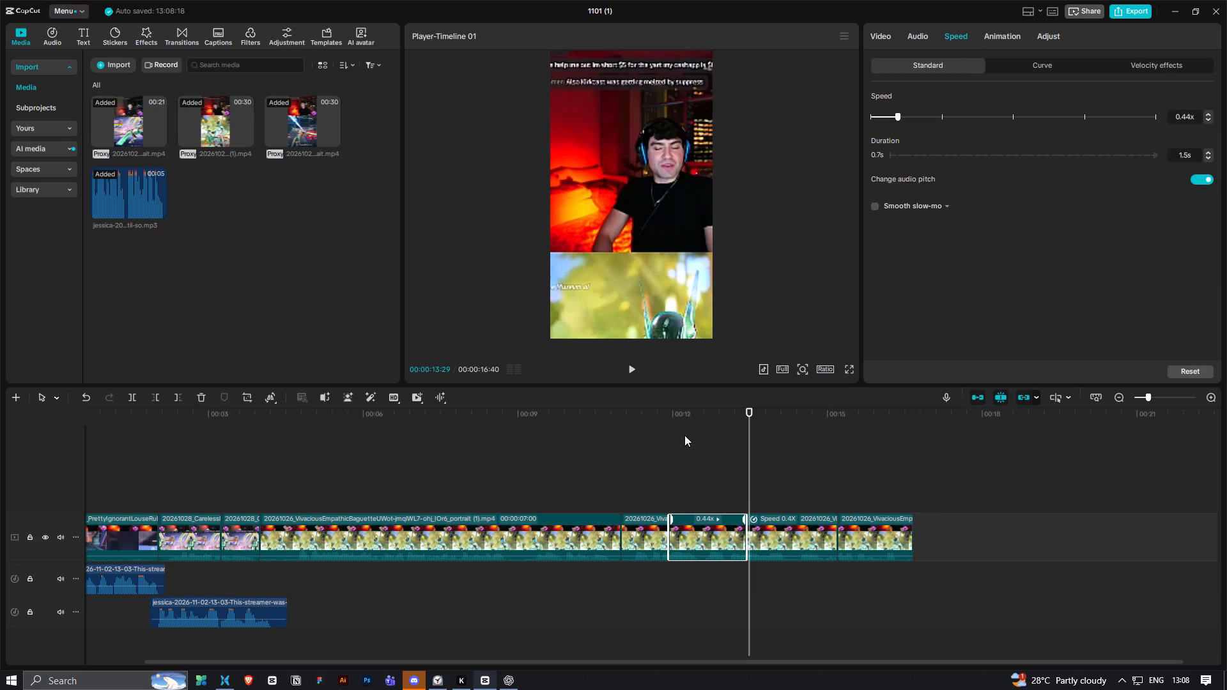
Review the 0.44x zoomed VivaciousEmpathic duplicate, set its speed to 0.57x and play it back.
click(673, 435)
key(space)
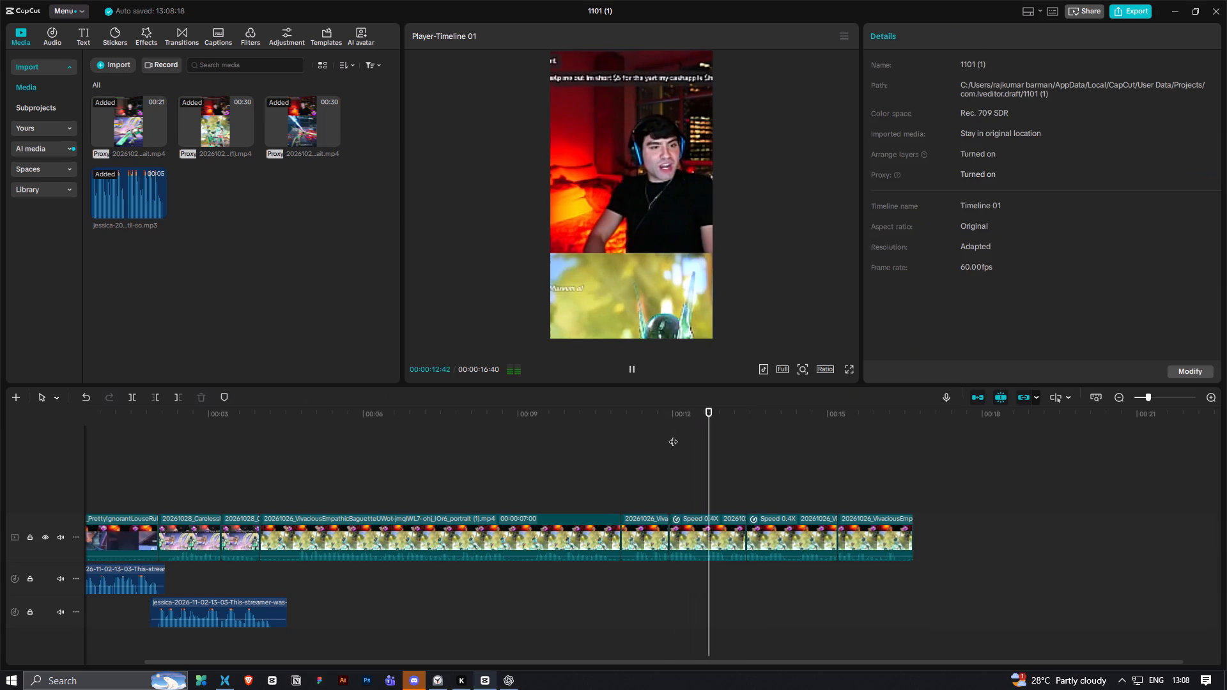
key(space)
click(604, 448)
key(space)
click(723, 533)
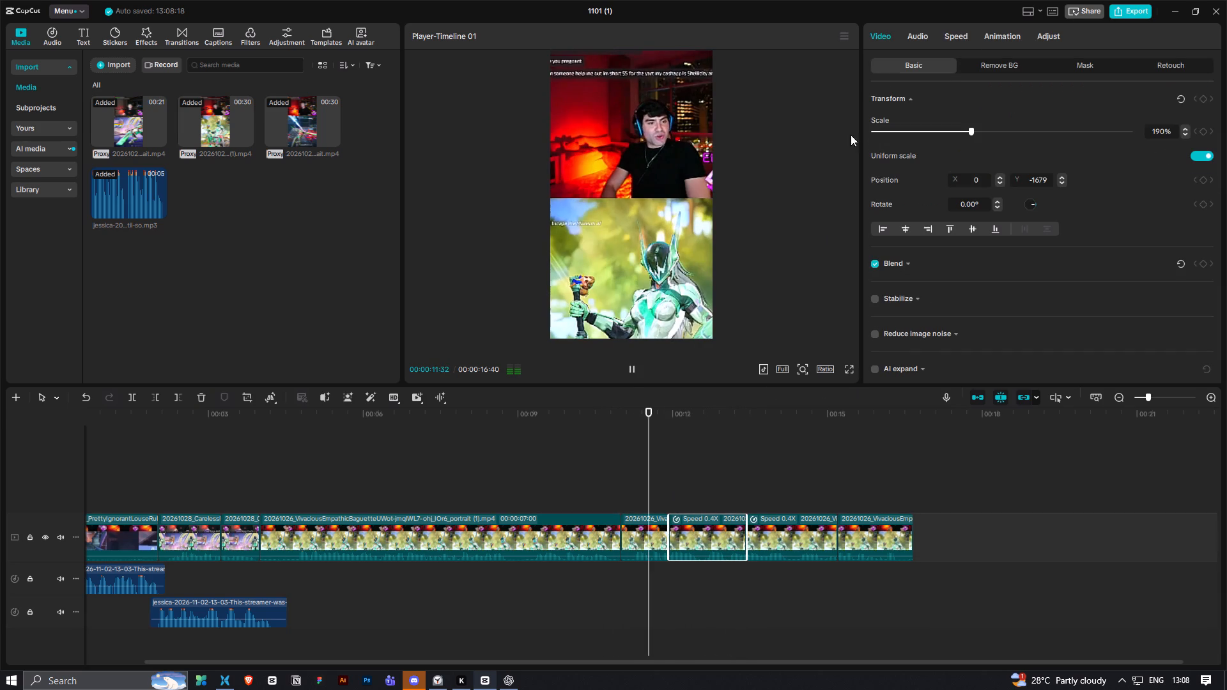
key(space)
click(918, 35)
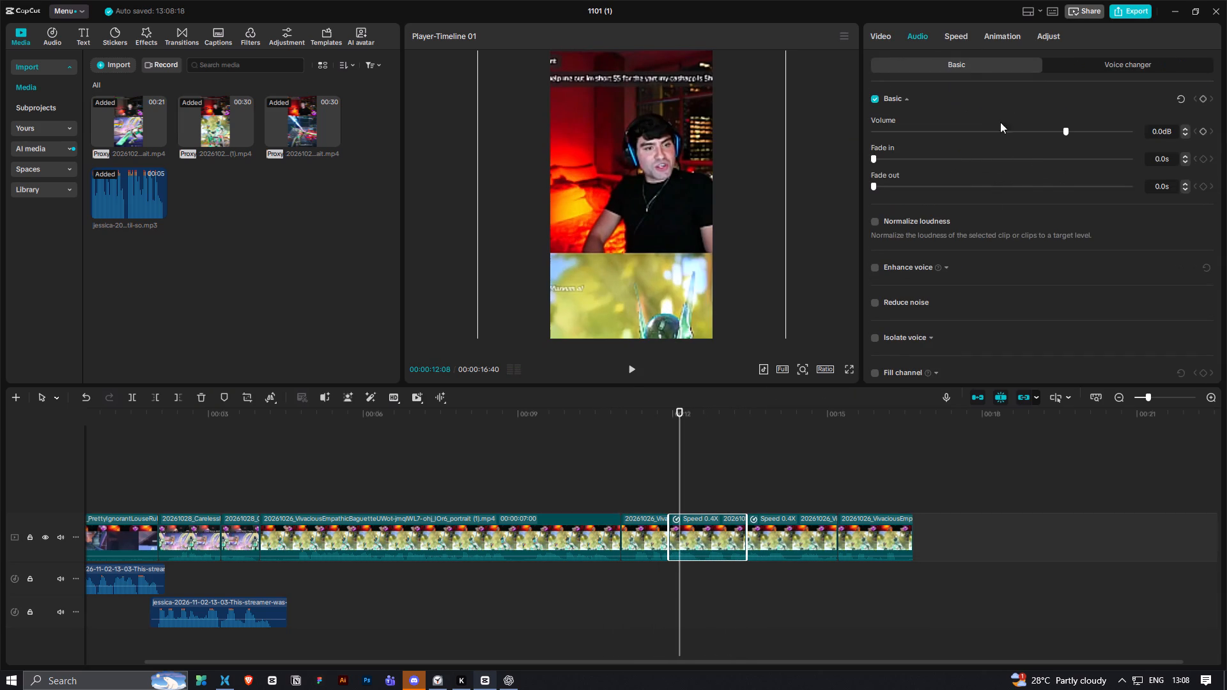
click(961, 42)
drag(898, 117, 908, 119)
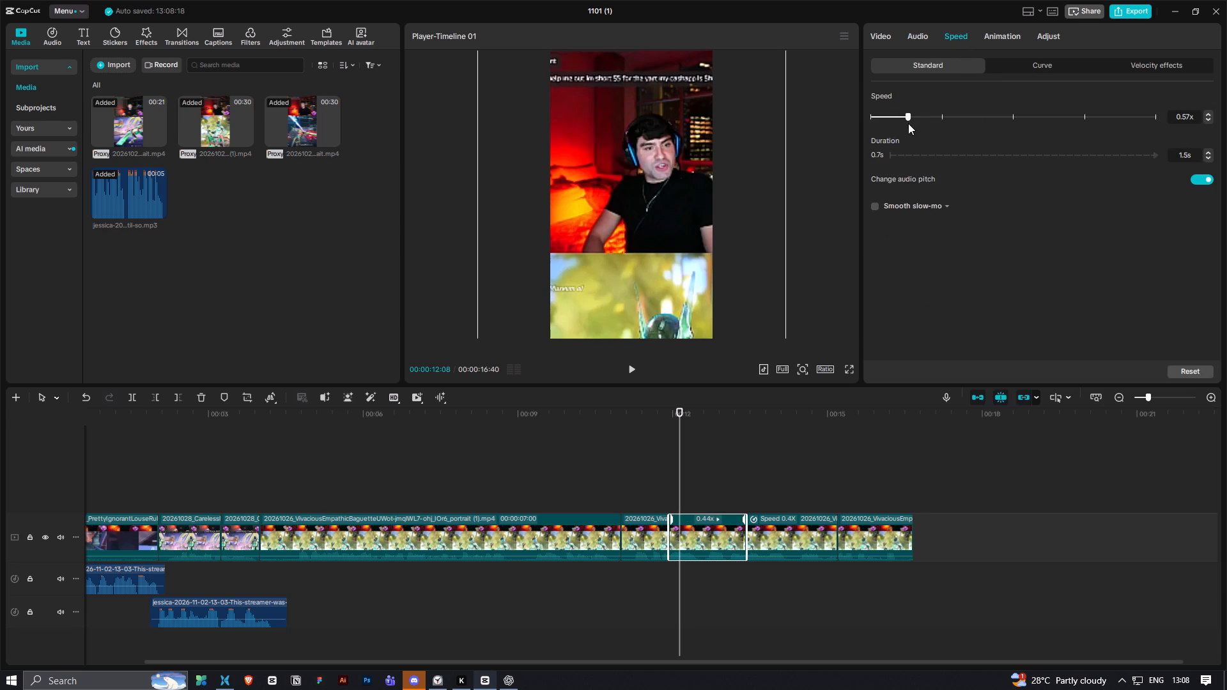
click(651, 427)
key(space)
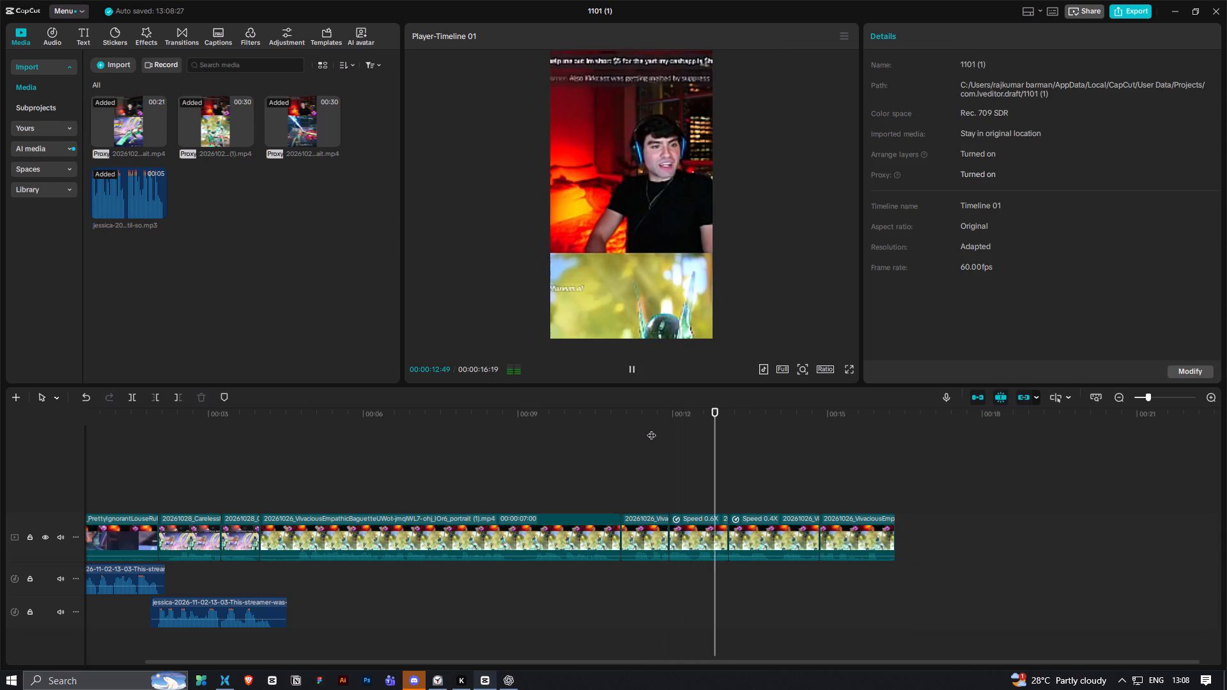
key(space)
Disable audio pitch change on the 0.57x zoomed duplicate and review how it plays.
click(693, 512)
click(705, 539)
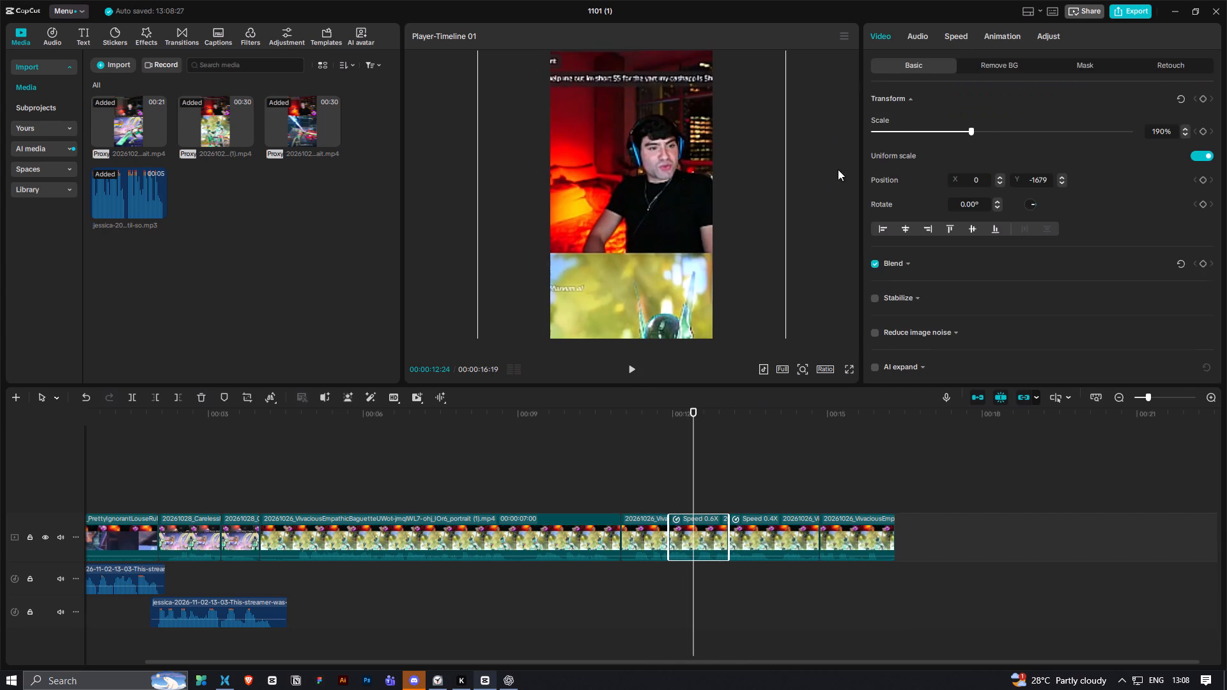
click(922, 35)
click(966, 40)
click(1197, 178)
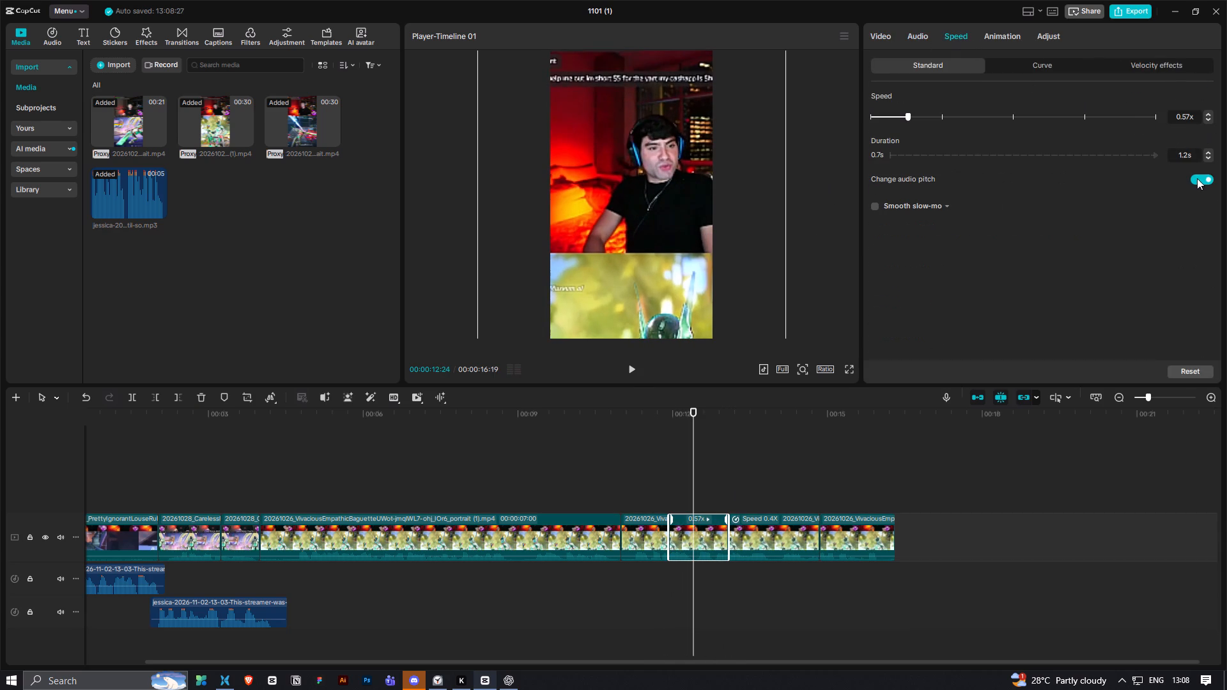
click(667, 431)
key(space)
key(space)
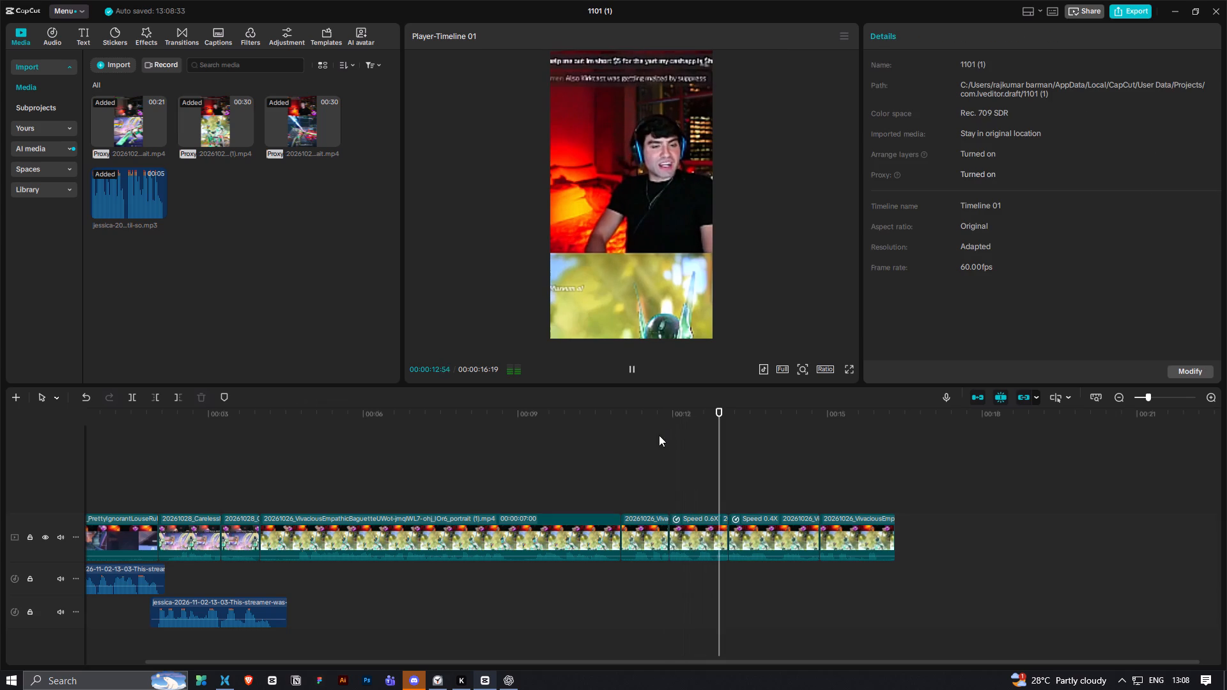
click(635, 445)
key(space)
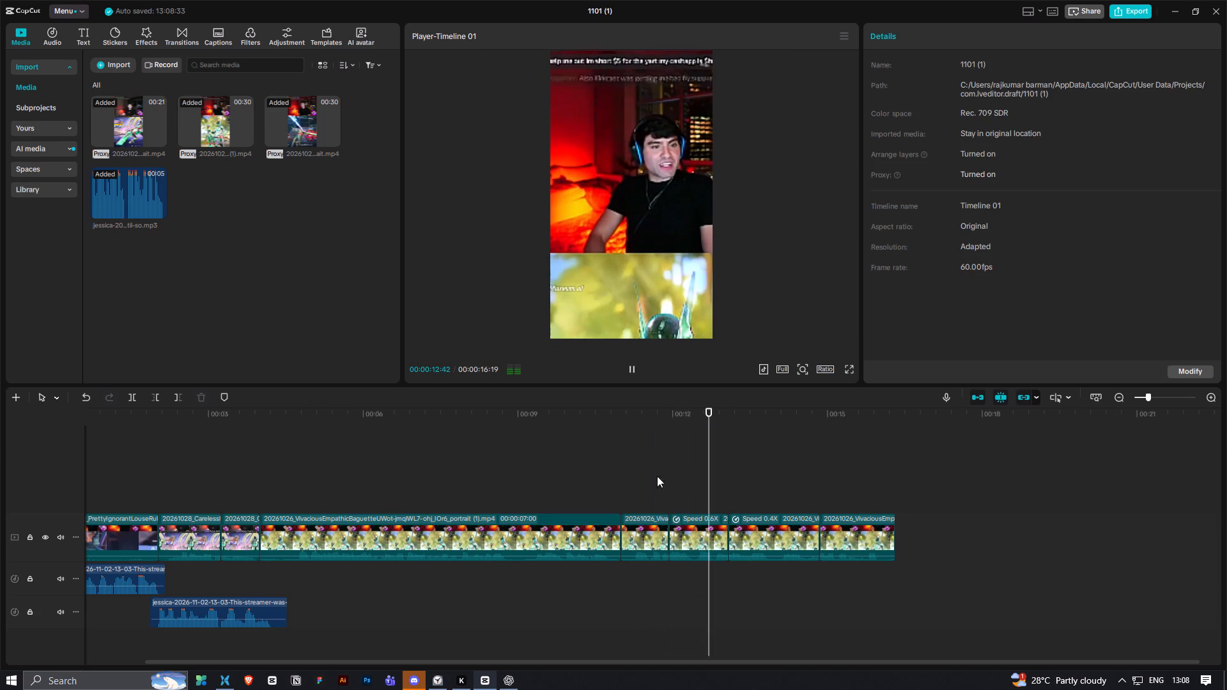
key(space)
Set the 190% zoomed duplicate's speed to about 0.4x and play through it into the following slow-motion clip.
click(707, 527)
click(920, 43)
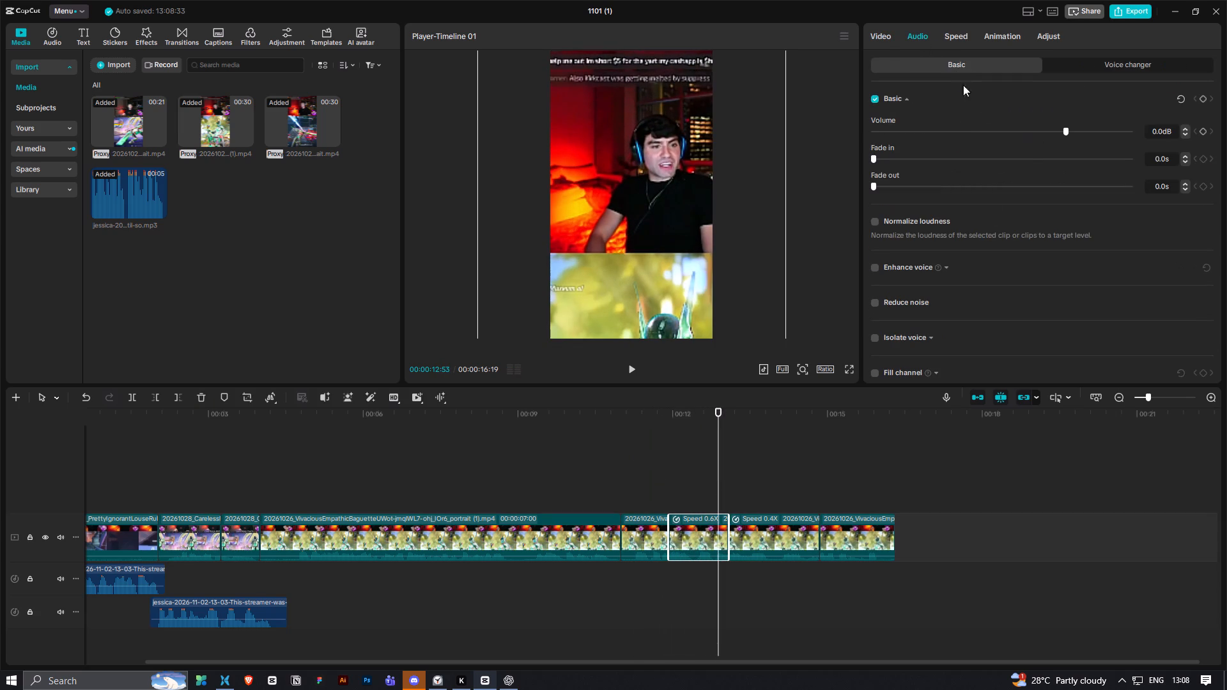
click(959, 43)
drag(906, 117, 897, 122)
click(690, 427)
key(space)
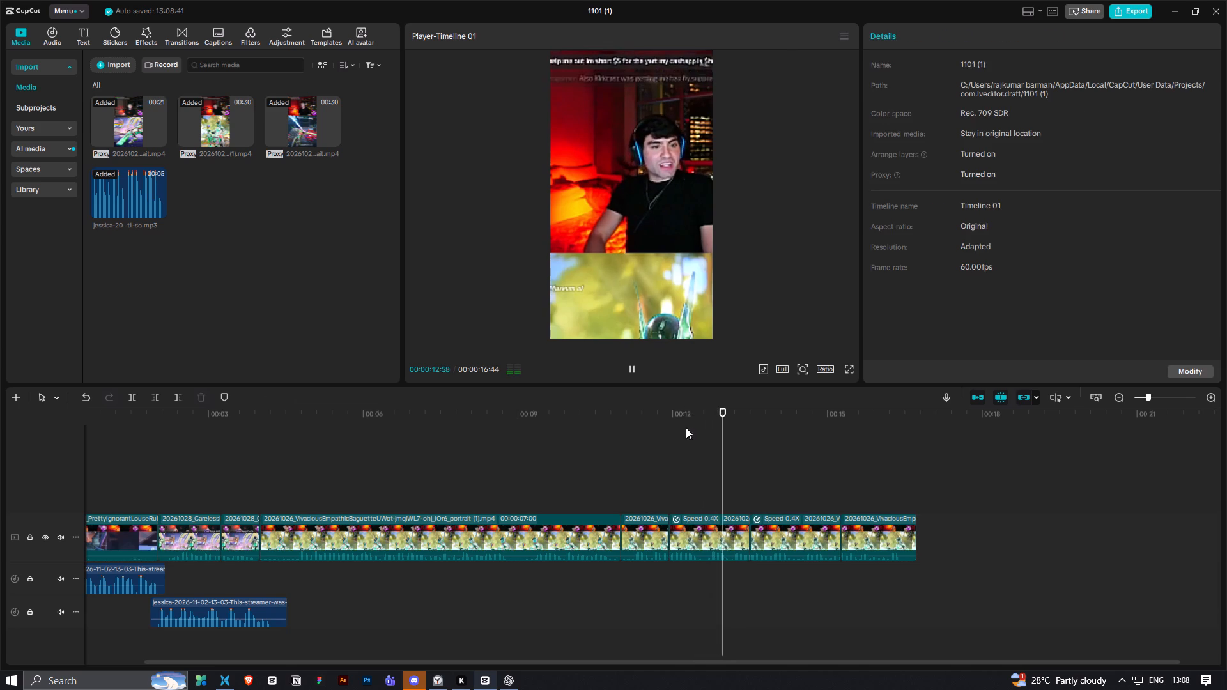
key(space)
click(623, 434)
key(space)
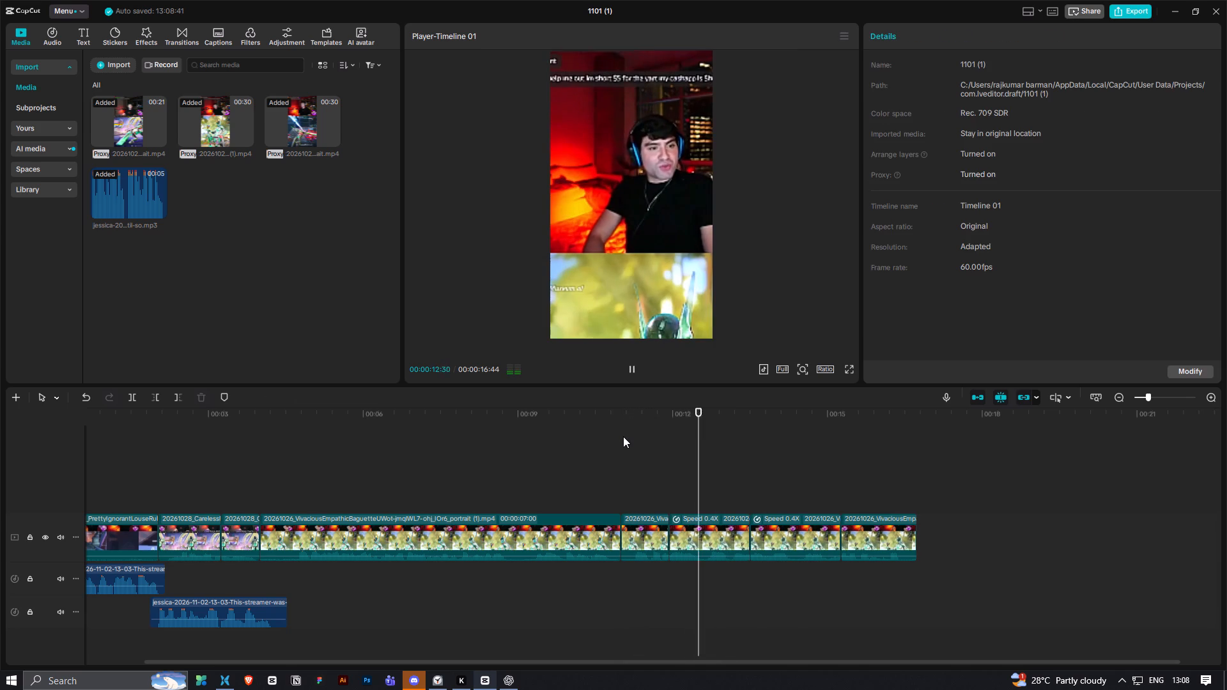
key(space)
key(space)
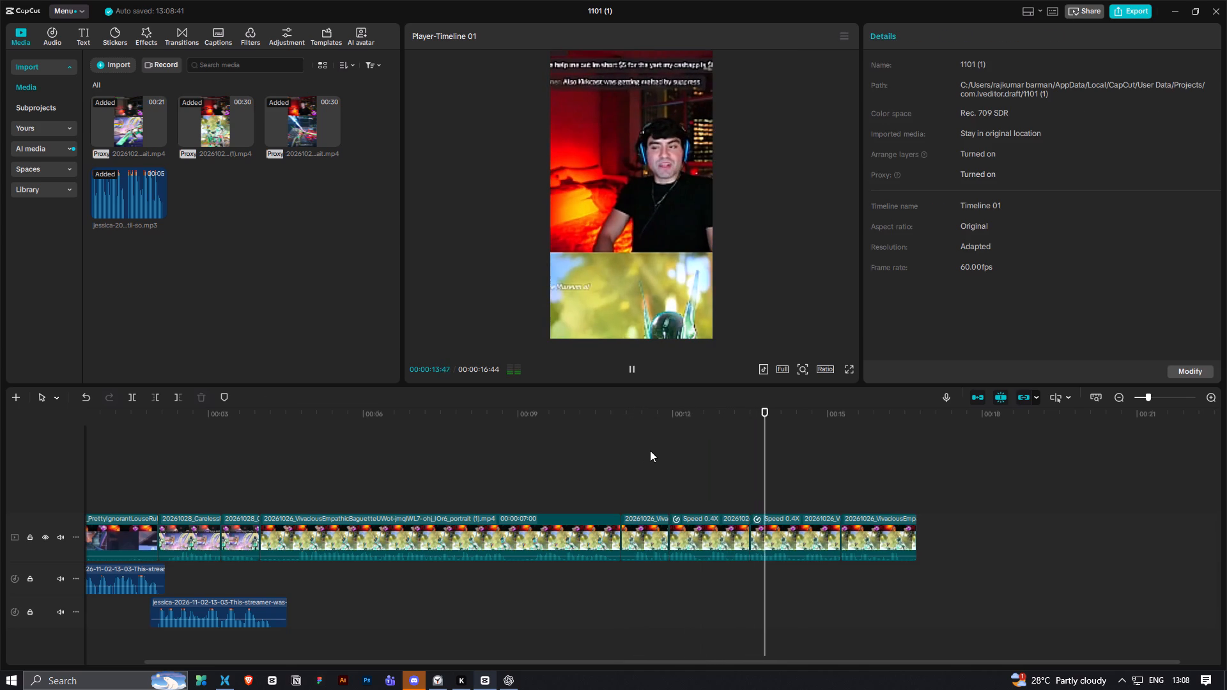
key(space)
Play the edit from the start through the hook voiceover and opening clips to review it, and return to the beginning.
click(802, 535)
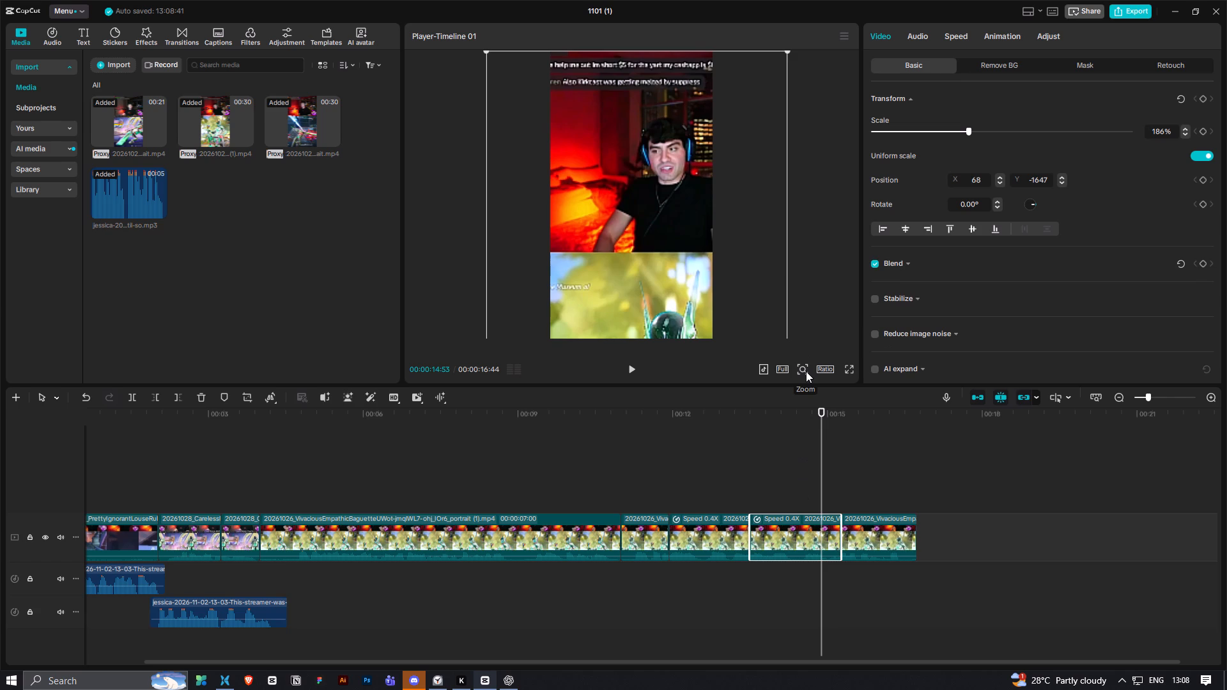
ctrl+scroll(523, 463, down, 5)
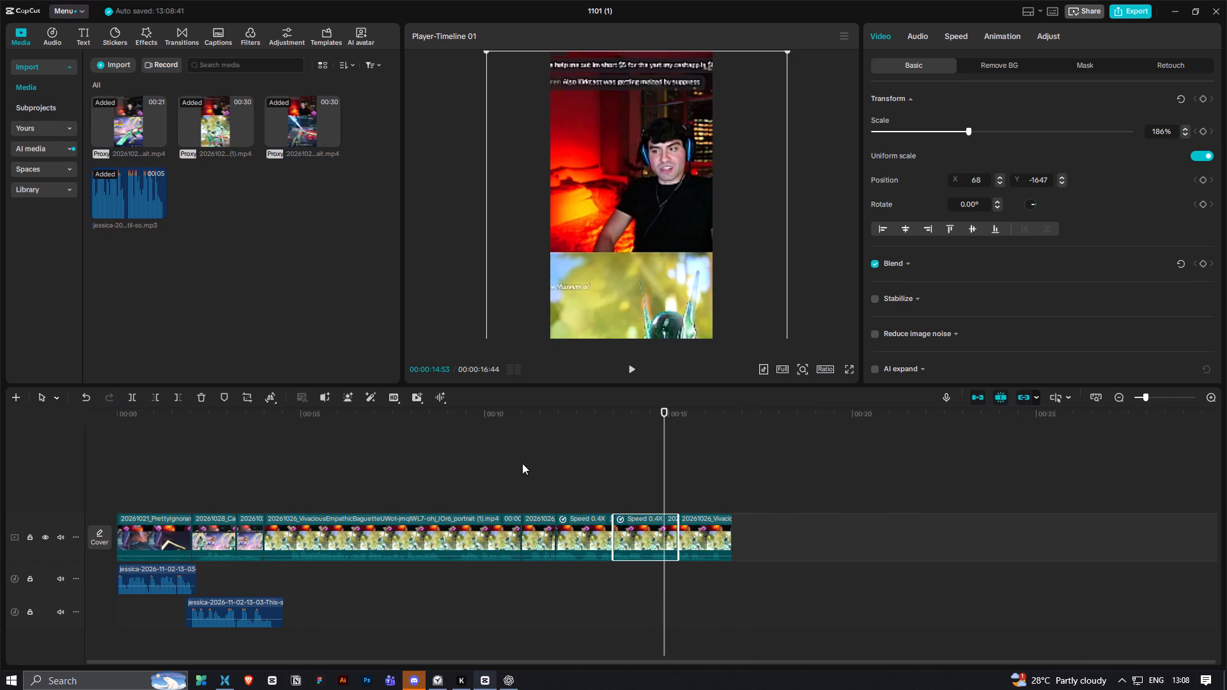
ctrl+drag(367, 445, 362, 453)
drag(196, 417, 100, 443)
key(space)
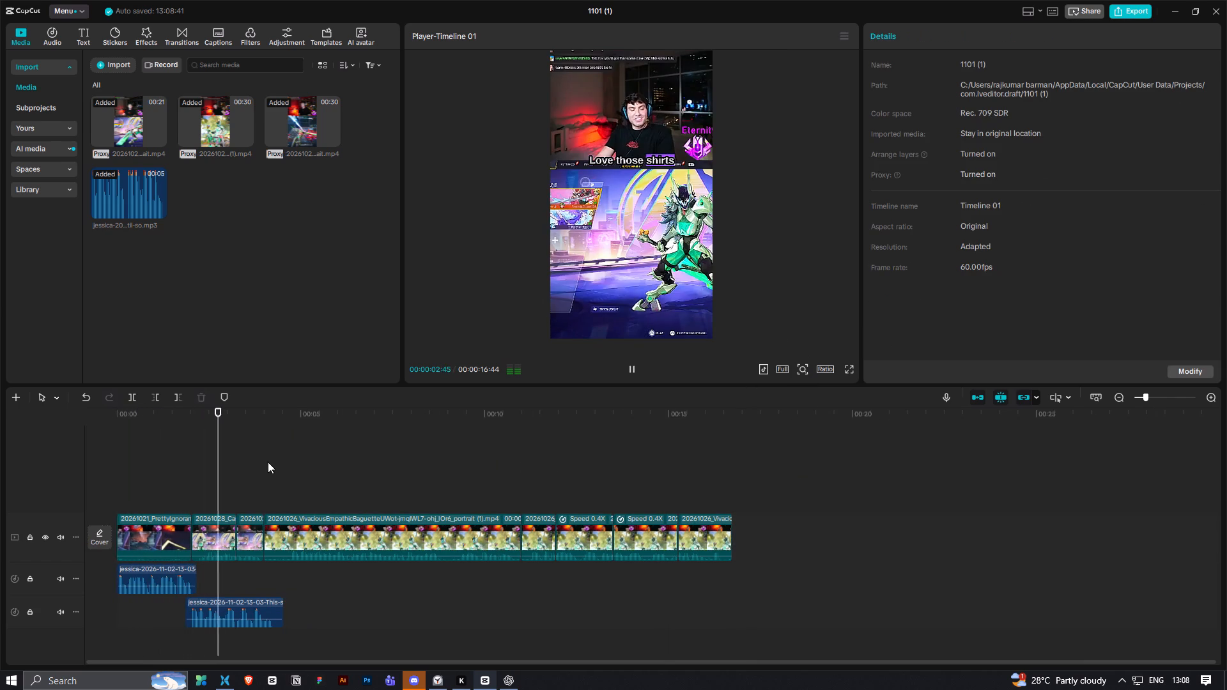
key(space)
click(218, 413)
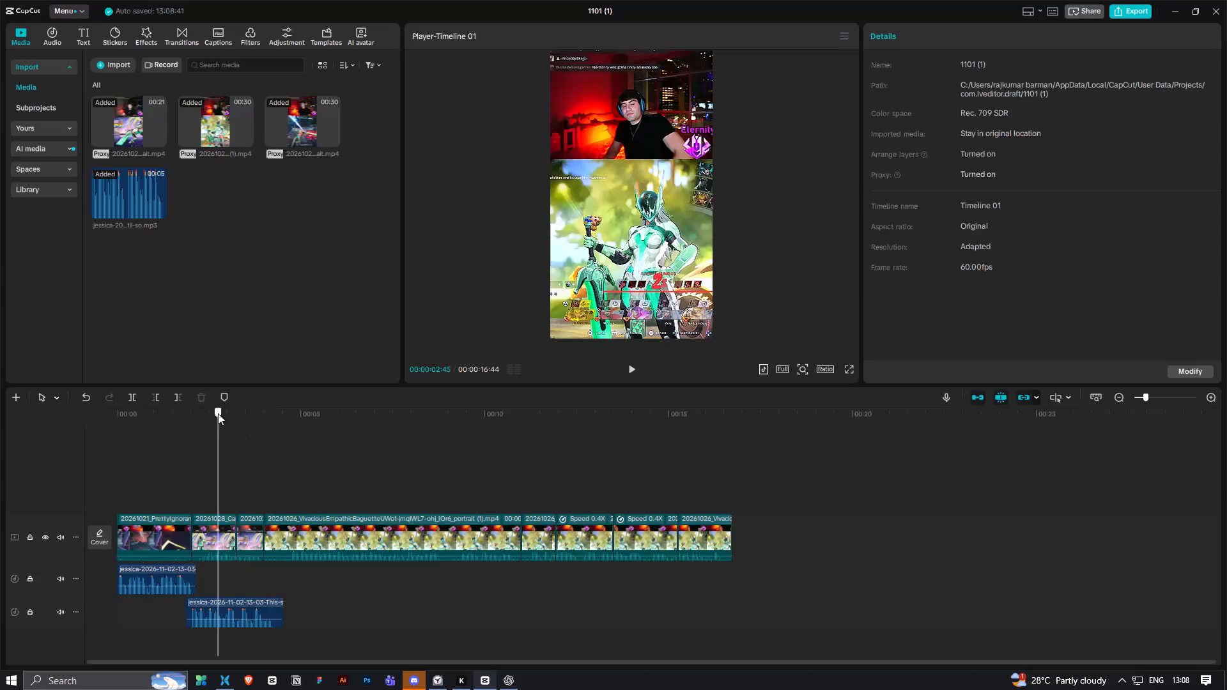
key(space)
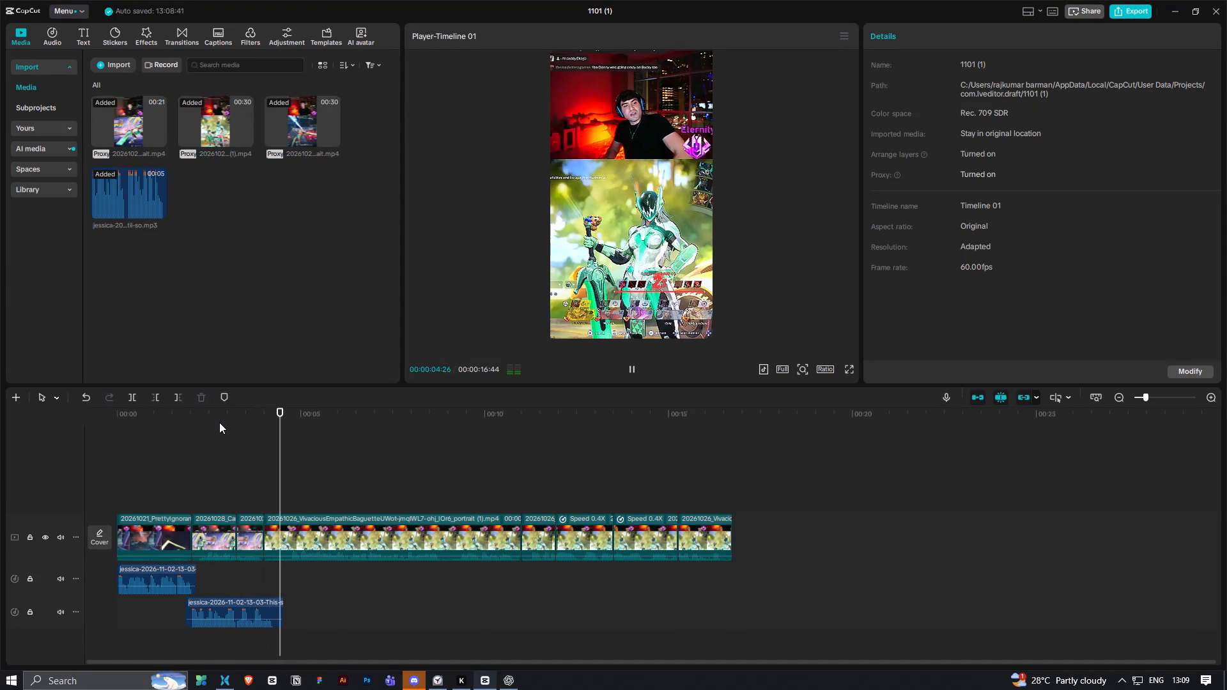
key(space)
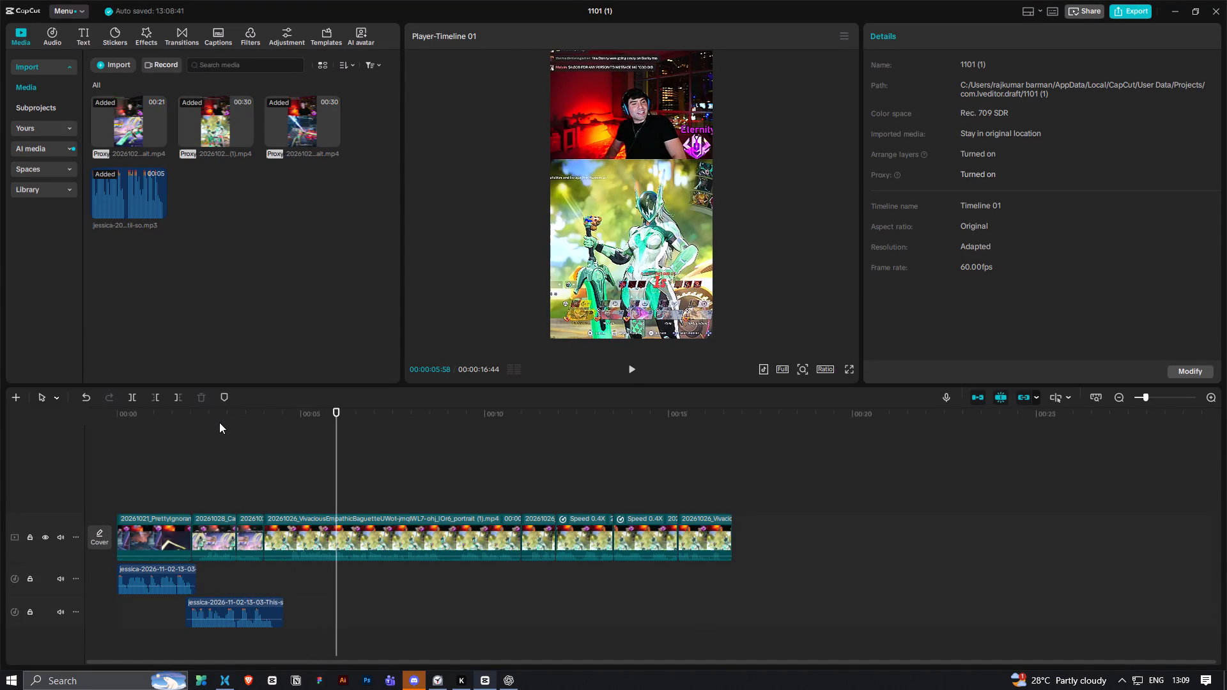
drag(137, 412, 117, 426)
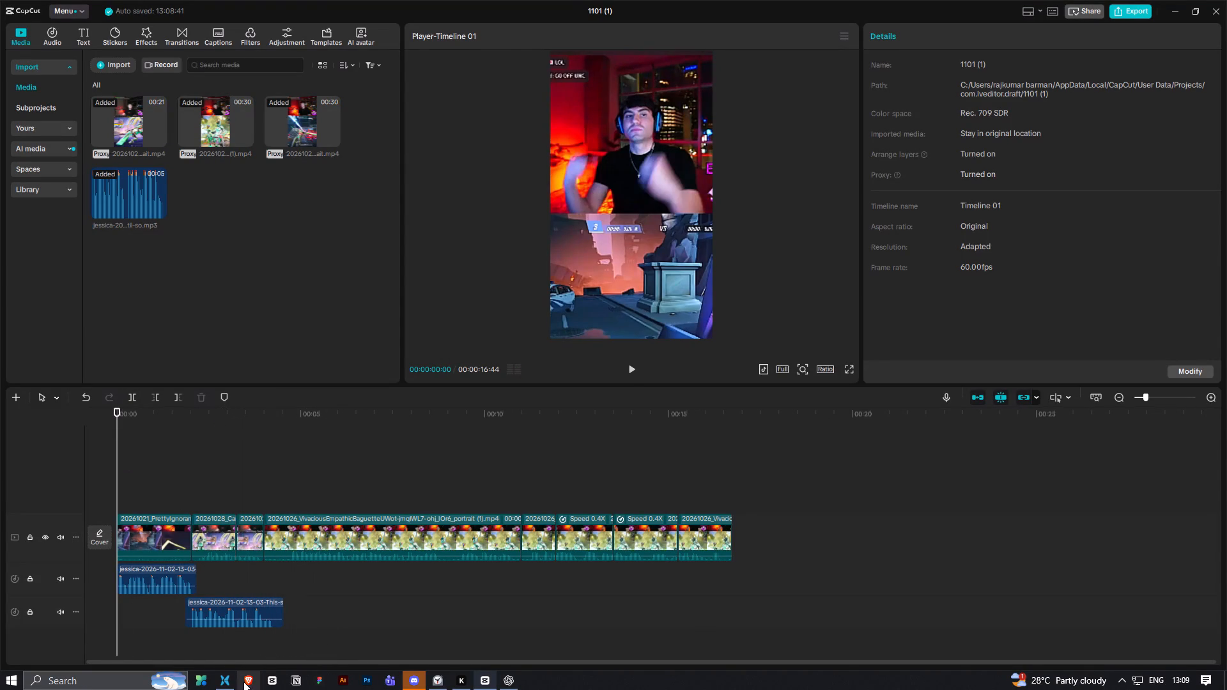
Switch to Brave's Personal profile and preview Jealous - Eyedress and Lychee Martini - Lithe in BloxClips' Chill & Vibey music.
click(243, 682)
click(623, 384)
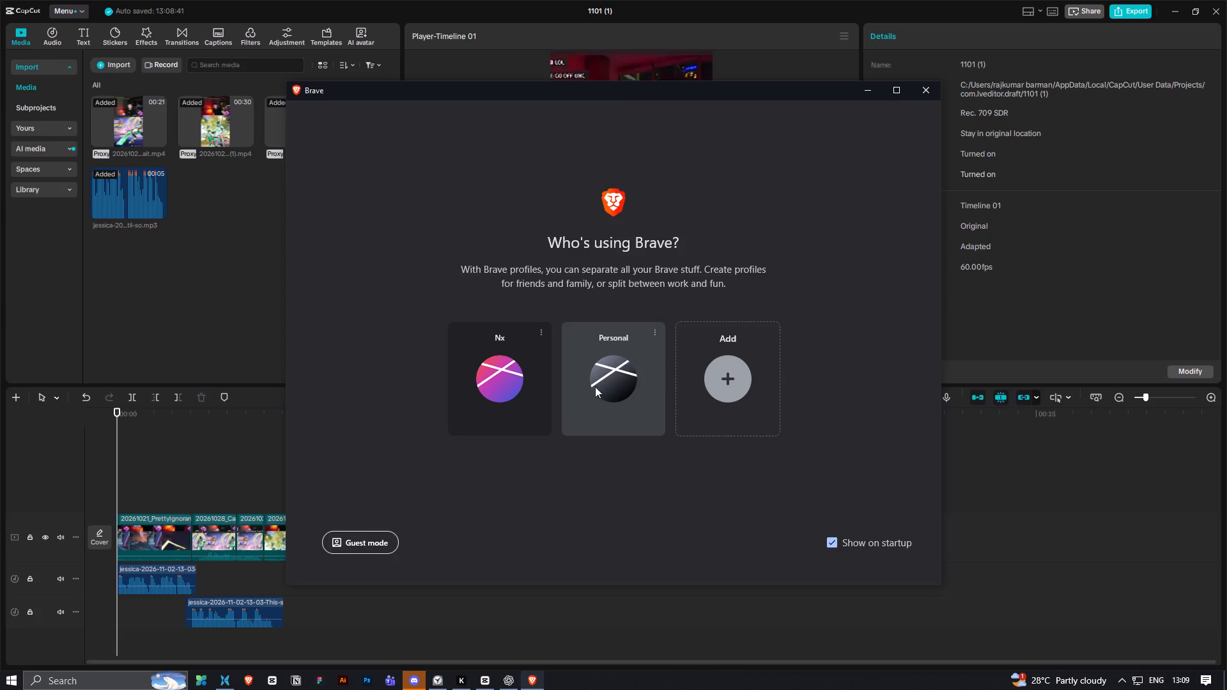
click(34, 15)
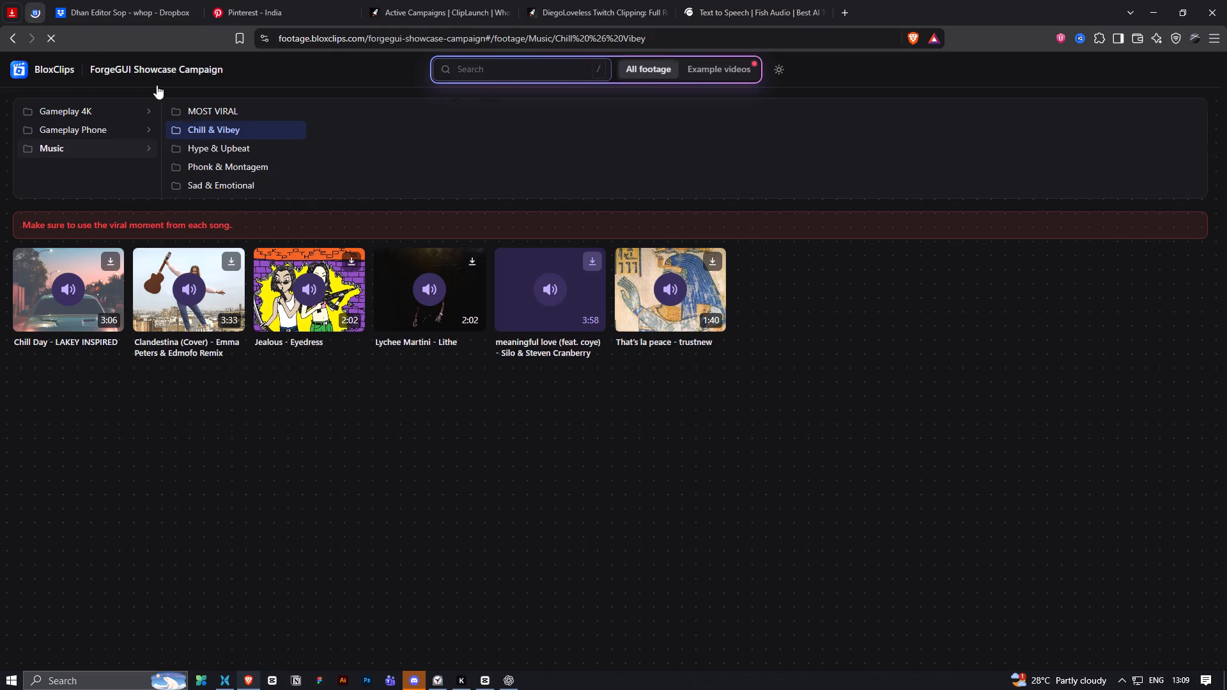
click(314, 292)
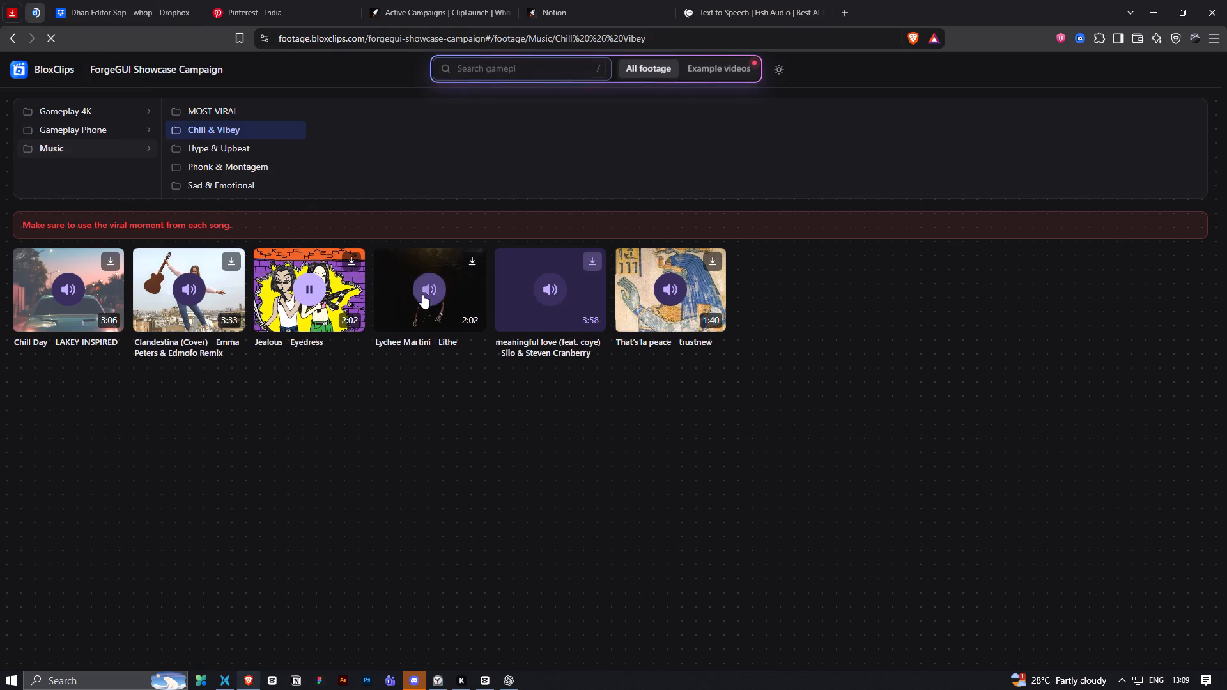
click(1122, 680)
click(1122, 680)
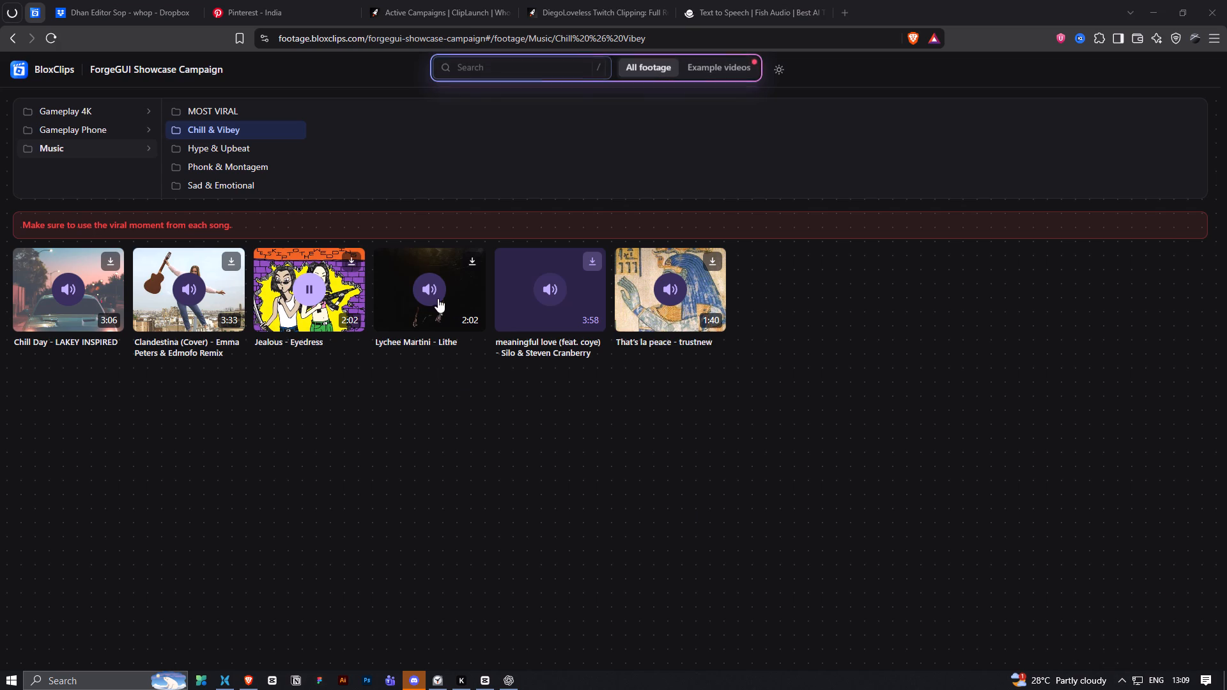
click(436, 297)
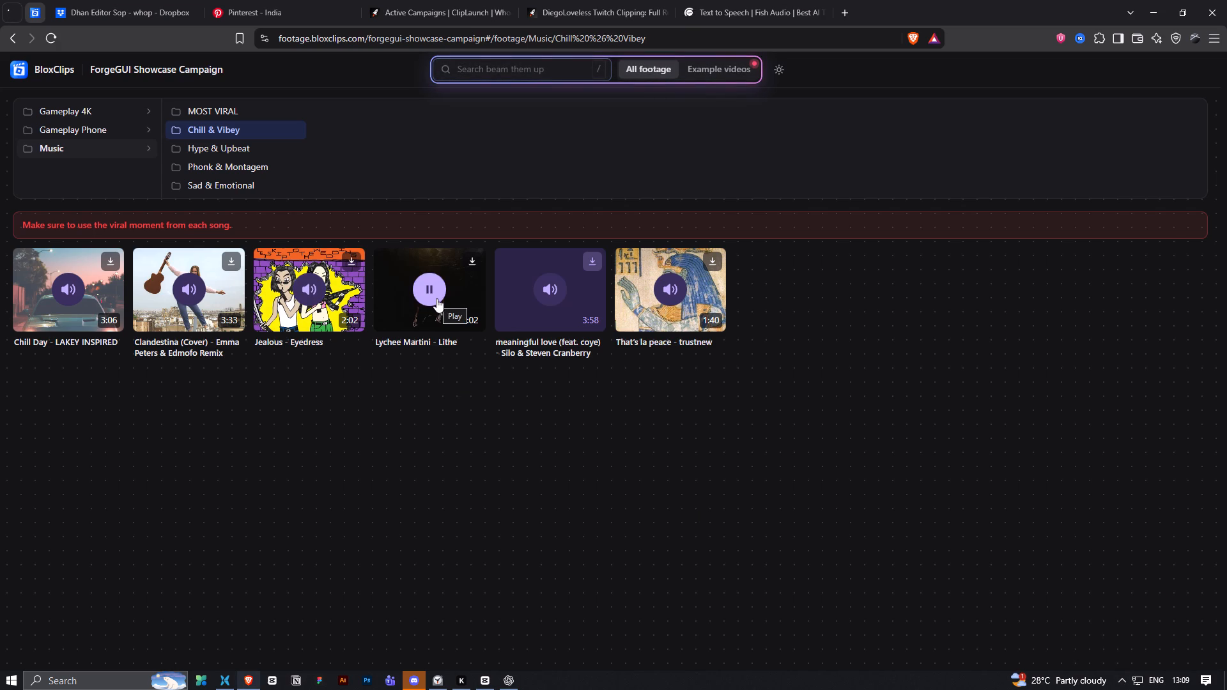
Close the Fish Audio text-to-speech page and return to the BloxClips music library.
click(817, 19)
click(819, 12)
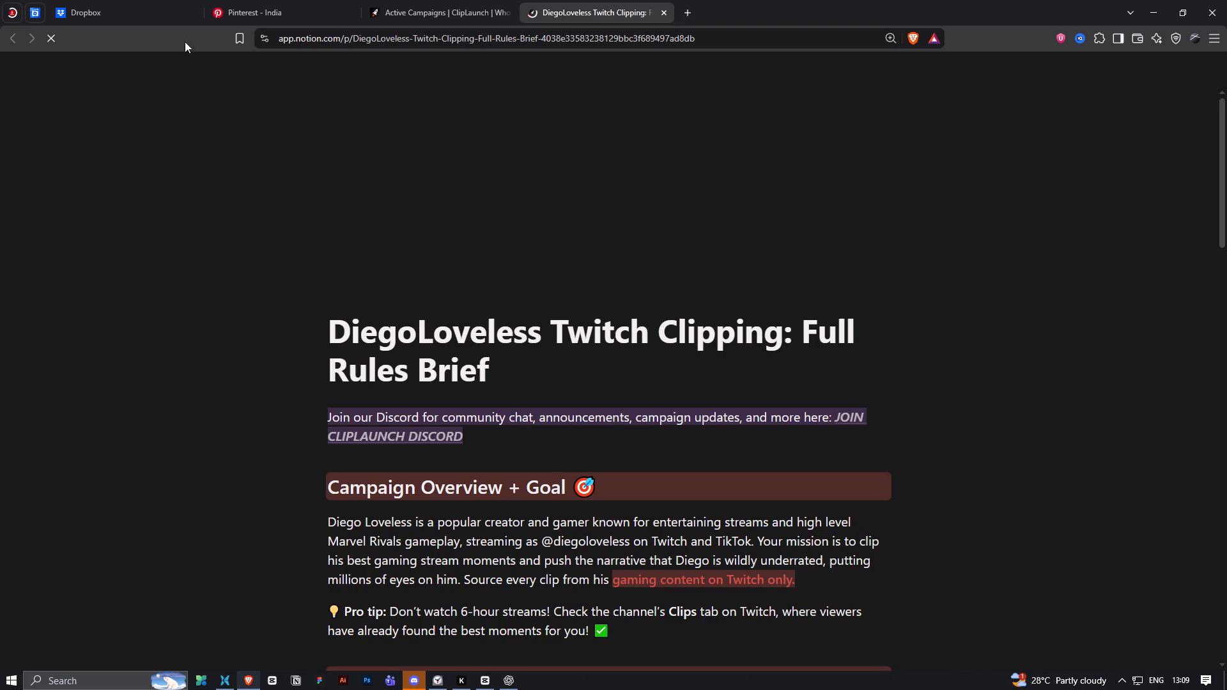
click(38, 21)
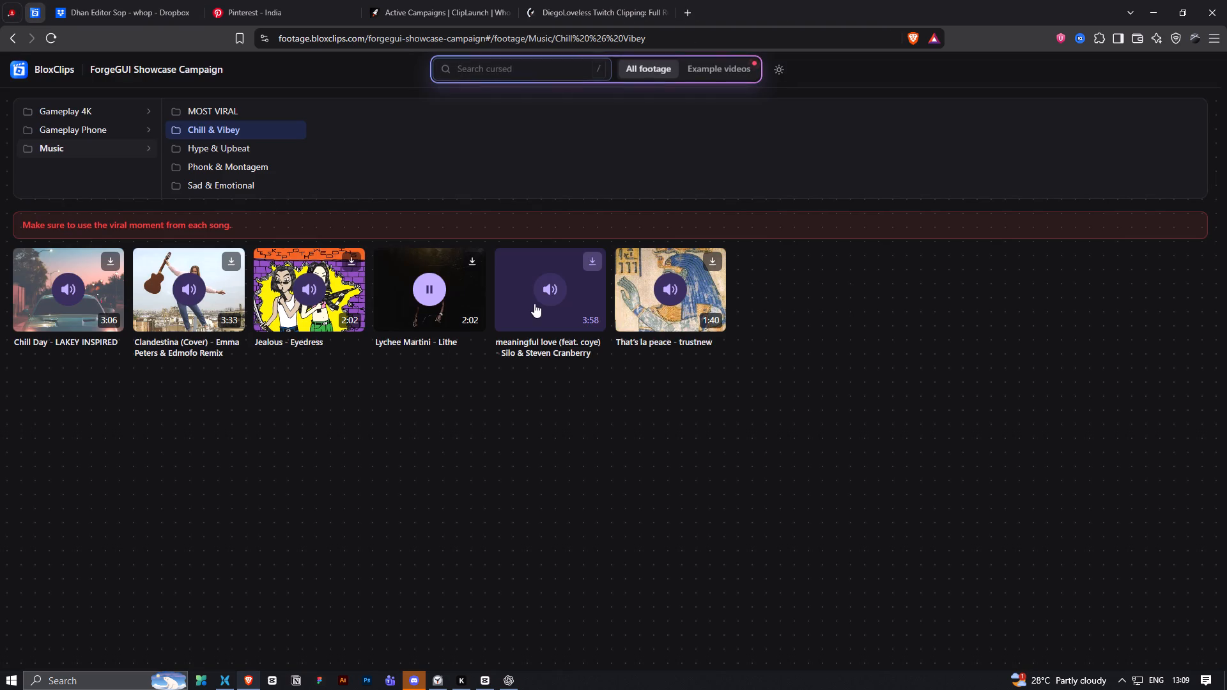
Preview the track meaningful love (feat. coye) - Silo & Steven Cranberry, and stop its playback.
click(543, 292)
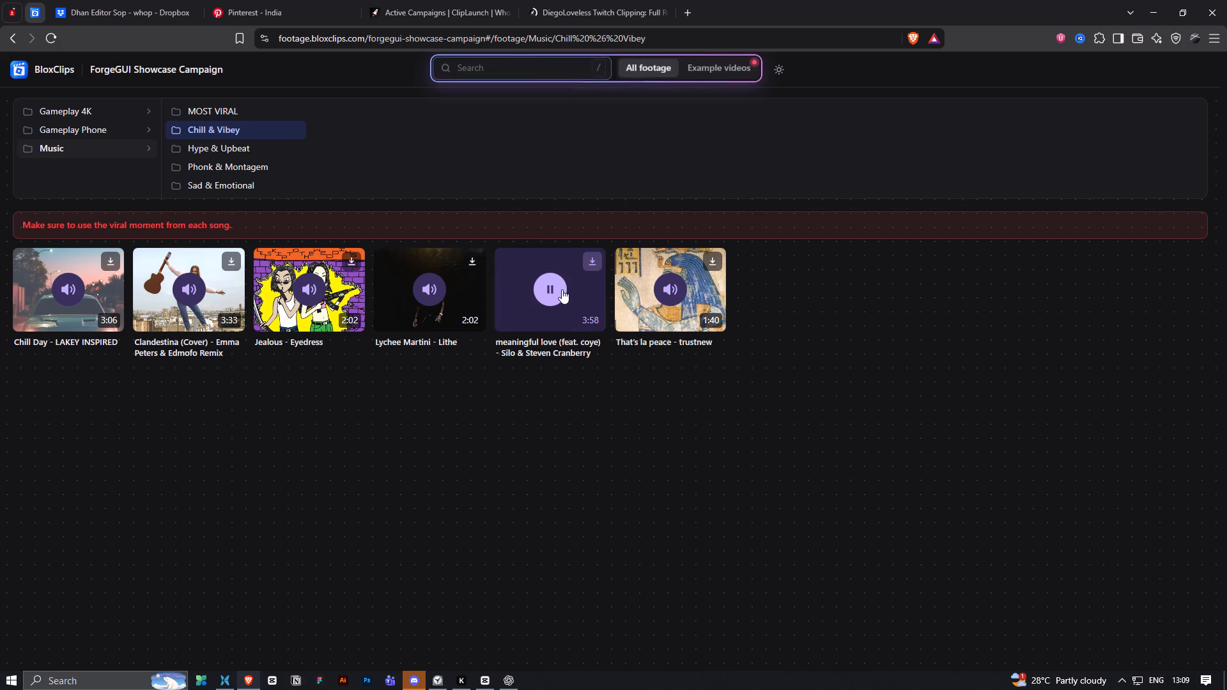
click(562, 289)
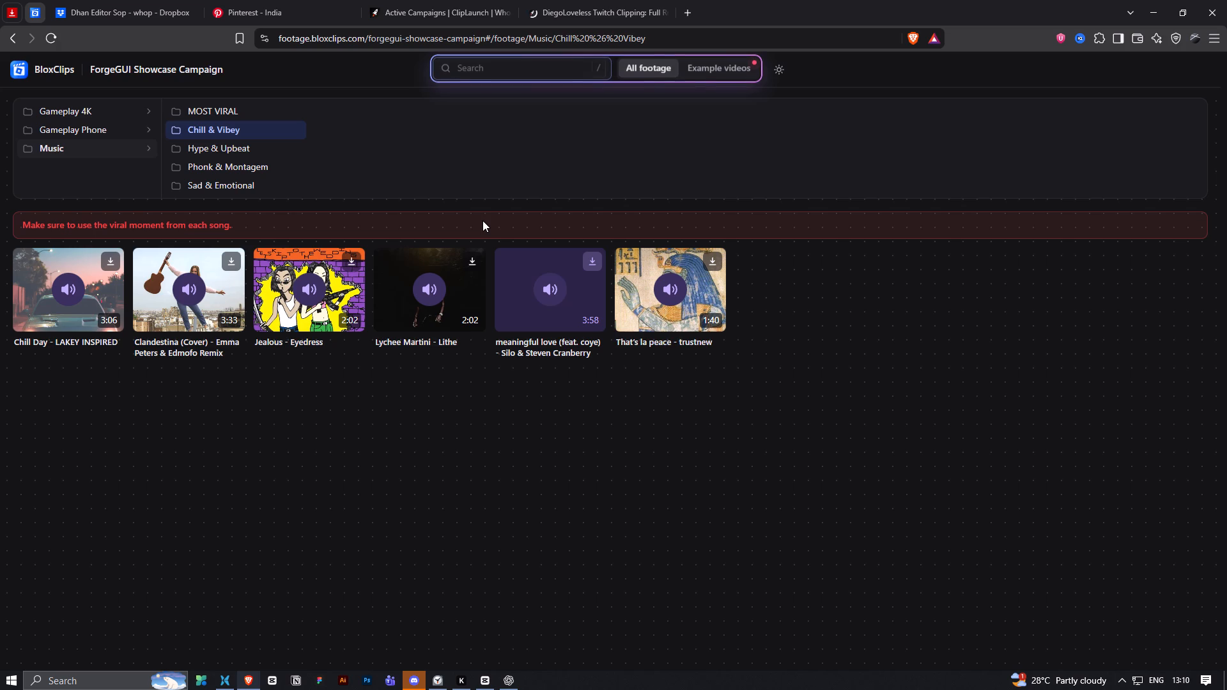
Close the DiegoLoveless Twitch Clipping rules brief page.
click(661, 11)
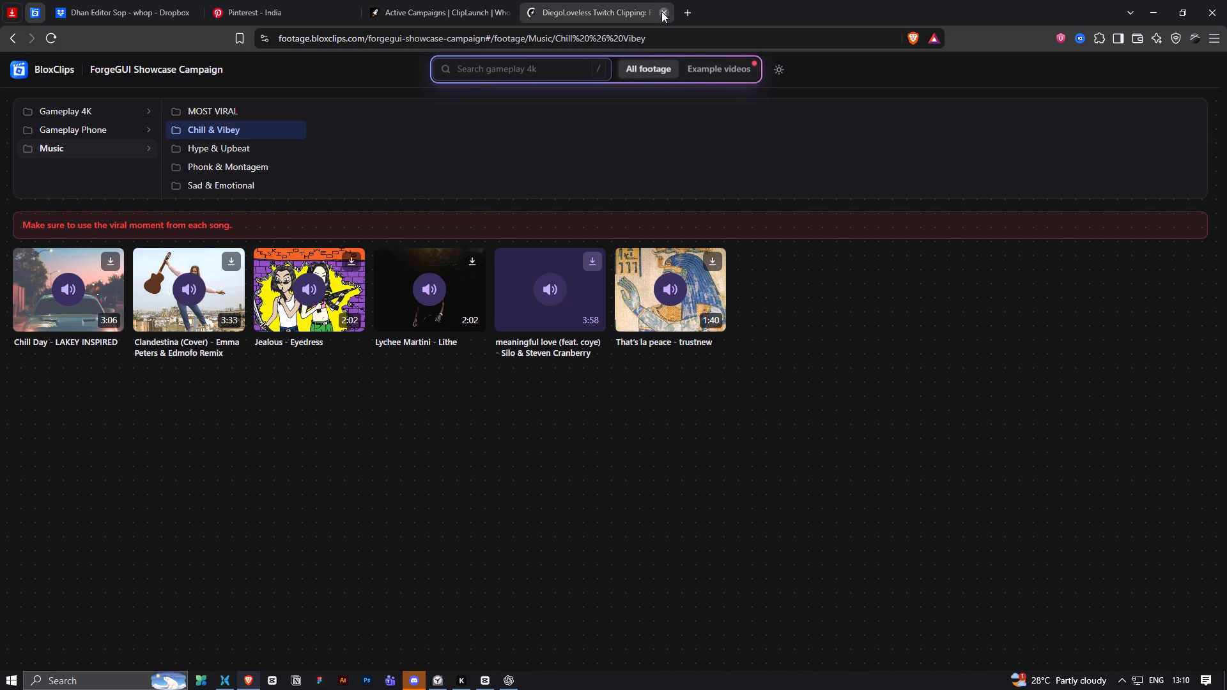
Preview the track Lychee Martini - Lithe again.
click(433, 291)
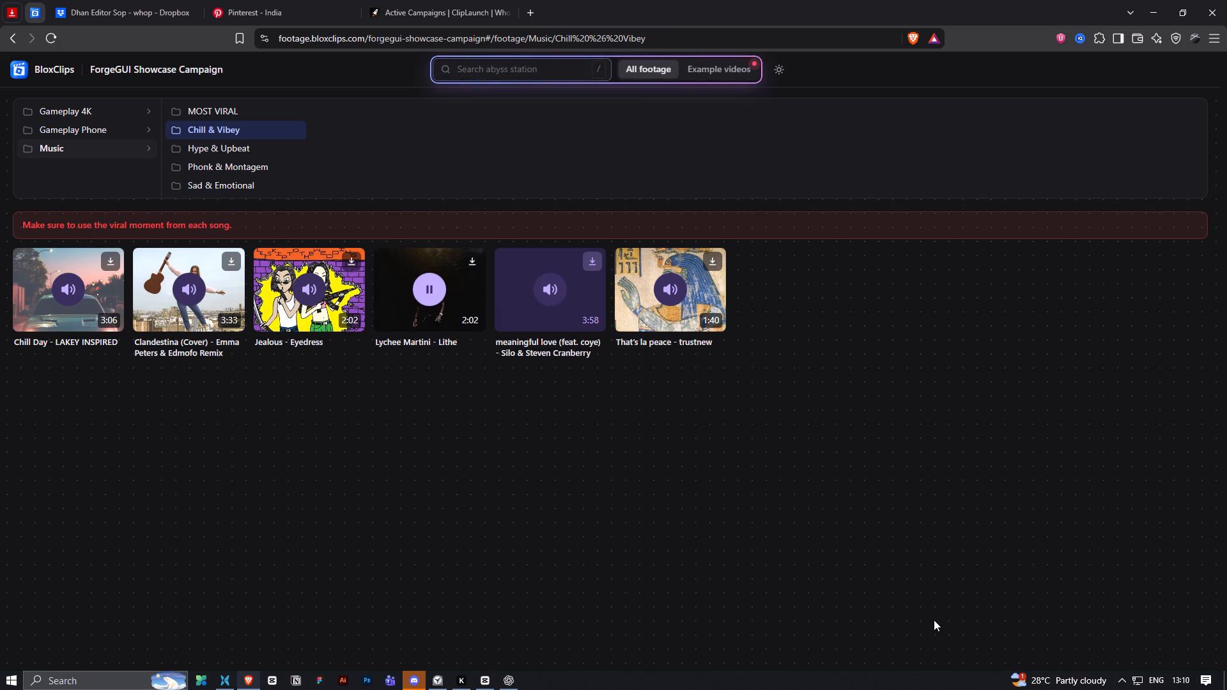
Show the hidden system tray icons while the Lychee Martini - Lithe preview plays.
click(1119, 680)
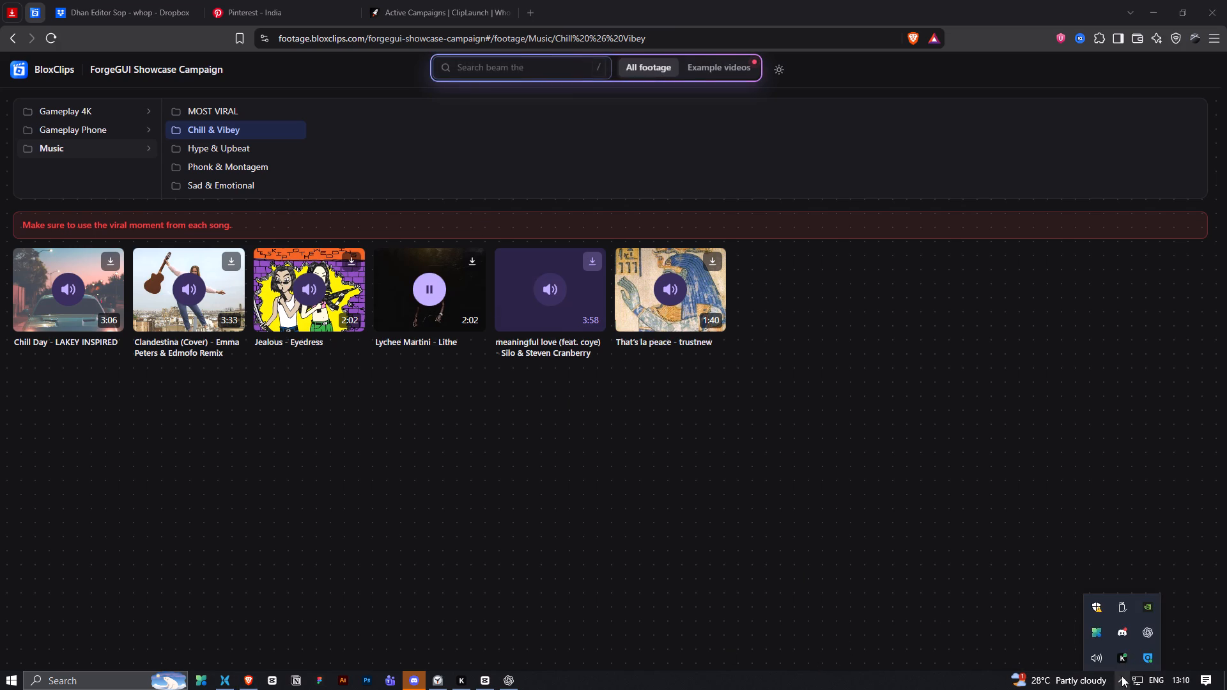
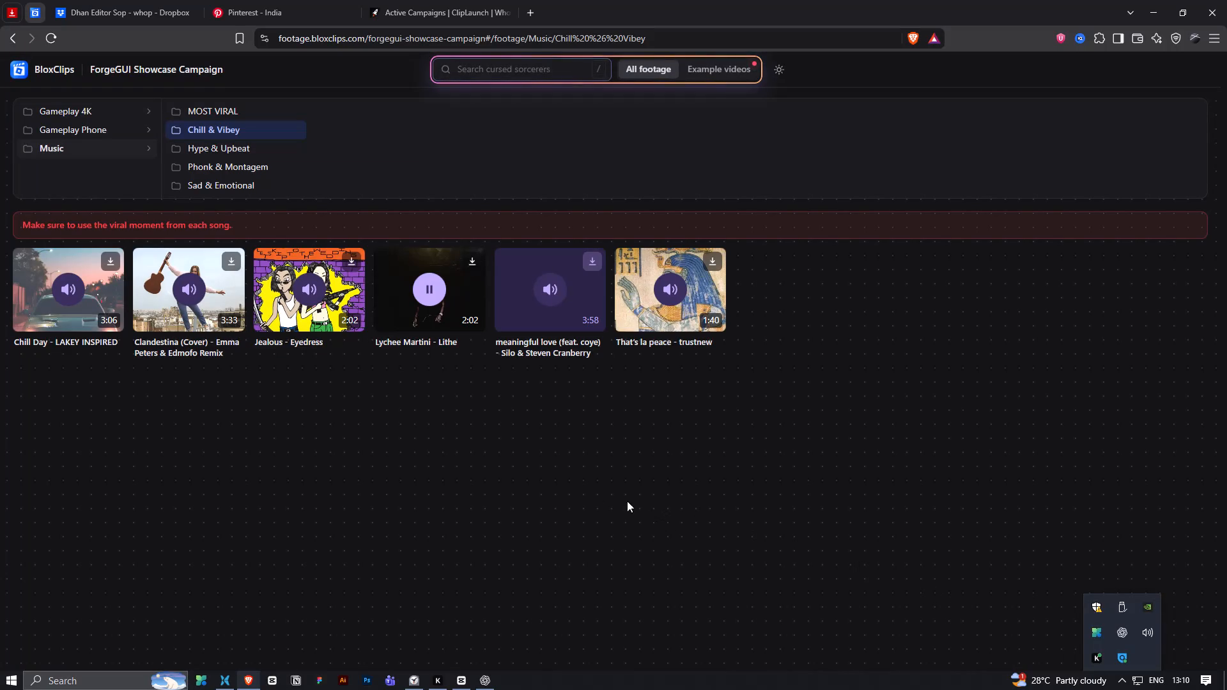
Preview the track Clandestina (Cover) - Emma Peters & Edmofo Remix.
click(195, 284)
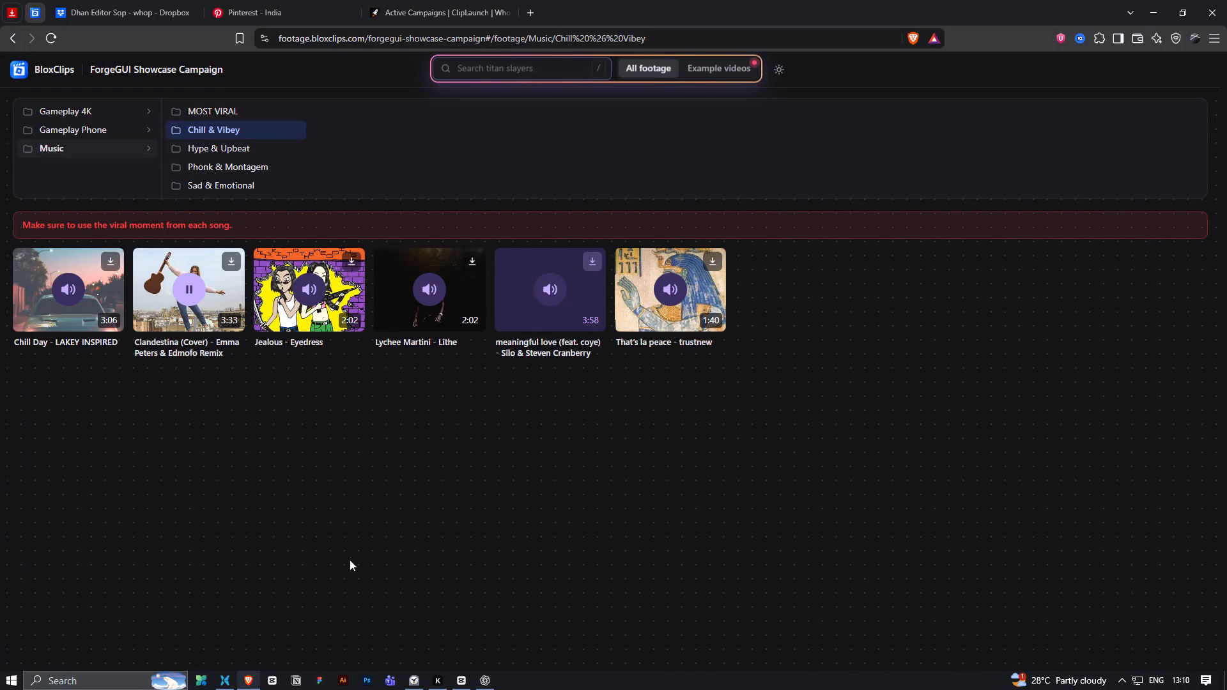
Check the VPN connection status in Hotspot Shield, and return to the BloxClips music library.
click(1129, 681)
click(1128, 661)
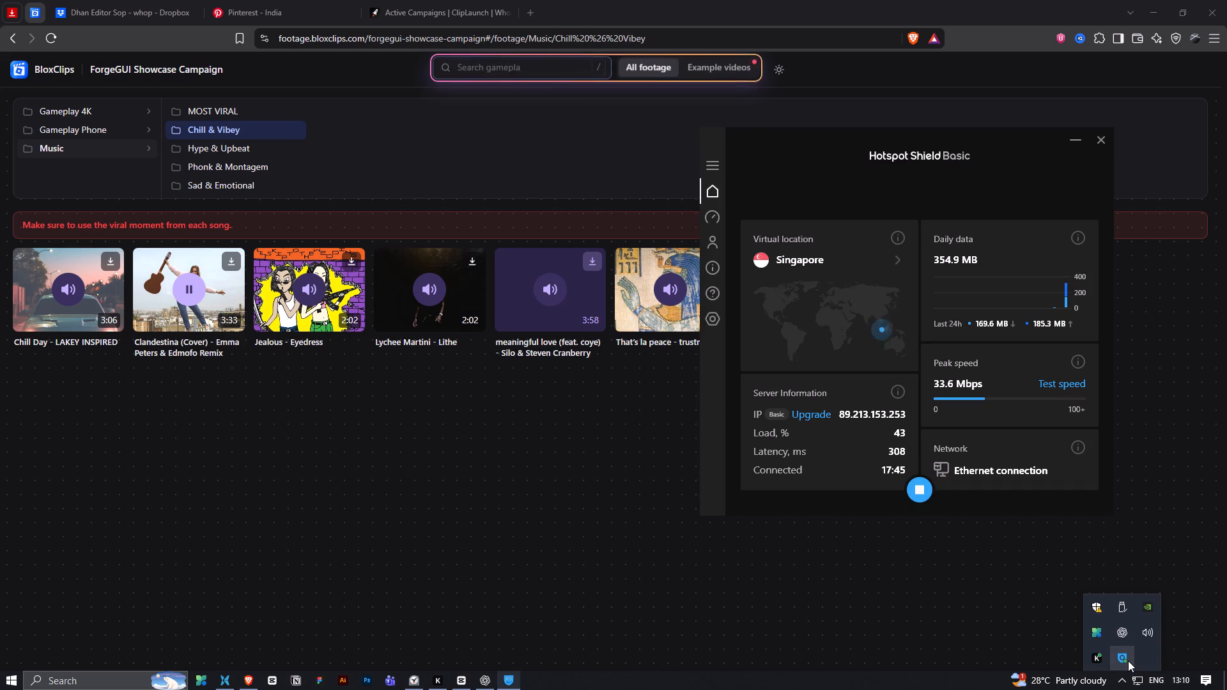
click(1127, 661)
click(605, 575)
Preview the tracks Lychee Martini - Lithe and meaningful love (feat. coye) - Silo & Steven Cranberry again.
click(419, 293)
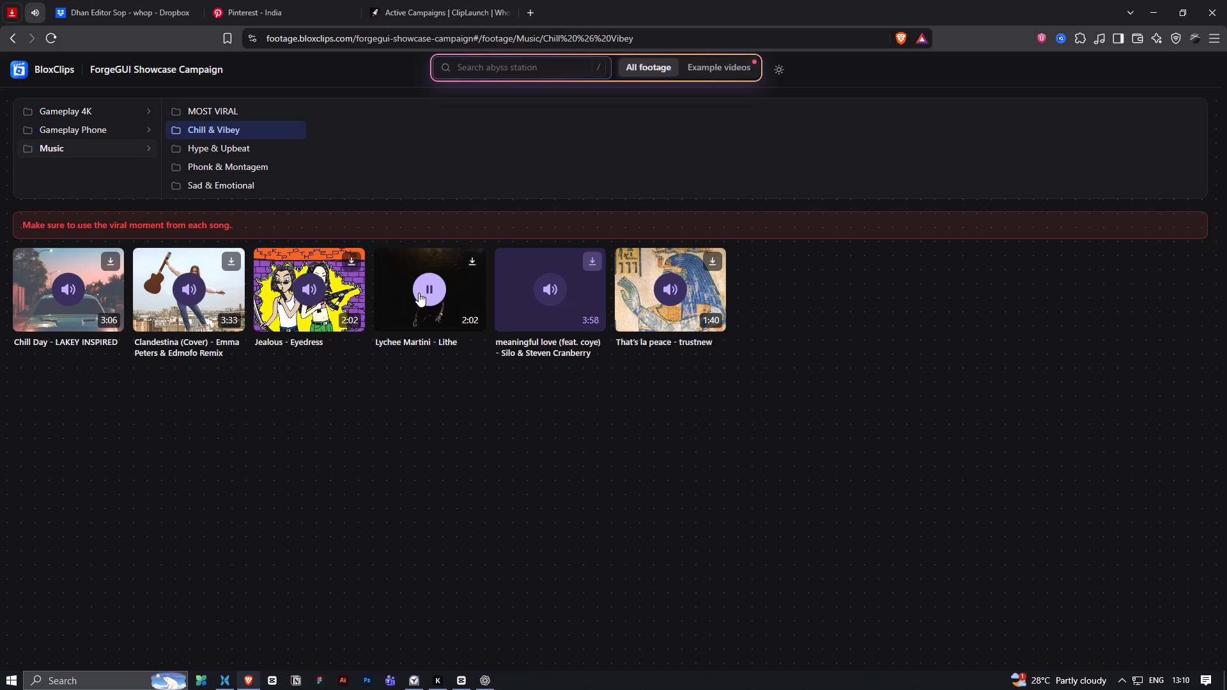
click(555, 289)
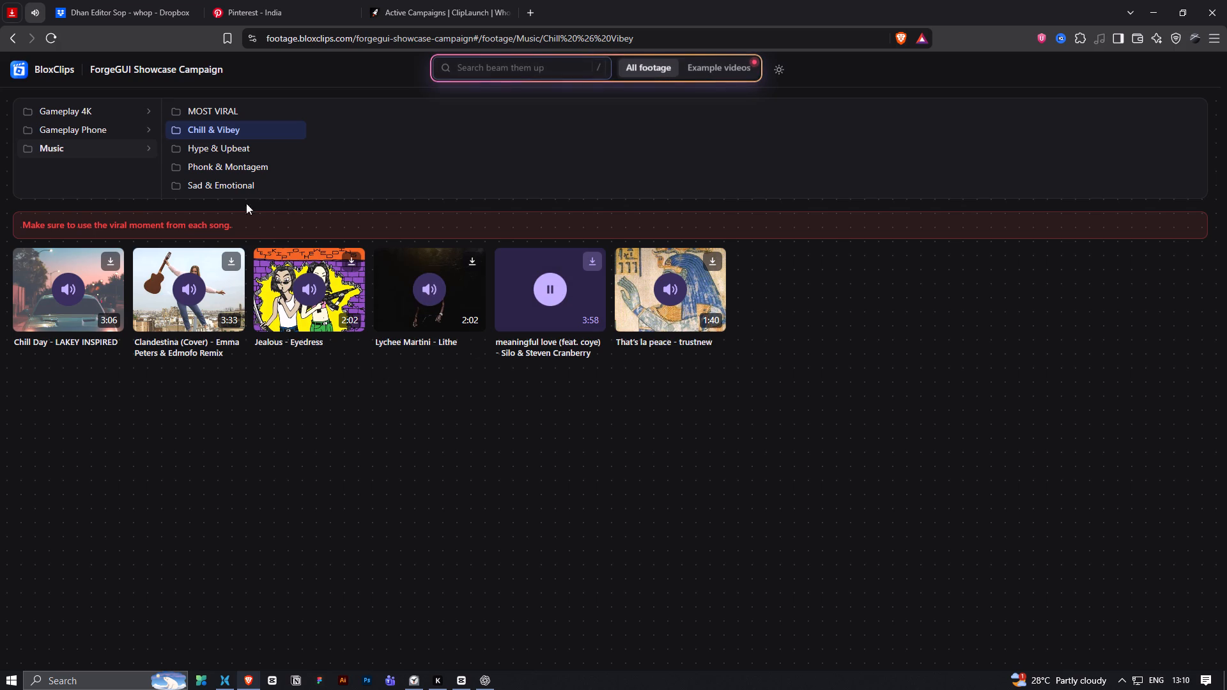
Open the Hype & Upbeat music folder.
click(229, 149)
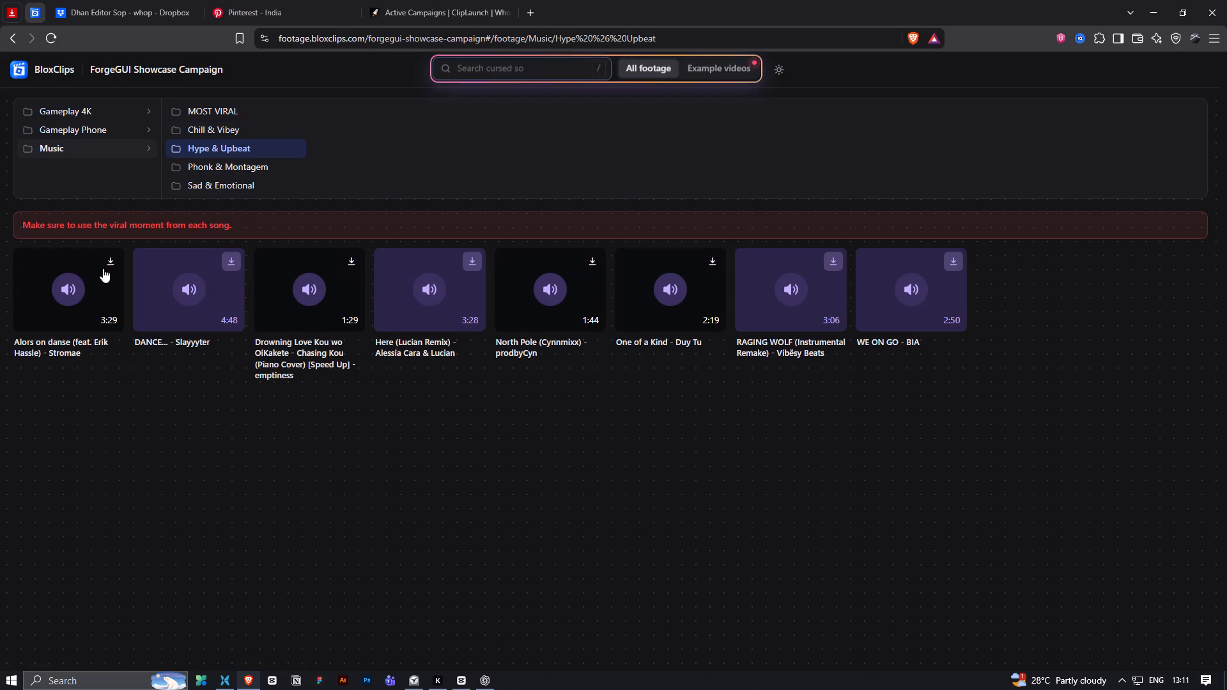
Preview the Hype & Upbeat tracks Alors on danse, DANCE... and Drowning Love Kou wo OiKakete.
click(68, 289)
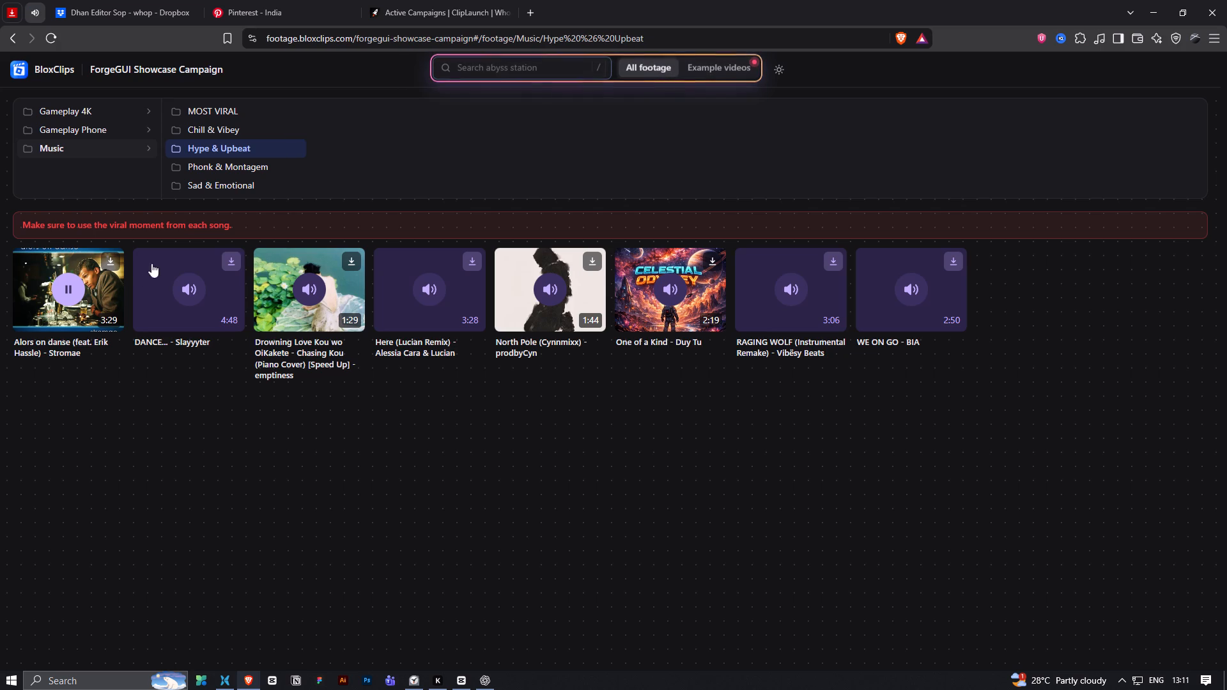
click(192, 291)
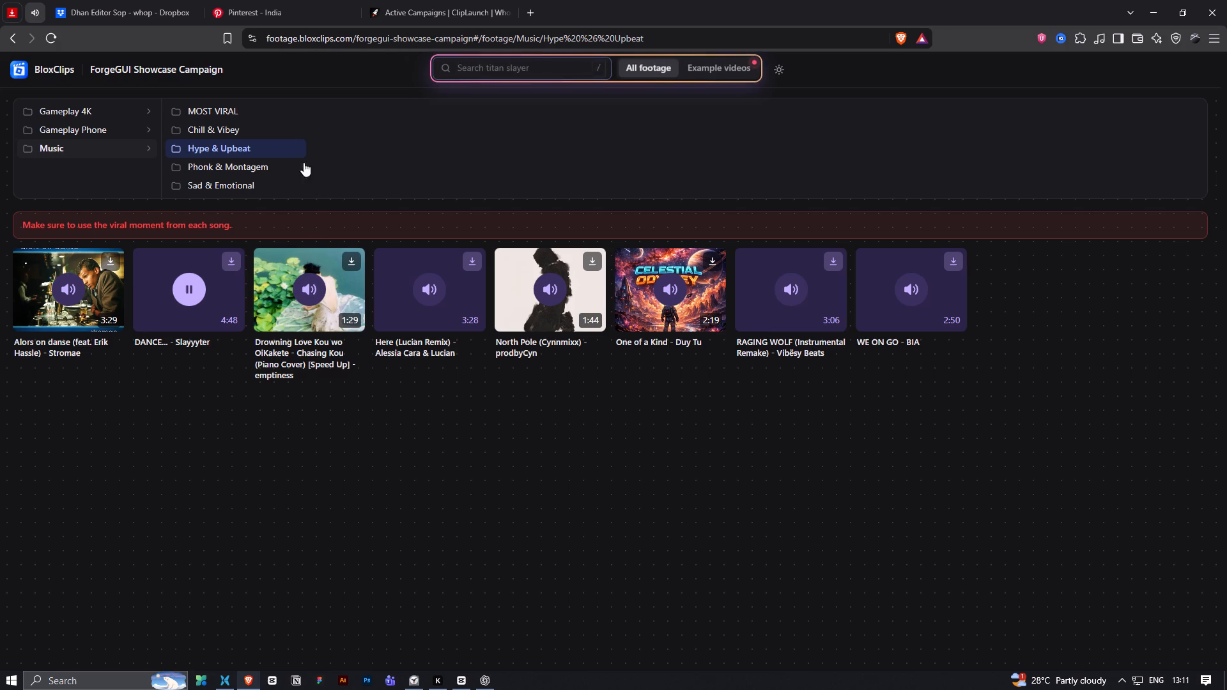
click(305, 289)
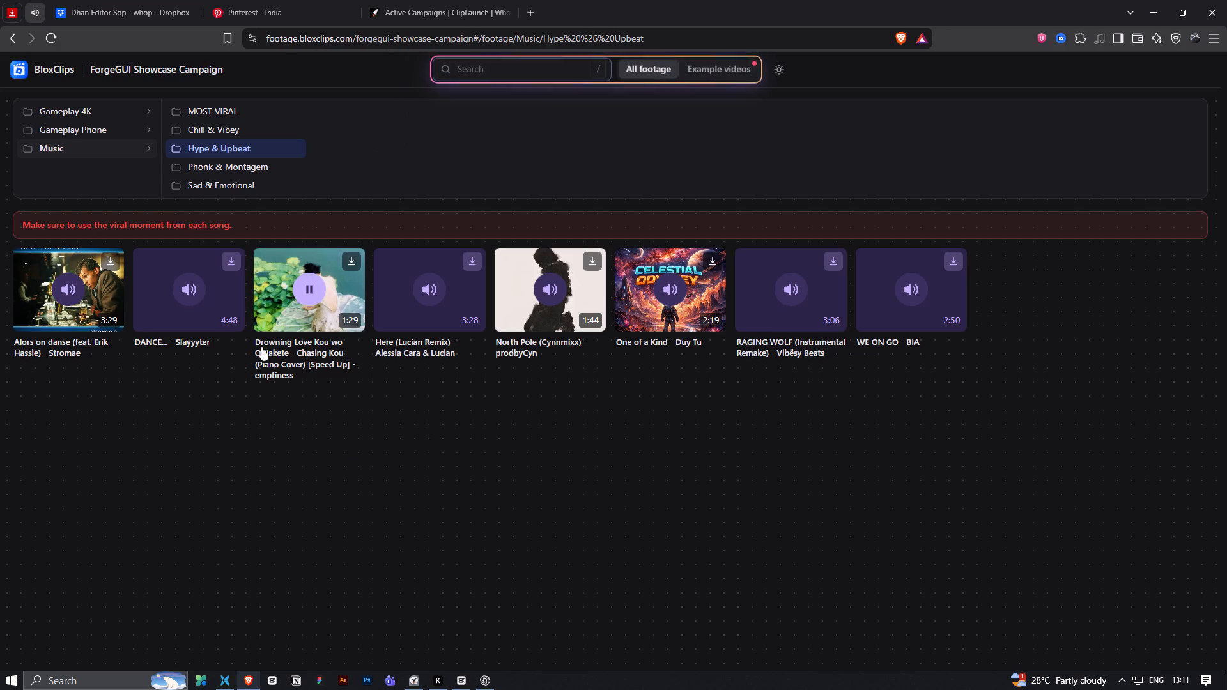
In the MOST VIRAL music category, preview Crush, Faz de Chicote (Slowed), Fluxxwave and Fluxxwave (Super Slowed).
click(240, 114)
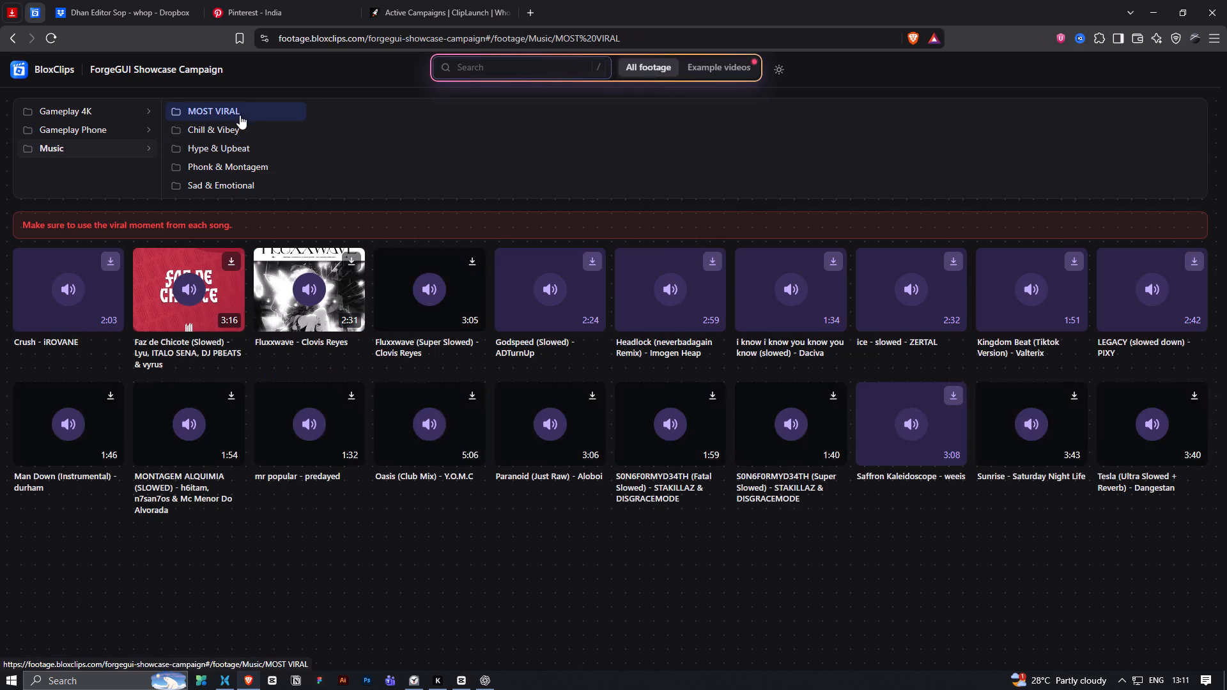
click(67, 291)
click(65, 285)
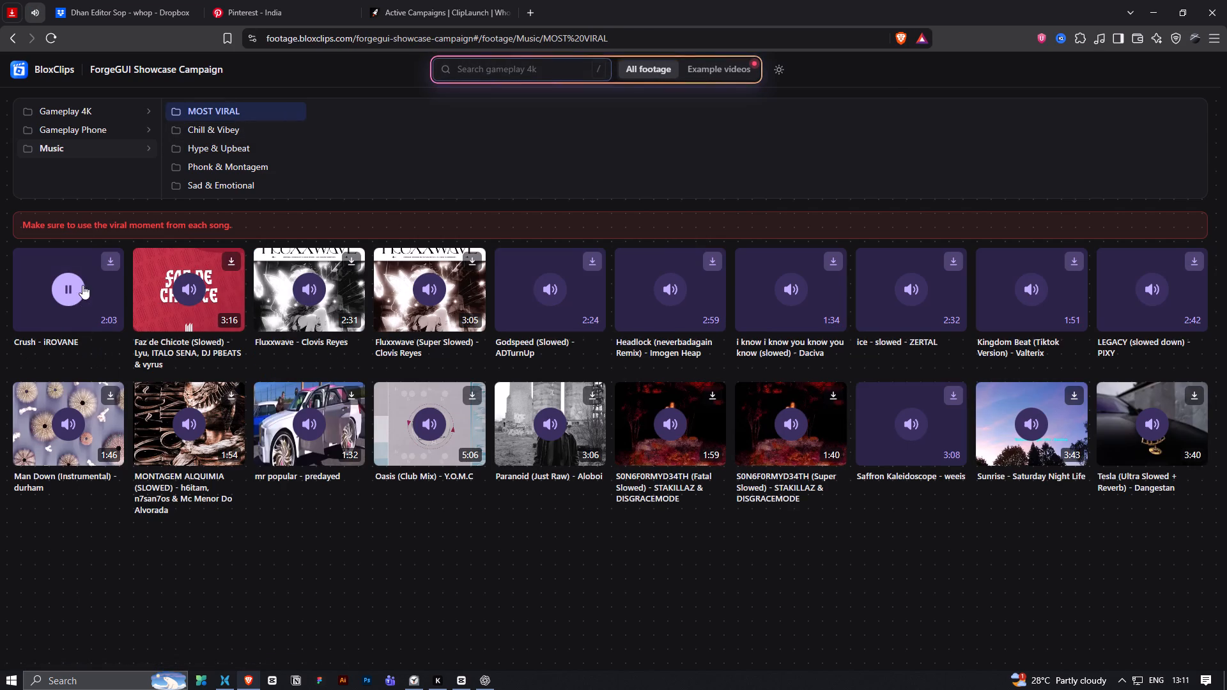
click(182, 298)
click(183, 286)
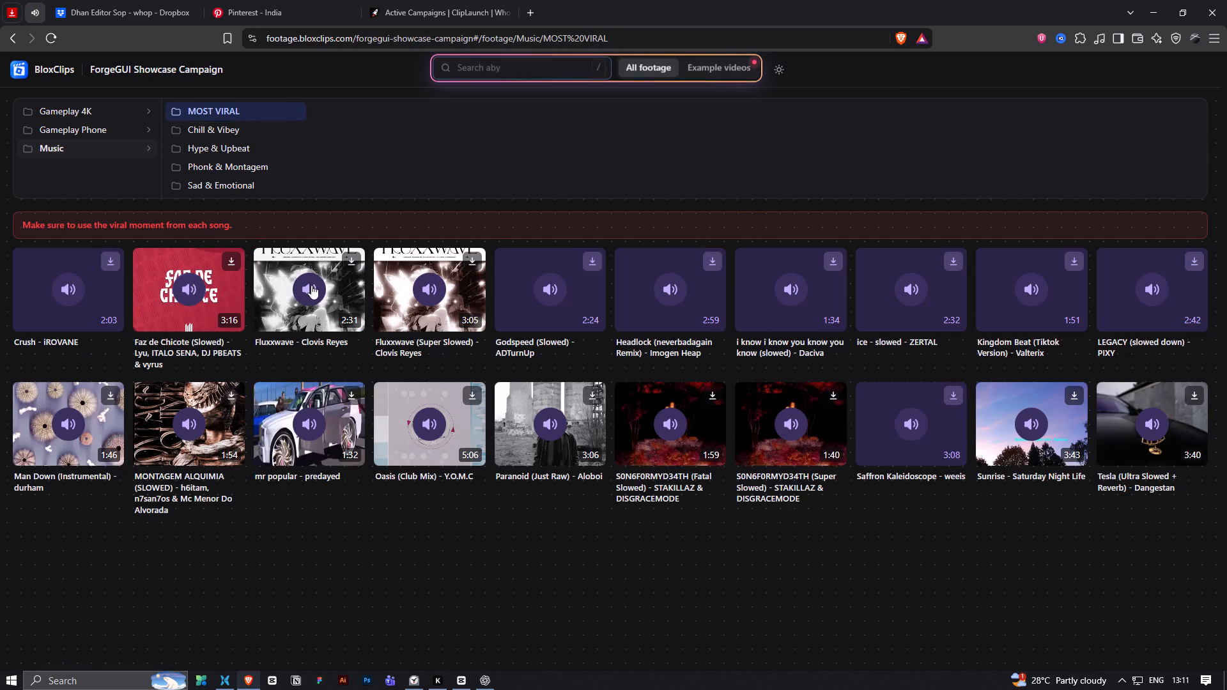
click(311, 287)
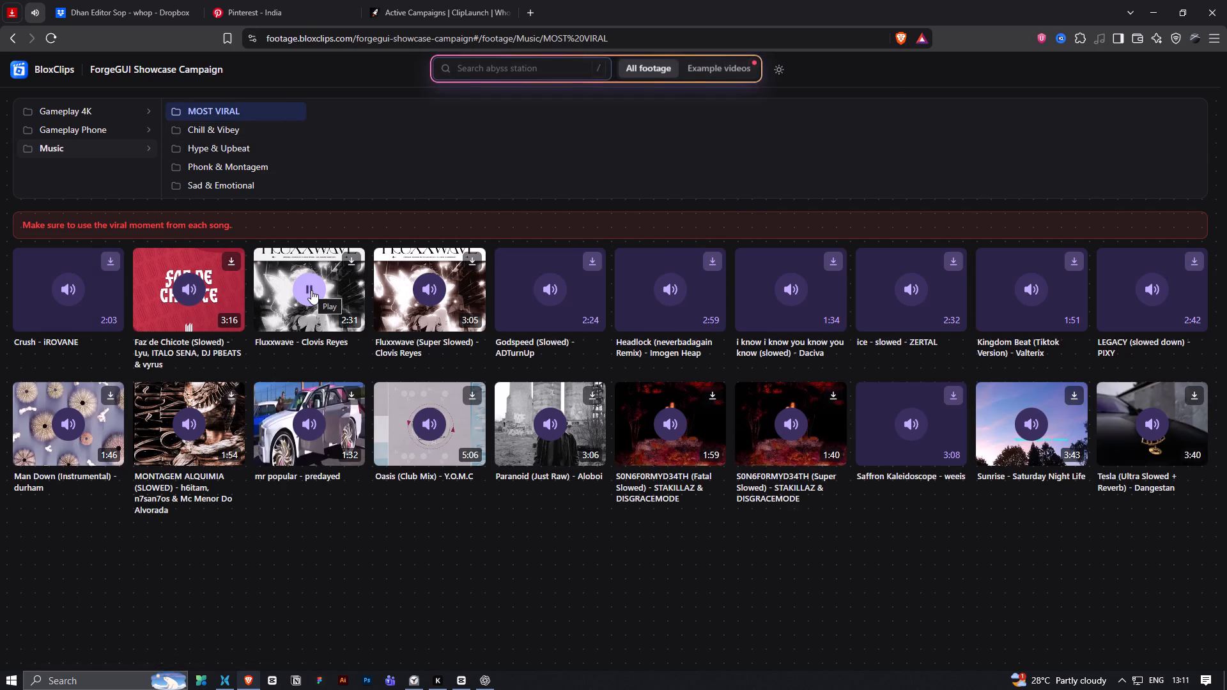
click(311, 290)
click(435, 285)
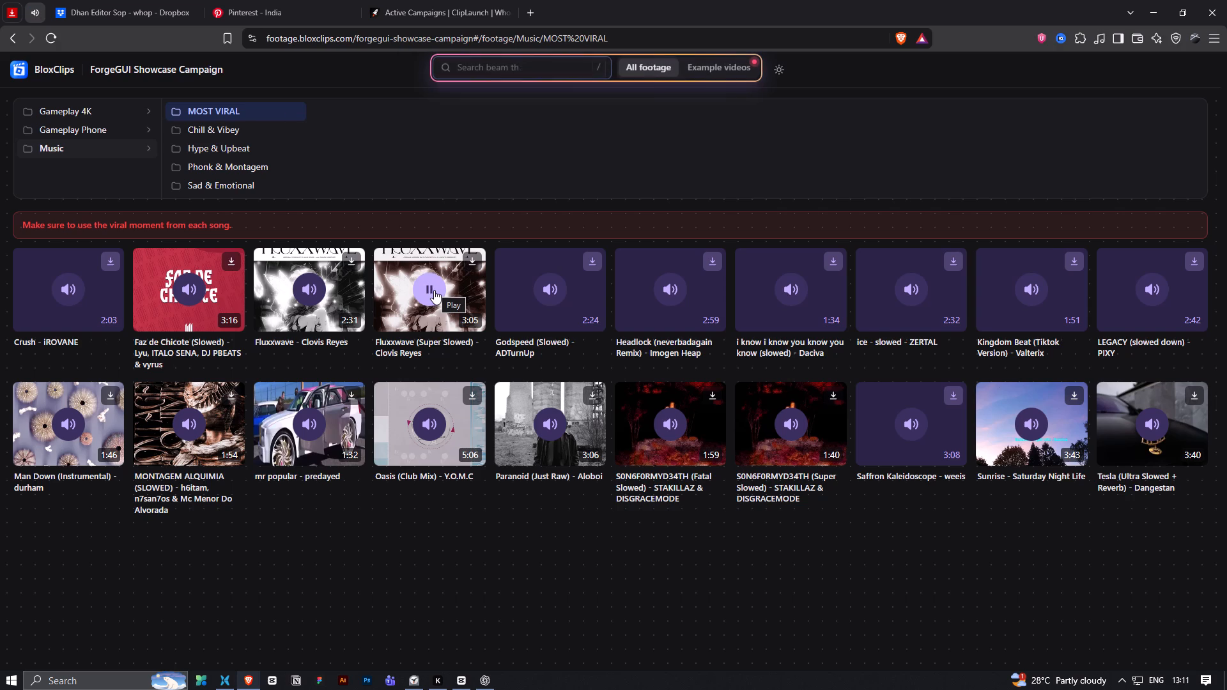
click(434, 290)
Preview the tracks mr popular, Man Down (Instrumental), Oasis (Club Mix) and Paranoid (Just Raw).
click(301, 418)
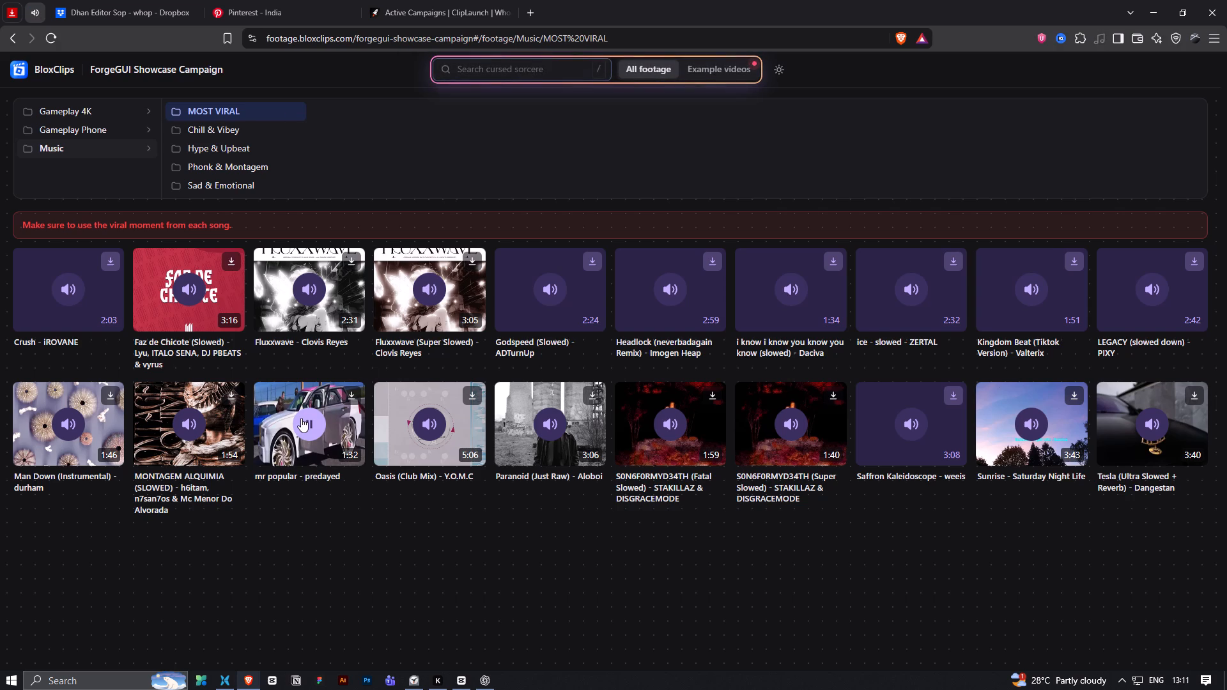
click(301, 418)
click(66, 411)
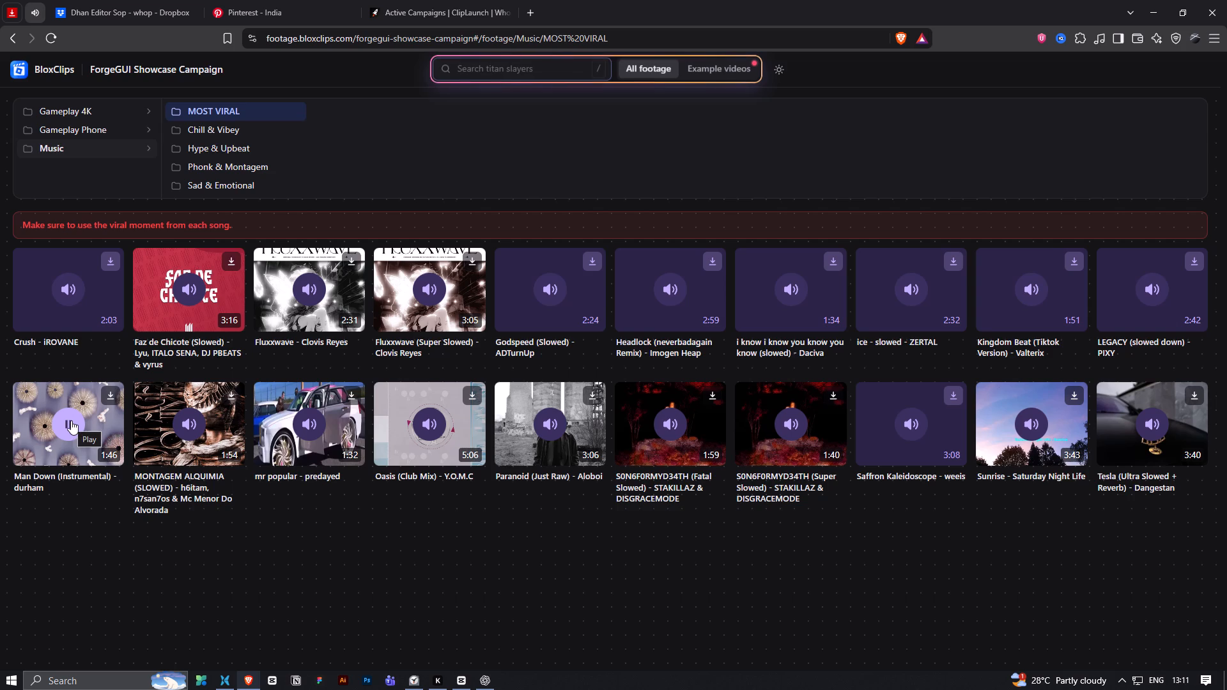
click(68, 419)
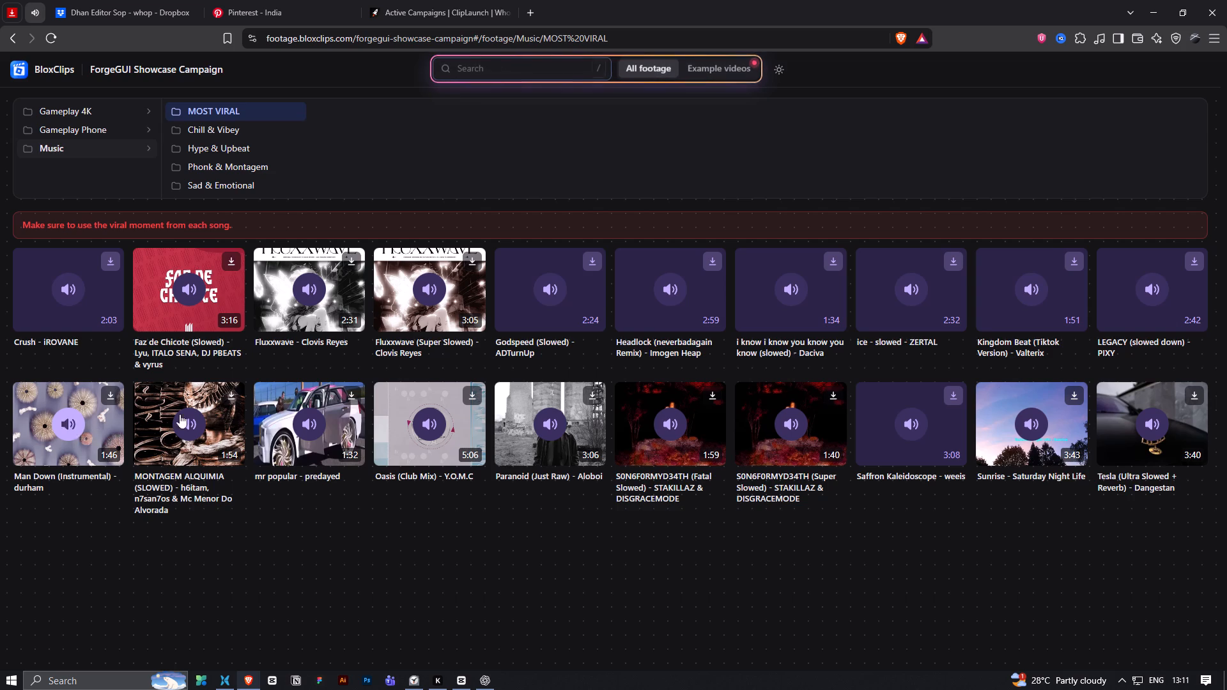
click(424, 425)
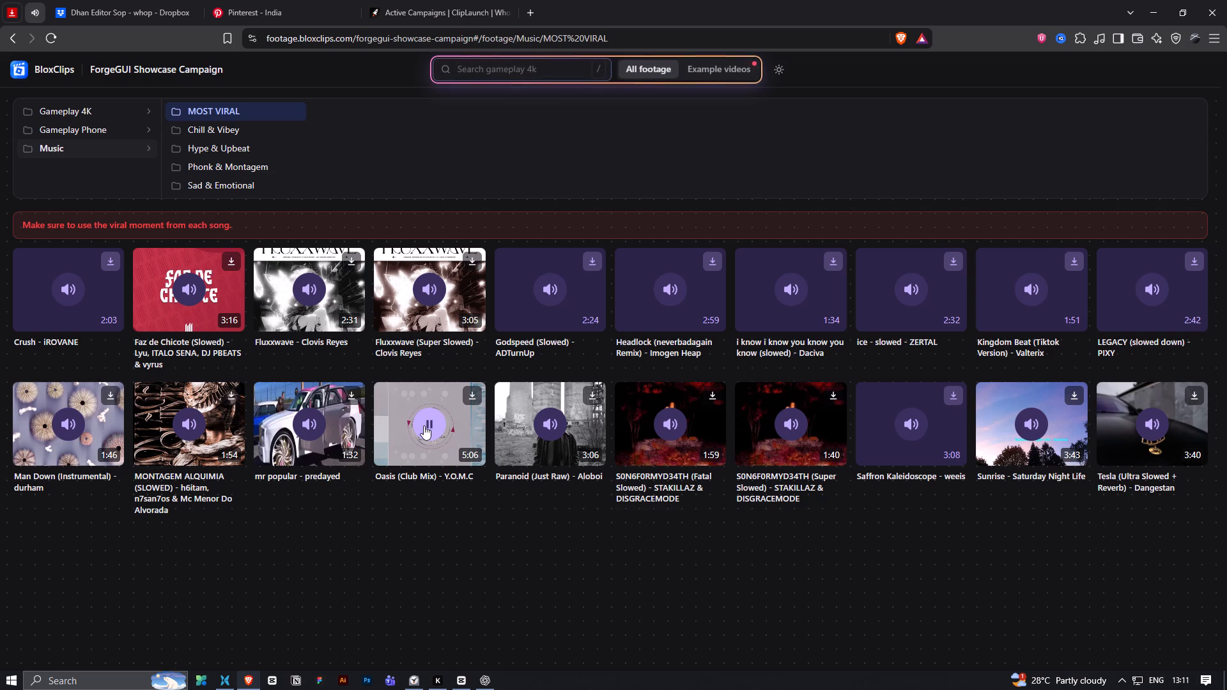
click(424, 425)
click(534, 427)
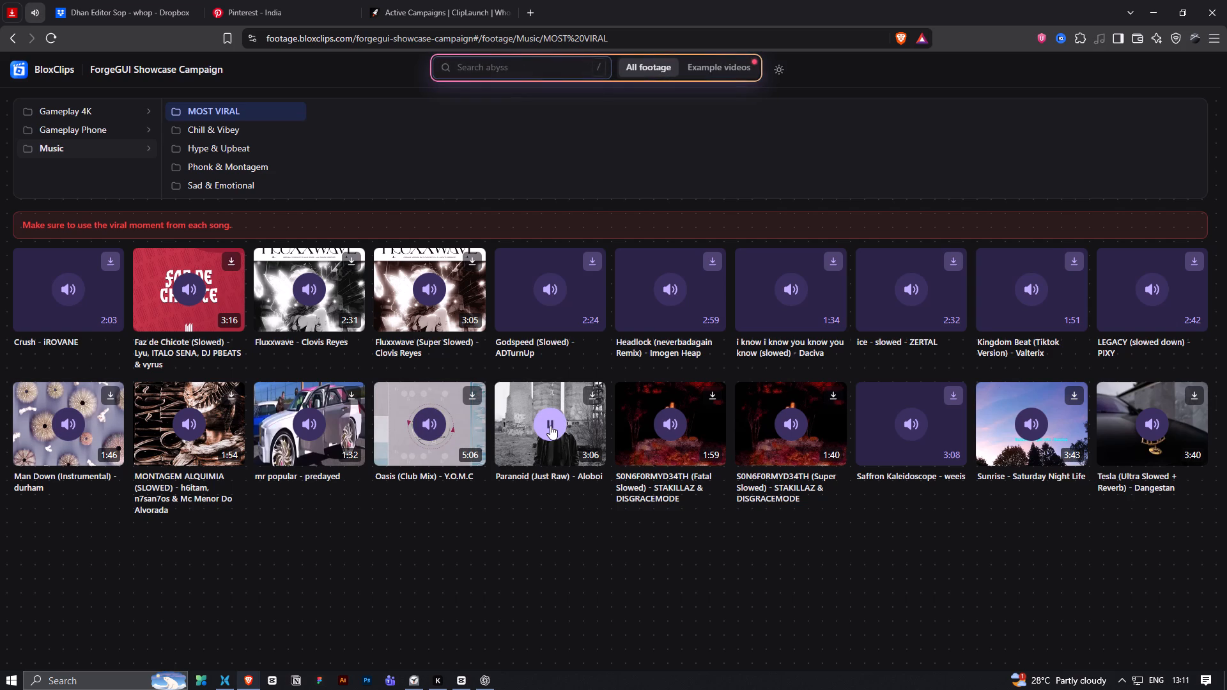
click(550, 425)
Preview the tracks Godspeed (Slowed) and Headlock (neverbadagain Remix), and stop playback.
click(548, 296)
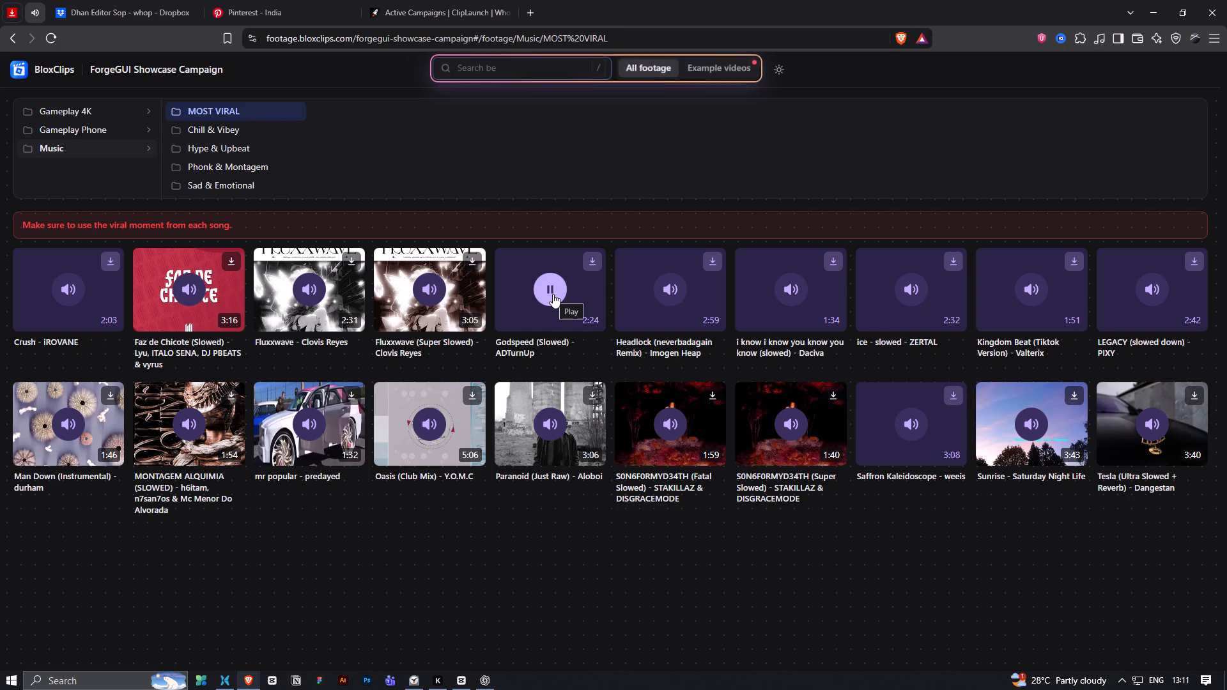
click(553, 294)
click(675, 293)
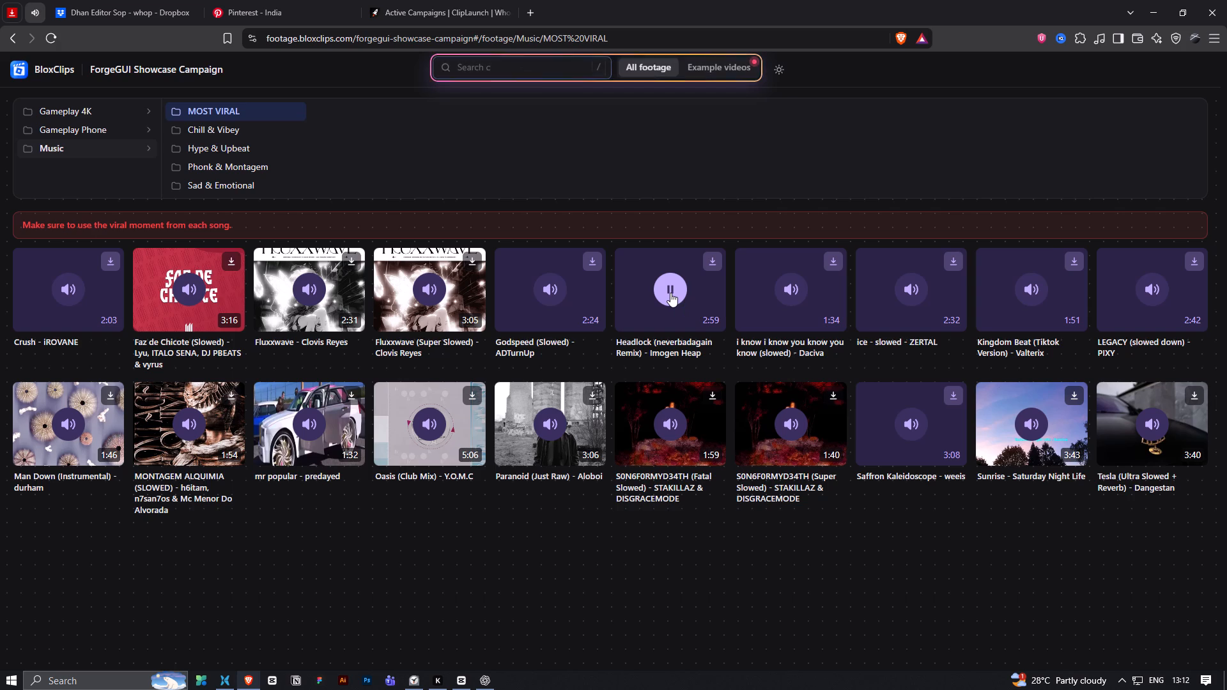
click(670, 293)
Switch to CapCut and import the Whop folder from Videos in File Pilot into the project media.
click(1148, 13)
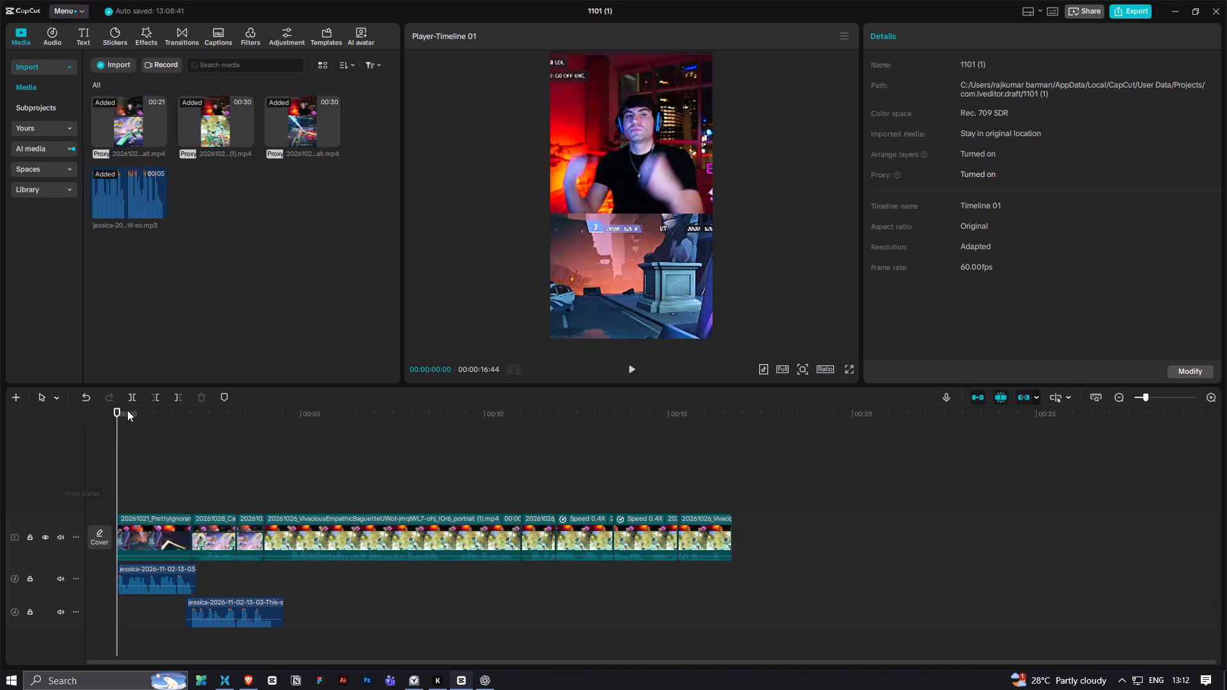
click(231, 681)
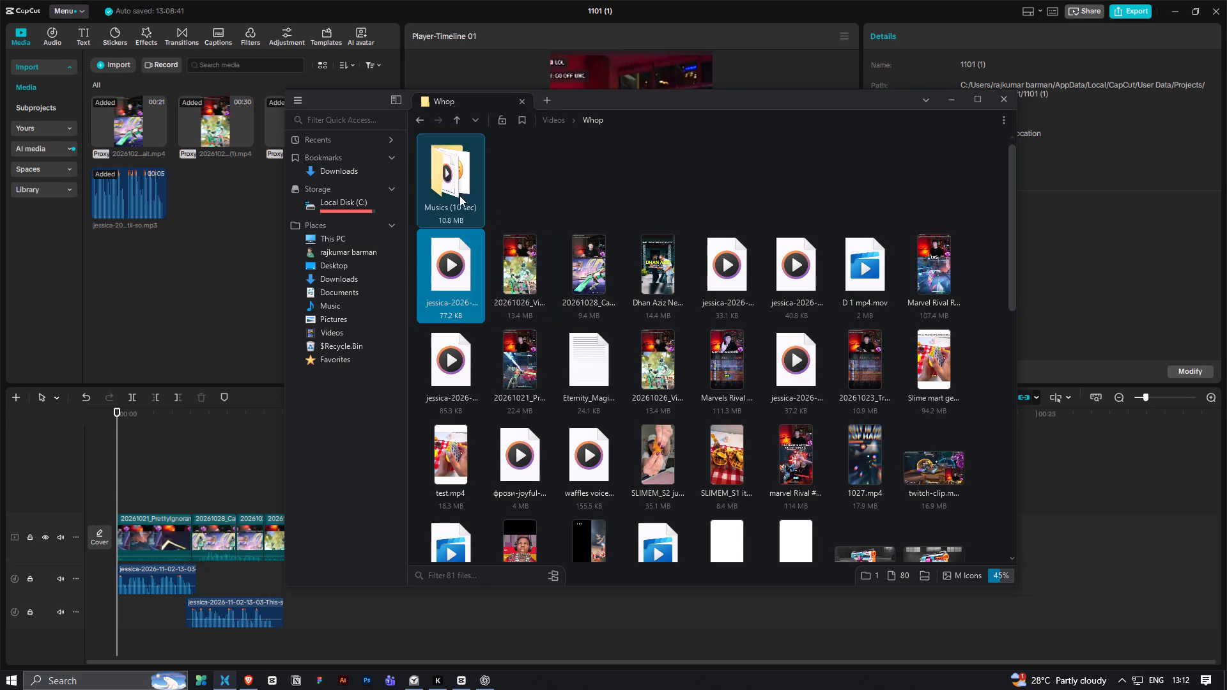
click(461, 123)
drag(448, 189, 186, 275)
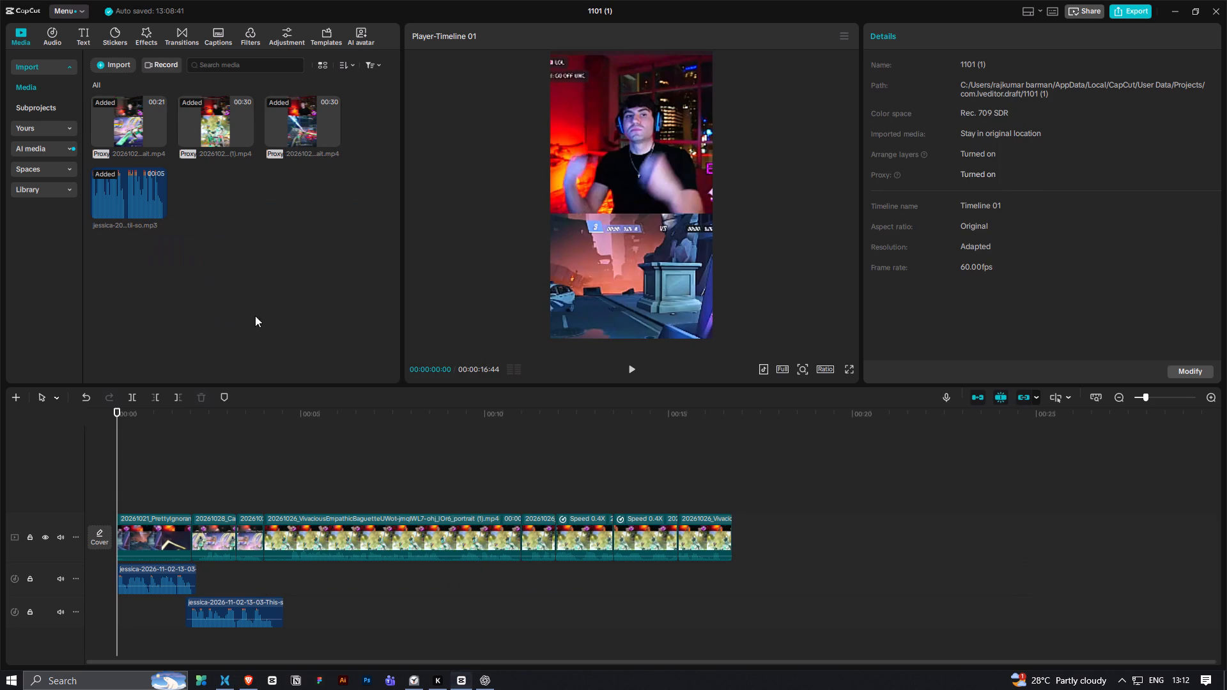
click(282, 321)
Open the imported Whop folder and filter its media to audio only.
double_click(226, 204)
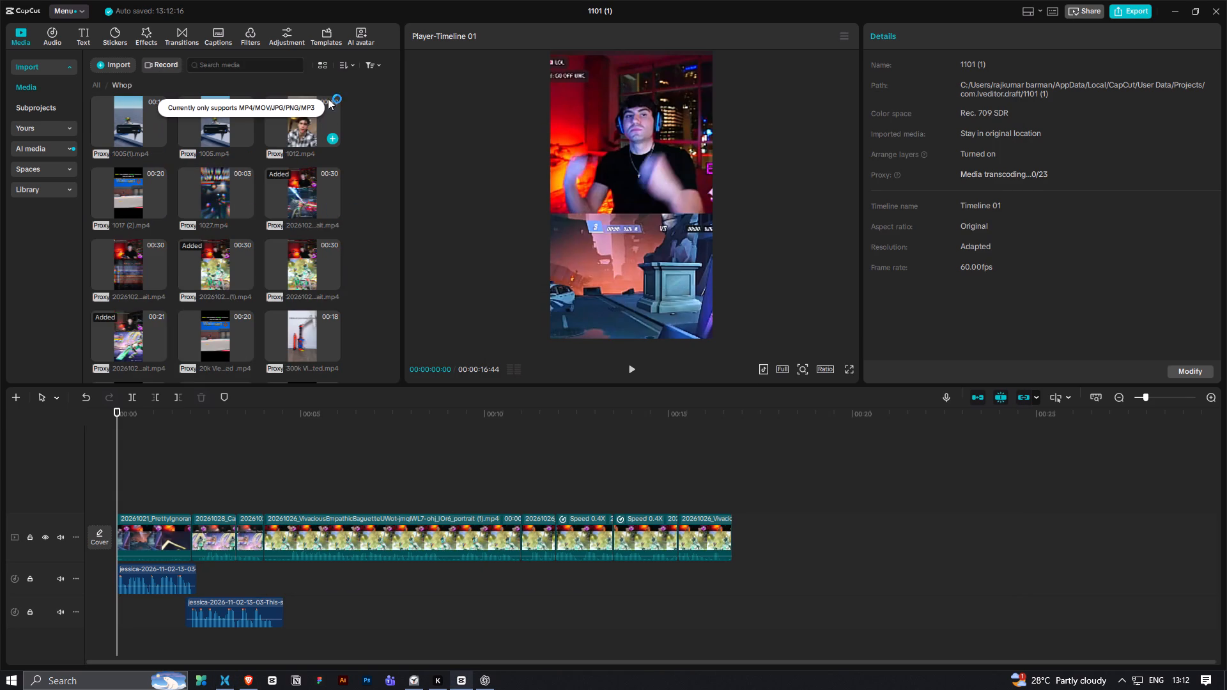
click(350, 65)
click(374, 68)
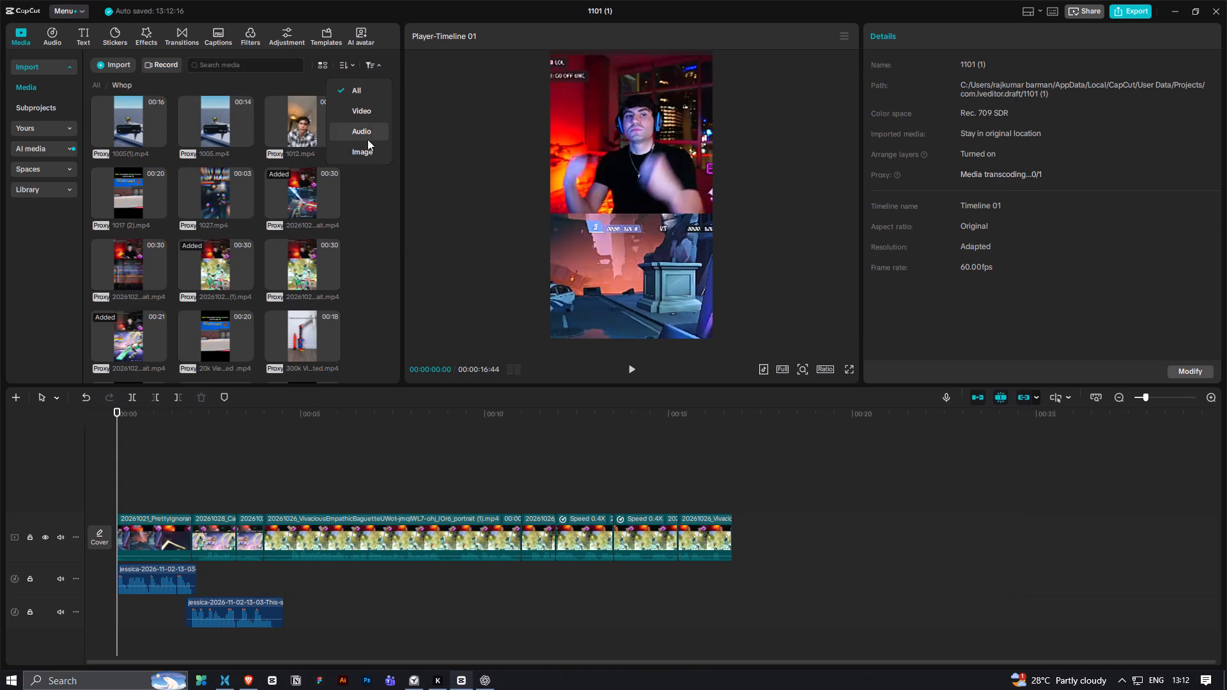
click(369, 130)
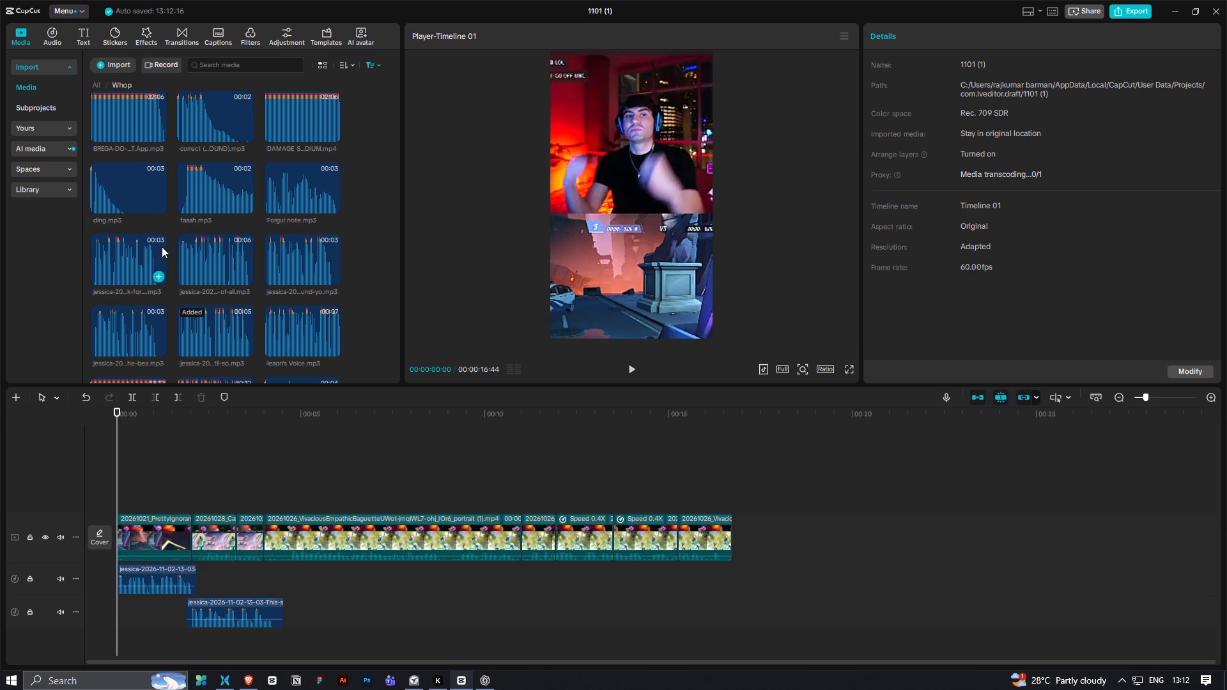
Add correct (MAIN INTRO SOUND).mp3 to the timeline at its very start.
scroll(220, 321, down, 1)
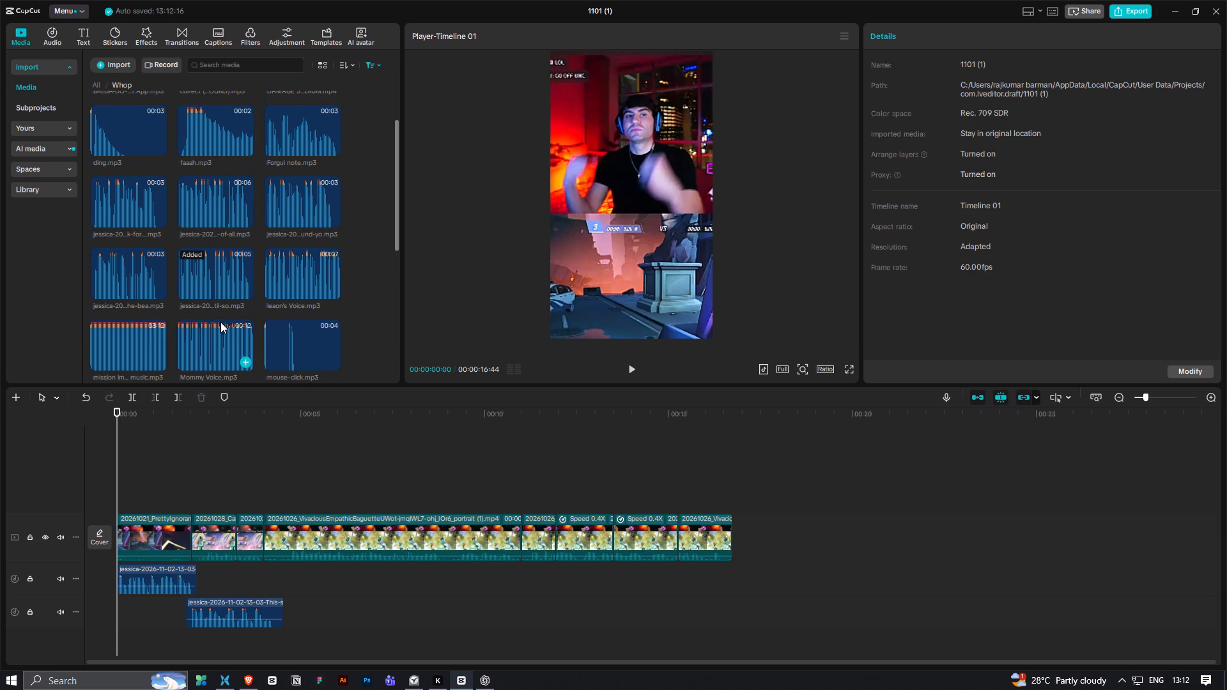
scroll(220, 323, down, 1)
scroll(220, 323, up, 4)
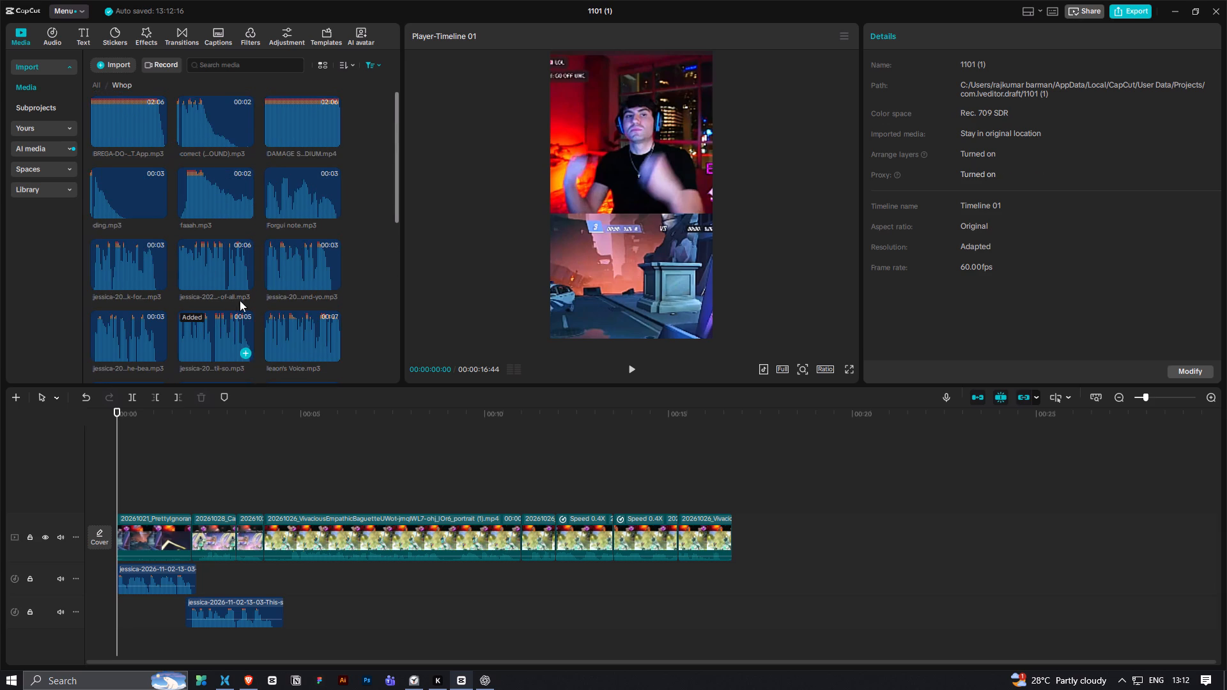
drag(200, 134, 162, 500)
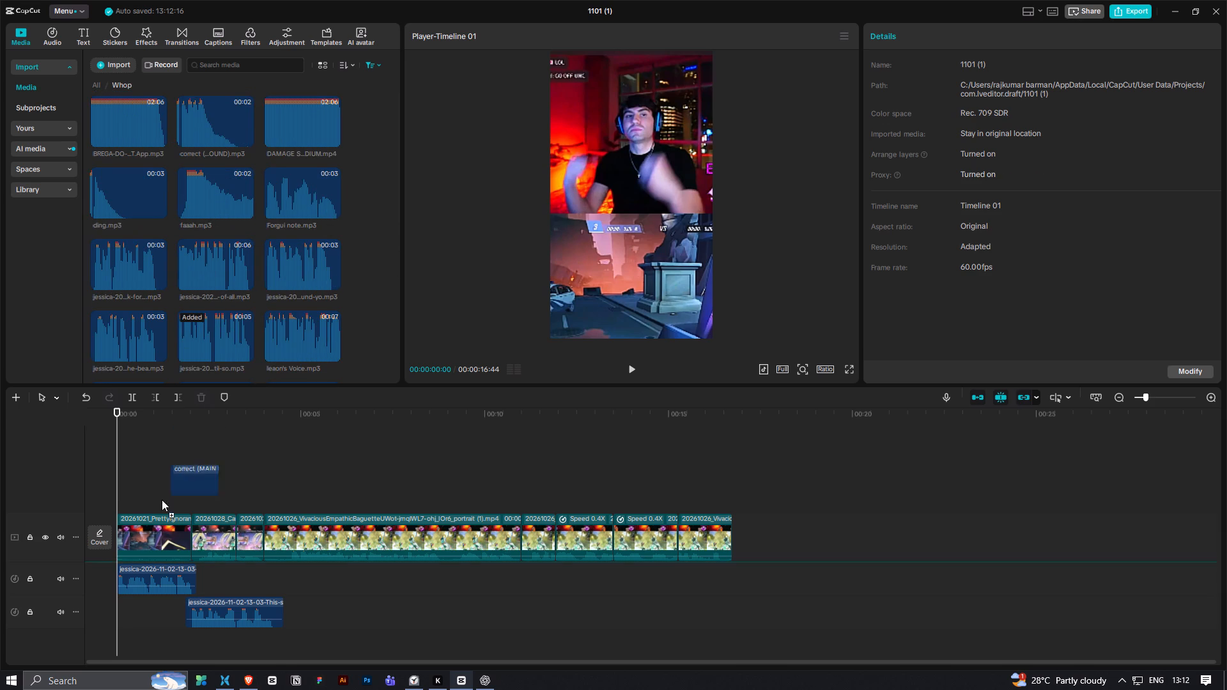
drag(162, 500, 114, 491)
Set the intro sound's volume to -5.5 dB.
ctrl+scroll(132, 517, up, 20)
ctrl+scroll(132, 517, up, 1)
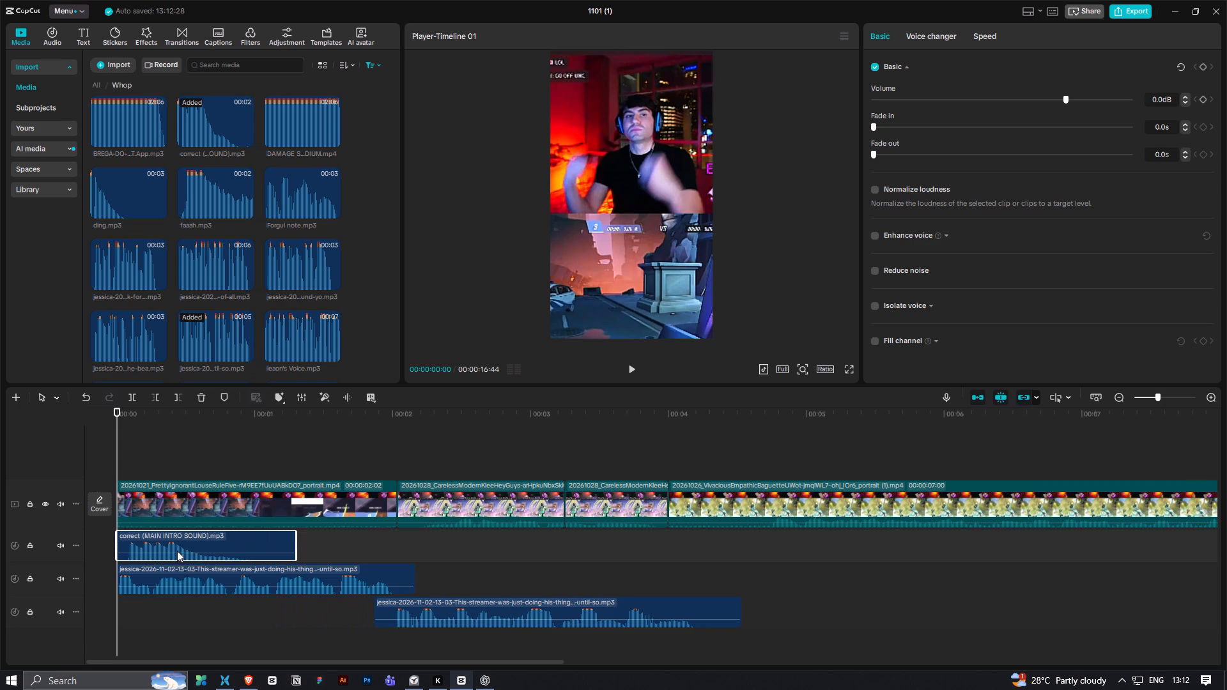
ctrl+click(177, 535)
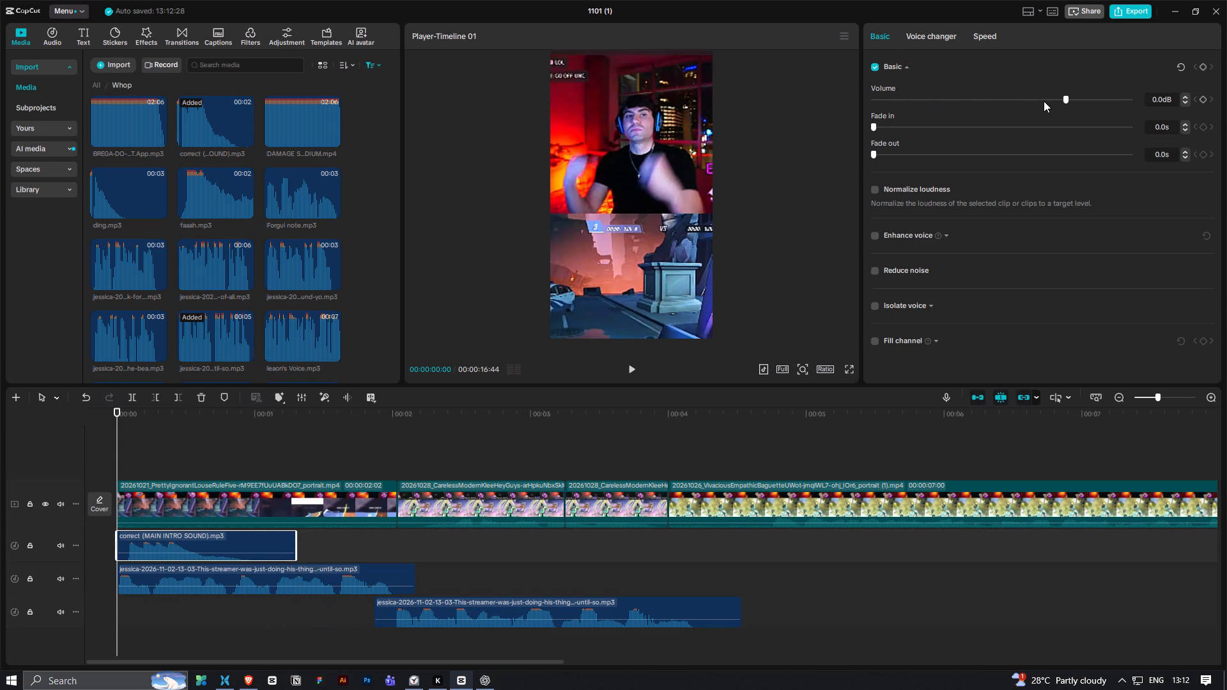
click(1046, 101)
Trim the beginning of the intro sound and move the clip back to the timeline start.
drag(118, 548, 126, 548)
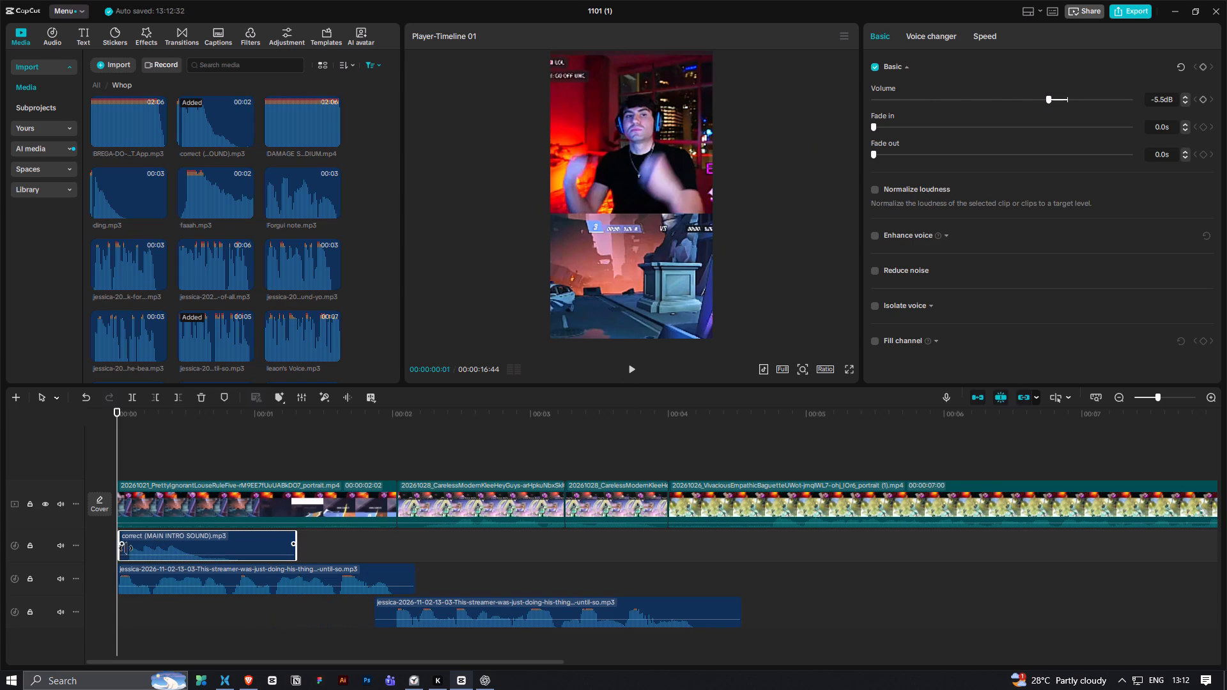
drag(126, 548, 134, 546)
drag(160, 538, 136, 540)
Play back the opening to check the trimmed intro sound against the voiceover.
drag(131, 419, 102, 427)
key(space)
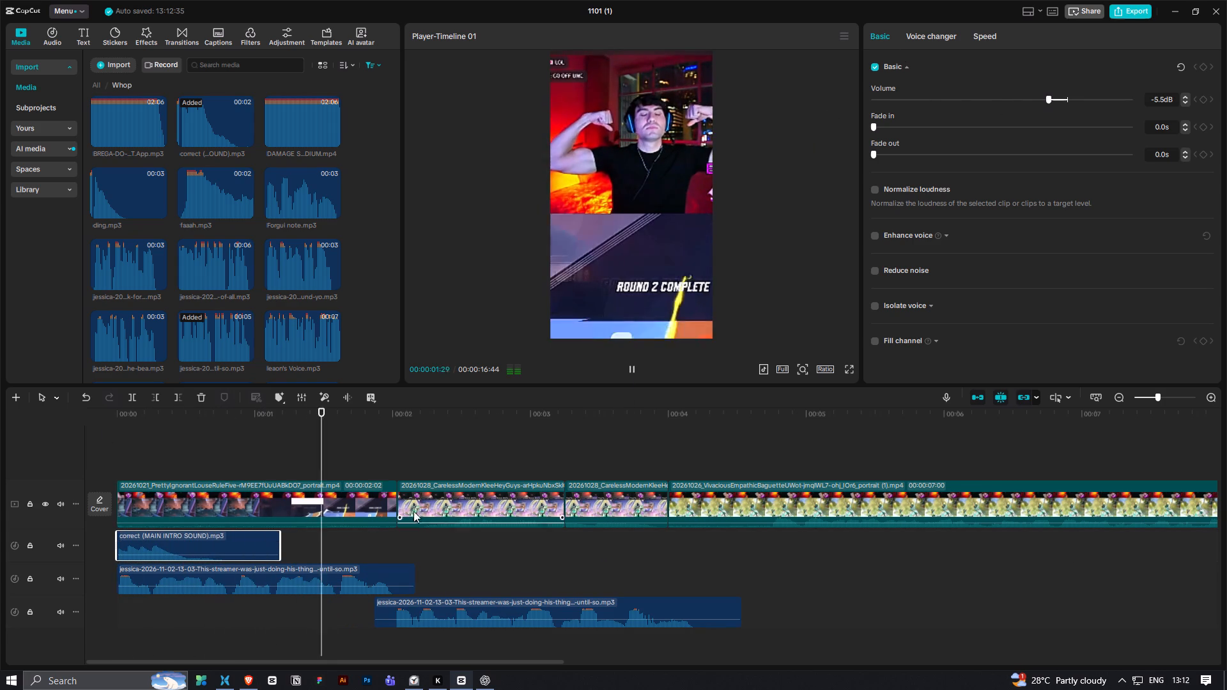
key(space)
drag(169, 425, 95, 438)
key(space)
key(space)
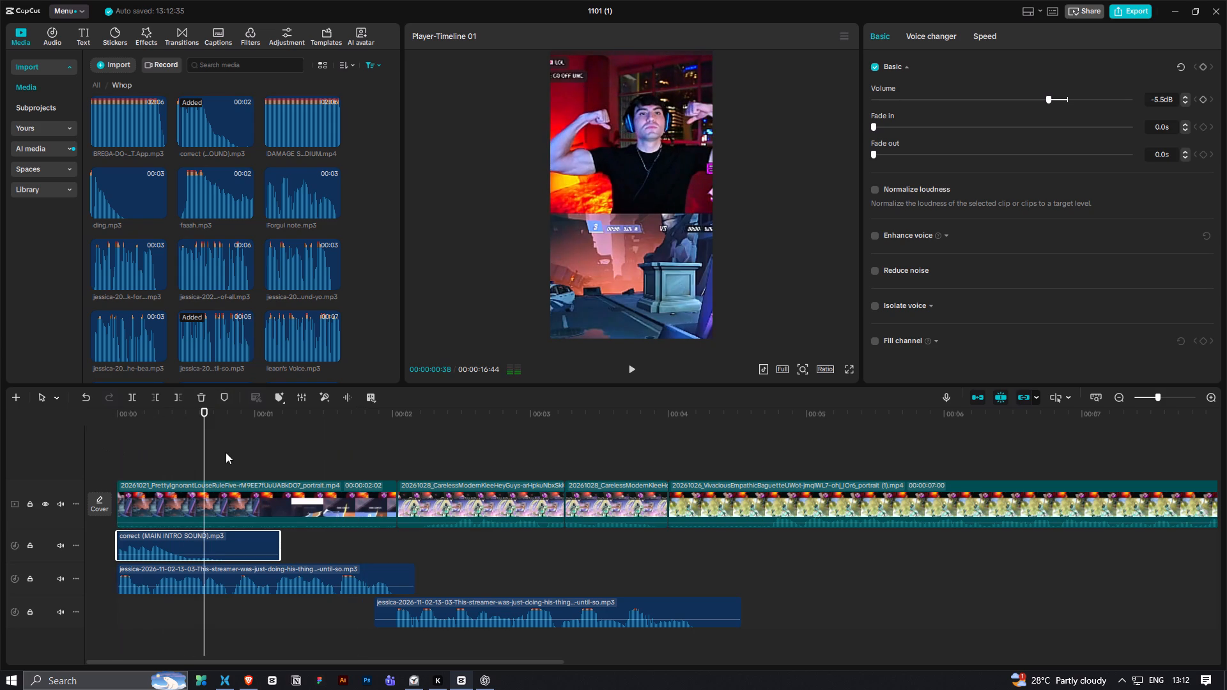
Replay the sequence from the start into the second gameplay clip to review the intro sound and voiceover.
click(259, 445)
drag(200, 422, 107, 457)
ctrl+scroll(162, 538, up, 5)
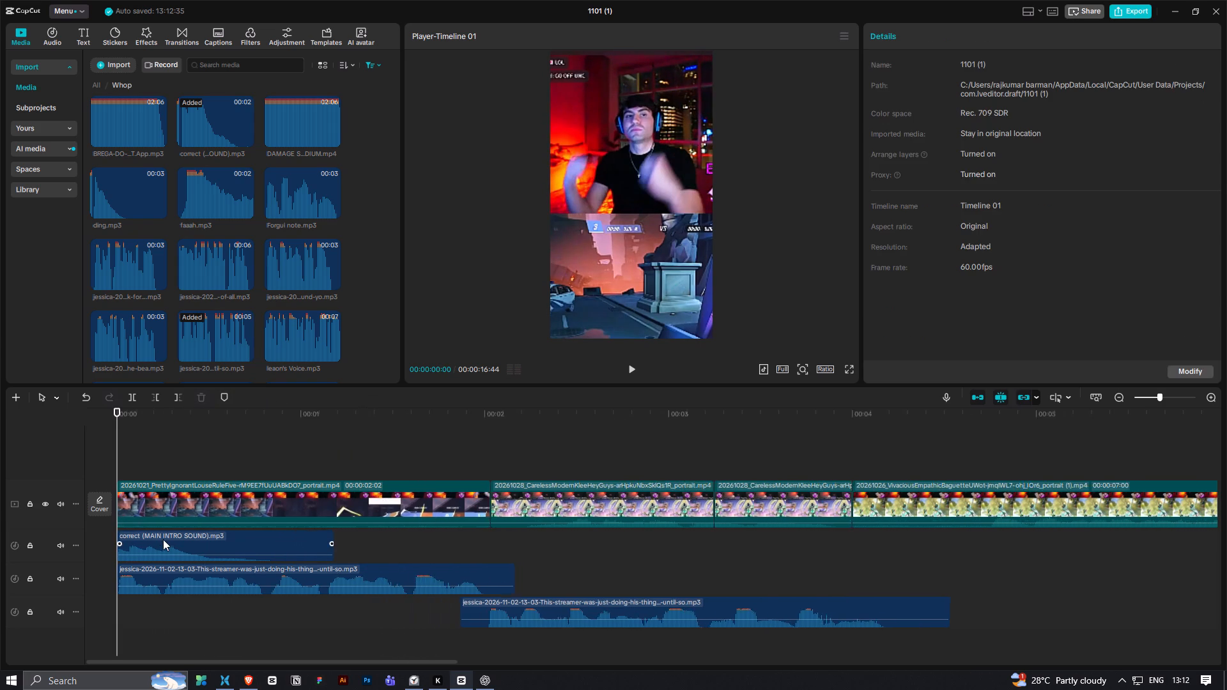
ctrl+scroll(163, 539, up, 2)
click(174, 497)
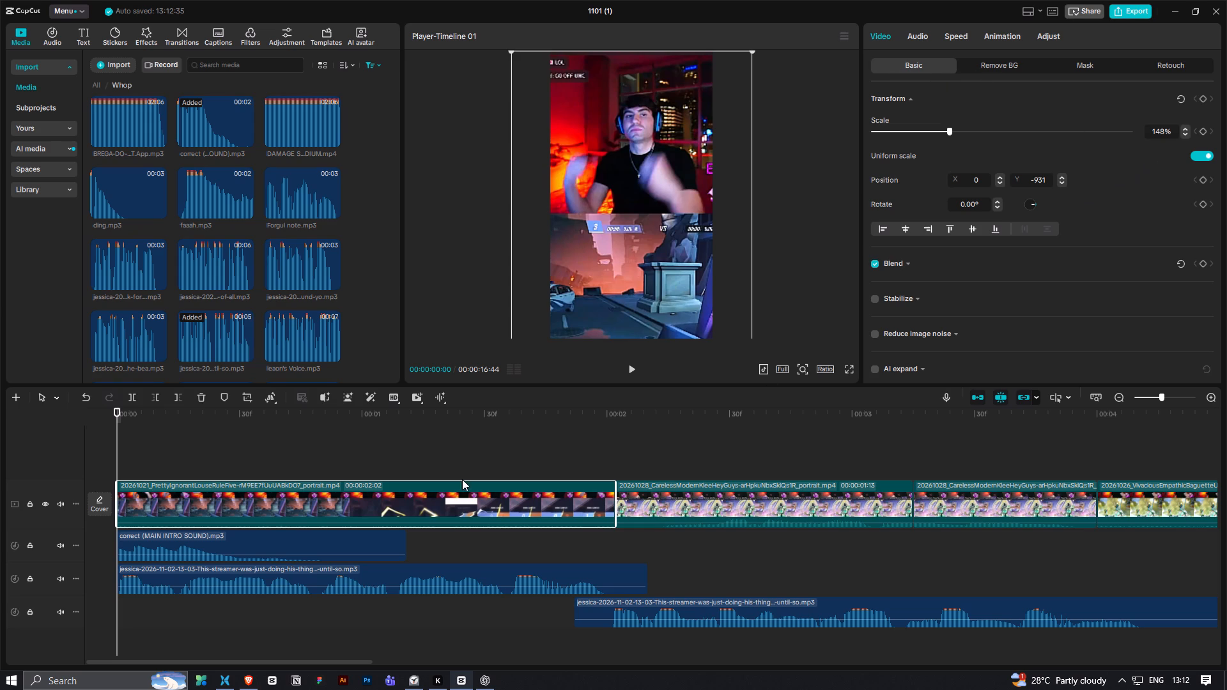
double_click(127, 448)
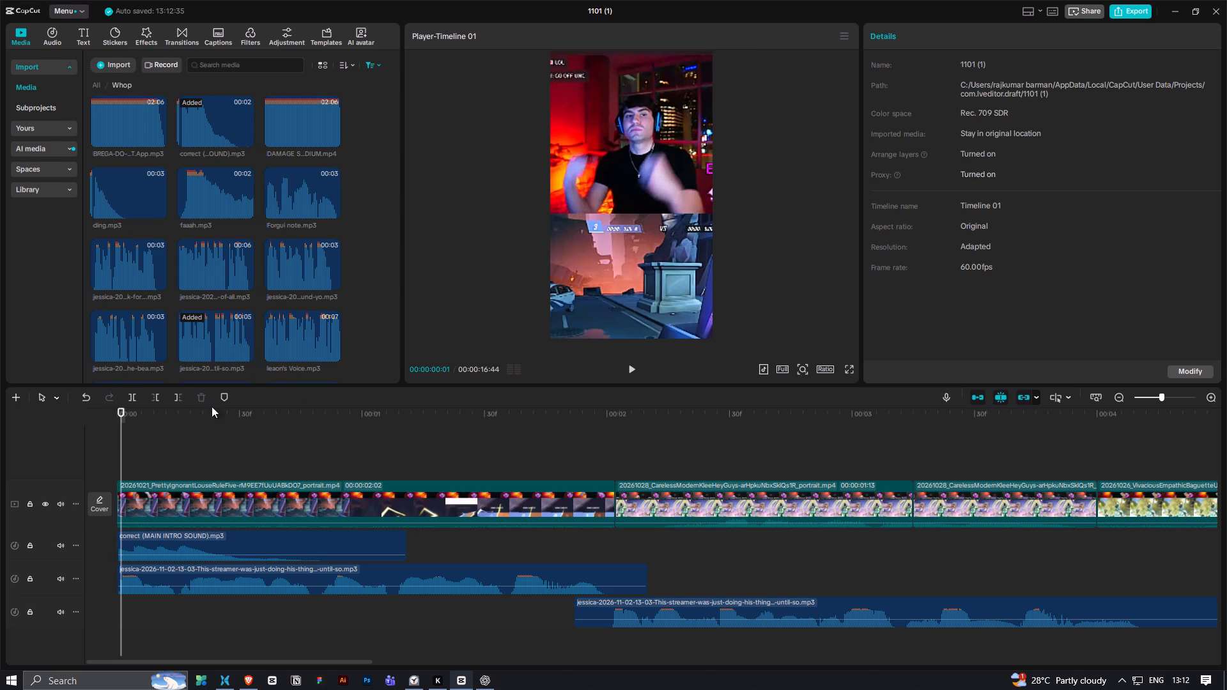
drag(120, 414, 99, 431)
key(space)
key(space)
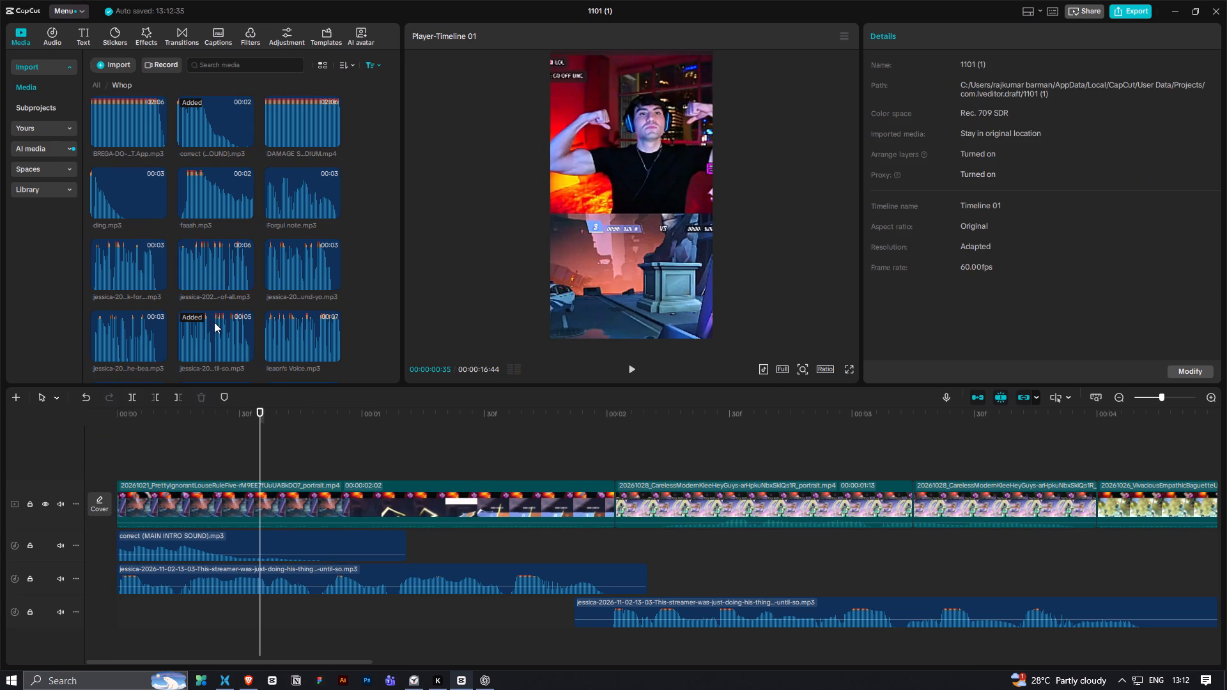
key(space)
ctrl+scroll(356, 461, down, 2)
key(space)
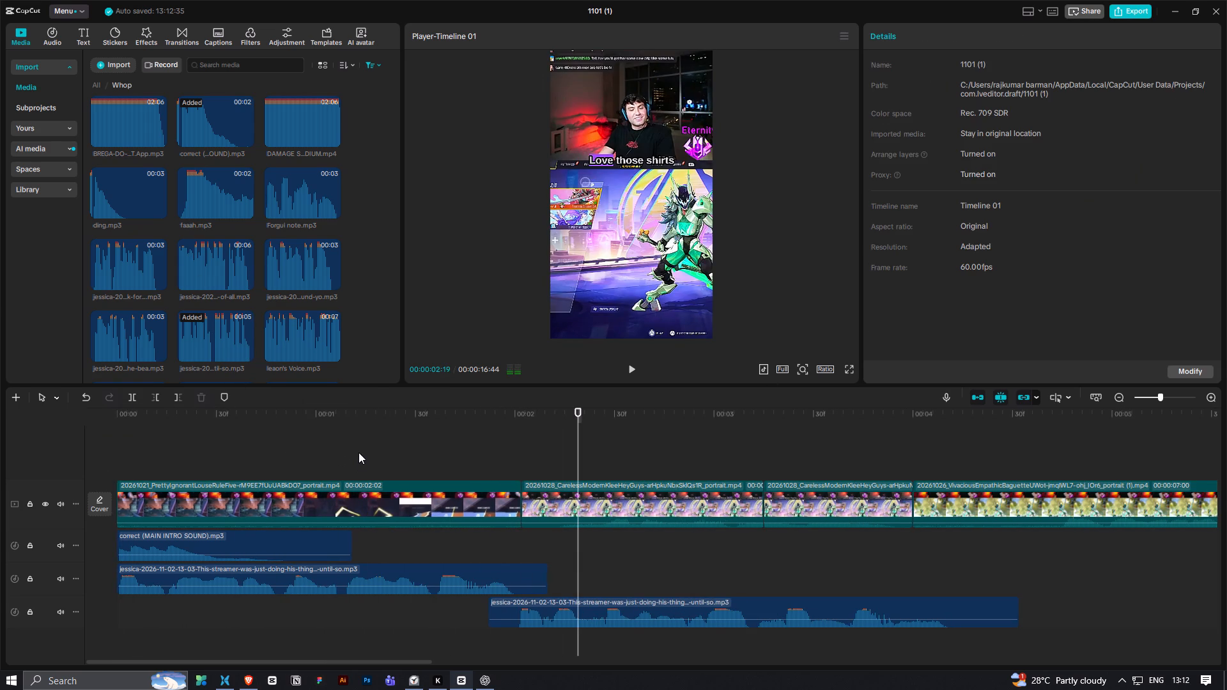
Add the riser sound effect from the Whop media folder to its own audio track above the intro sound.
scroll(245, 285, down, 2)
scroll(194, 281, down, 2)
drag(137, 328, 266, 521)
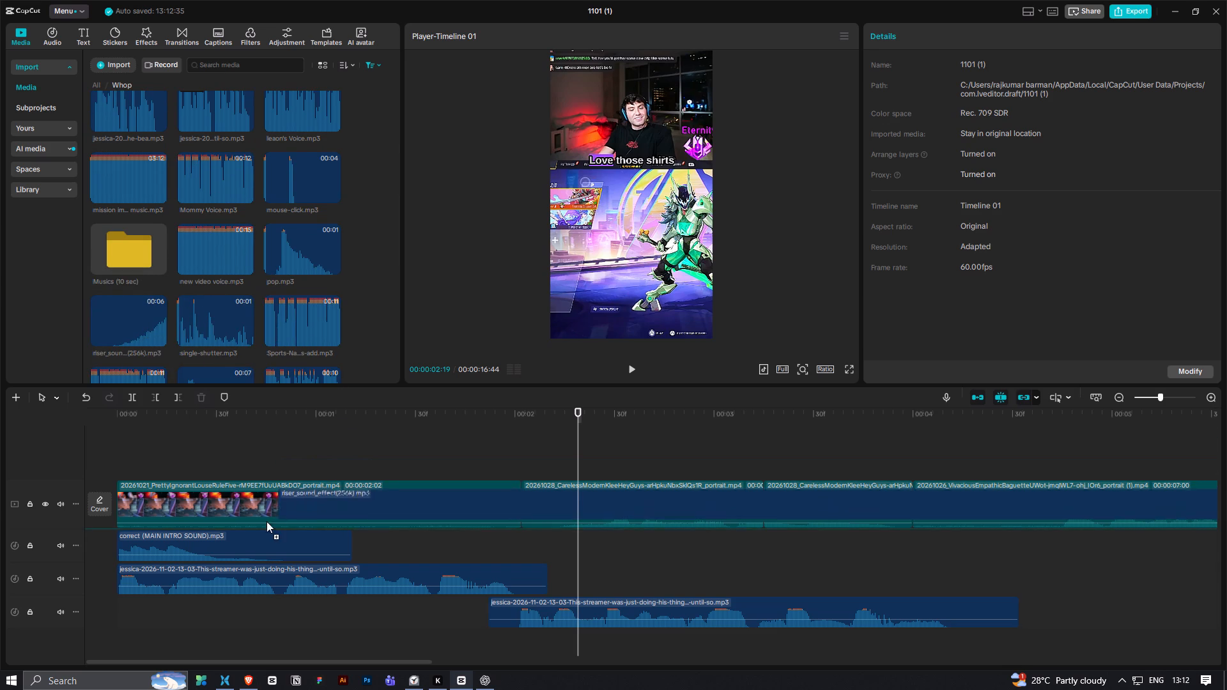
drag(266, 521, 217, 442)
Trim the beginning of the riser to leave about 2.7 s, move it to the timeline start and play it back.
ctrl+scroll(298, 514, down, 7)
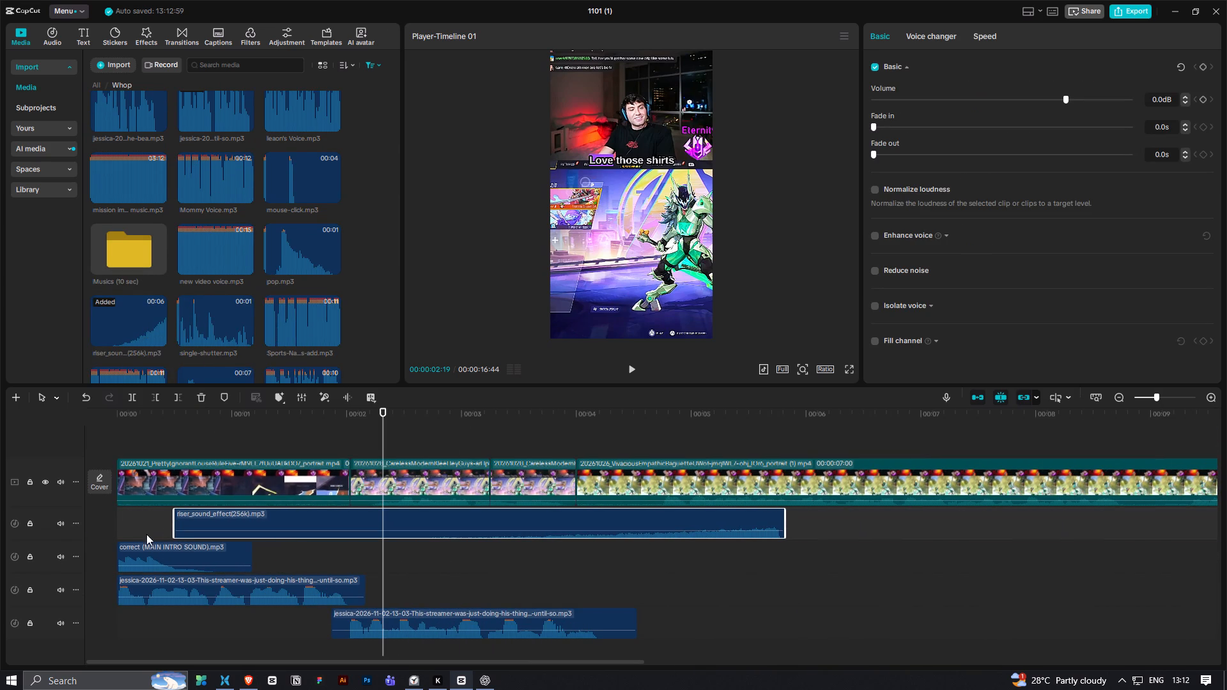
drag(171, 530, 471, 537)
drag(563, 526, 328, 534)
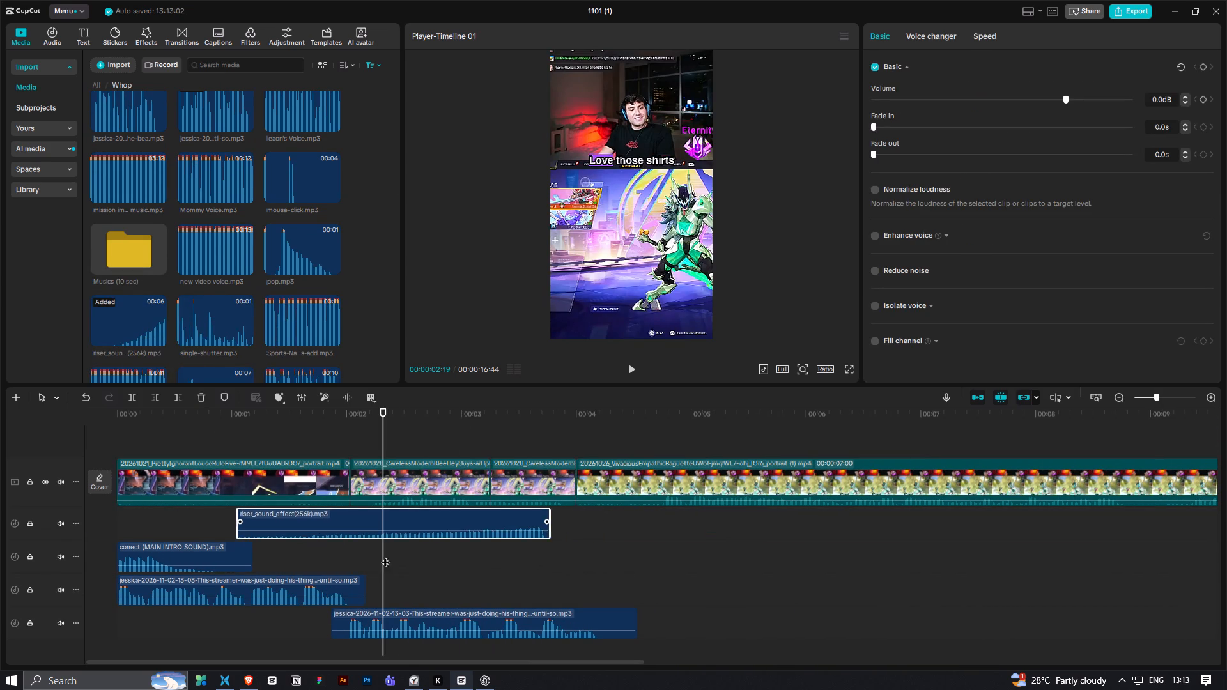
ctrl+scroll(407, 560, up, 3)
drag(440, 511, 260, 515)
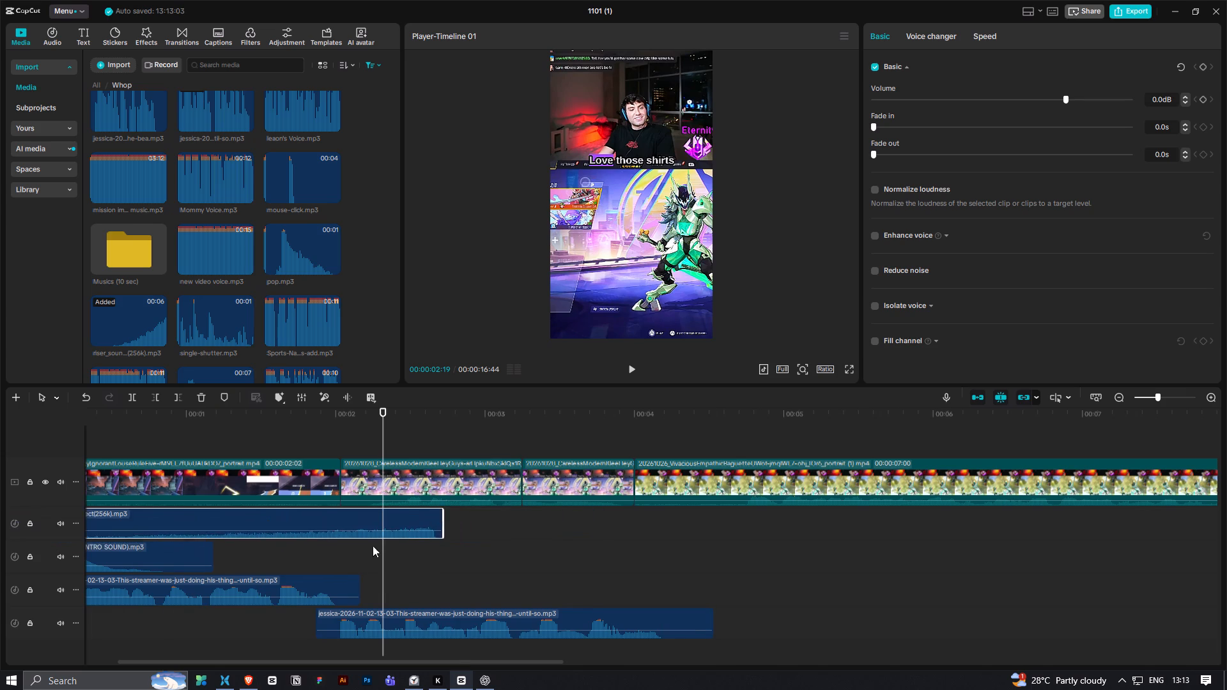
scroll(382, 548, up, 3)
key(space)
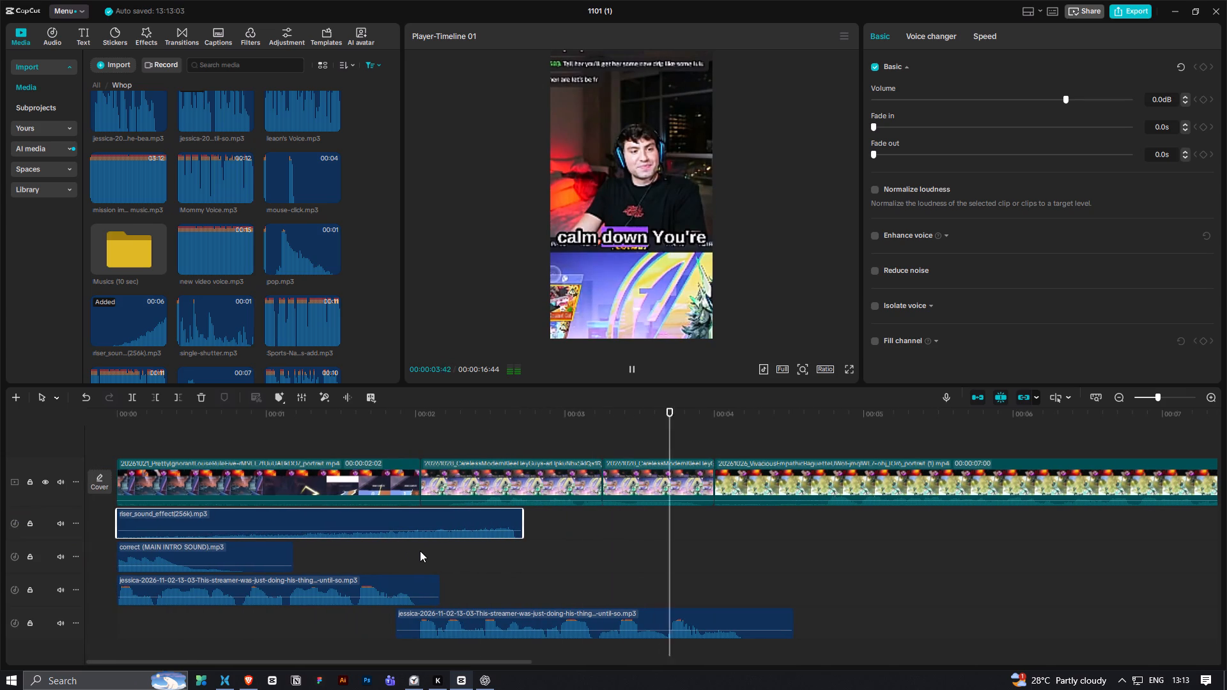
key(space)
Shift the riser to start at about 0.8 s and play it back against the voiceover.
drag(434, 514, 549, 510)
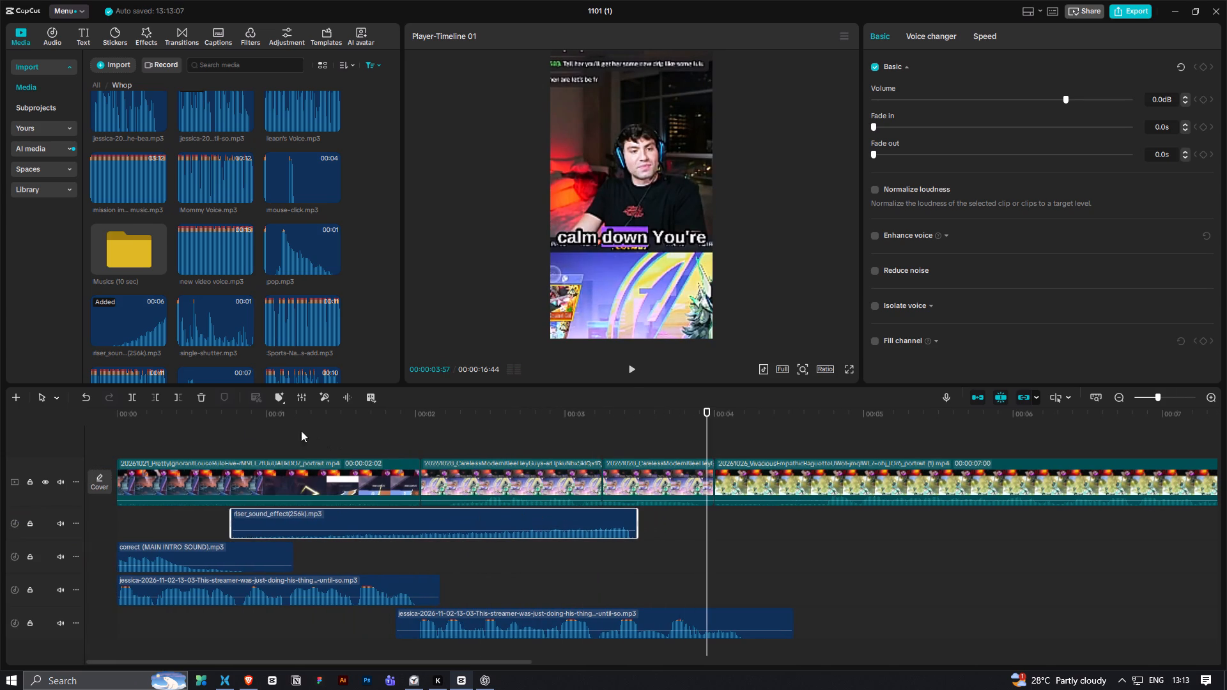
click(250, 427)
key(space)
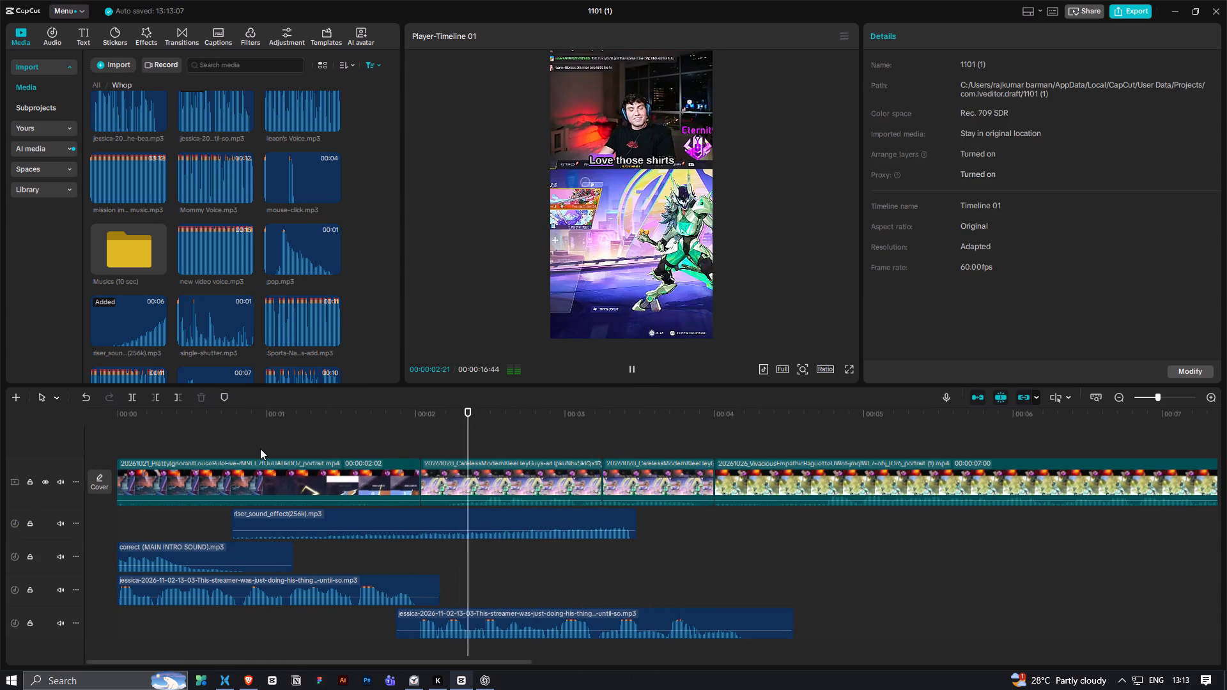
key(space)
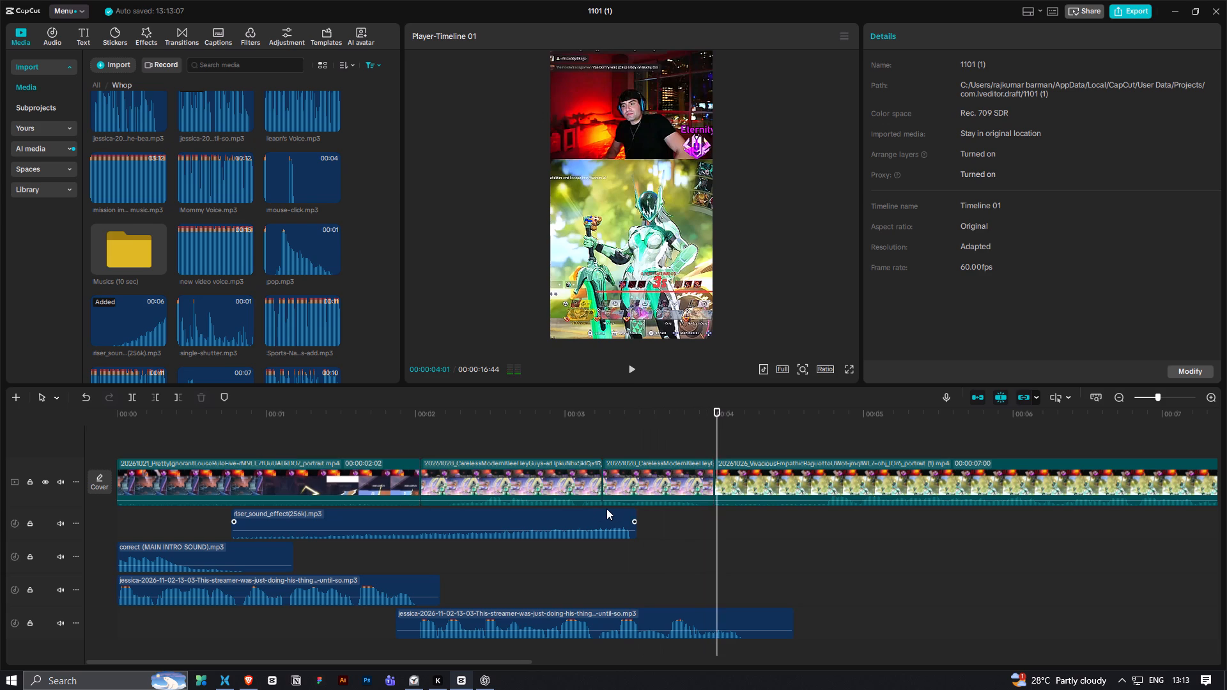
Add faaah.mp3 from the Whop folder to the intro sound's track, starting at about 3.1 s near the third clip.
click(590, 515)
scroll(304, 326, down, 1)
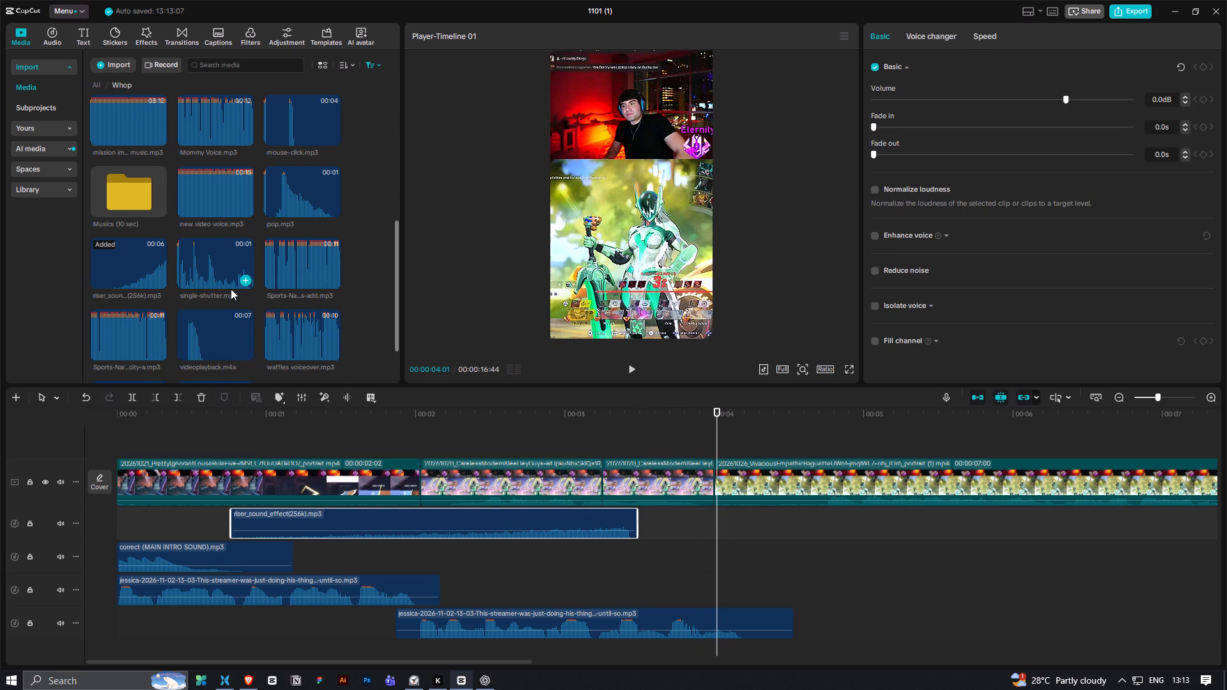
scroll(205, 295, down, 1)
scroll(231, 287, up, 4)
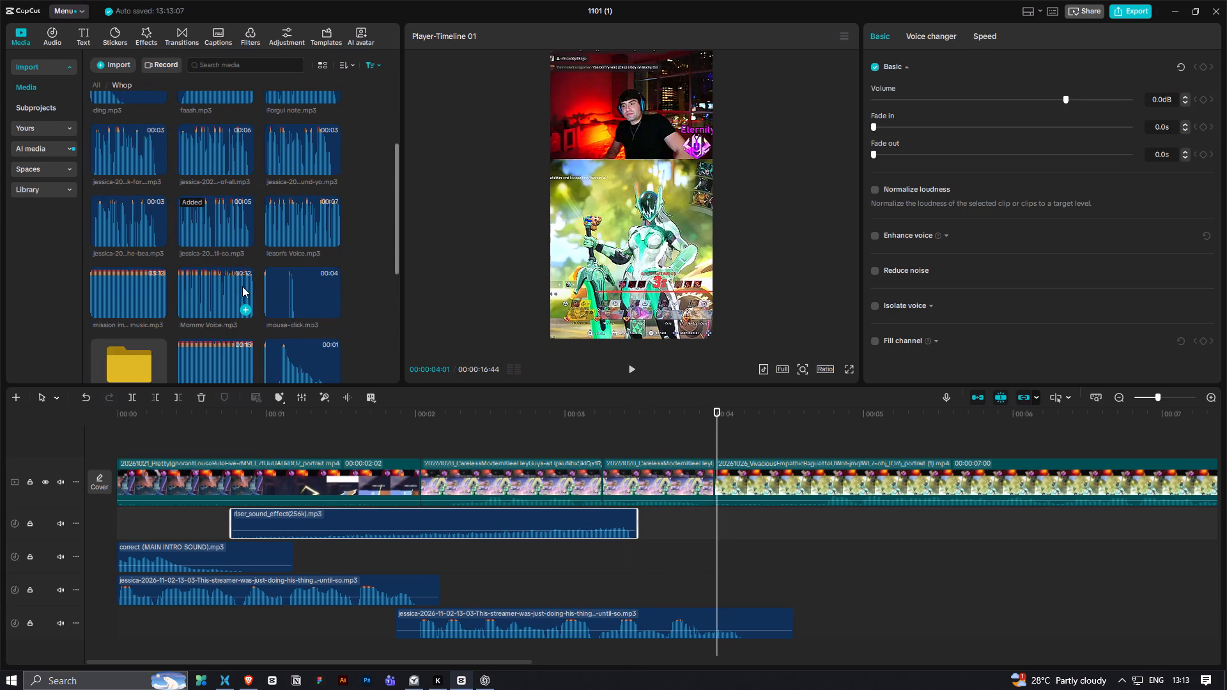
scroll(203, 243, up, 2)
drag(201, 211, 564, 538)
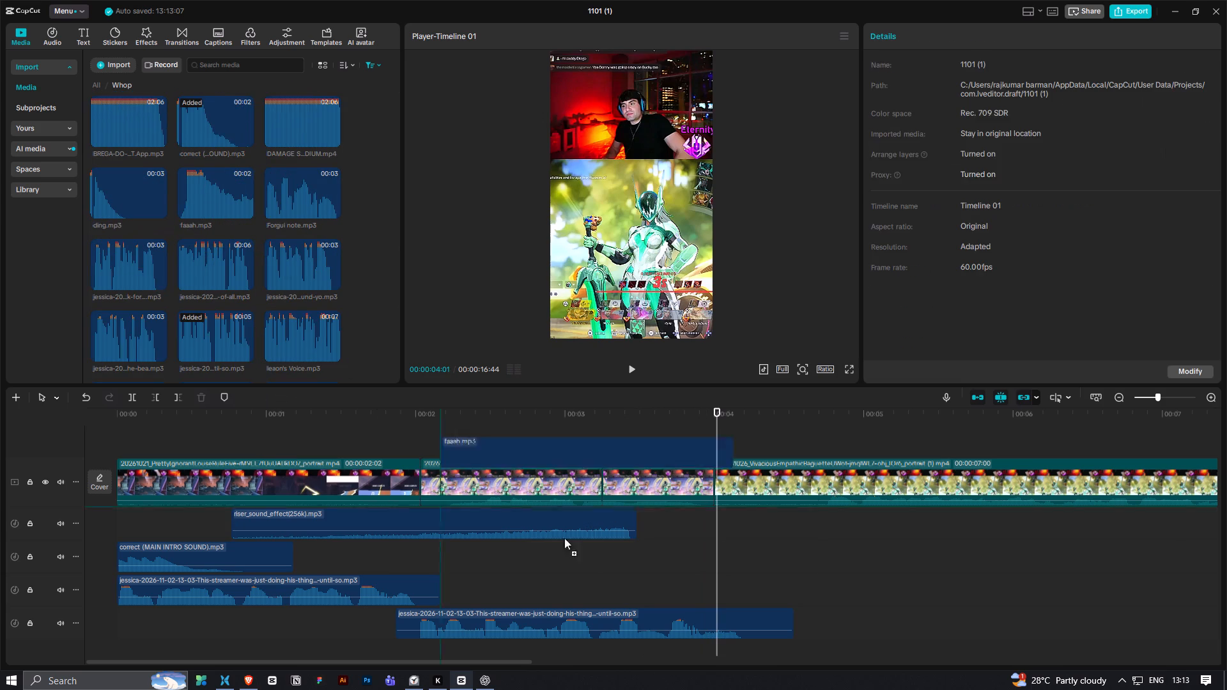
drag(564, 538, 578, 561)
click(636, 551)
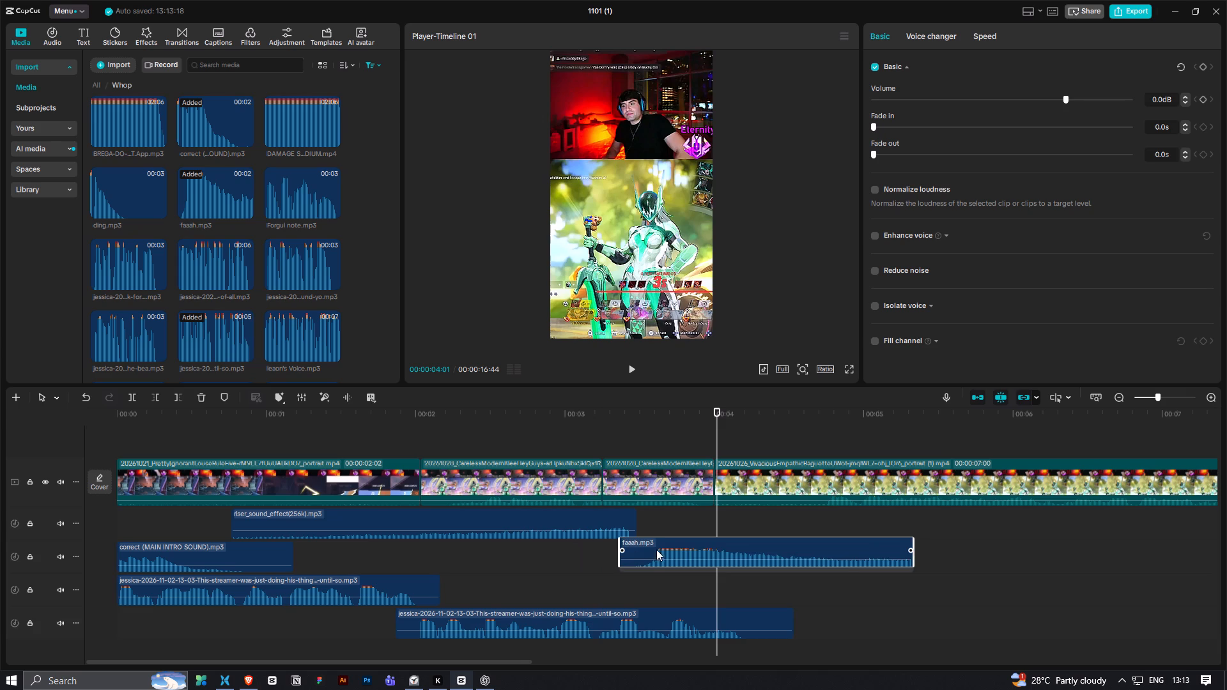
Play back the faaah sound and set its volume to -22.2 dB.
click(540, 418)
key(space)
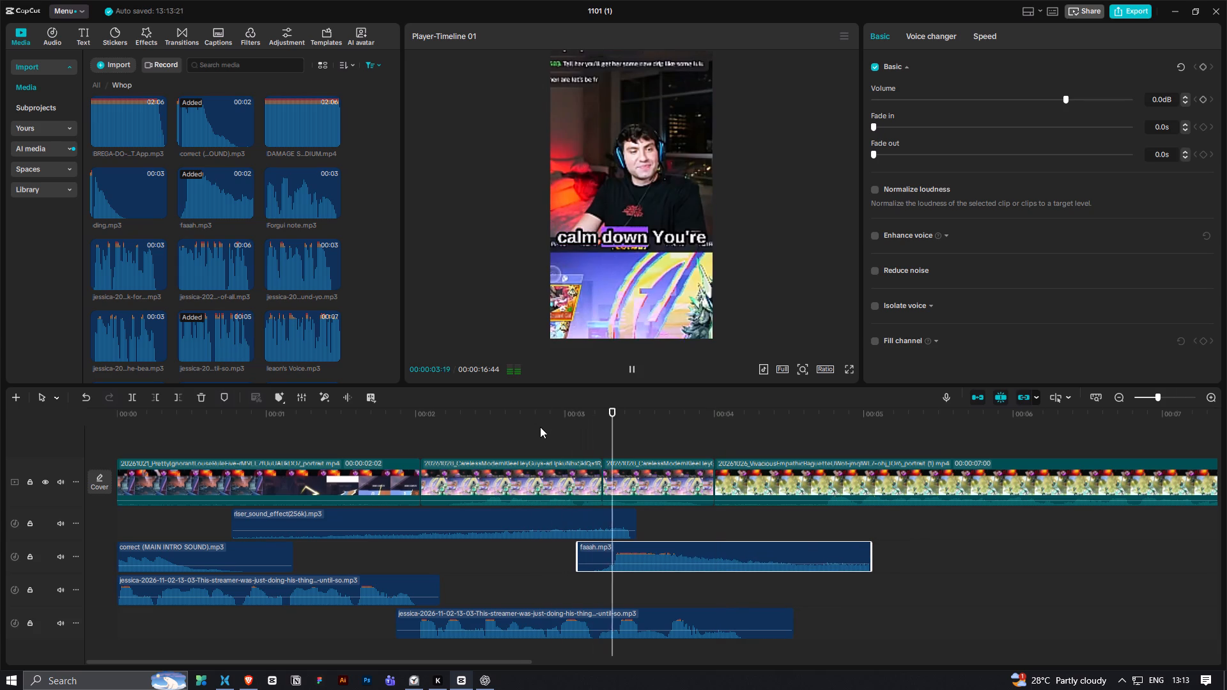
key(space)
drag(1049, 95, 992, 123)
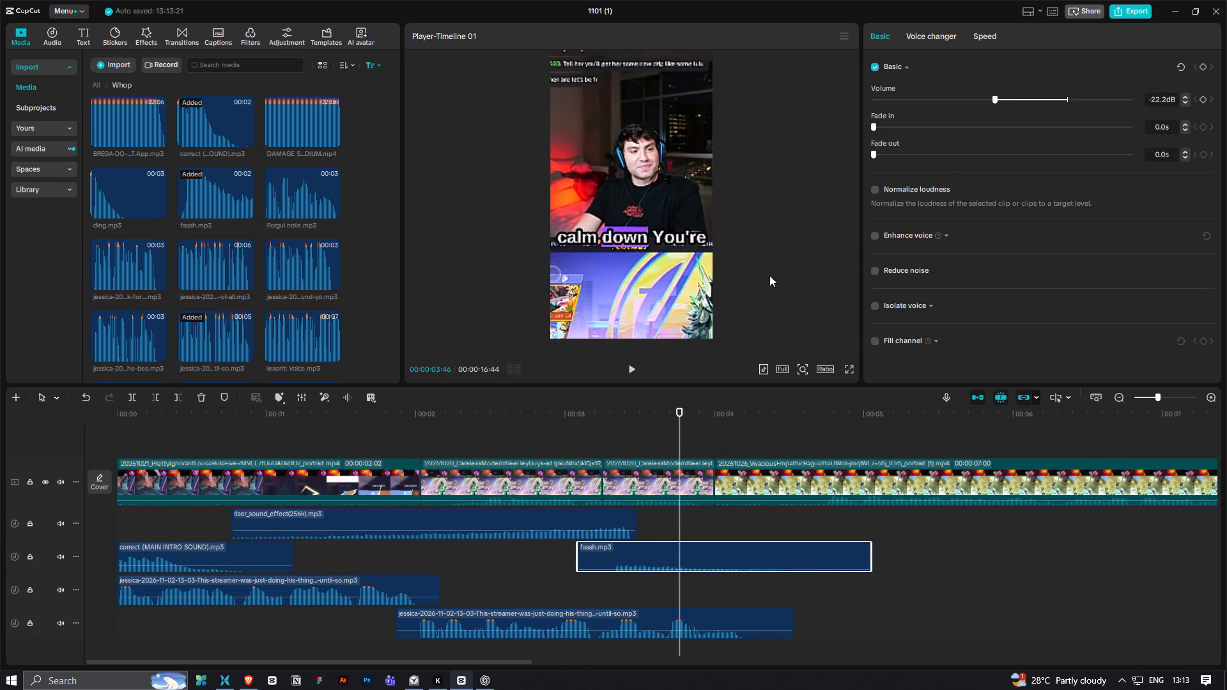
Replay the opening from the start to check the riser and faaah sounds against the voiceover.
click(412, 433)
ctrl+scroll(412, 443, down, 3)
drag(315, 420, 76, 425)
key(space)
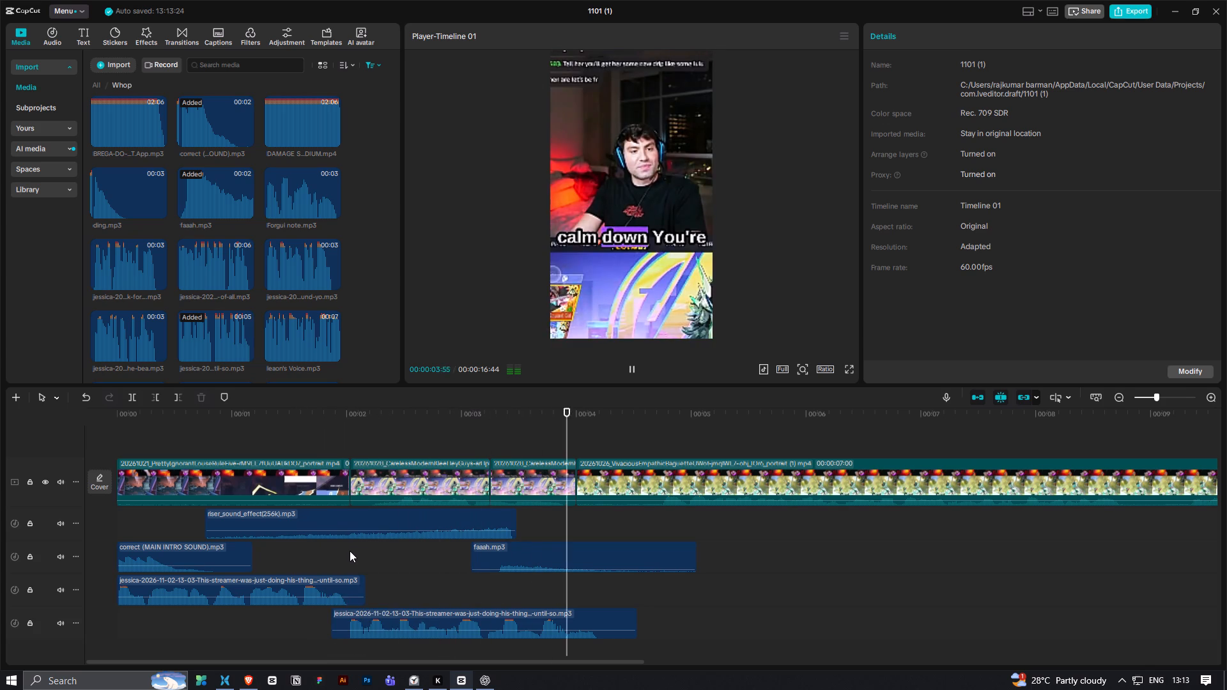
key(space)
click(233, 423)
key(space)
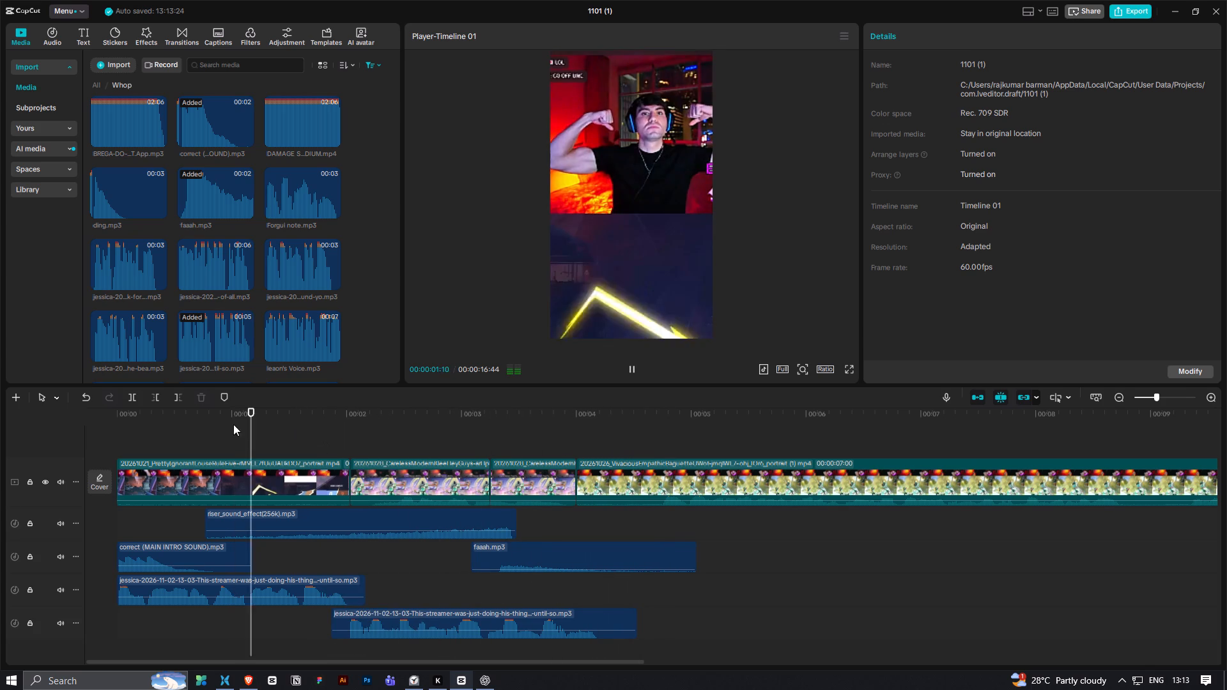
key(space)
Trim the riser's beginning to leave about 1.3 s and place it at about 2.1 s over the second clip, checking playback.
click(353, 519)
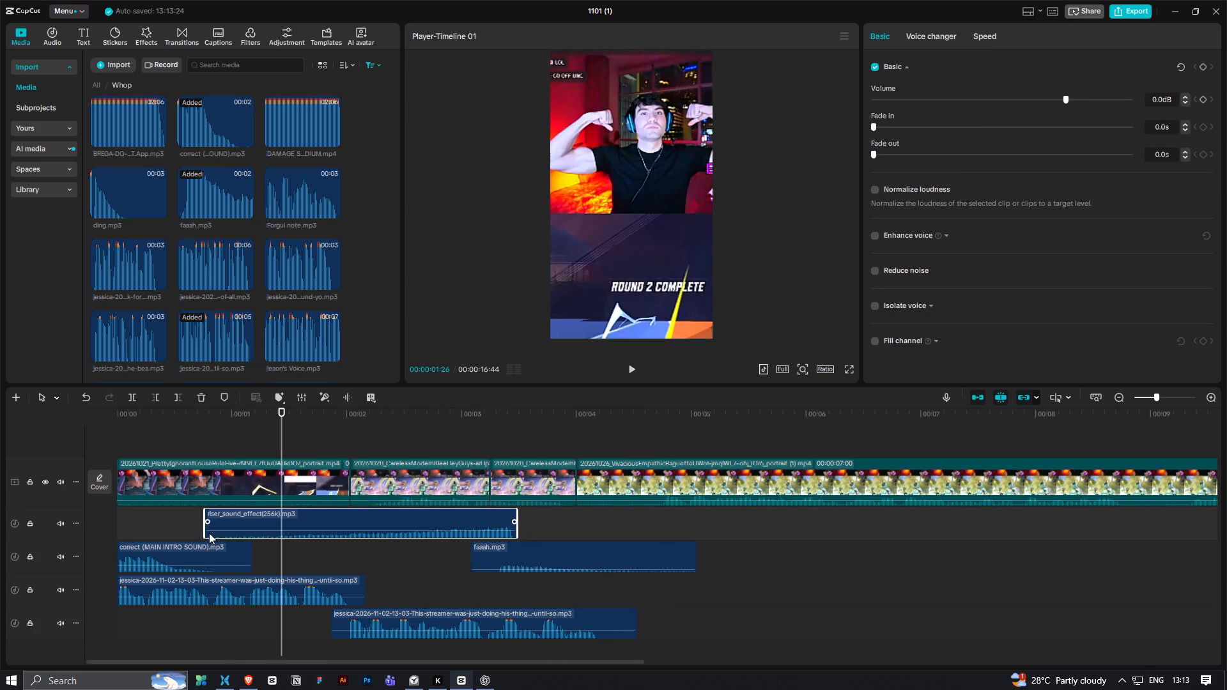
drag(208, 533, 333, 539)
drag(463, 521, 422, 525)
click(238, 442)
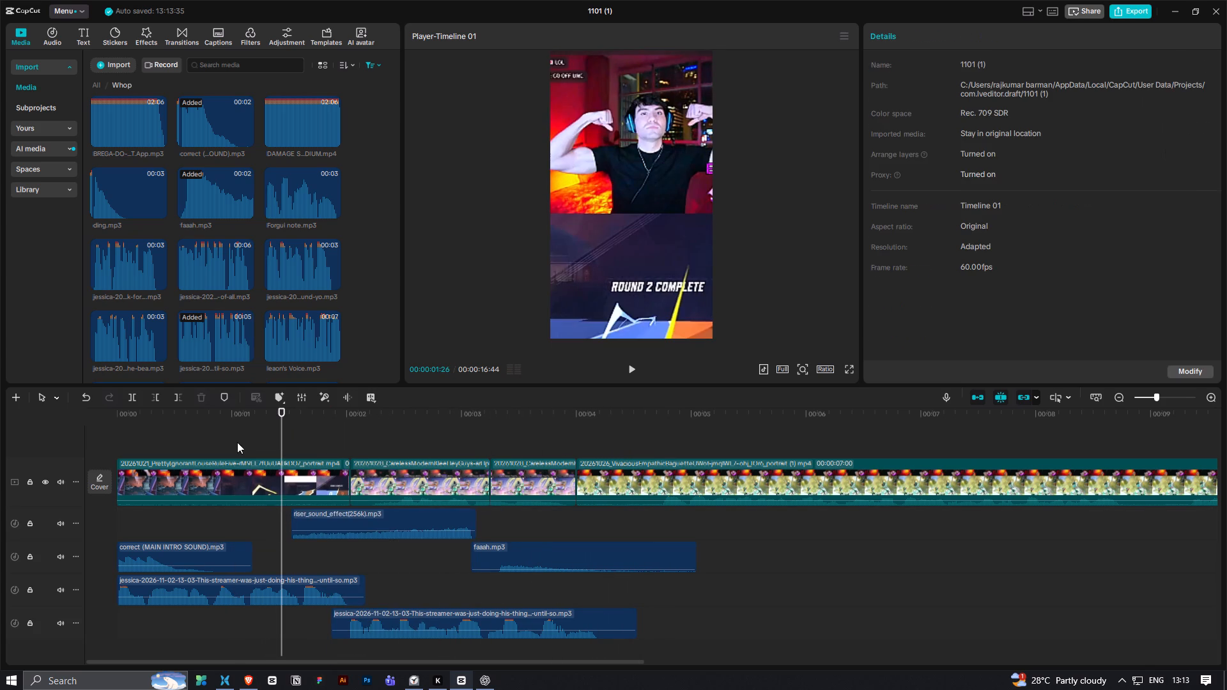
key(space)
key(space)
drag(343, 520, 392, 523)
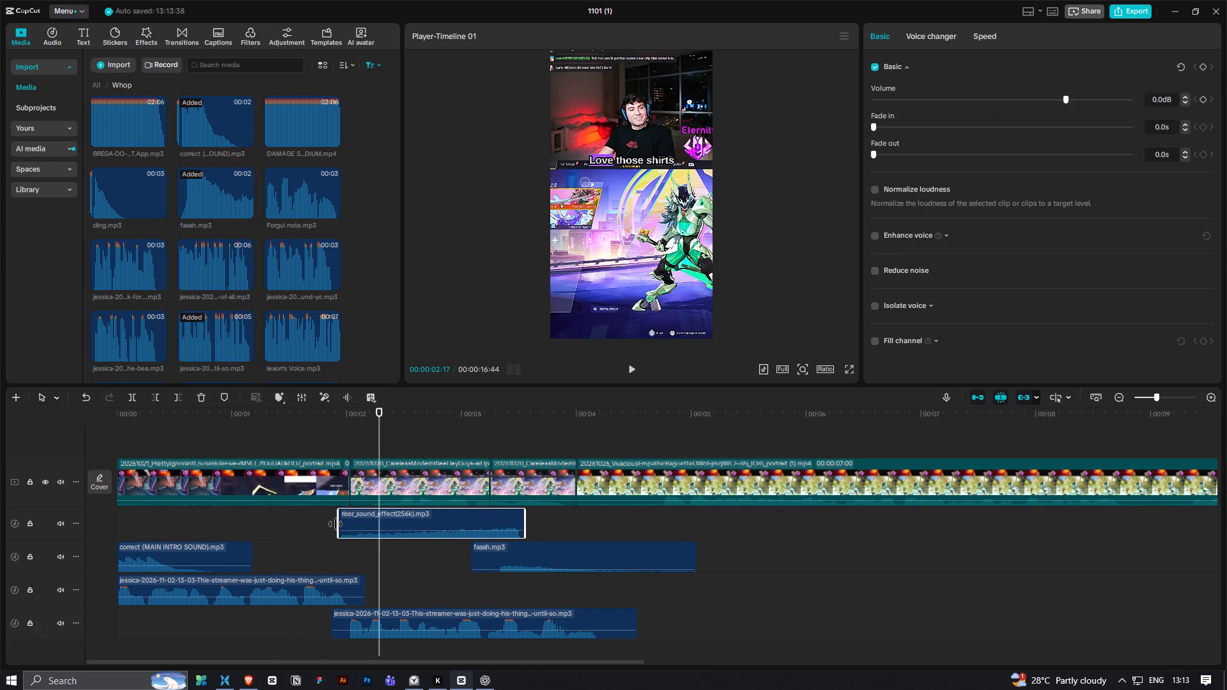
drag(338, 533, 380, 532)
drag(453, 512, 434, 519)
click(330, 440)
key(space)
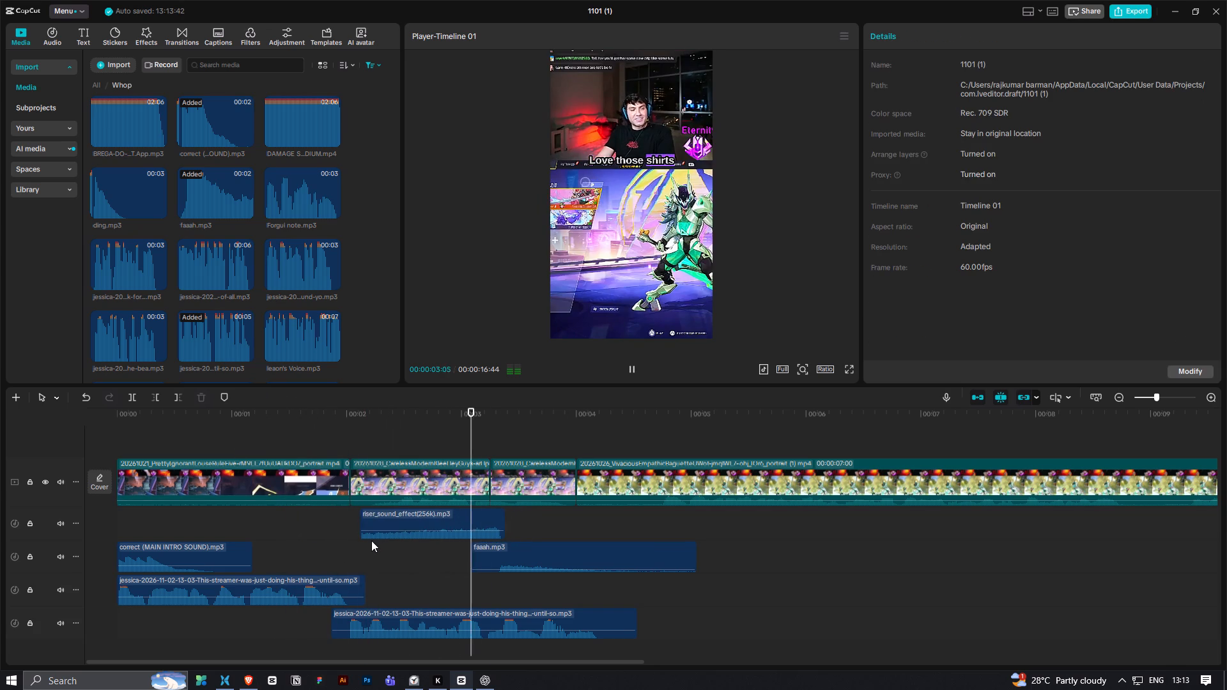
key(space)
Set the riser sound's volume to -7.5 dB.
click(456, 510)
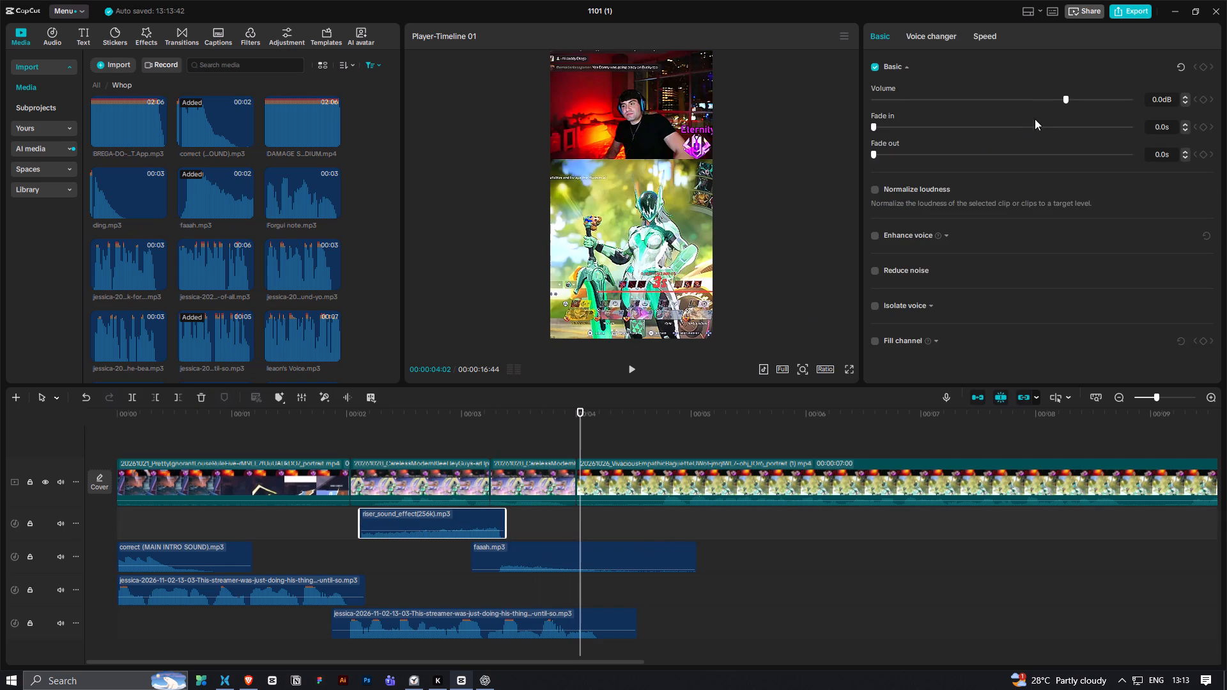
drag(1061, 93, 1040, 114)
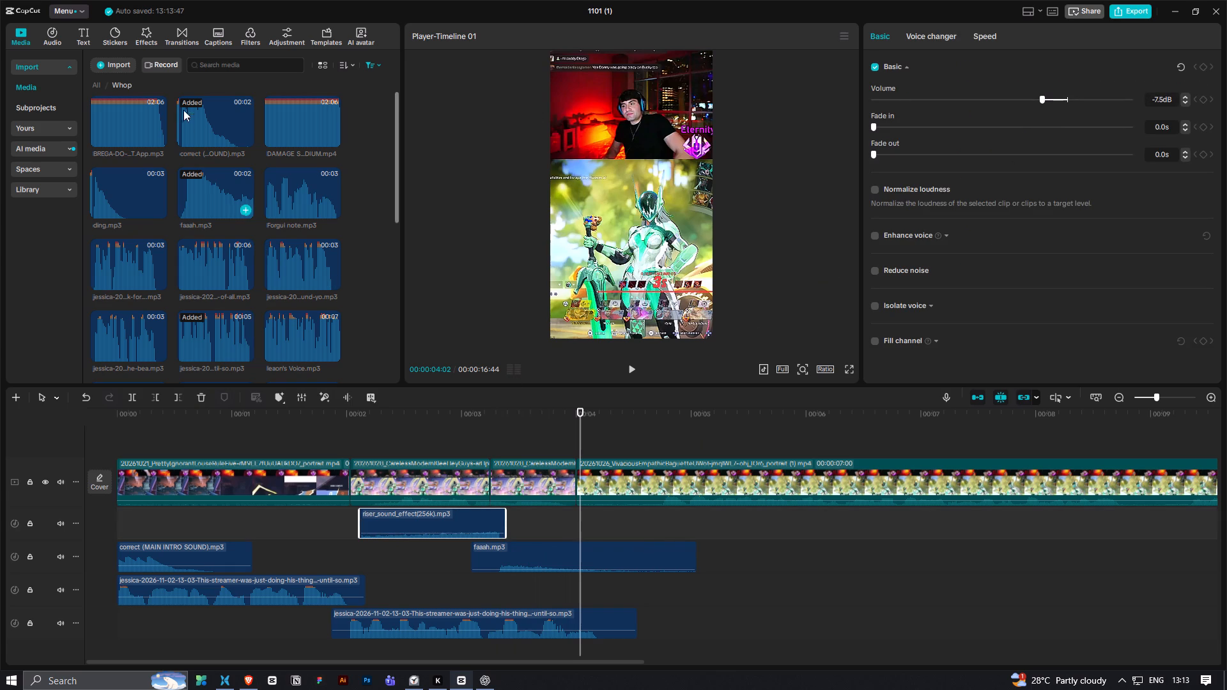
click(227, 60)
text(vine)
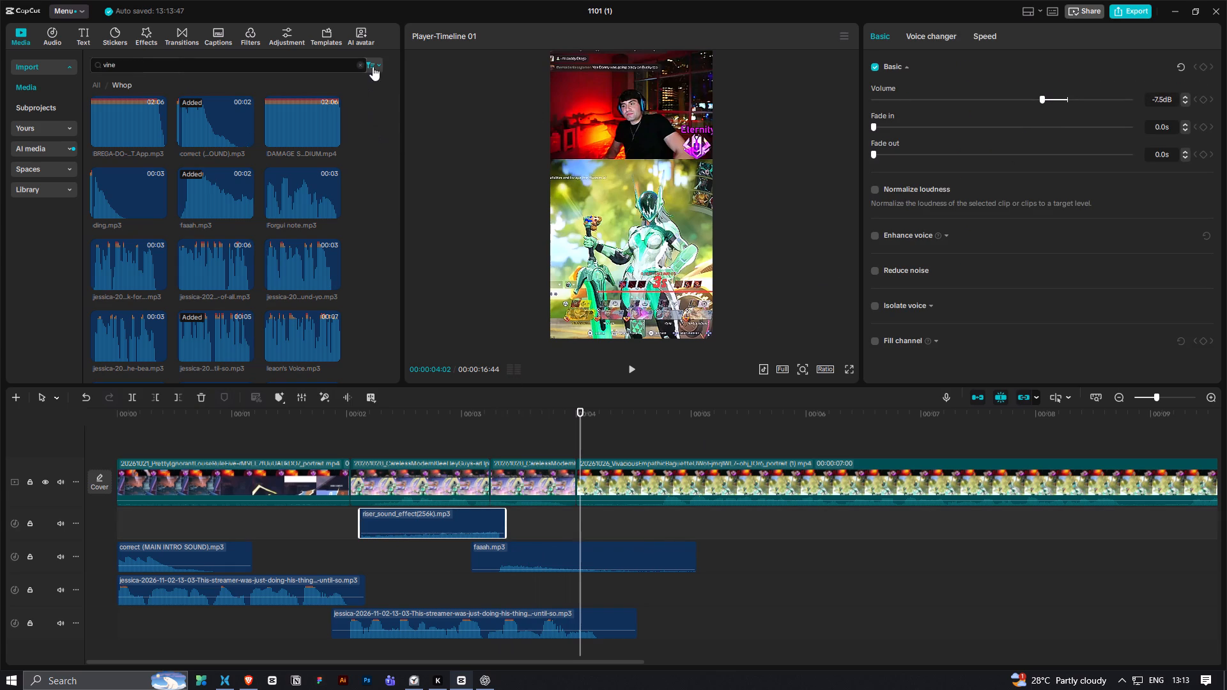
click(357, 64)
Import the LOL AIDO folder from the Music folder into the project's top-level media and open it.
click(223, 677)
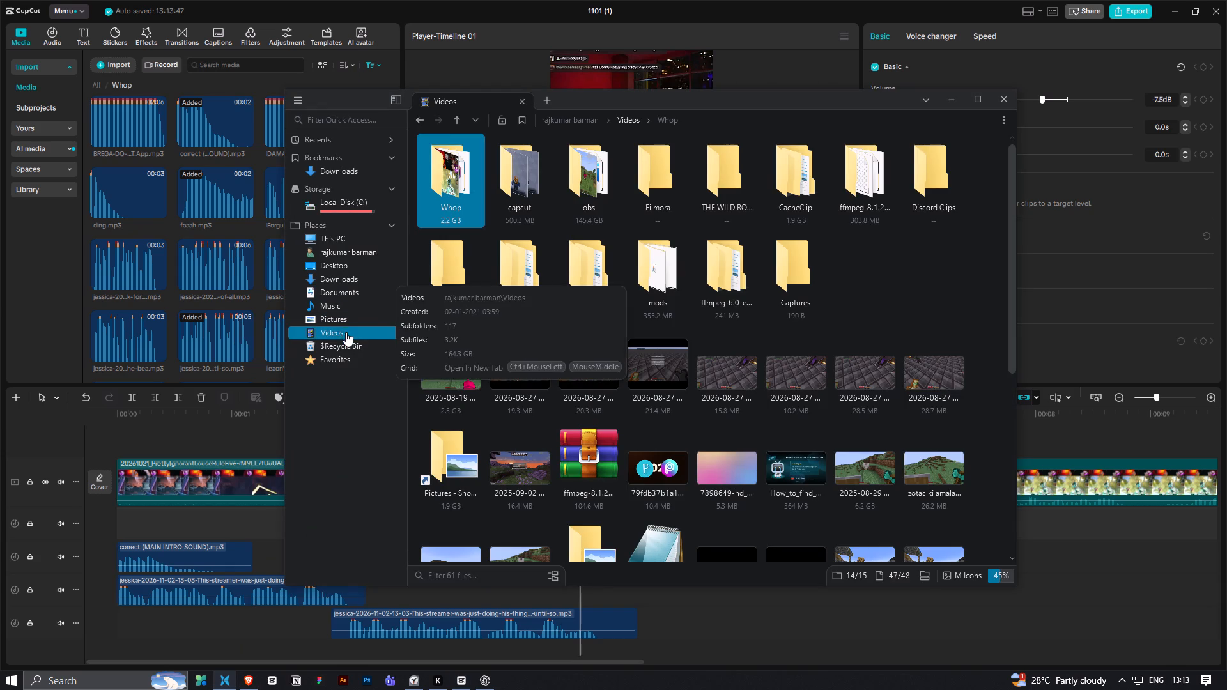
click(346, 303)
click(628, 303)
drag(516, 183, 412, 245)
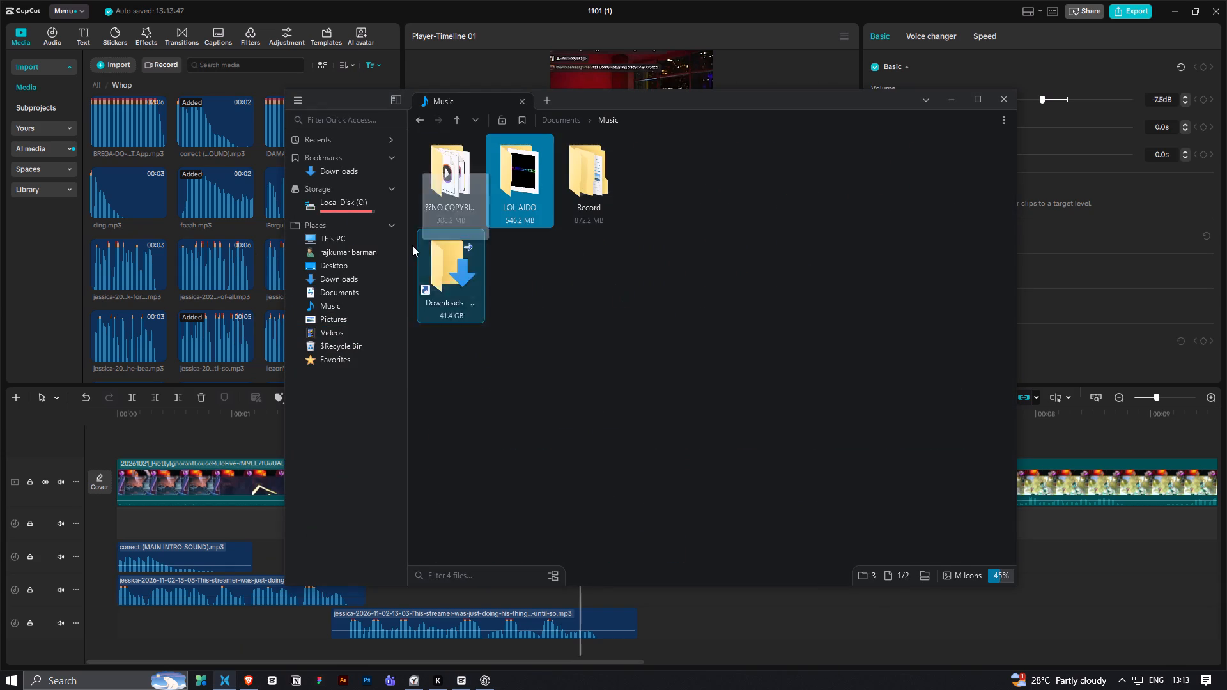
drag(412, 245, 532, 222)
click(85, 86)
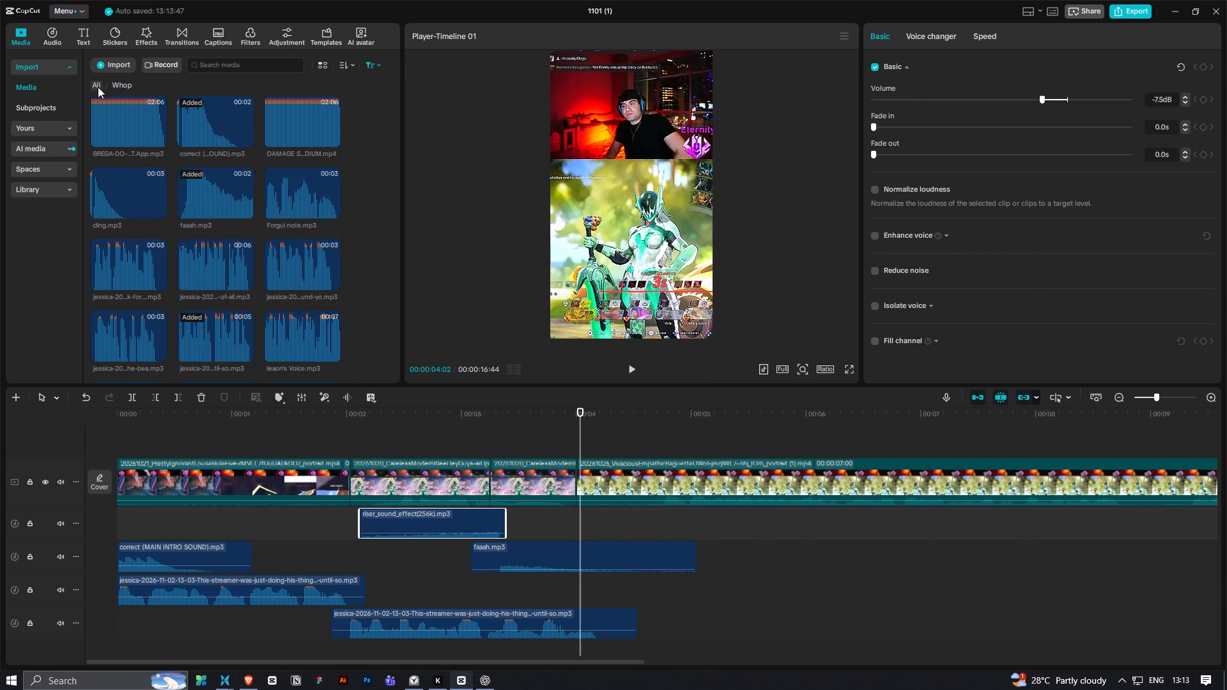
click(98, 87)
click(228, 677)
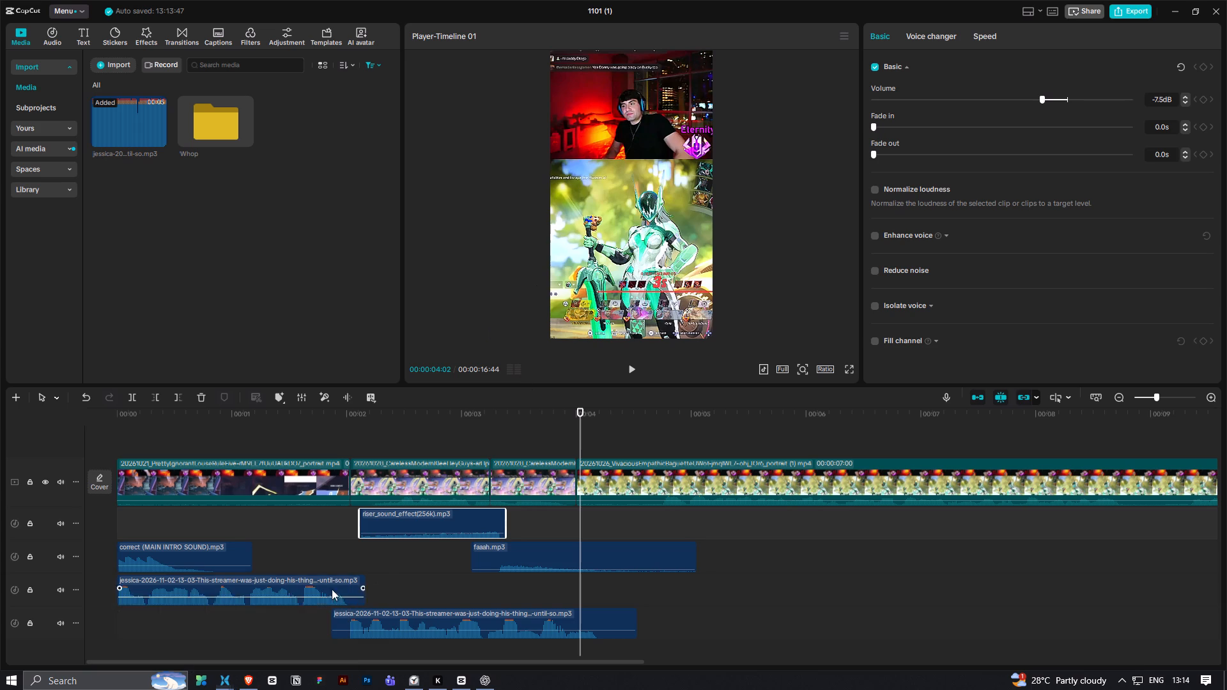
click(227, 684)
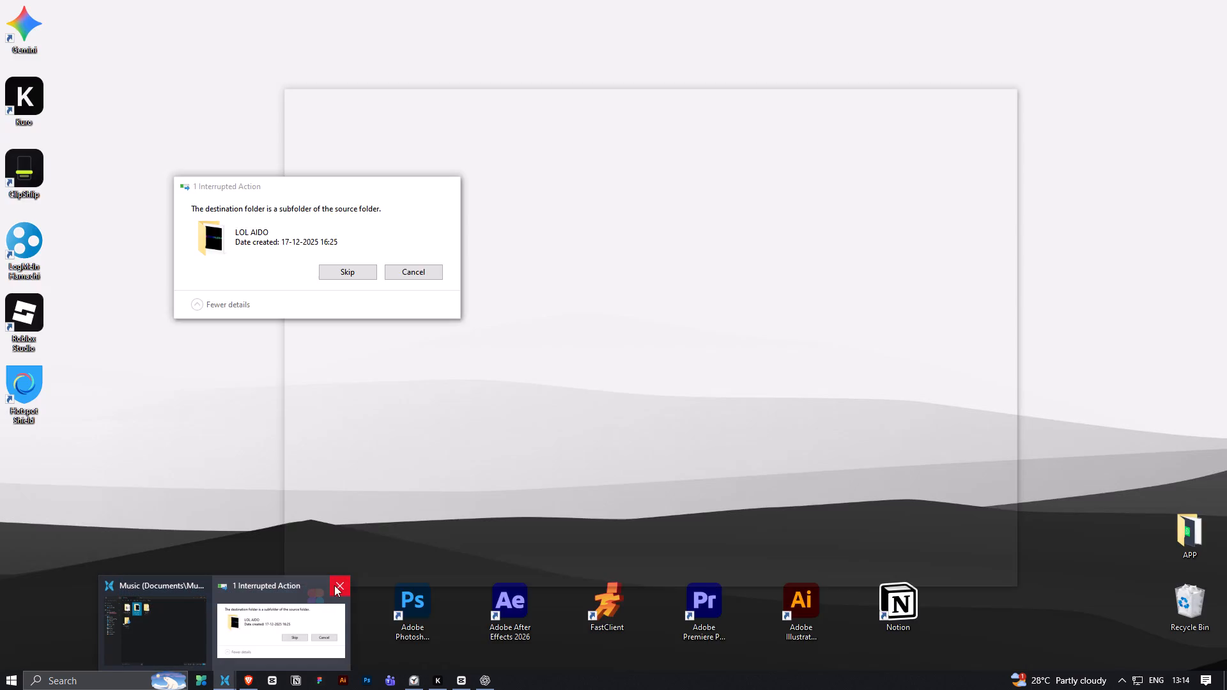
click(333, 585)
click(268, 625)
click(566, 270)
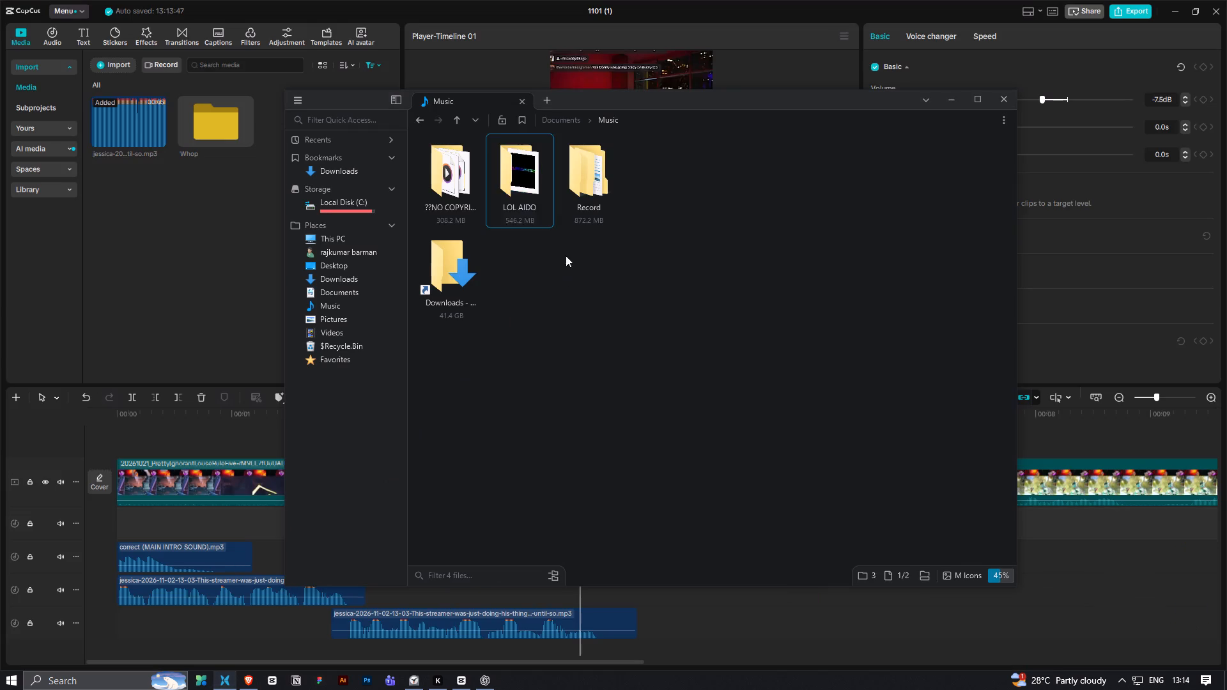
drag(532, 193, 226, 231)
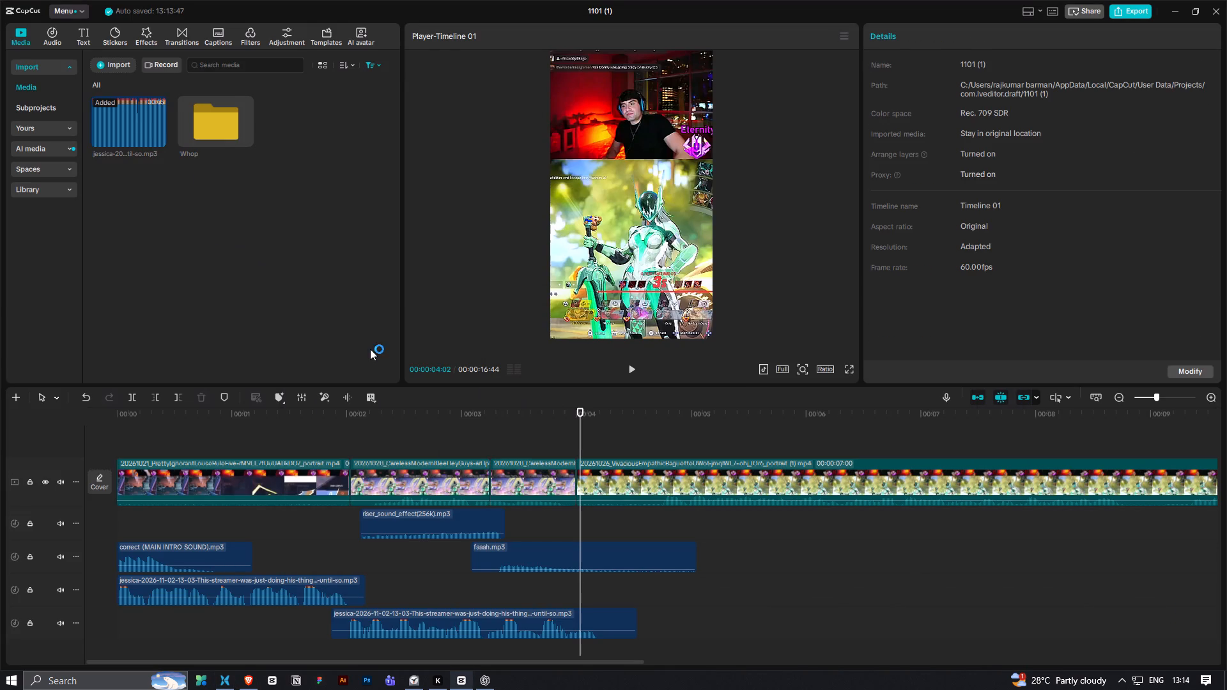
click(286, 281)
double_click(306, 206)
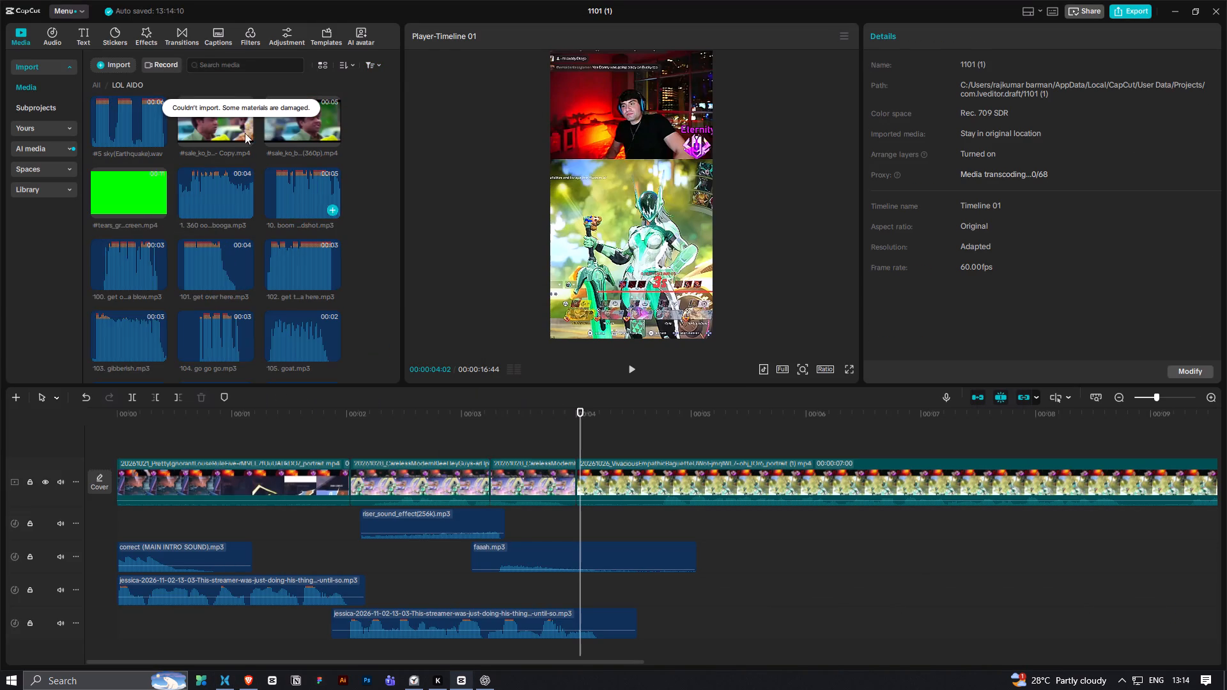
Search the LOL AIDO media folder for "vine".
click(227, 69)
text(vine)
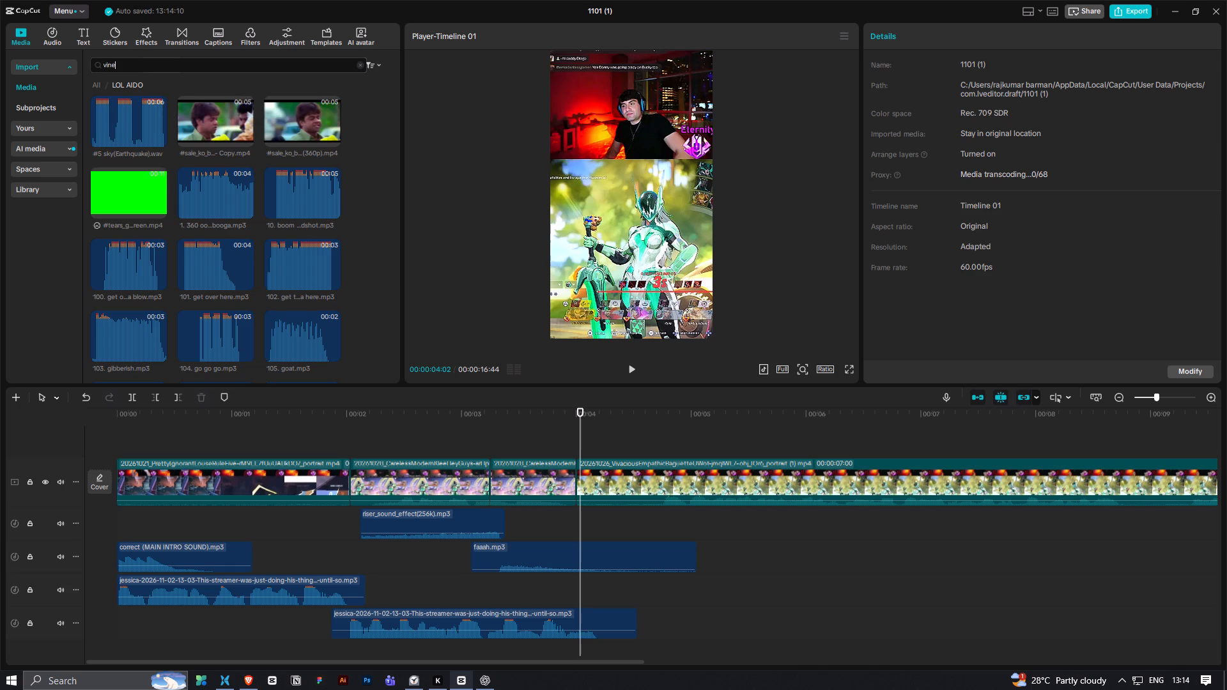
key(Return)
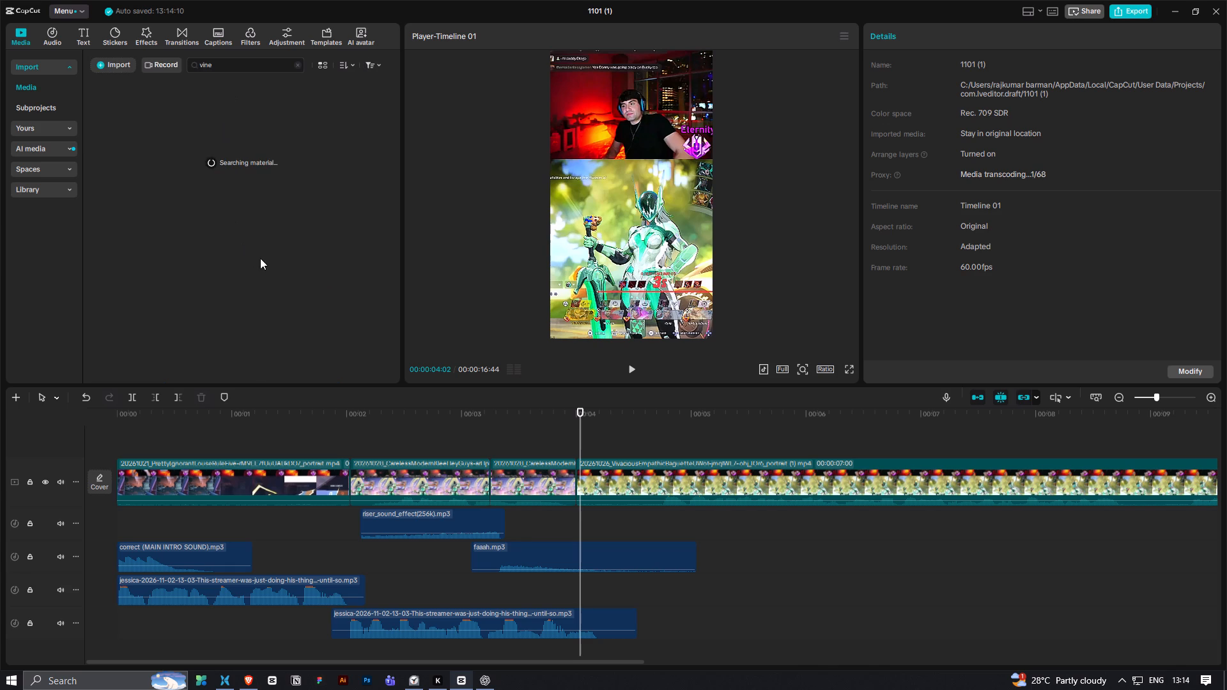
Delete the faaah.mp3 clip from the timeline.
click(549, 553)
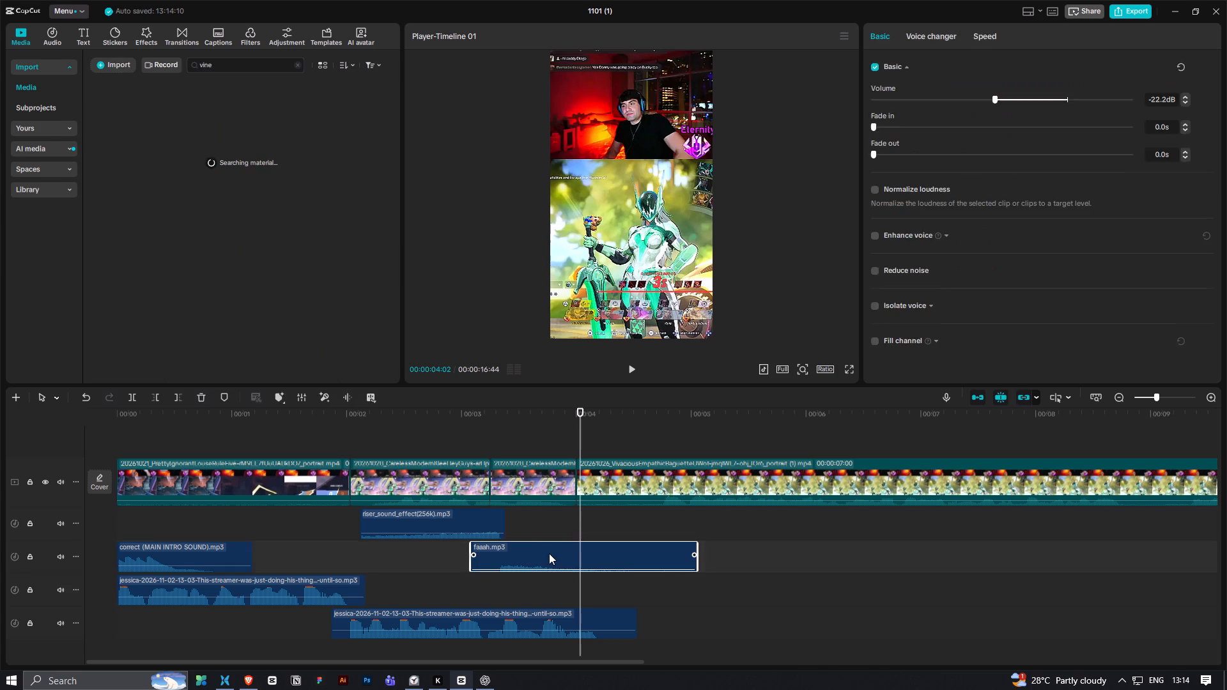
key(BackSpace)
Add the 283. vine gun shot aka boom.mp3 sound below the riser, starting slightly before the third clip's start.
click(272, 427)
key(space)
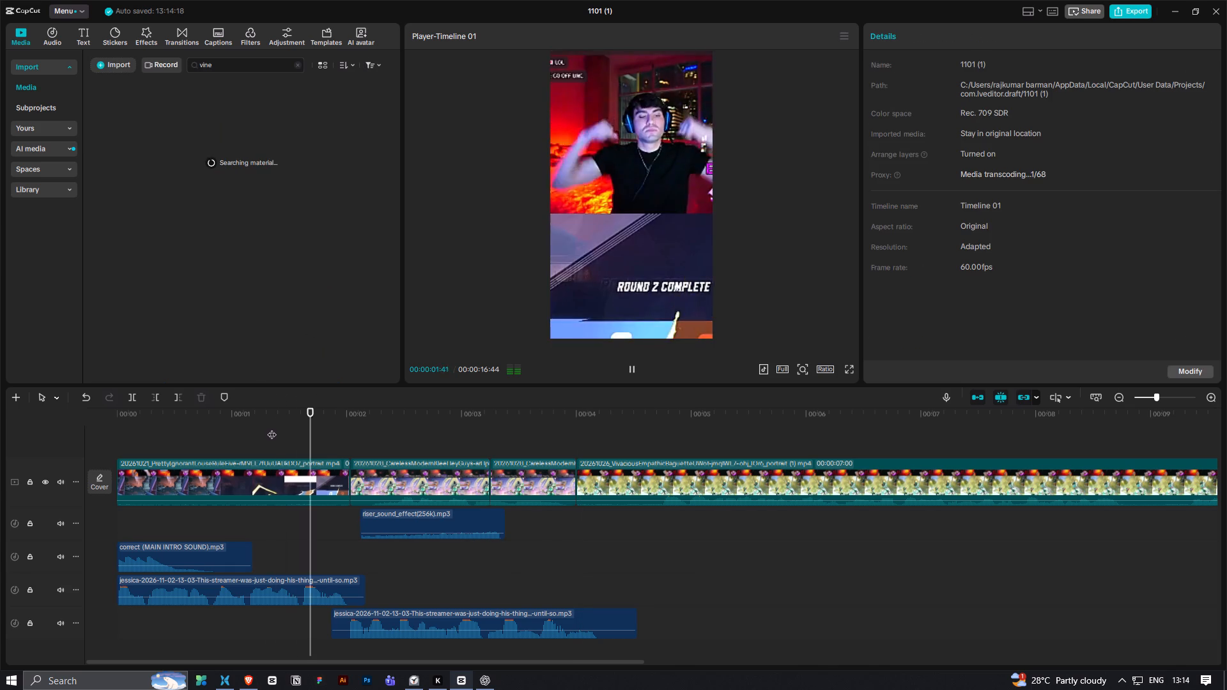
key(space)
click(394, 519)
click(419, 519)
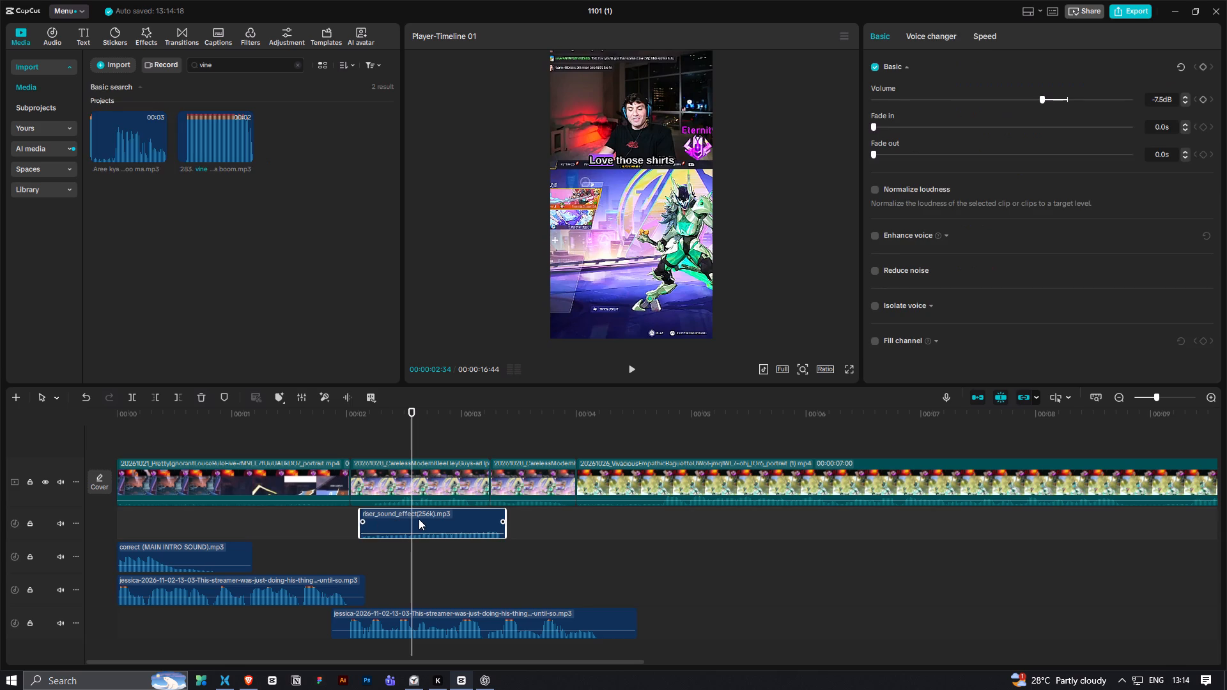
drag(215, 141, 218, 162)
drag(218, 162, 493, 569)
ctrl+scroll(575, 601, up, 4)
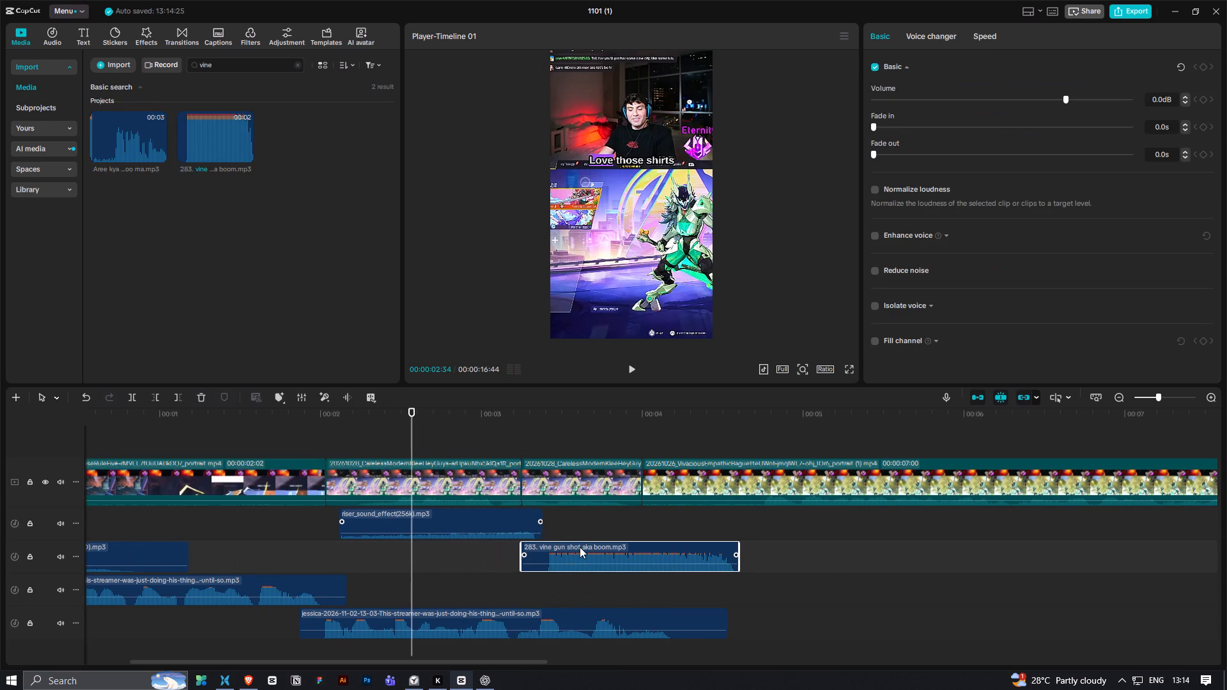
key(space)
key(space)
drag(601, 558, 591, 558)
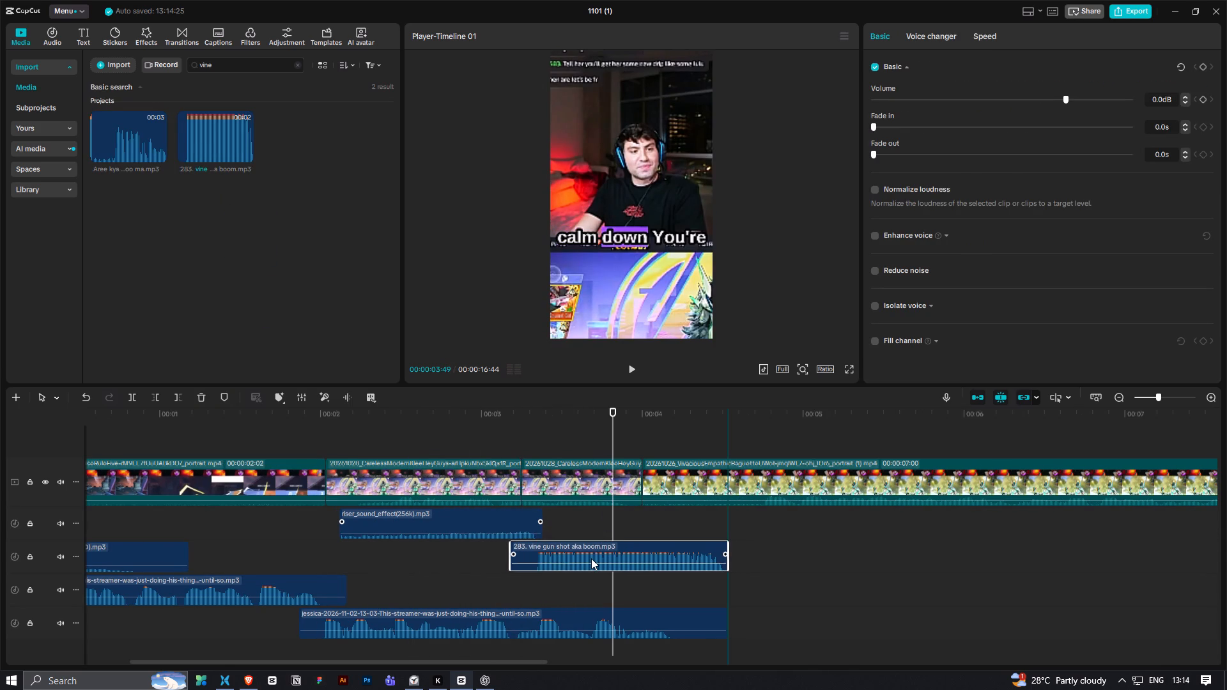
drag(591, 558, 581, 558)
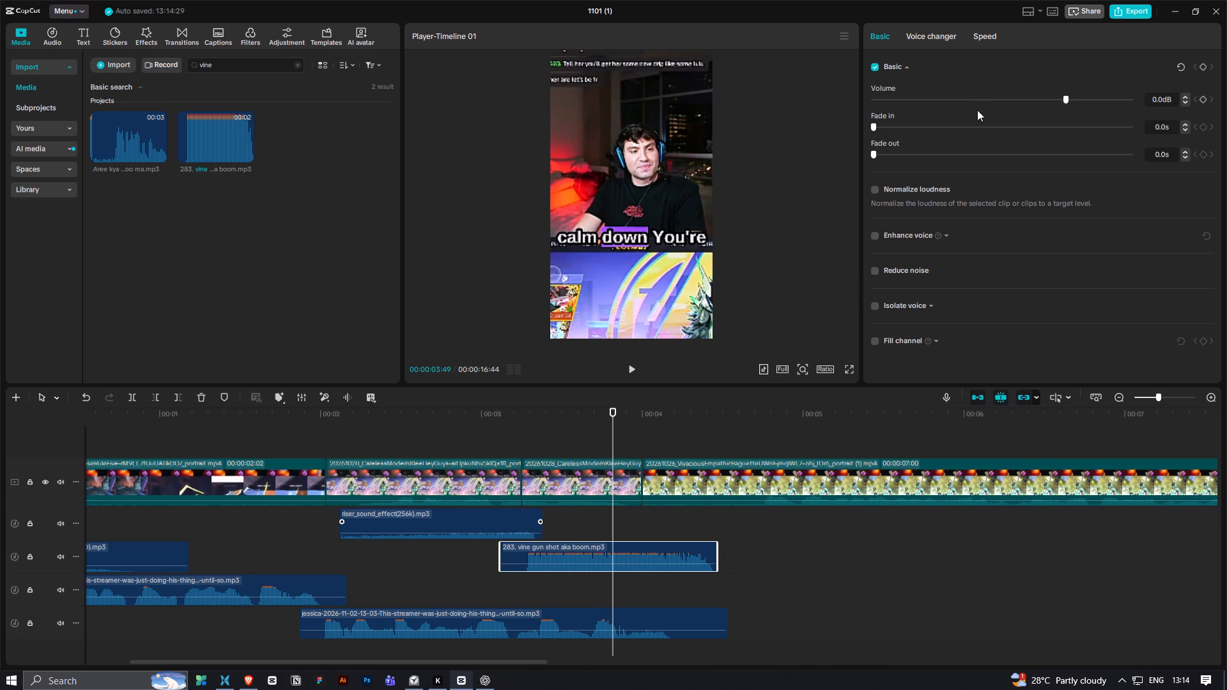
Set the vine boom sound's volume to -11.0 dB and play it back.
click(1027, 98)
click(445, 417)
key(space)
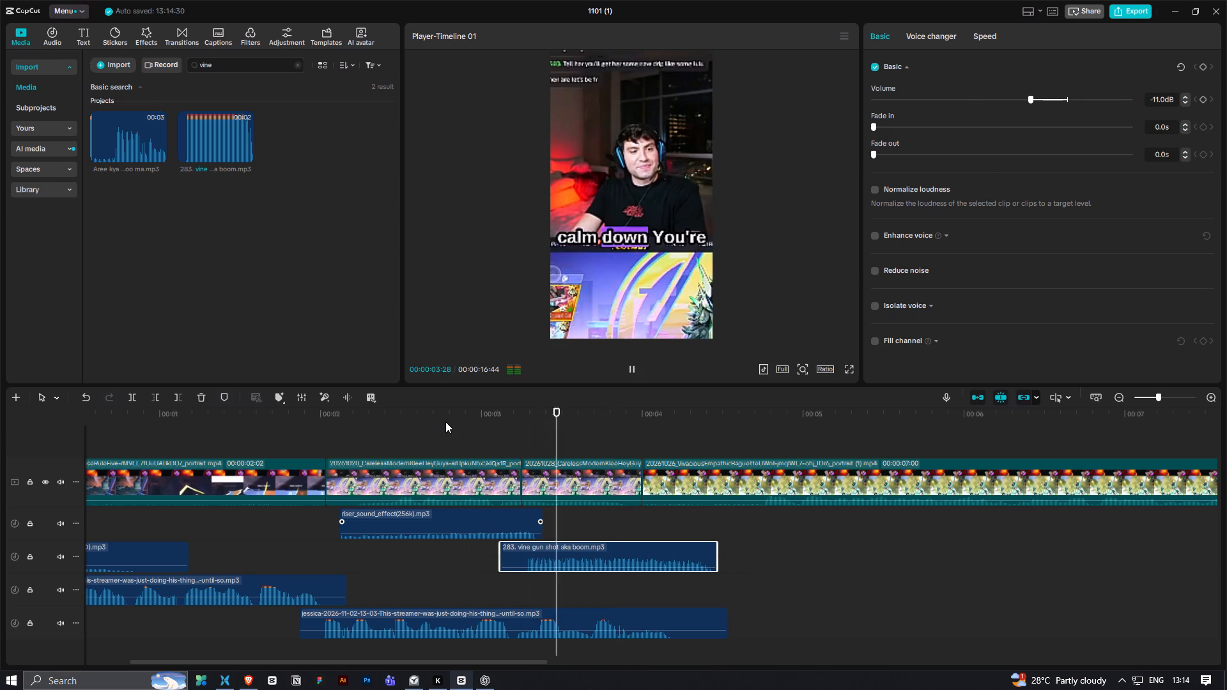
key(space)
Give the vine boom sound a 0.4 s fade-out and trim its end to shortly after the third clip ends.
drag(715, 558, 641, 571)
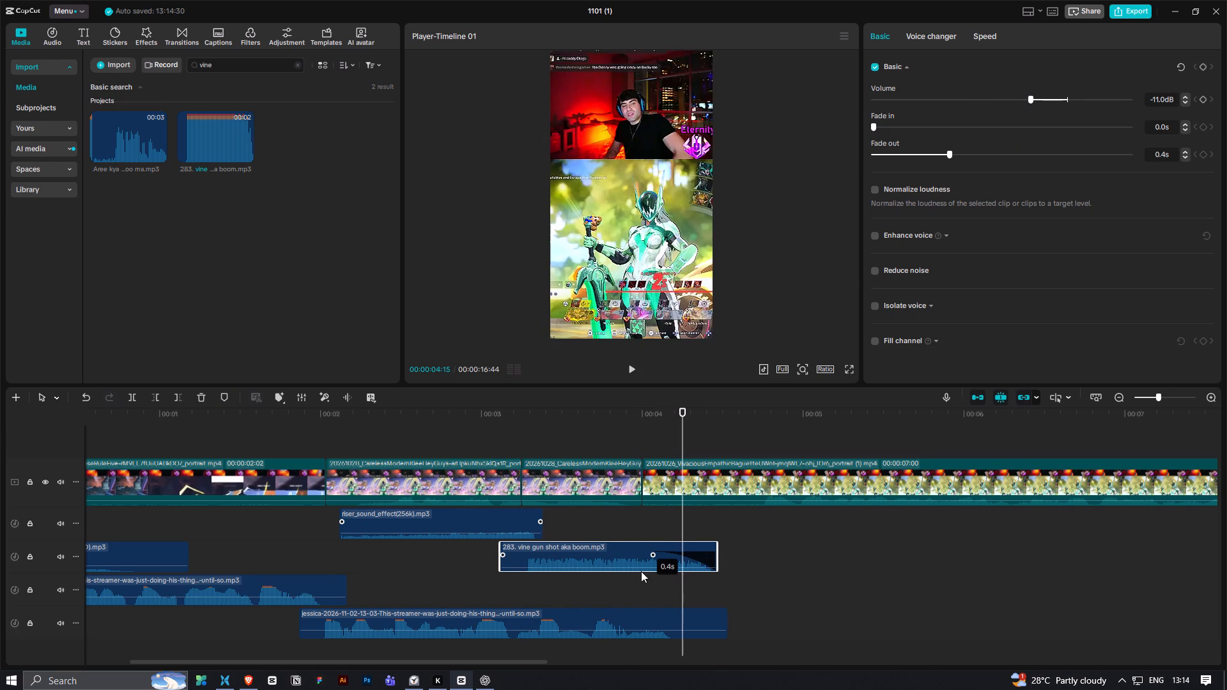
drag(641, 571, 658, 566)
drag(716, 562, 659, 563)
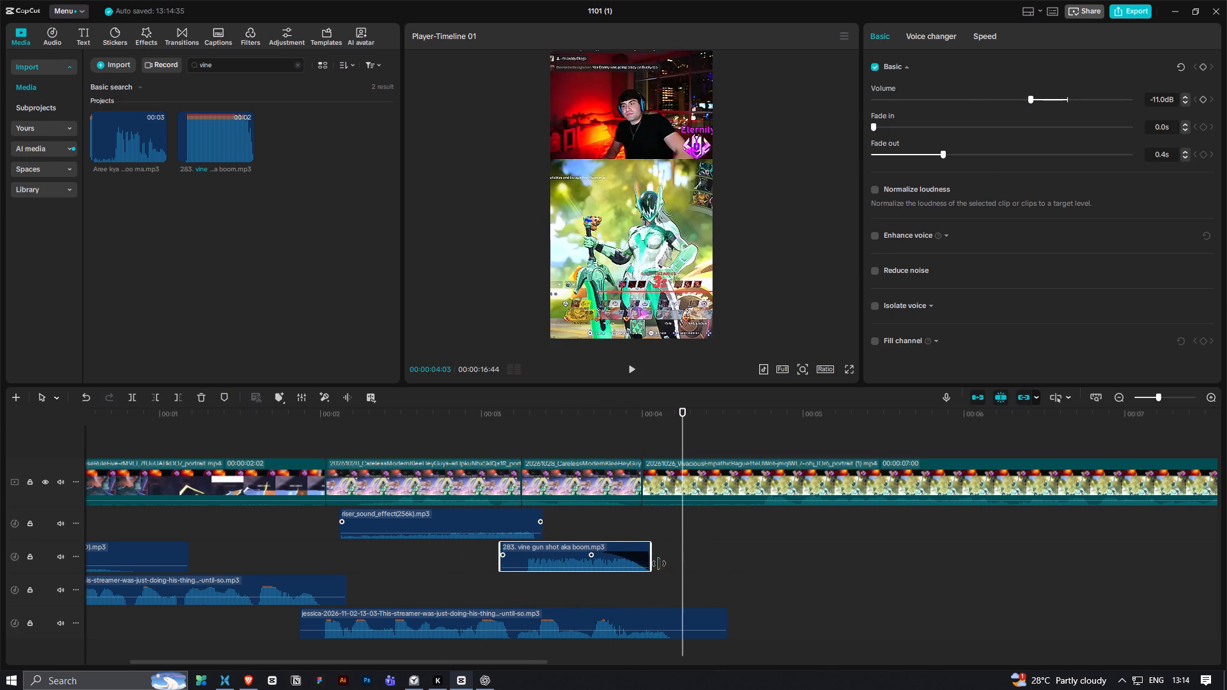
drag(659, 563, 669, 563)
click(520, 437)
key(space)
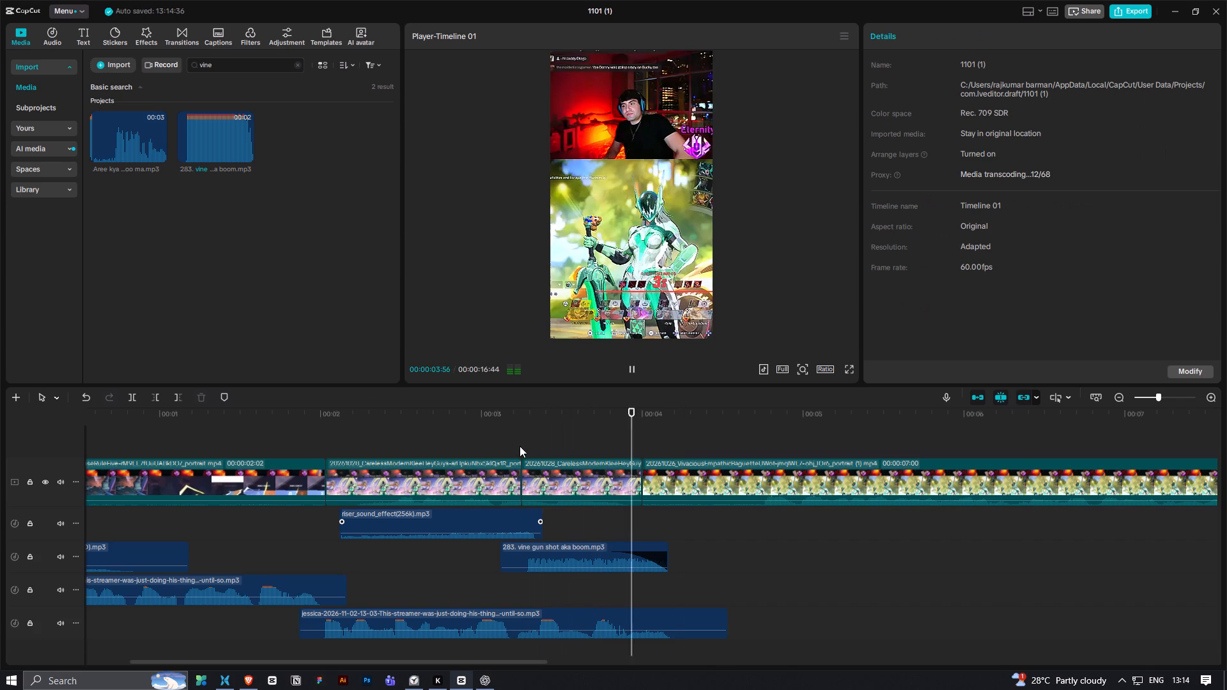
key(space)
Shift the riser sound slightly earlier so it starts with the second video clip.
click(448, 515)
drag(415, 519, 413, 519)
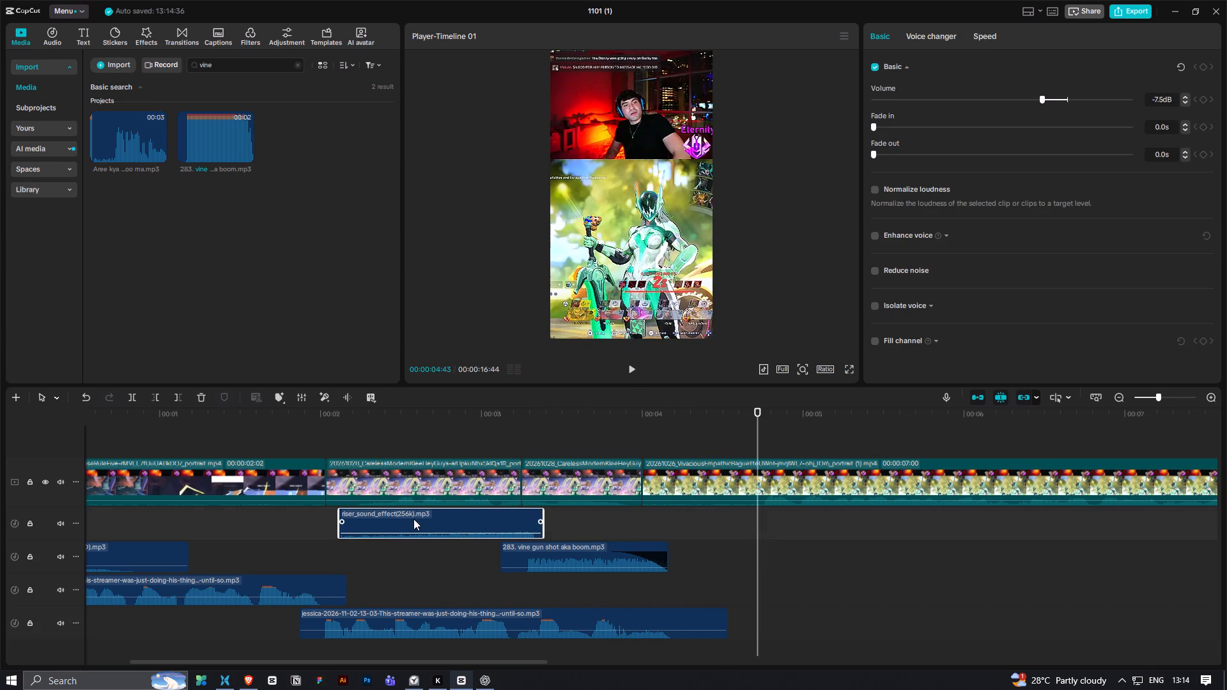
drag(413, 519, 403, 519)
click(304, 419)
key(space)
ctrl+scroll(320, 447, down, 3)
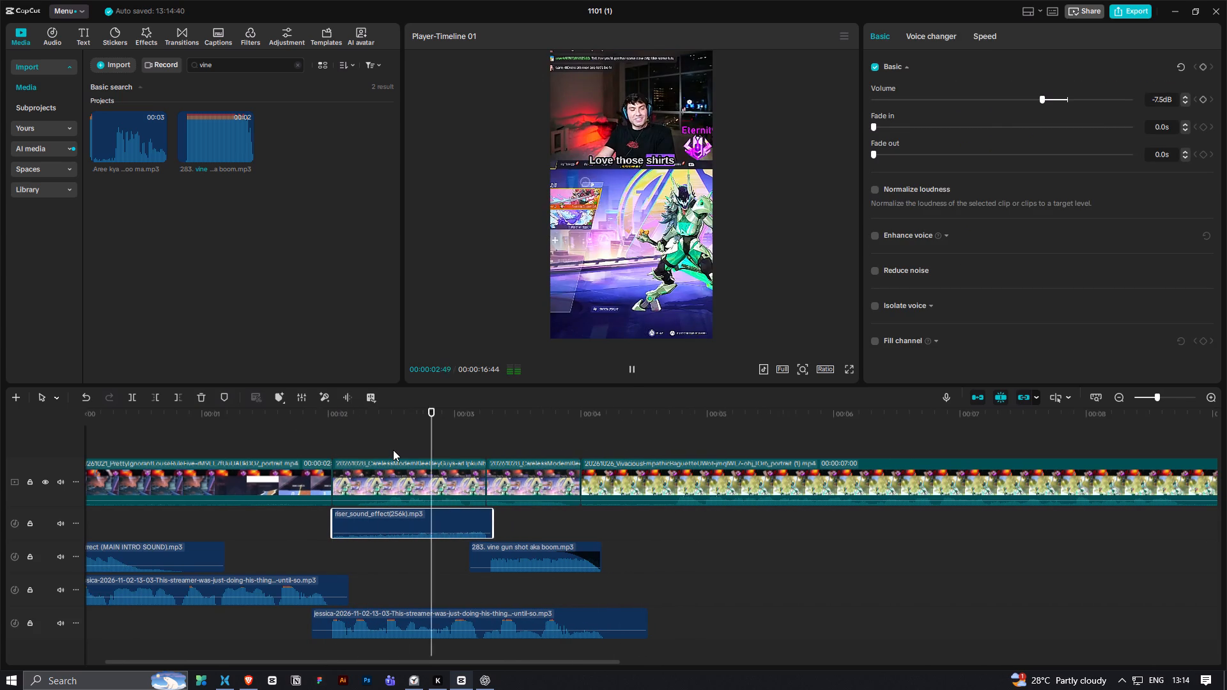
key(space)
click(408, 442)
Set the vine boom sound's volume to -12.6 dB.
click(509, 567)
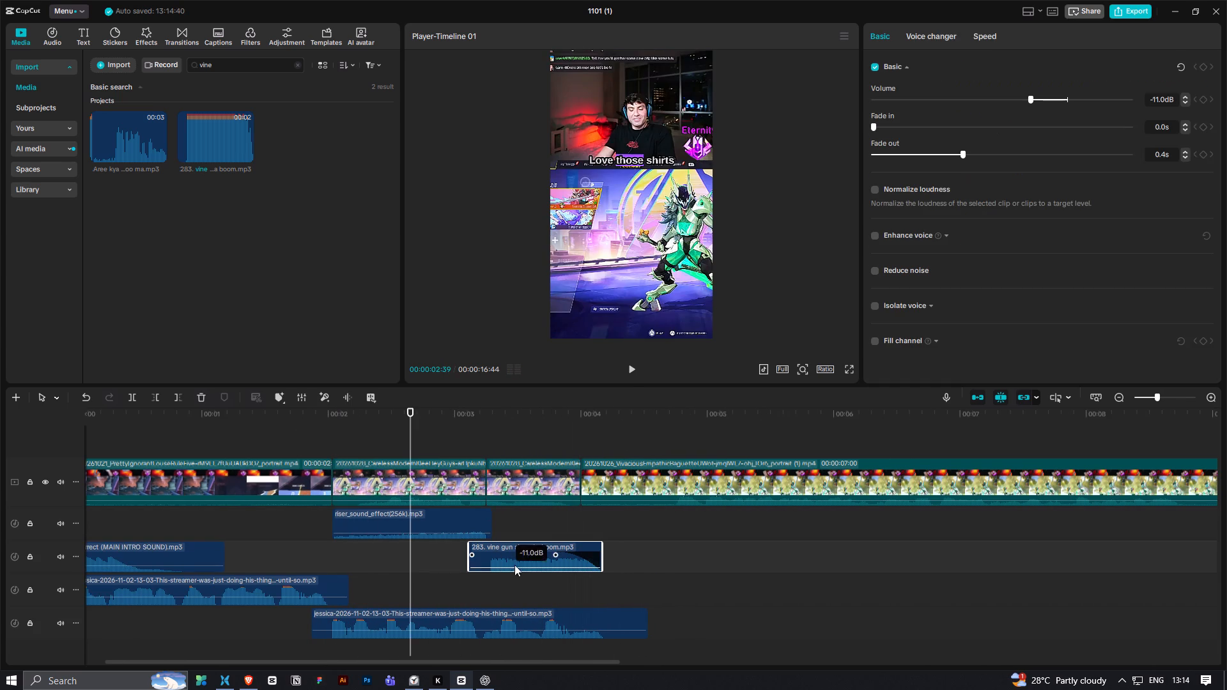
drag(1027, 101, 1022, 109)
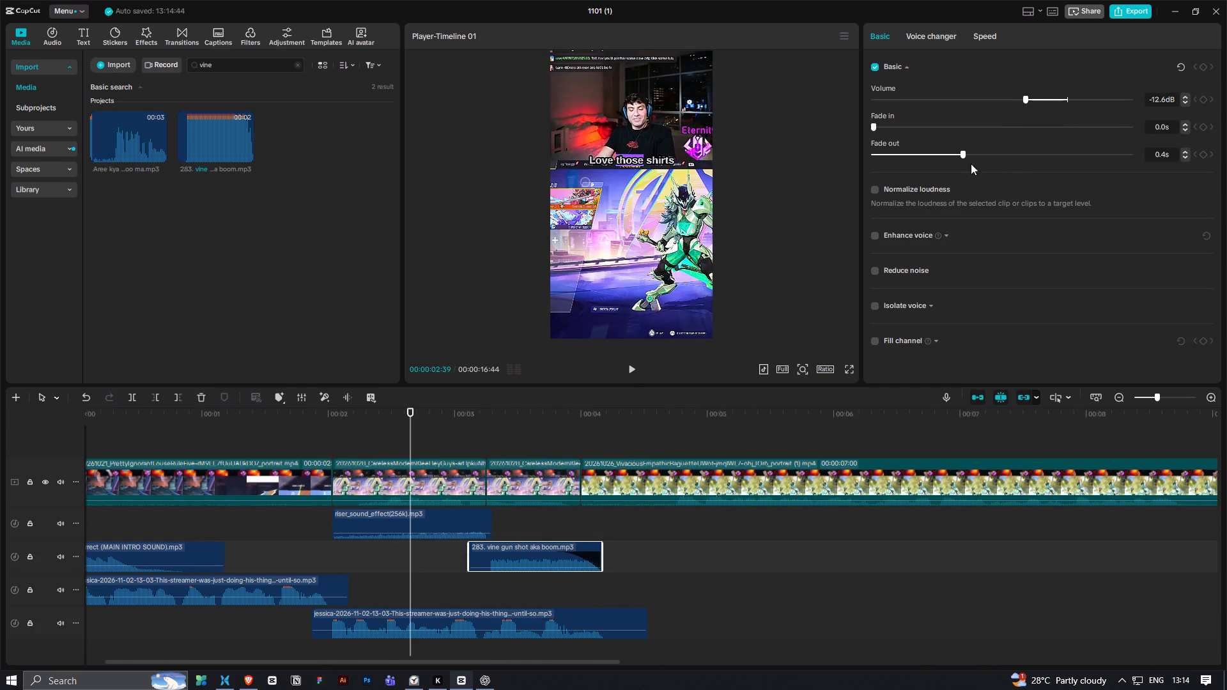
Lower the riser sound's volume further and play back the intro.
click(401, 440)
click(438, 503)
click(481, 515)
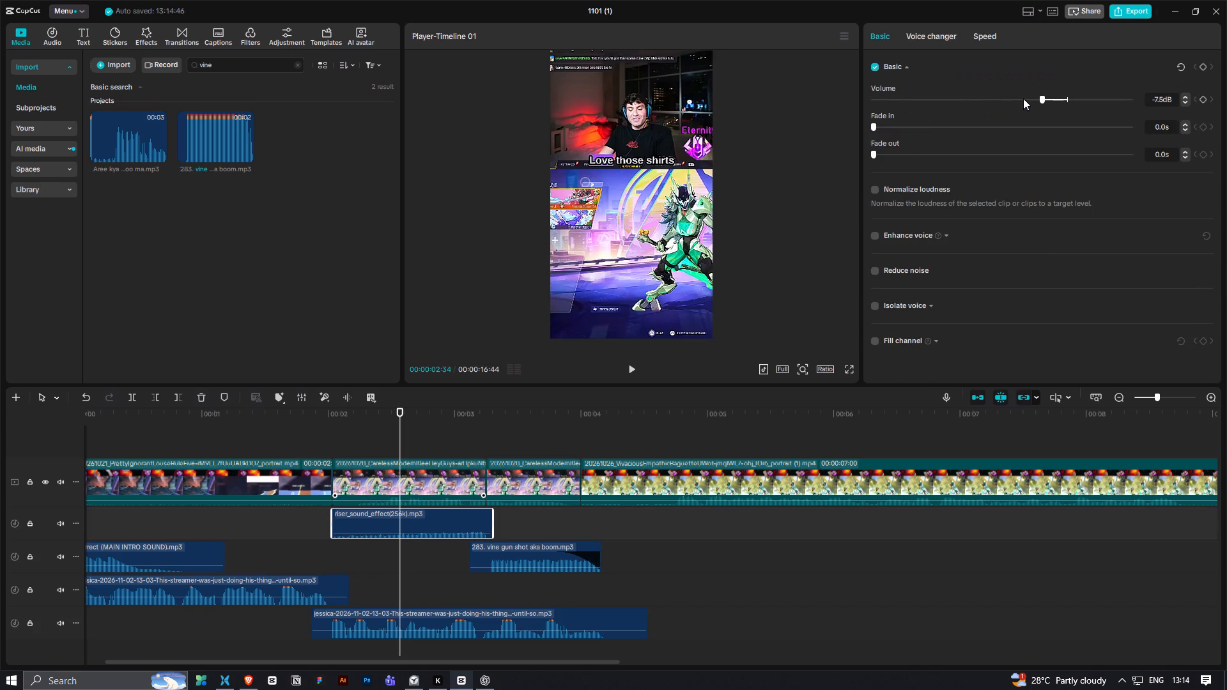
click(1027, 97)
click(321, 436)
key(space)
ctrl+scroll(333, 445, down, 3)
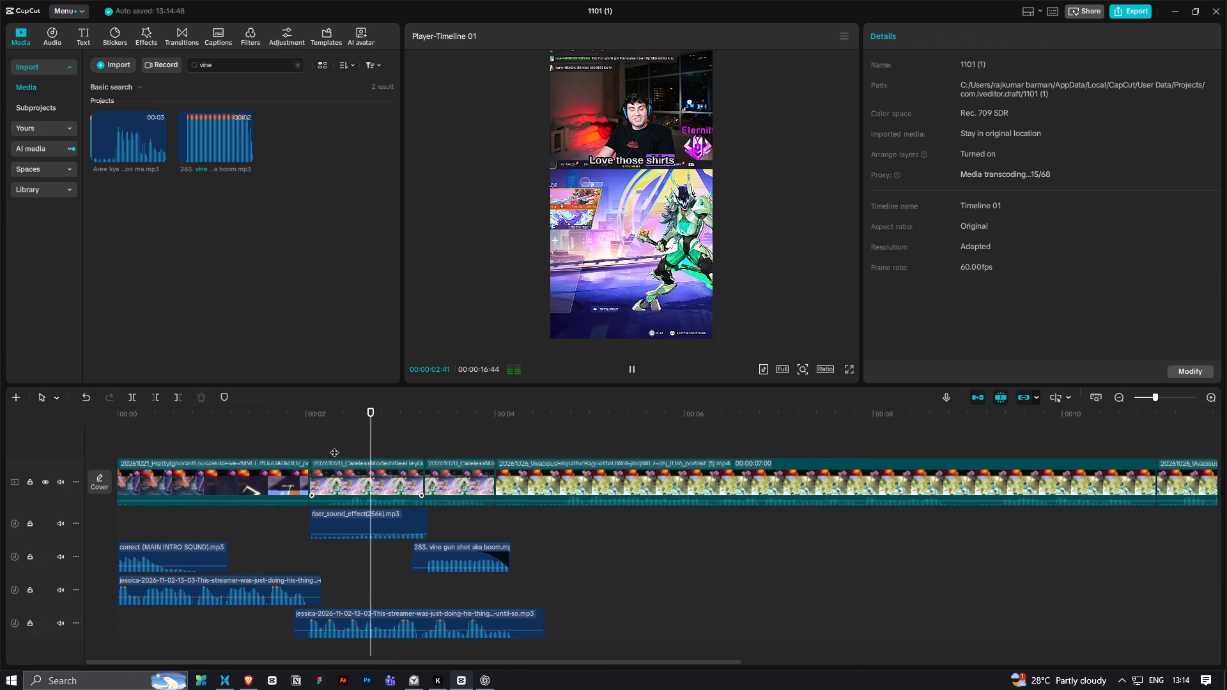
key(space)
click(171, 434)
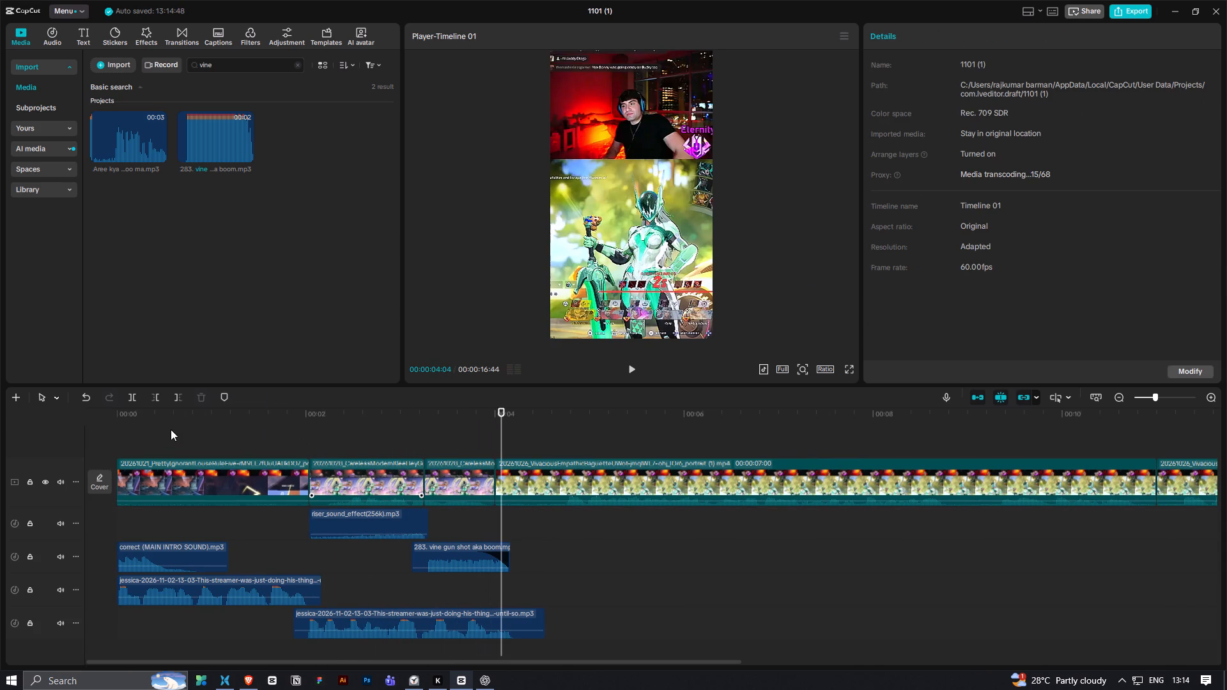
click(140, 413)
key(space)
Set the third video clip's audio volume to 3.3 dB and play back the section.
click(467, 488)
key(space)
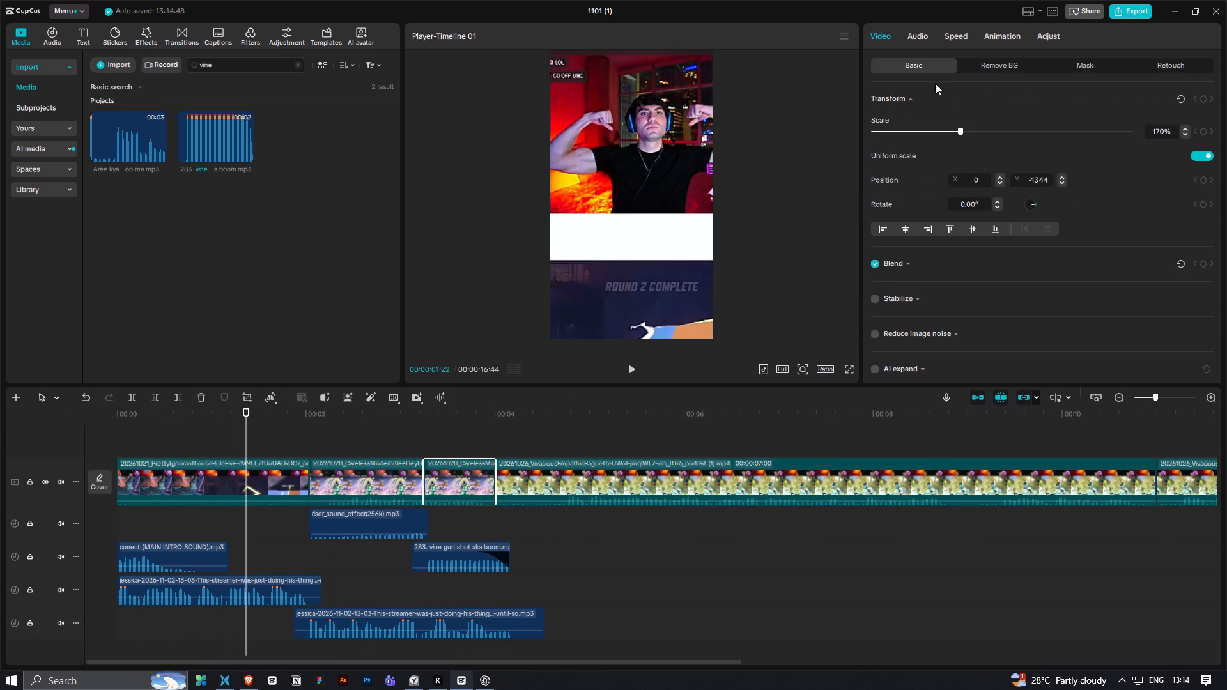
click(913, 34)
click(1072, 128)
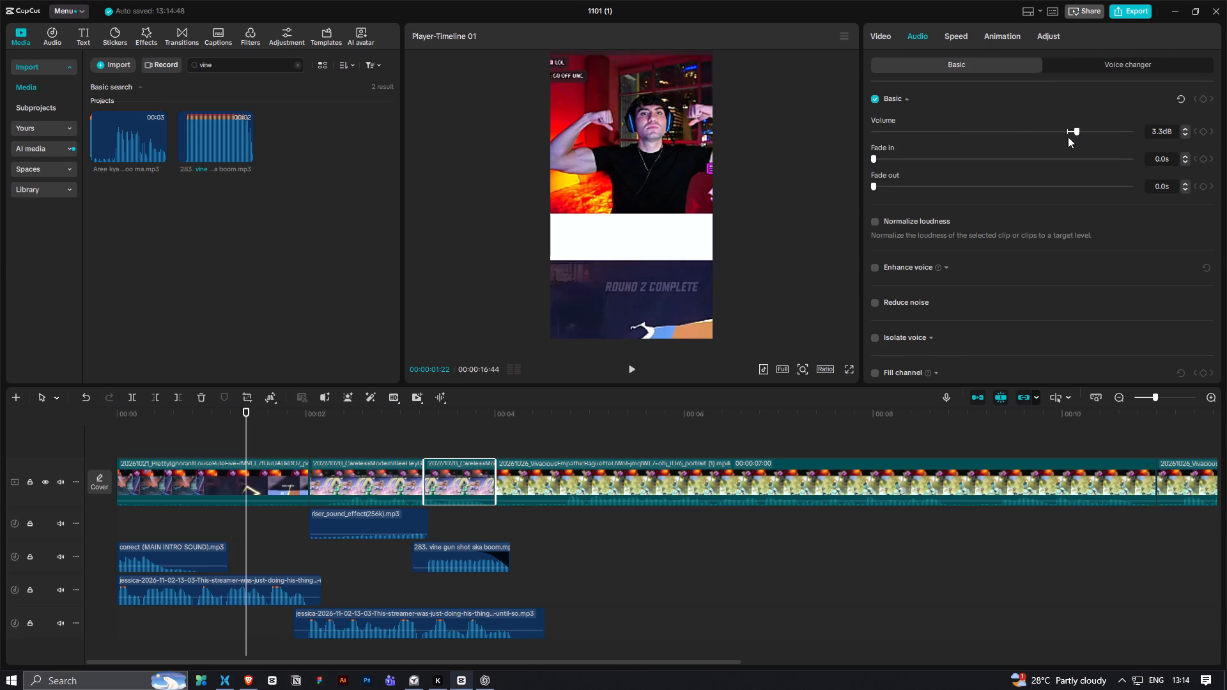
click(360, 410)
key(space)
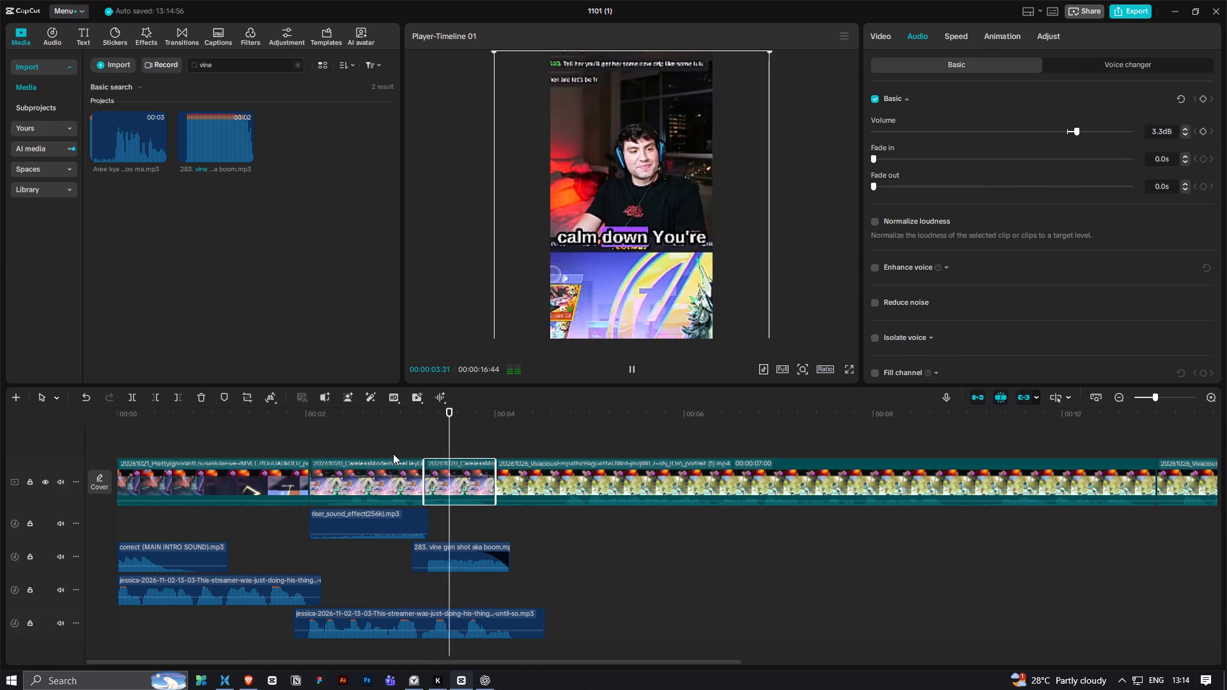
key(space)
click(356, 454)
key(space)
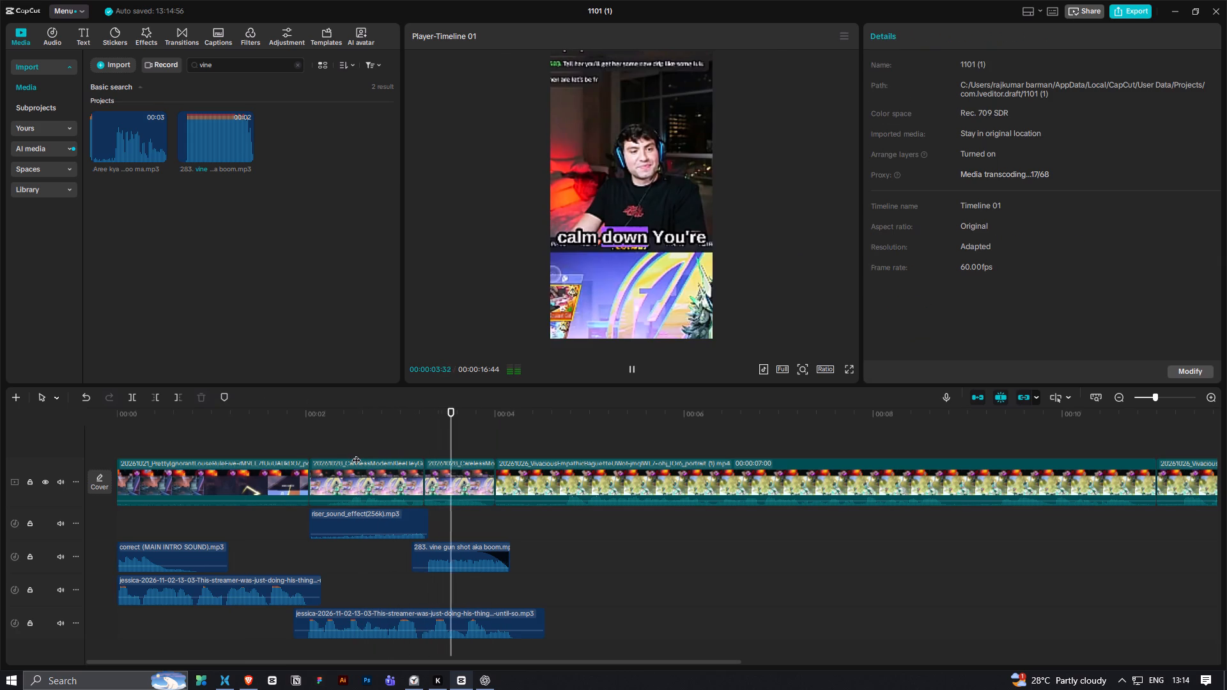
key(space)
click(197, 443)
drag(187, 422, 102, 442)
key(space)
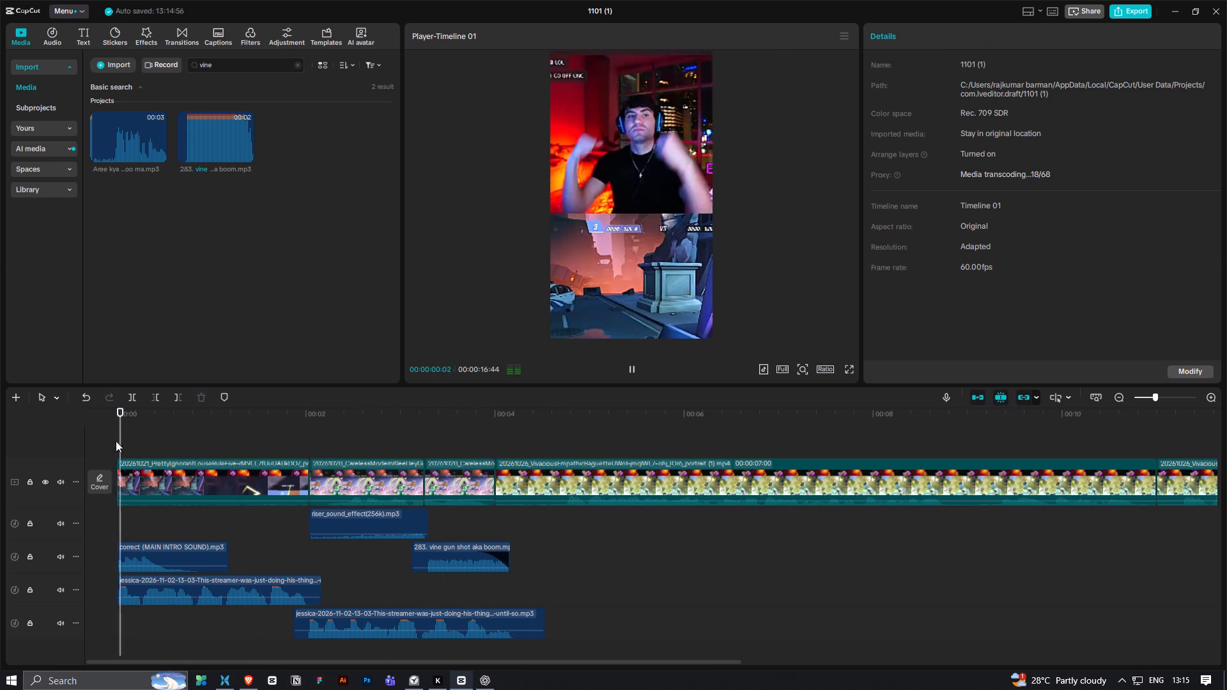
Set the third video clip's audio volume to -20.6 dB and play it back.
click(456, 482)
click(948, 33)
click(923, 36)
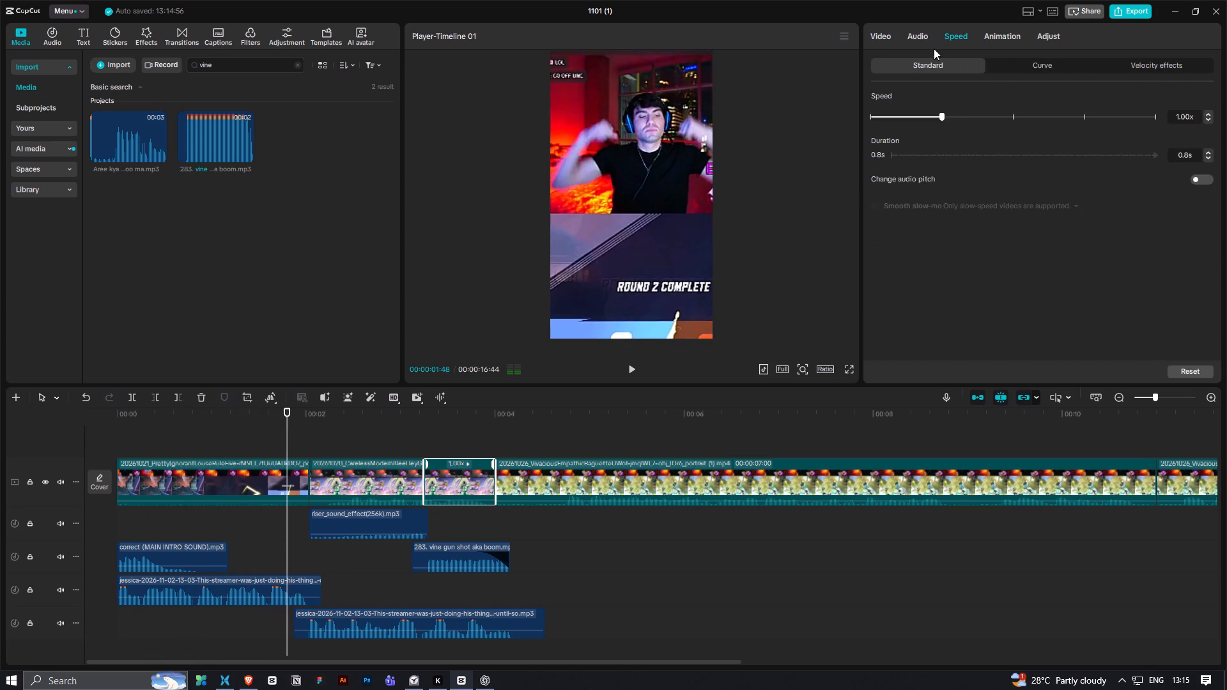
drag(1005, 130, 998, 135)
key(space)
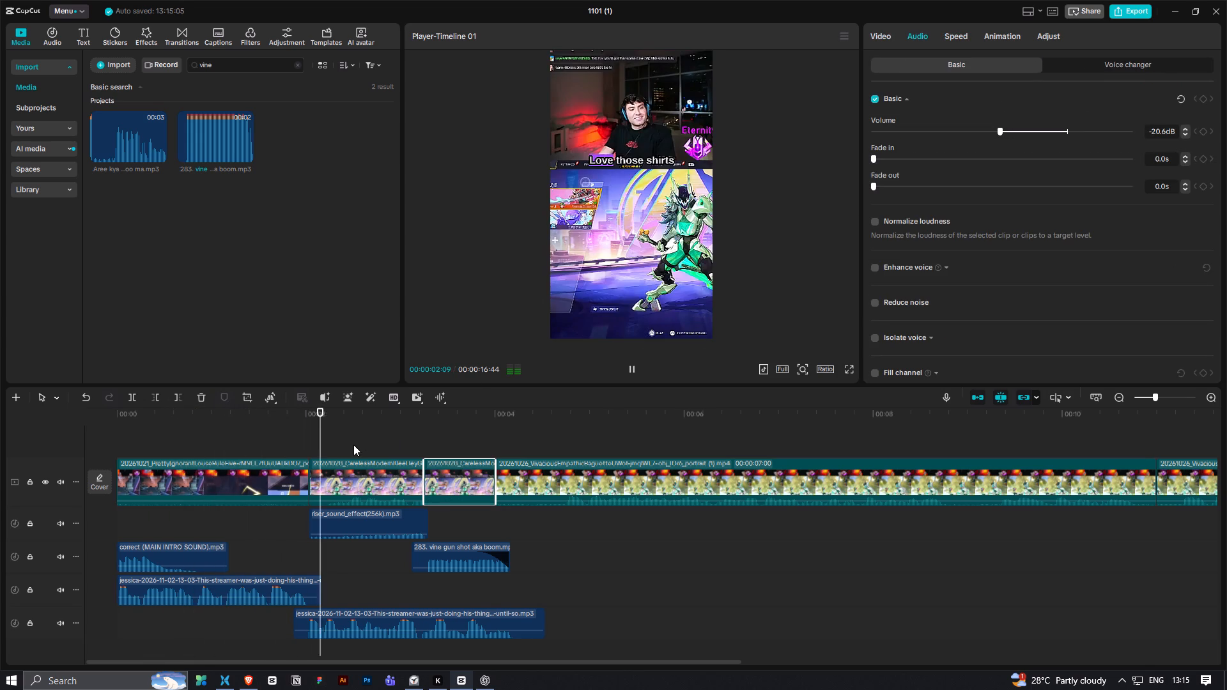
key(space)
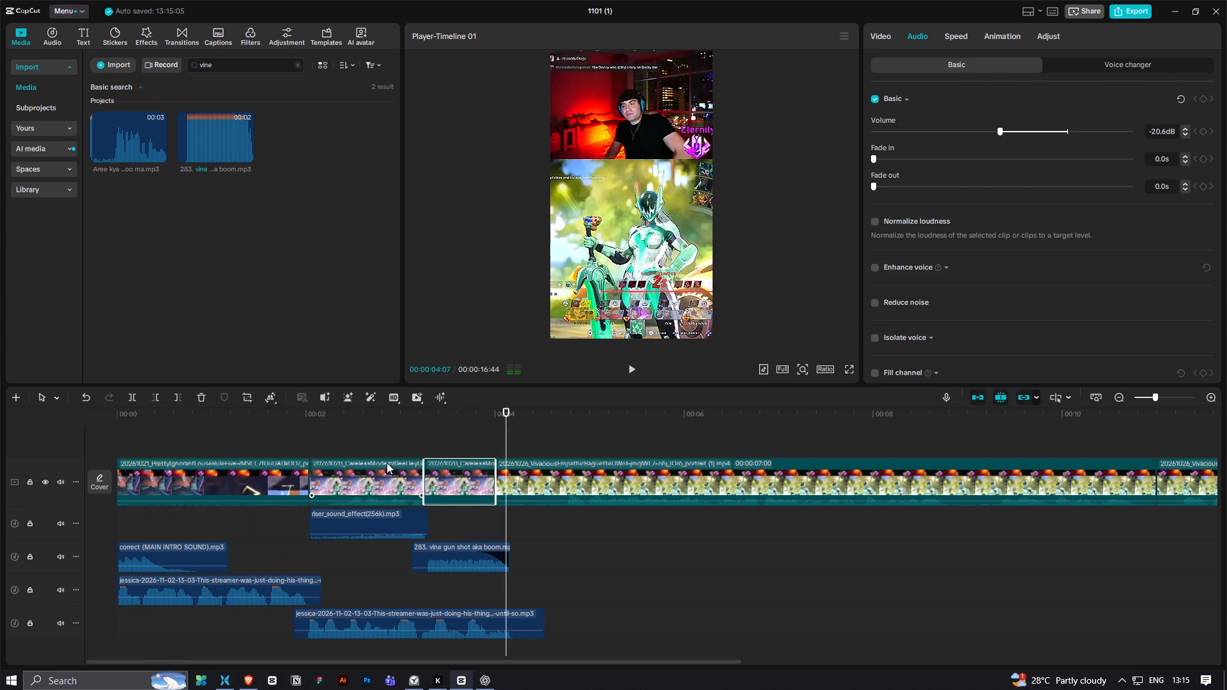
Play back the intro from the timeline's start to check the audio mix.
click(394, 440)
key(space)
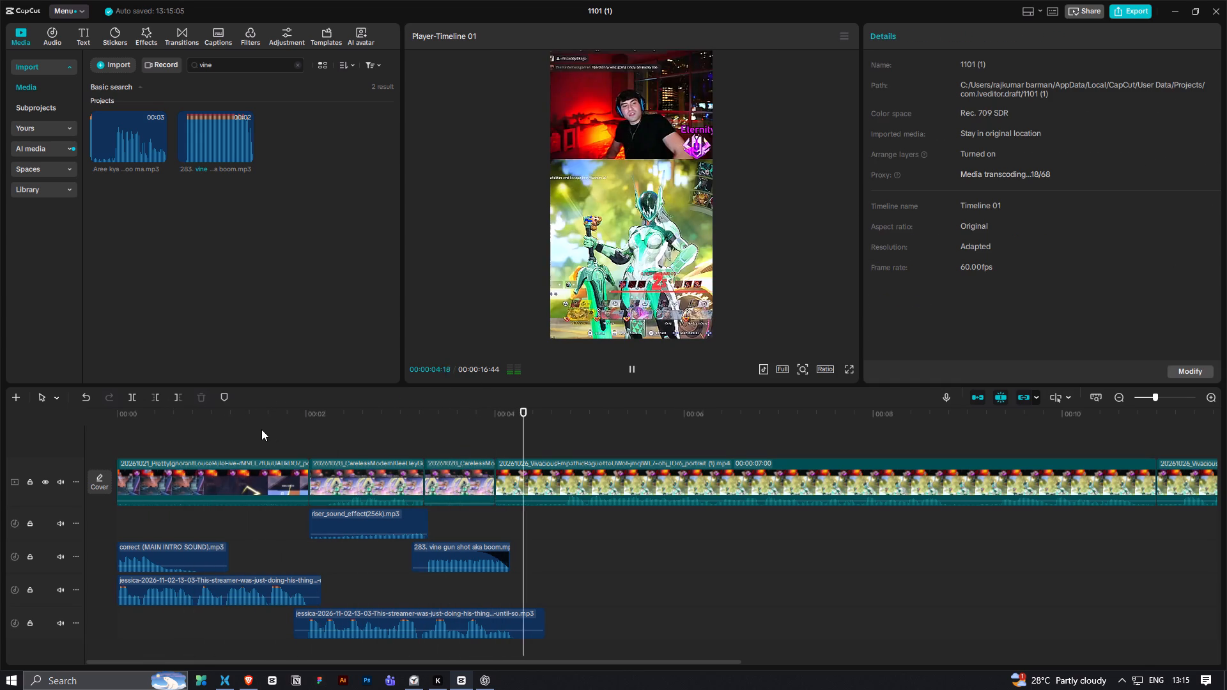
key(space)
ctrl+scroll(298, 436, down, 3)
drag(215, 414, 71, 438)
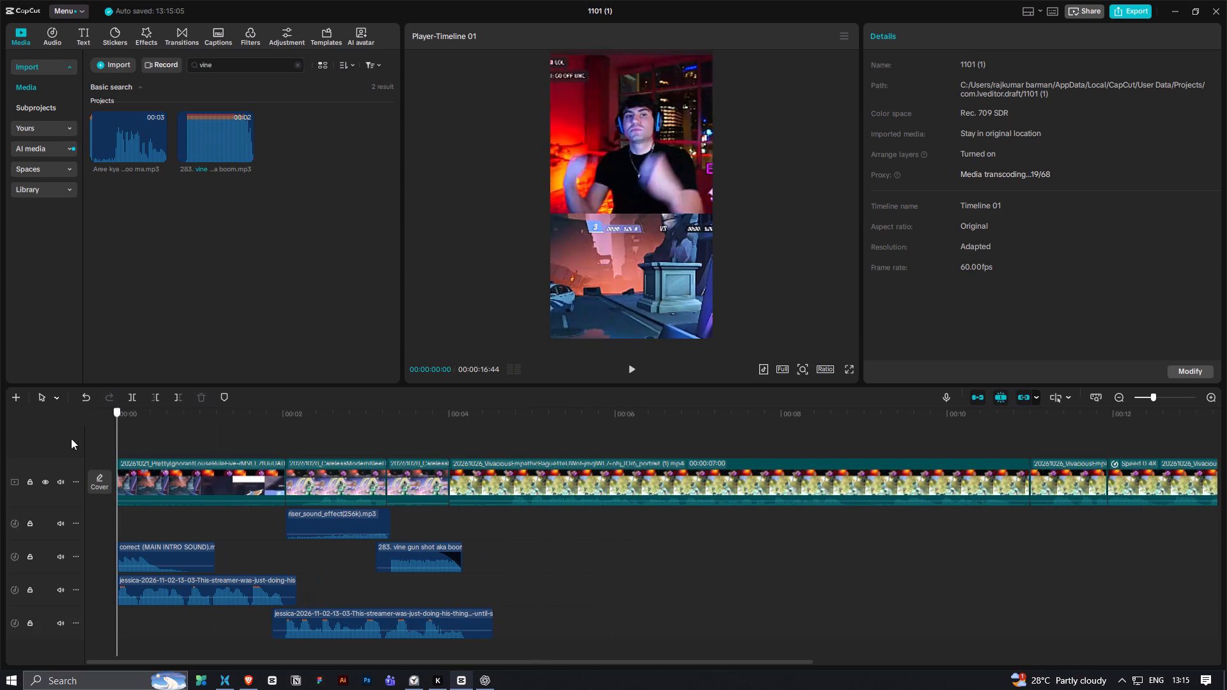
key(space)
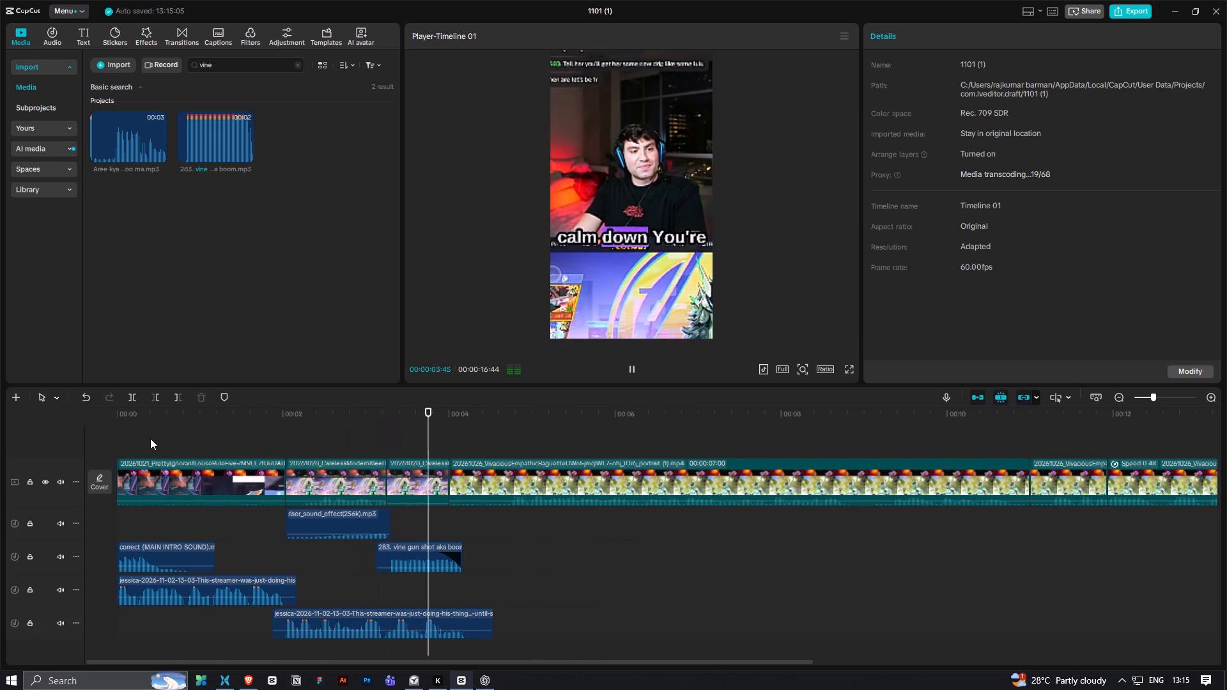
key(space)
click(227, 442)
key(space)
key(space)
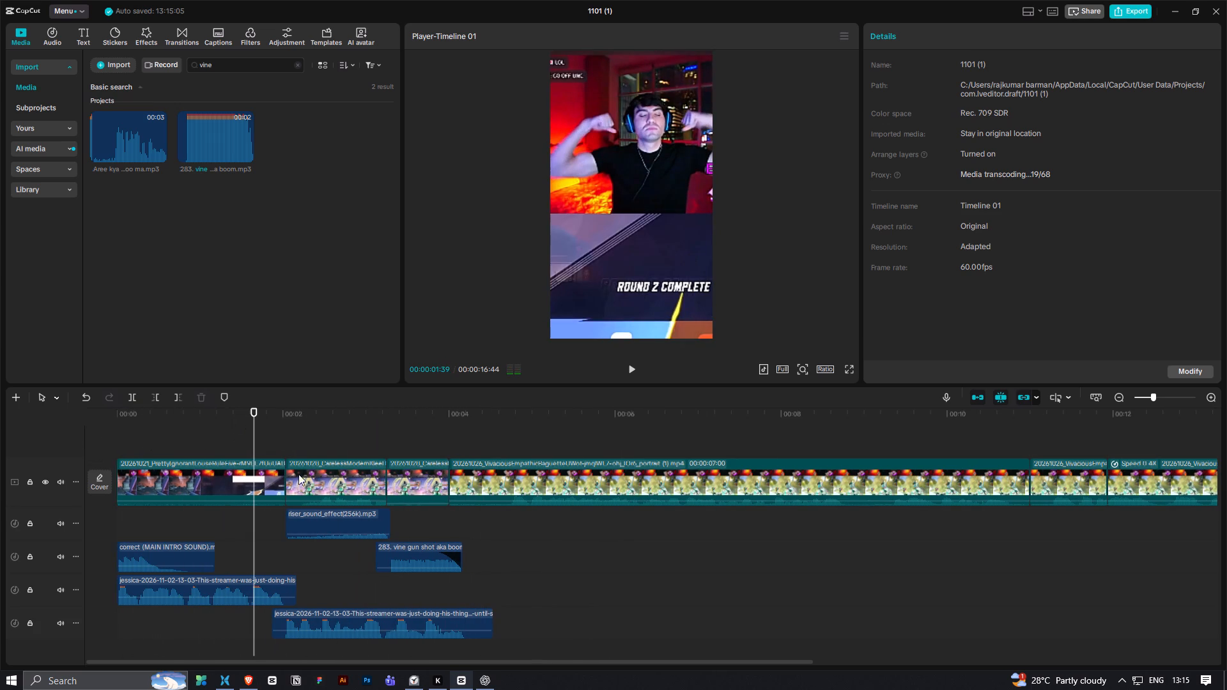
Extend the riser sound's beginning back to the start of the timeline.
click(298, 521)
click(279, 534)
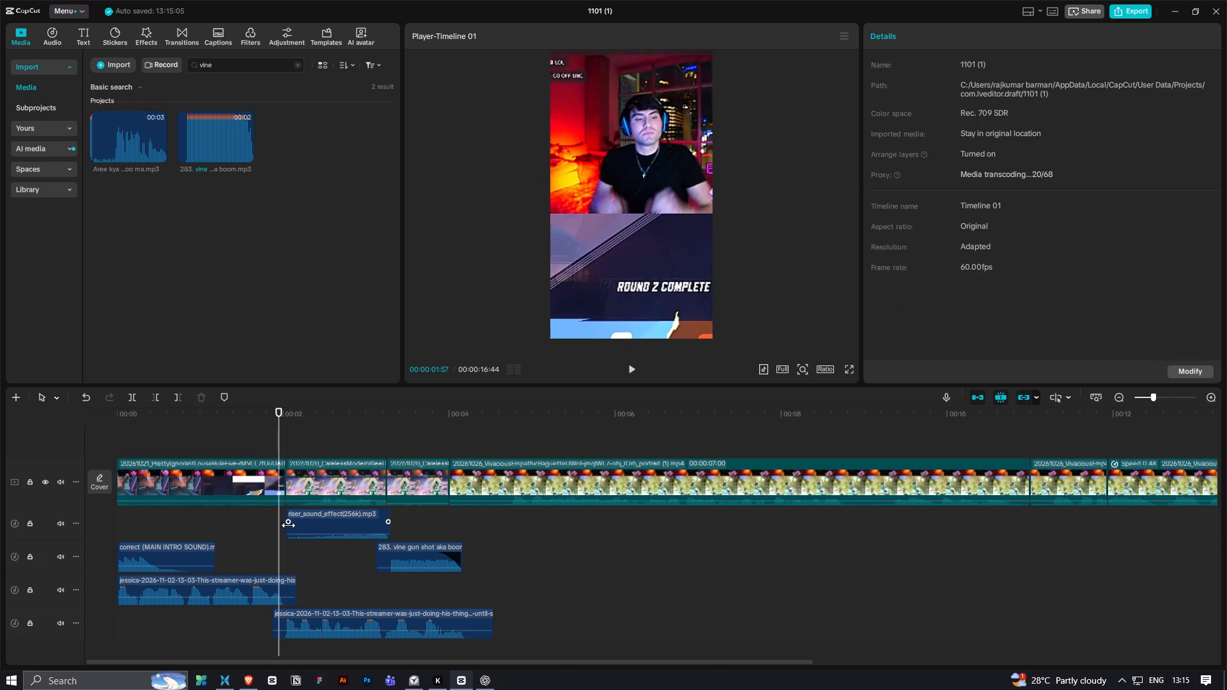
click(288, 526)
drag(287, 532, 86, 534)
Play back the first three clips to check the extended riser with the voiceover and effects.
click(140, 433)
key(space)
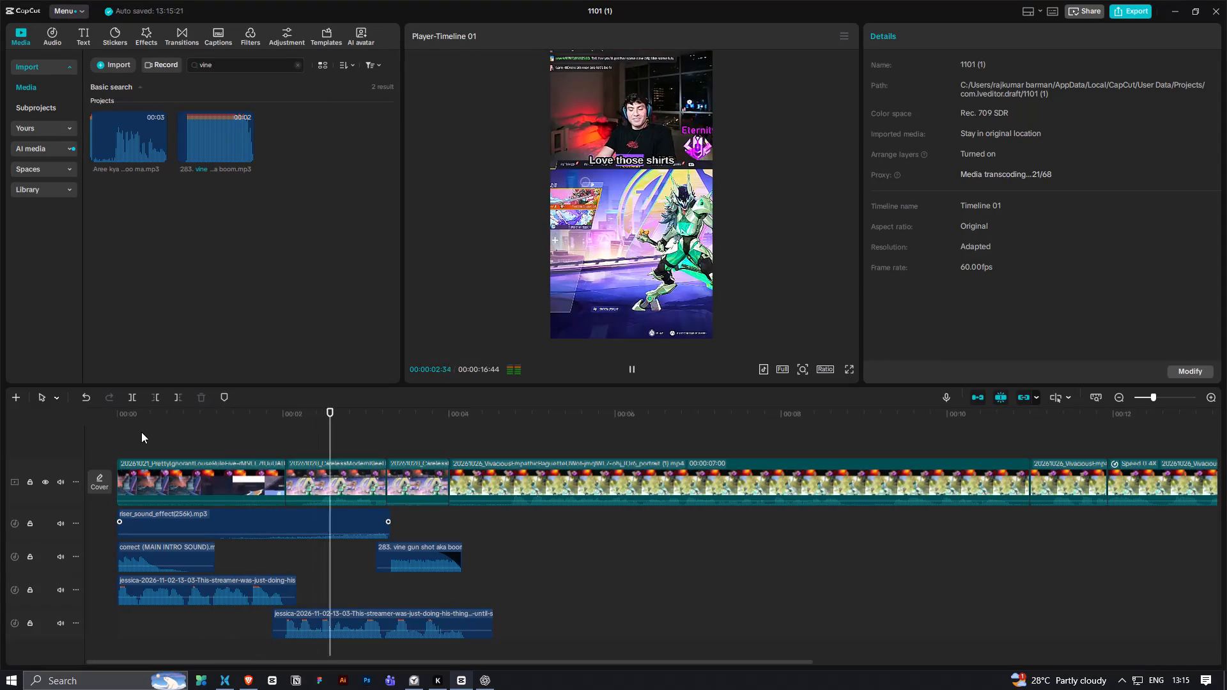
key(space)
click(237, 422)
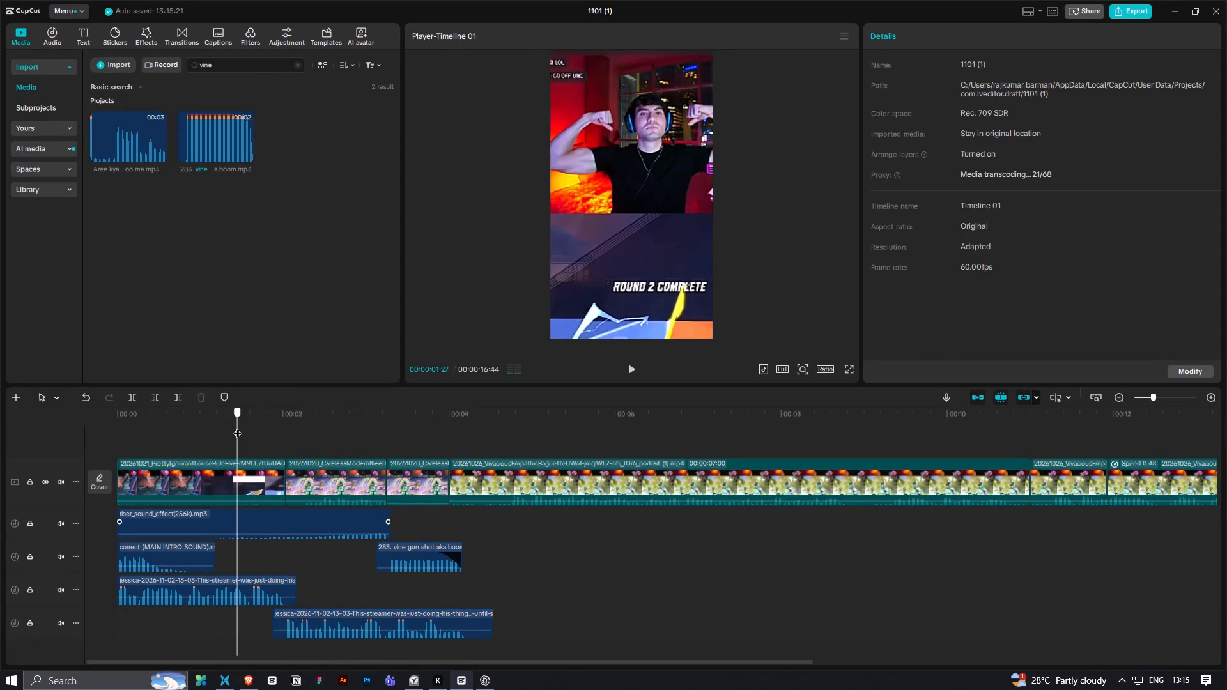
key(space)
key(space)
drag(201, 427, 123, 436)
drag(150, 419, 126, 433)
key(space)
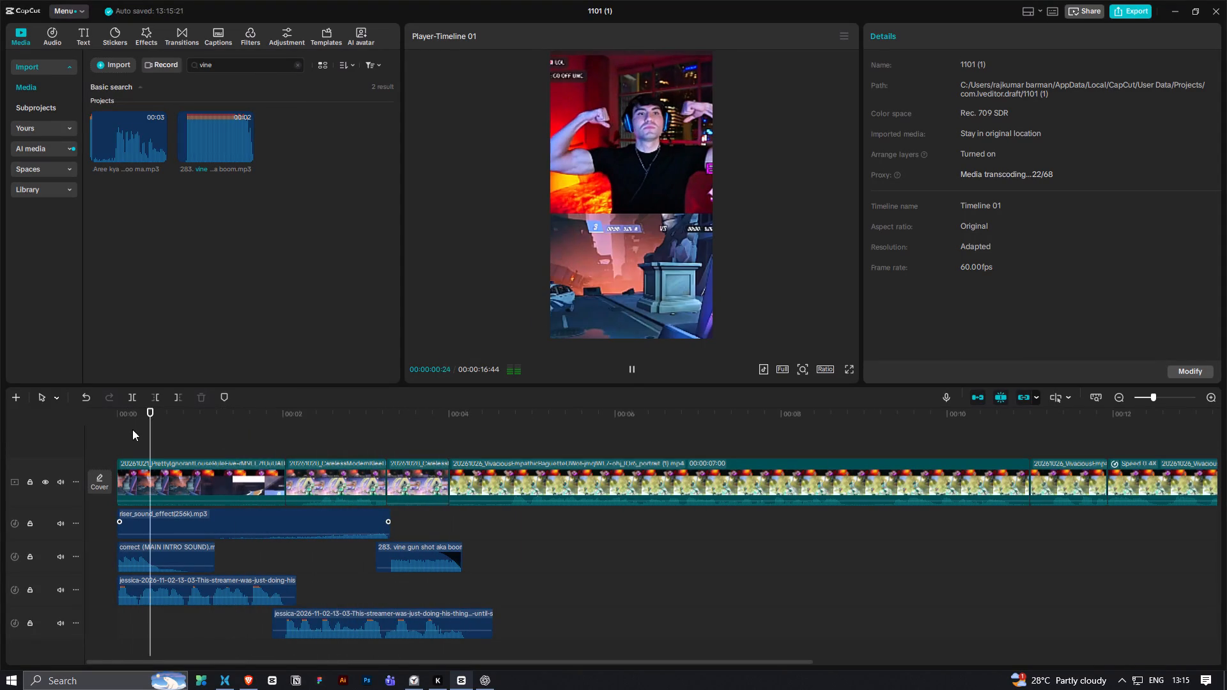
key(space)
Search the project media for "valor", and replace that search with "dance".
click(297, 69)
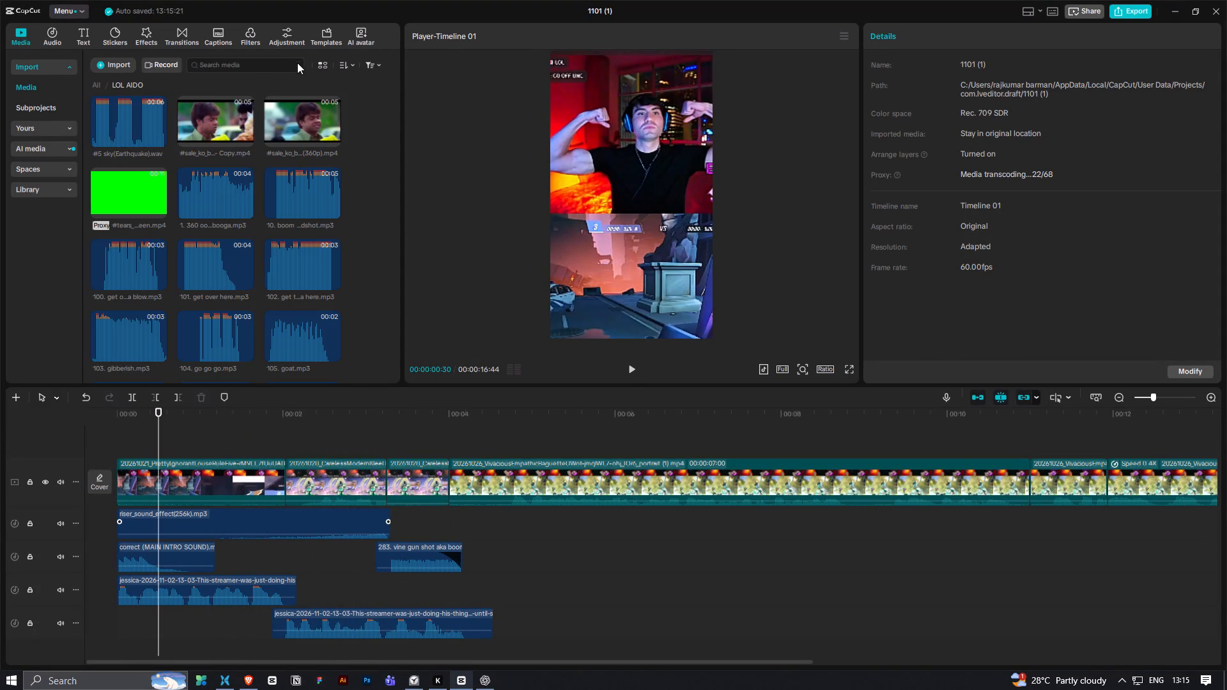
click(224, 66)
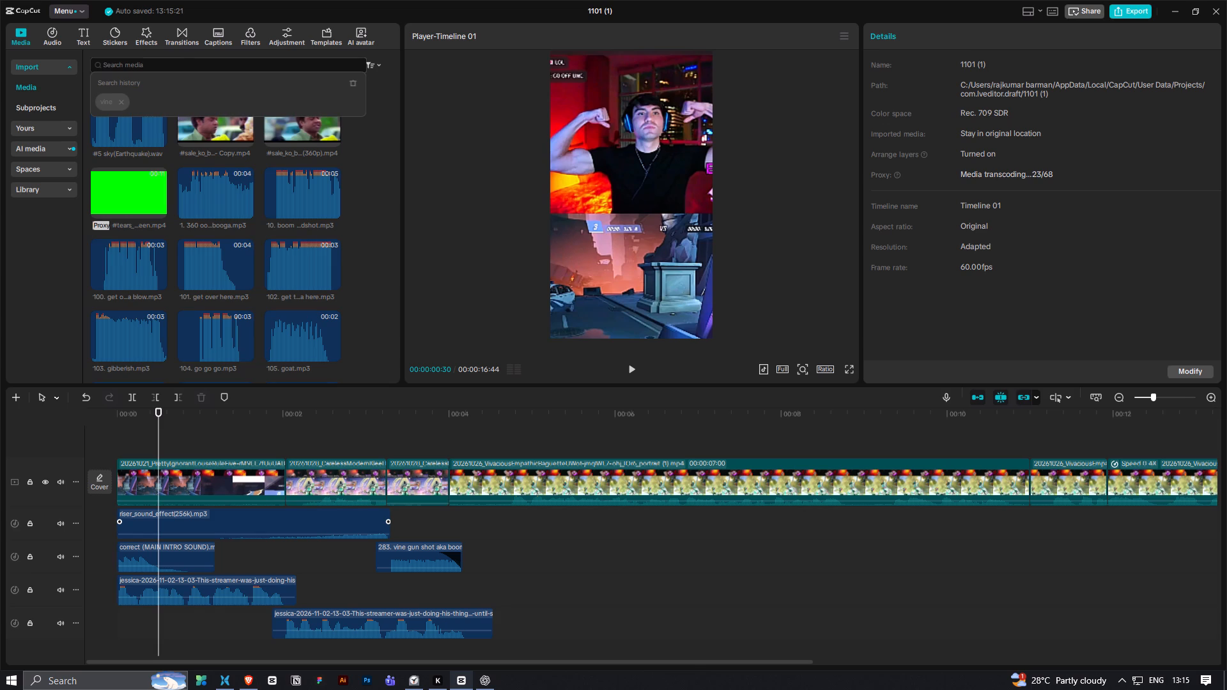
text(vak)
key(BackSpace)
text(lor)
key(Return)
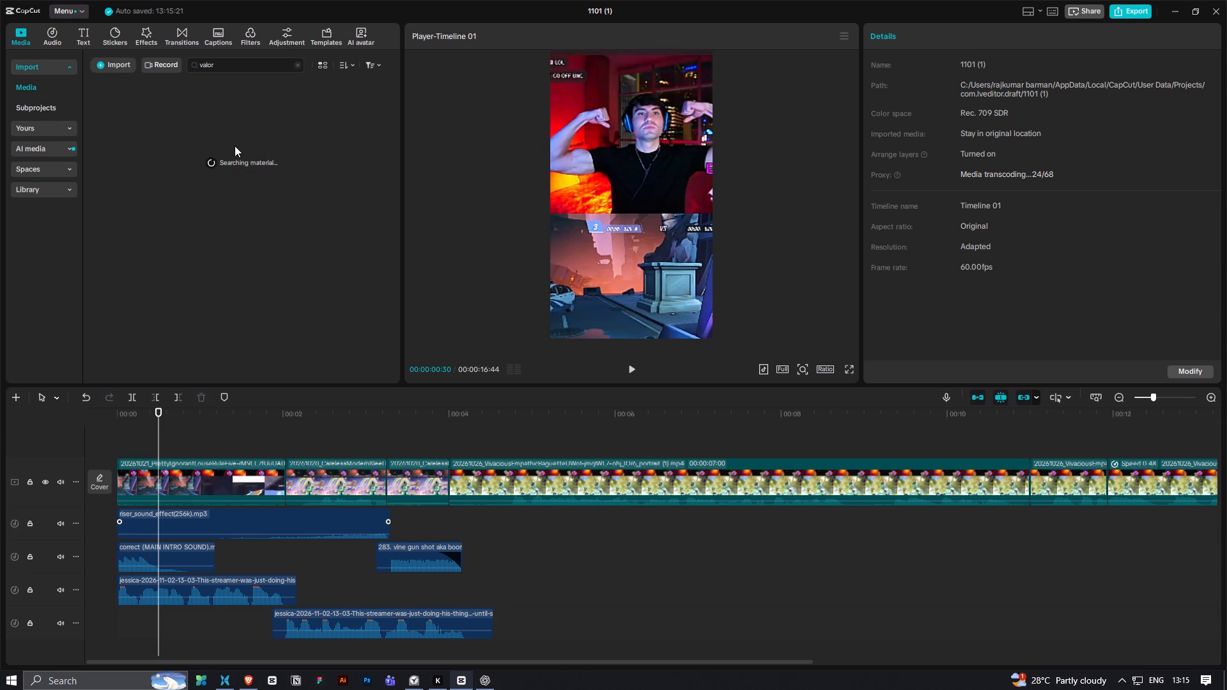
click(232, 70)
key(BackSpace)
key(BackSpace)
key(BackSpace)
key(BackSpace)
key(BackSpace)
key(BackSpace)
text(dance)
key(Return)
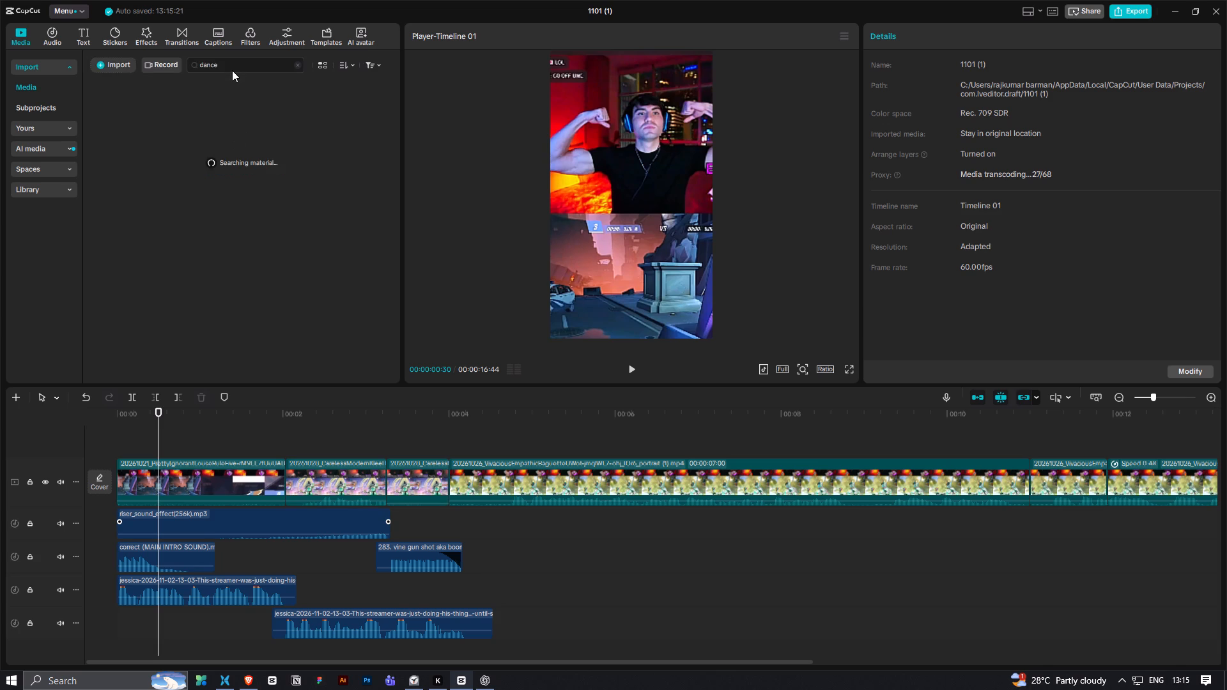
Search the project media for "fort" and preview the matching sound effects.
click(232, 68)
key(ctrl+a)
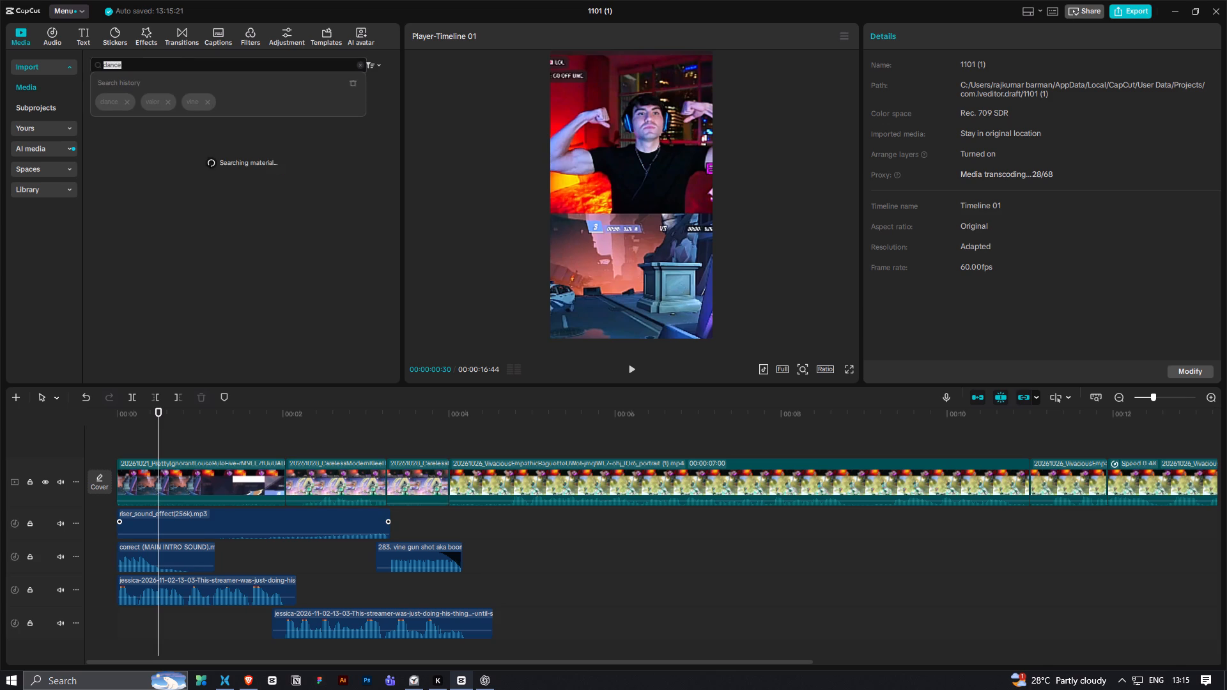
text(fort)
key(Return)
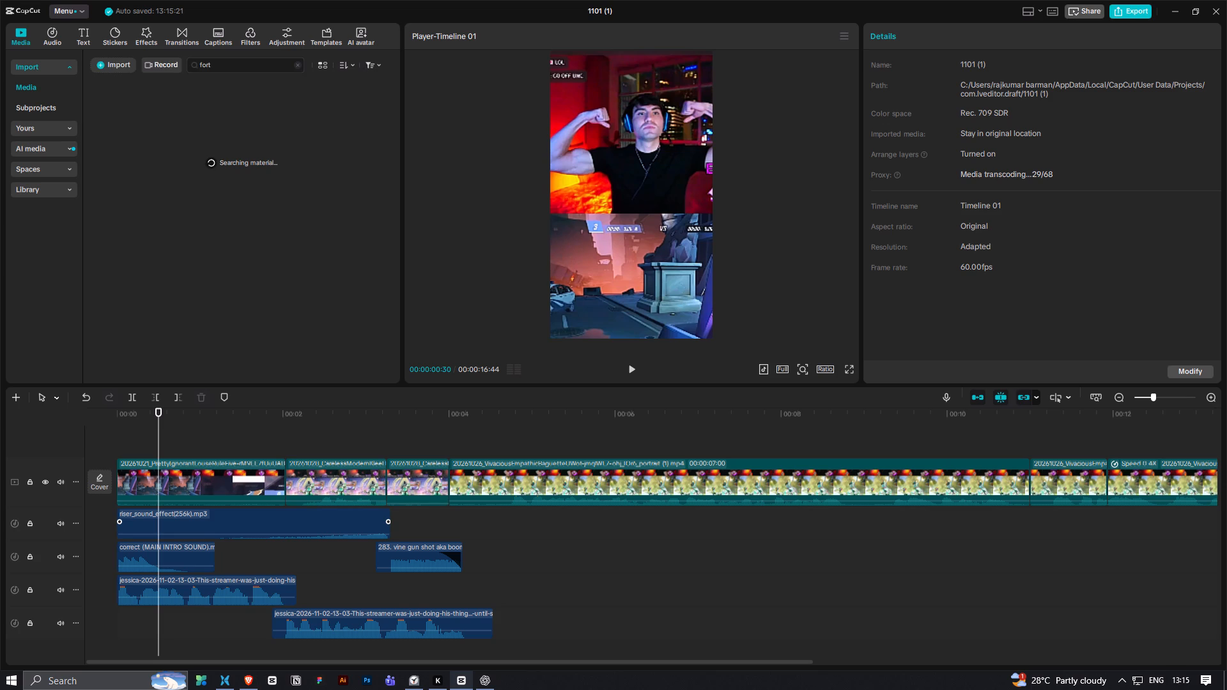
click(401, 437)
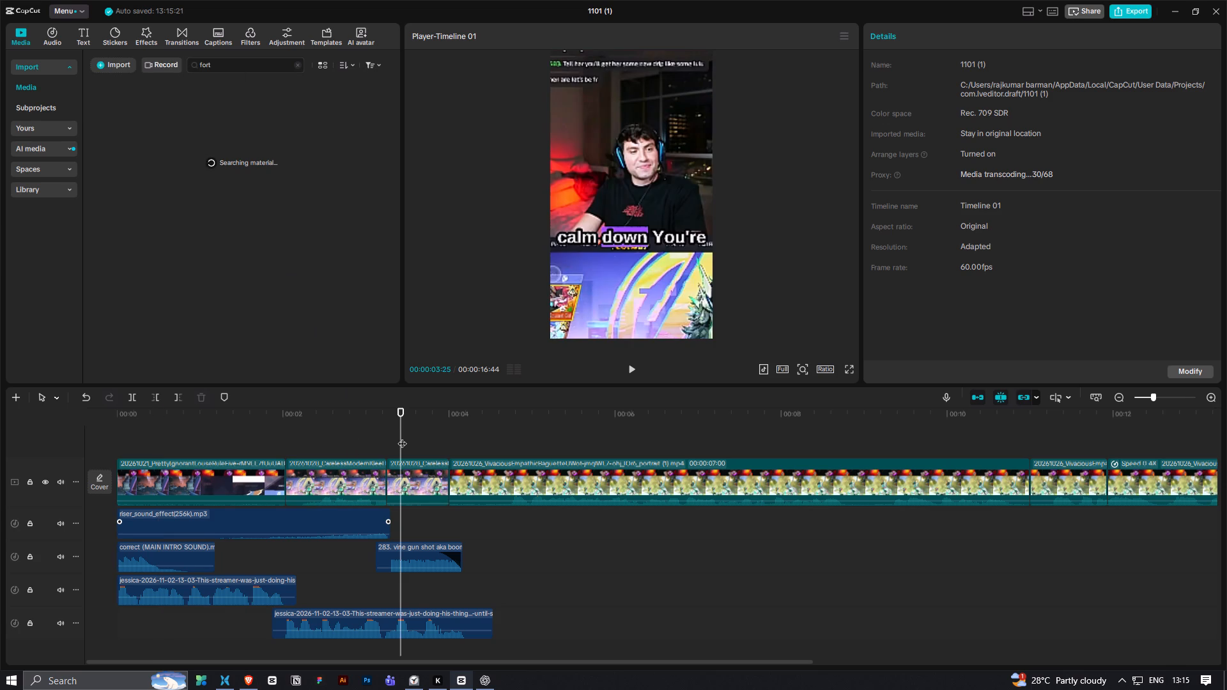
key(space)
key(space)
click(123, 151)
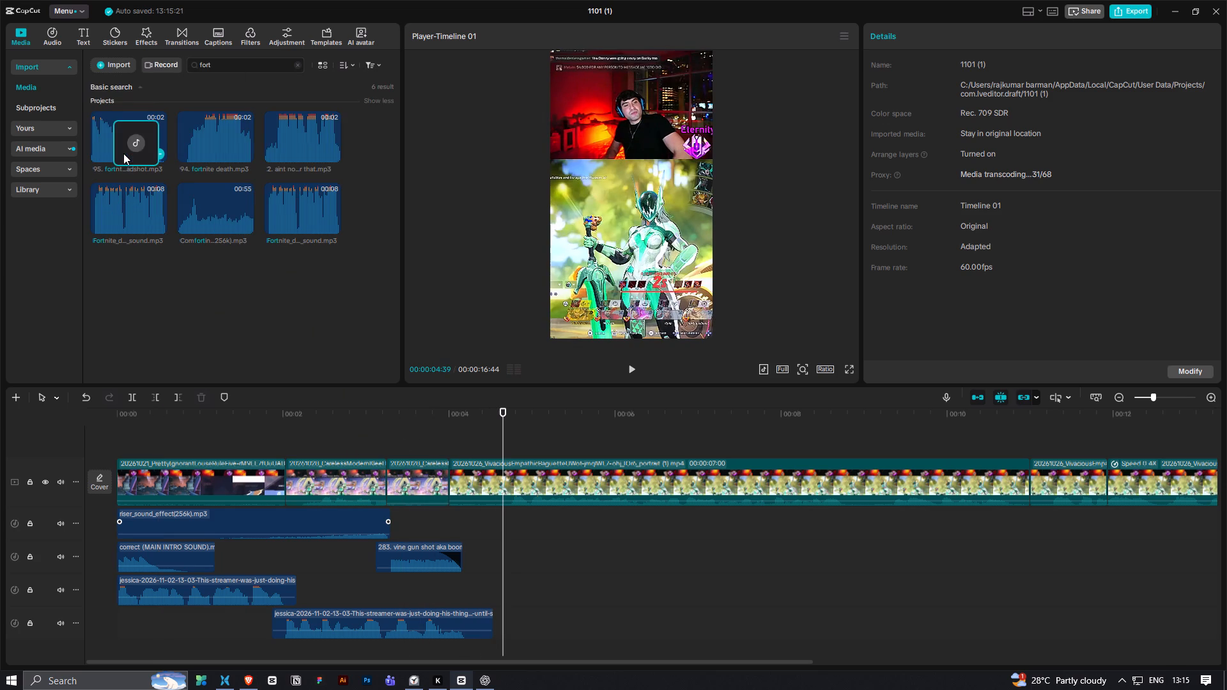
click(125, 137)
click(231, 148)
click(288, 141)
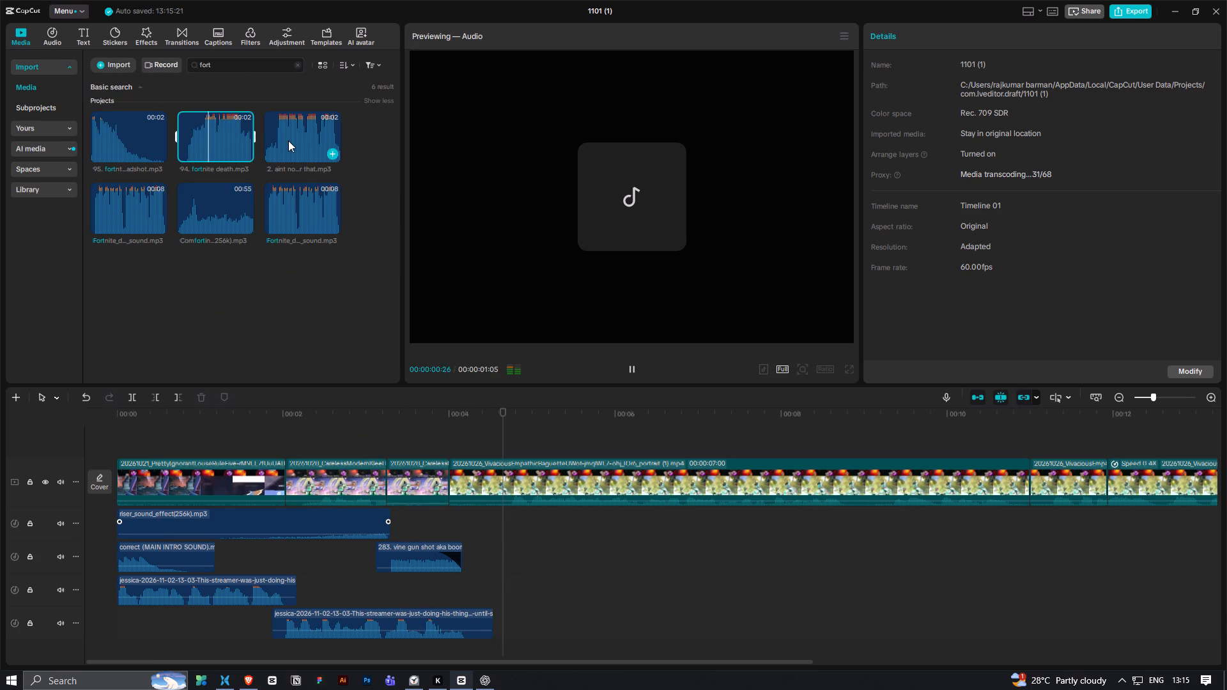
click(197, 211)
click(113, 211)
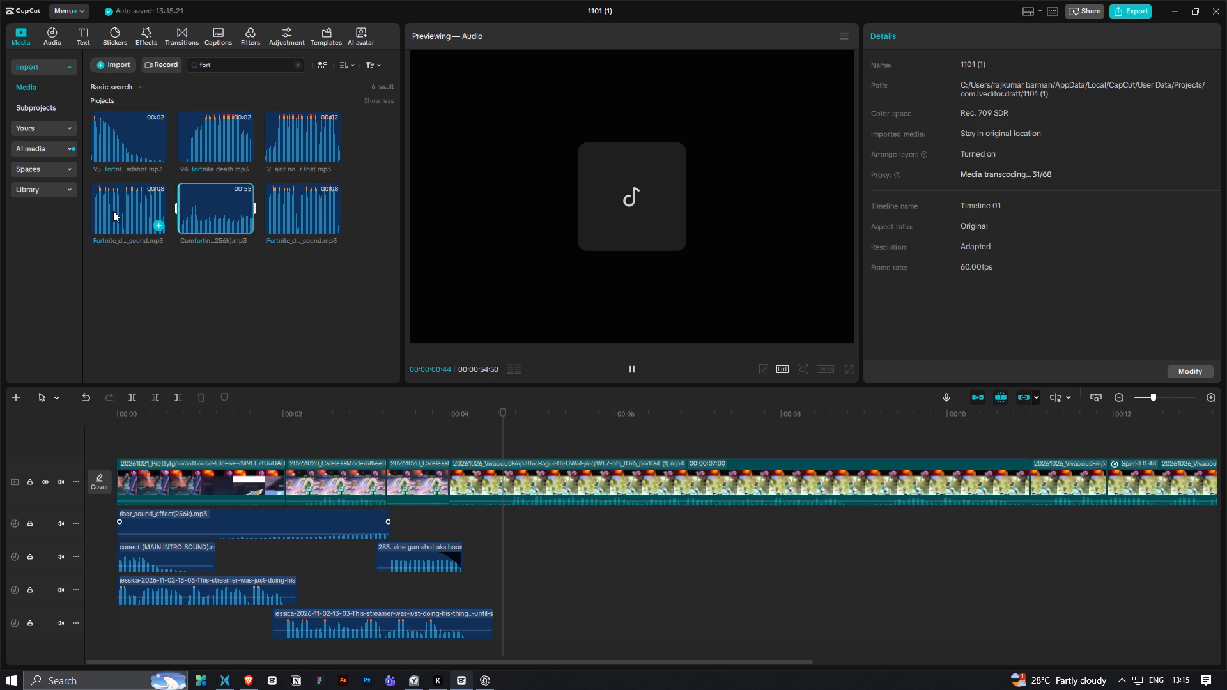
Place Fortnite_default_dance_sound.mp3 at the start of the timeline, on its own audio track above the riser sound.
drag(128, 217, 96, 442)
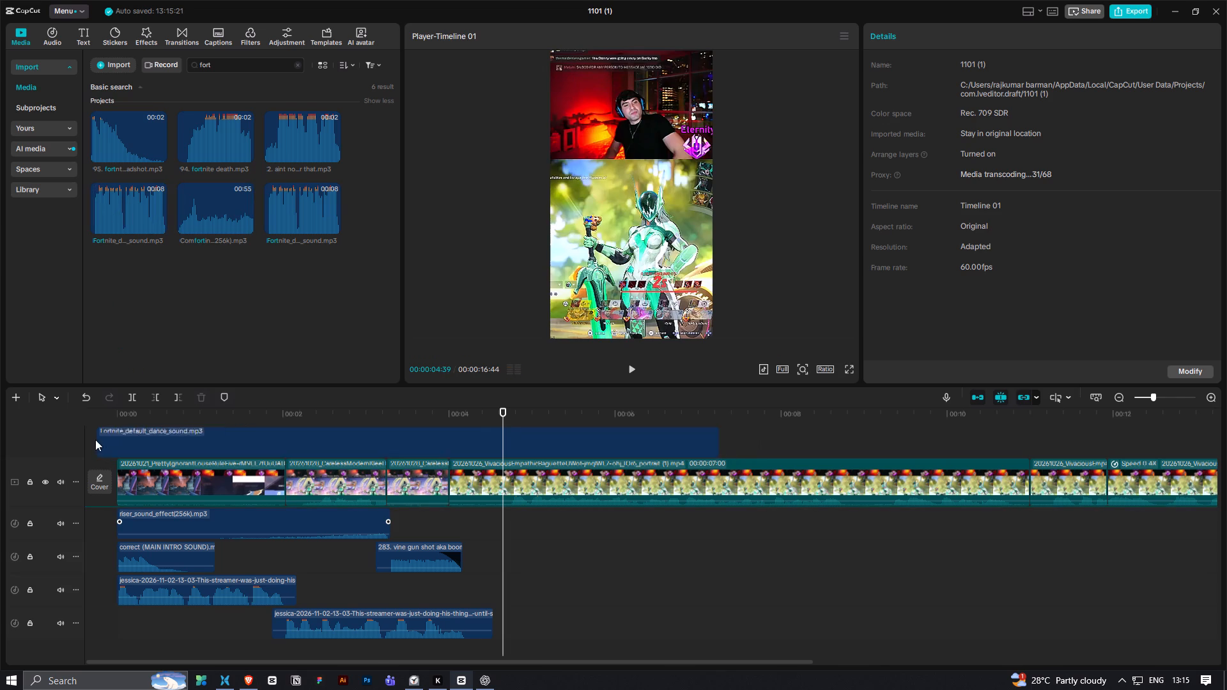
drag(114, 533, 148, 535)
drag(201, 516, 163, 512)
drag(140, 437, 117, 429)
Play the intro from the start and lower the Fortnite dance sound's volume to -15.4 dB.
drag(137, 415, 122, 427)
key(space)
click(436, 519)
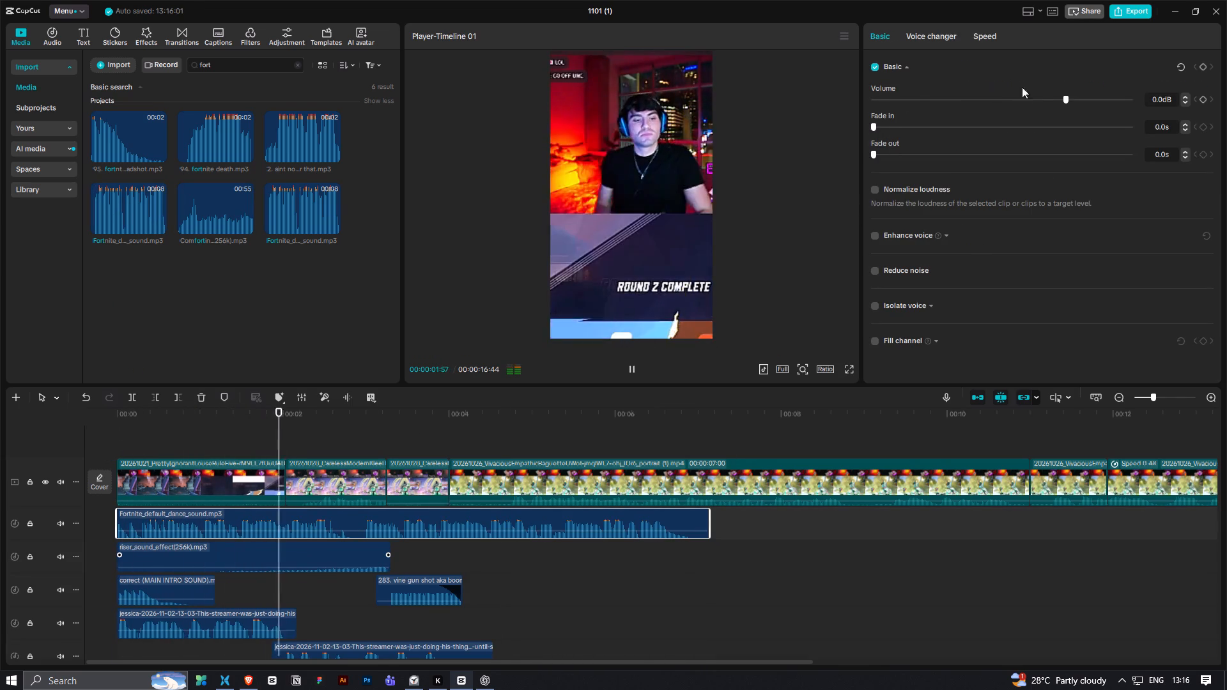
drag(1045, 96, 1014, 107)
key(space)
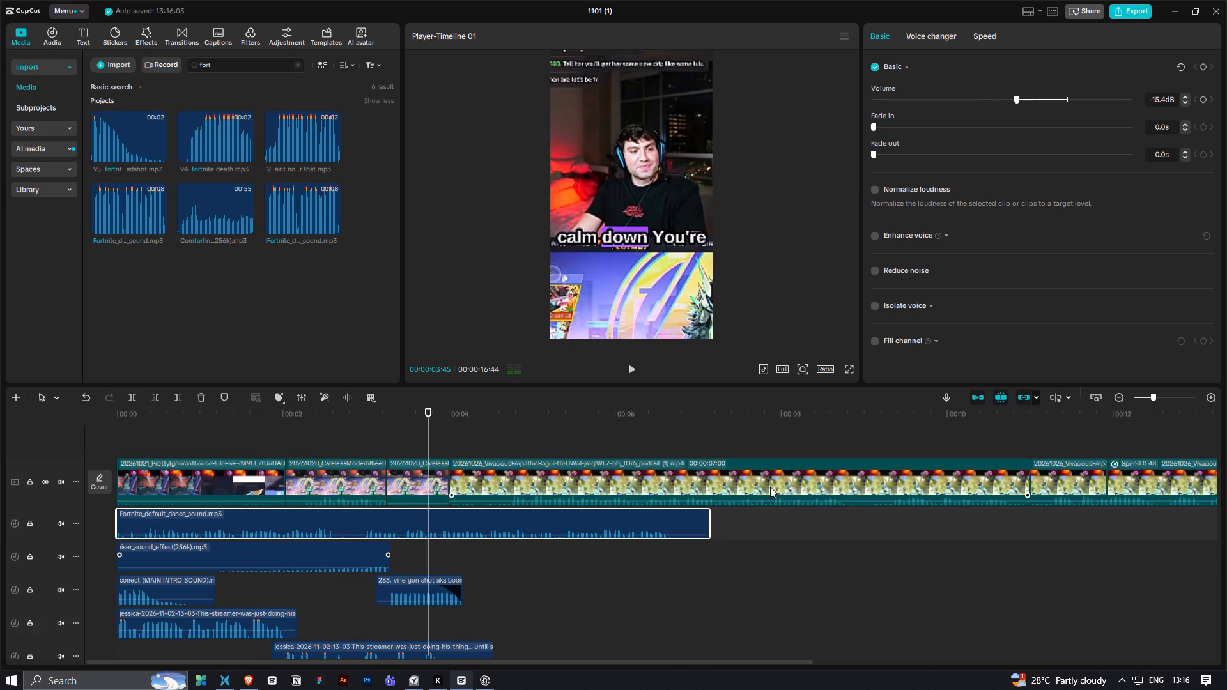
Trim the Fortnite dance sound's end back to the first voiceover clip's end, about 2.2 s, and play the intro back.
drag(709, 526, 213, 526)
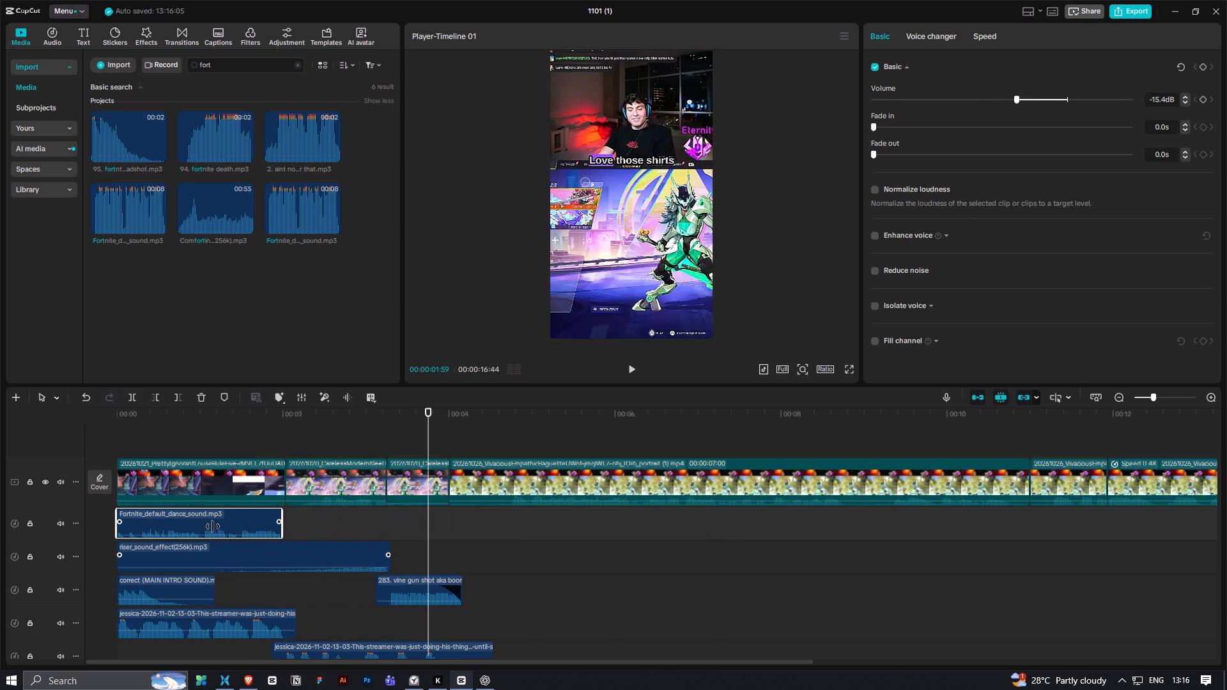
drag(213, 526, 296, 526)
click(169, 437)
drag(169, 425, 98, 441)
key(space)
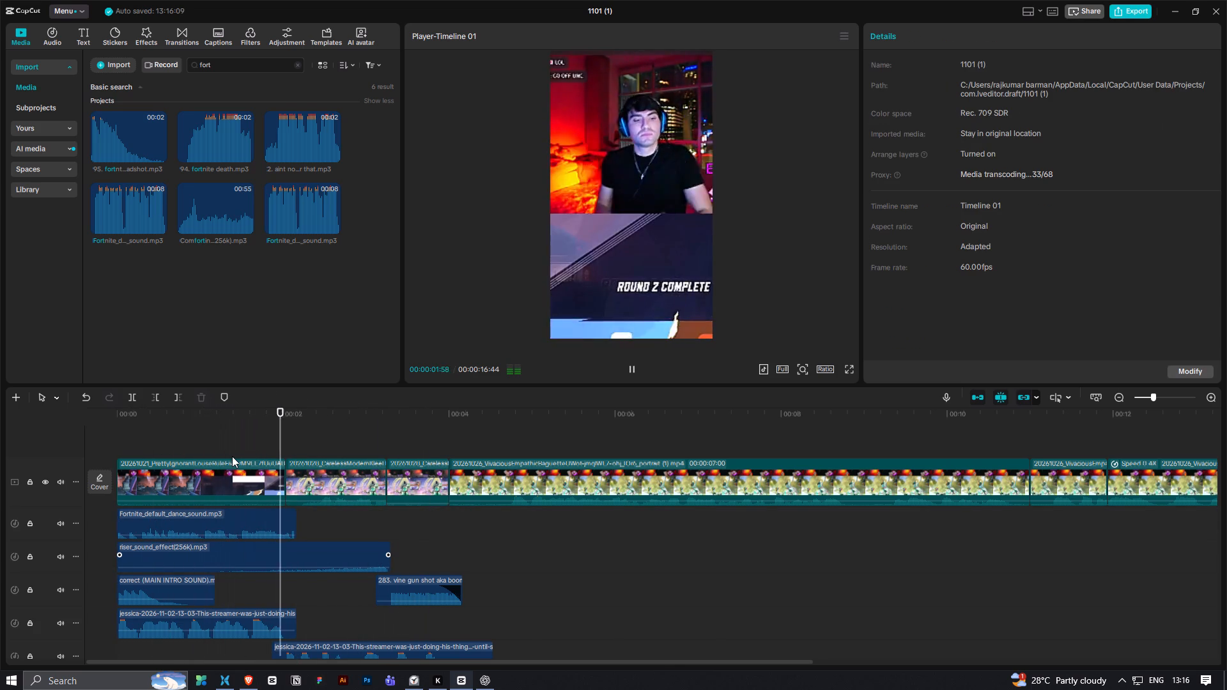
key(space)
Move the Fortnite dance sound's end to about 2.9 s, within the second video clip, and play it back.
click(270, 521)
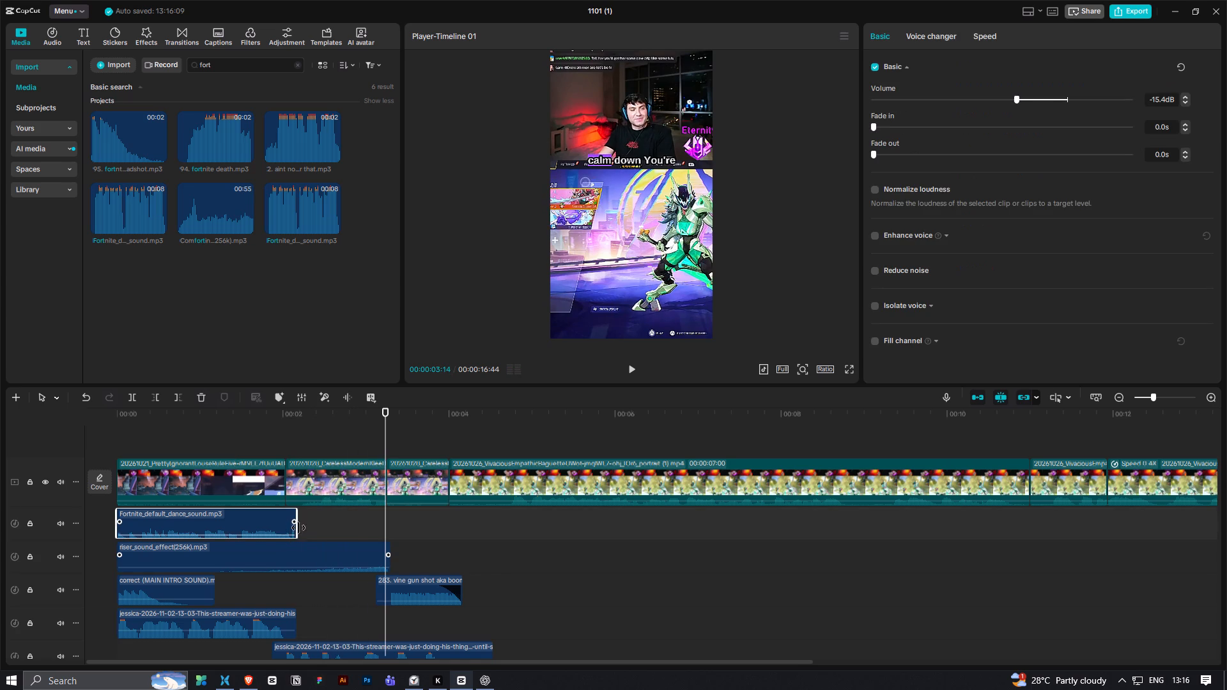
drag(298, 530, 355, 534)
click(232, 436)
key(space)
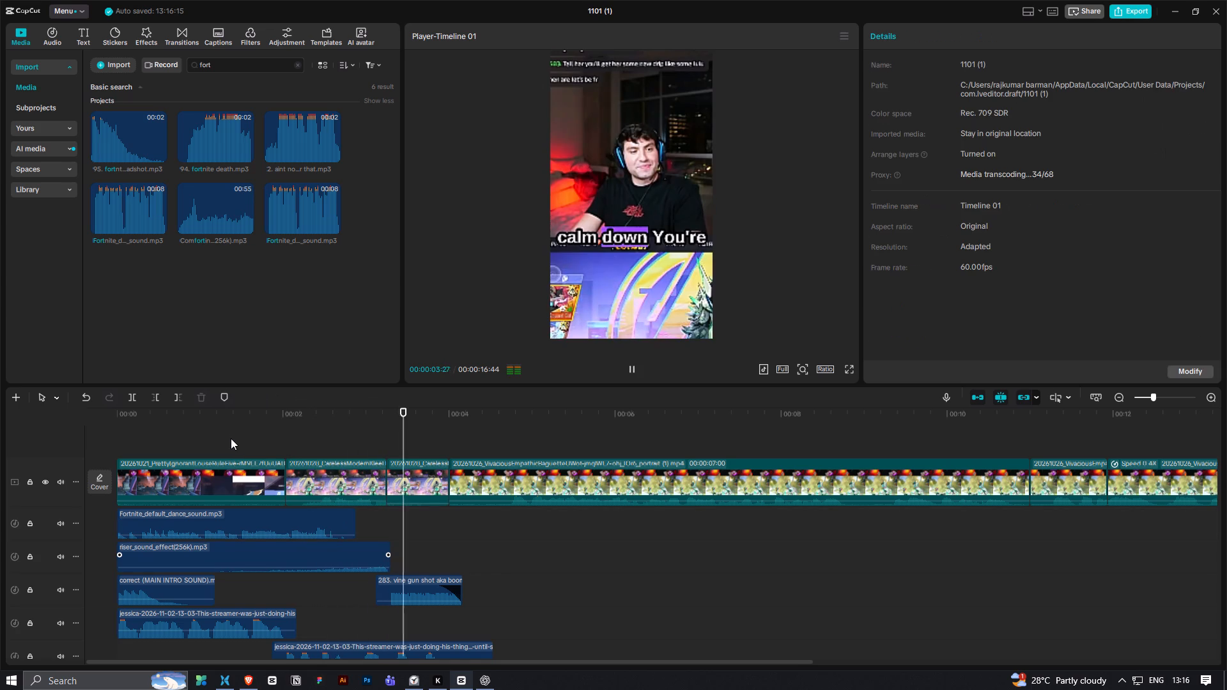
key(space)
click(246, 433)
Adjust the Fortnite dance sound's end to just past the riser's end, about 3.4 s, and play it back.
click(355, 534)
drag(355, 529, 385, 533)
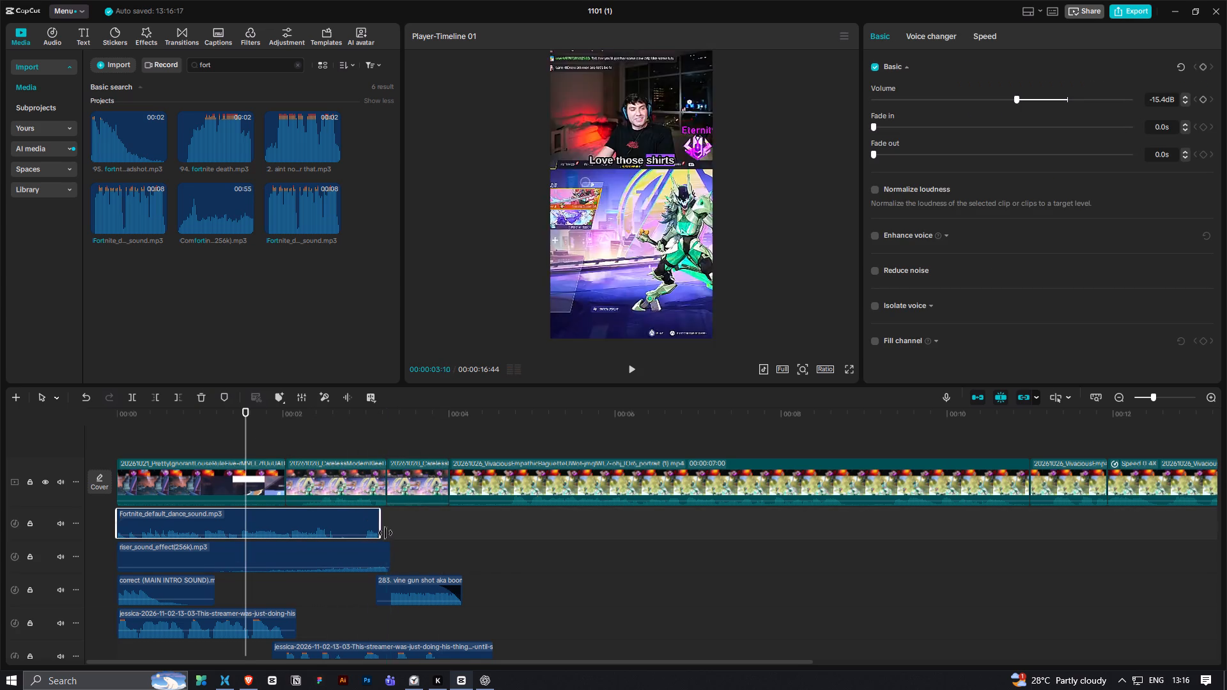
drag(385, 533, 397, 535)
click(215, 423)
key(space)
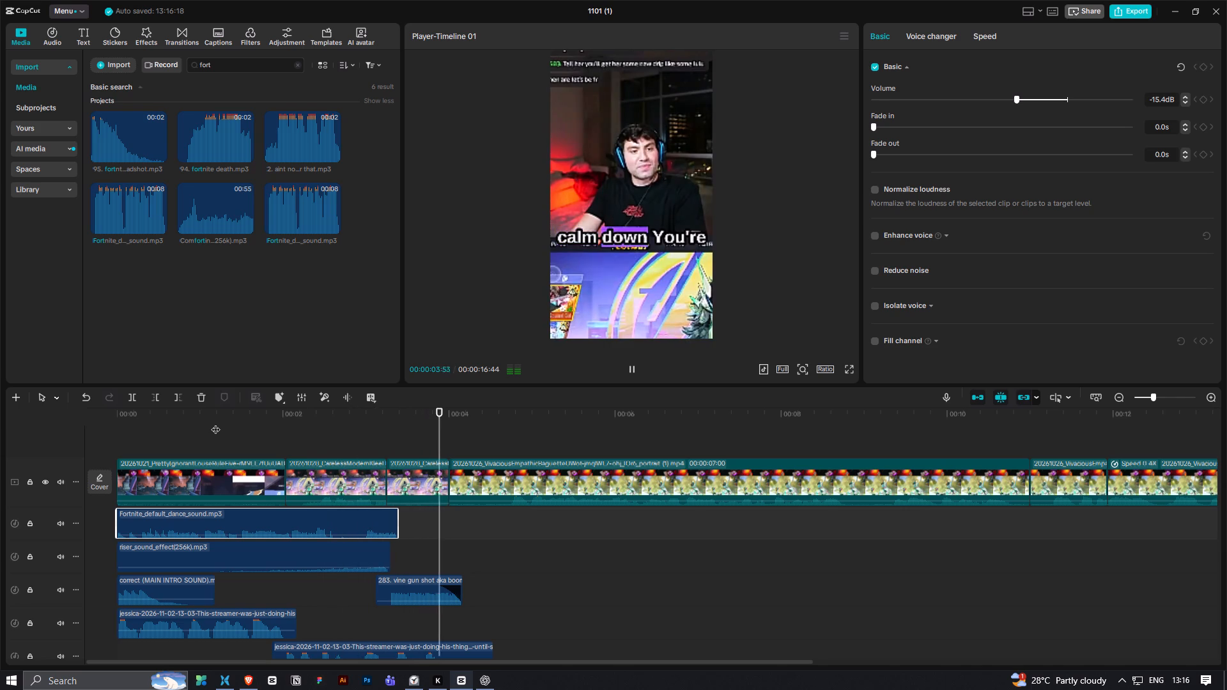
key(space)
Play back the intro from the timeline's start to check the dance sound against the voiceover and effects.
drag(217, 419, 111, 436)
key(space)
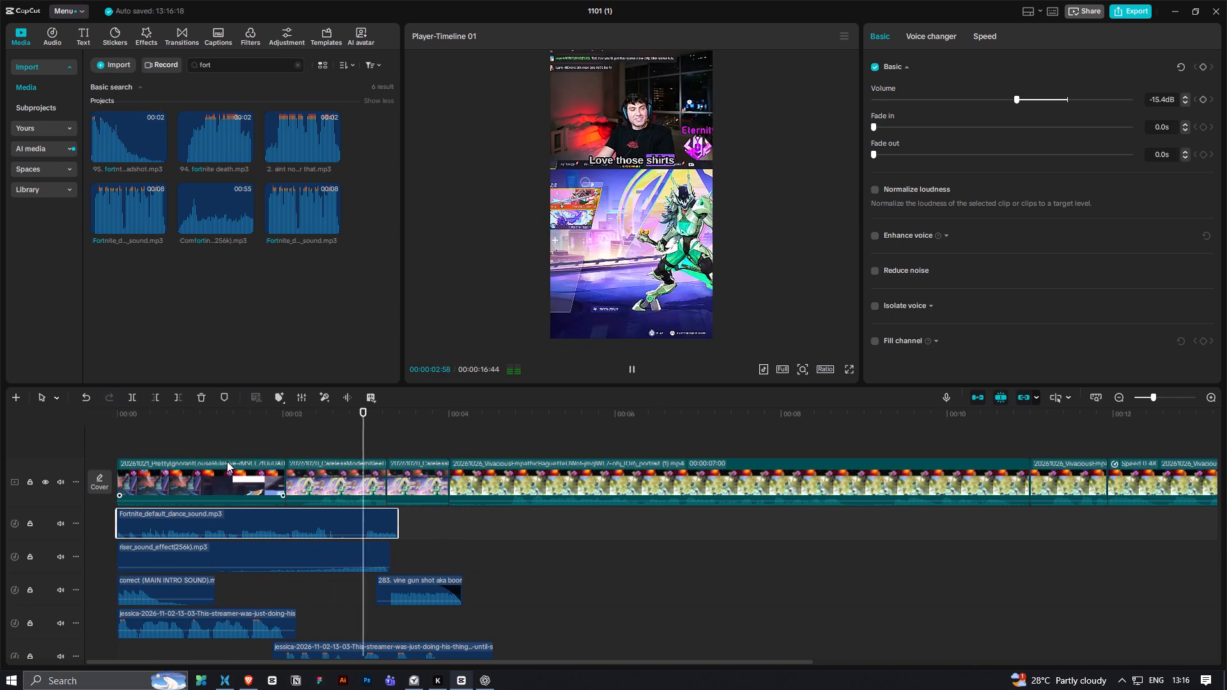
key(space)
key(space)
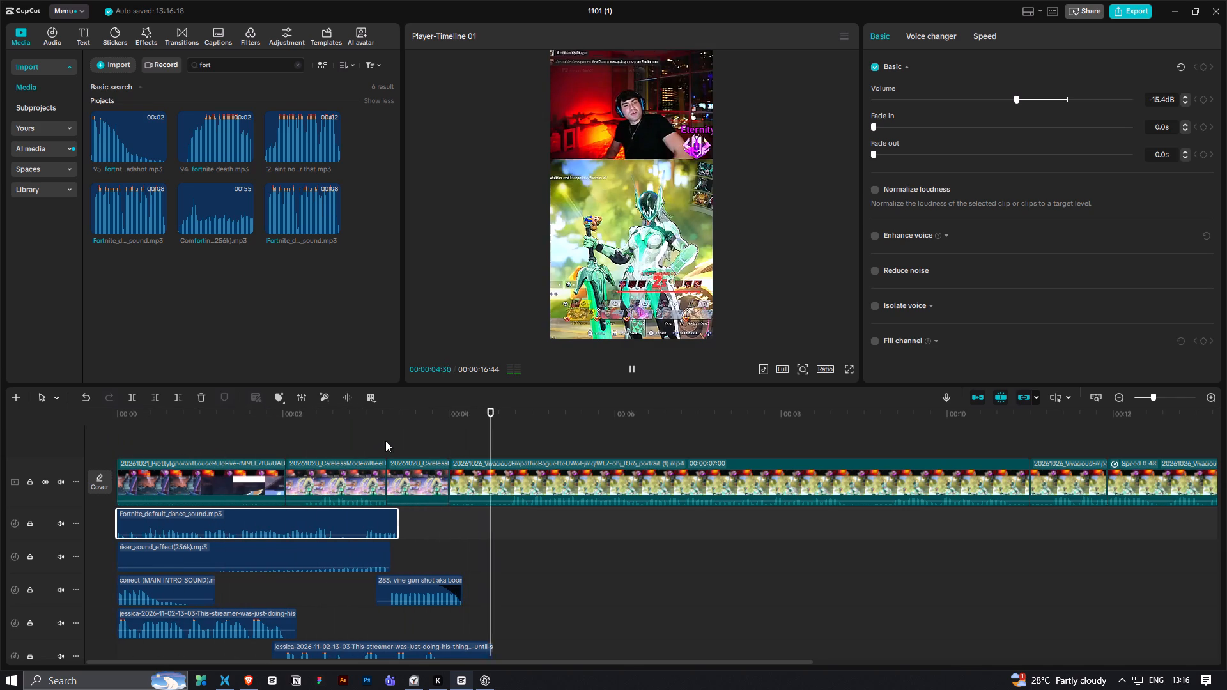
Raise the fourth video clip's audio volume slightly and play back across the cut into that clip.
click(585, 496)
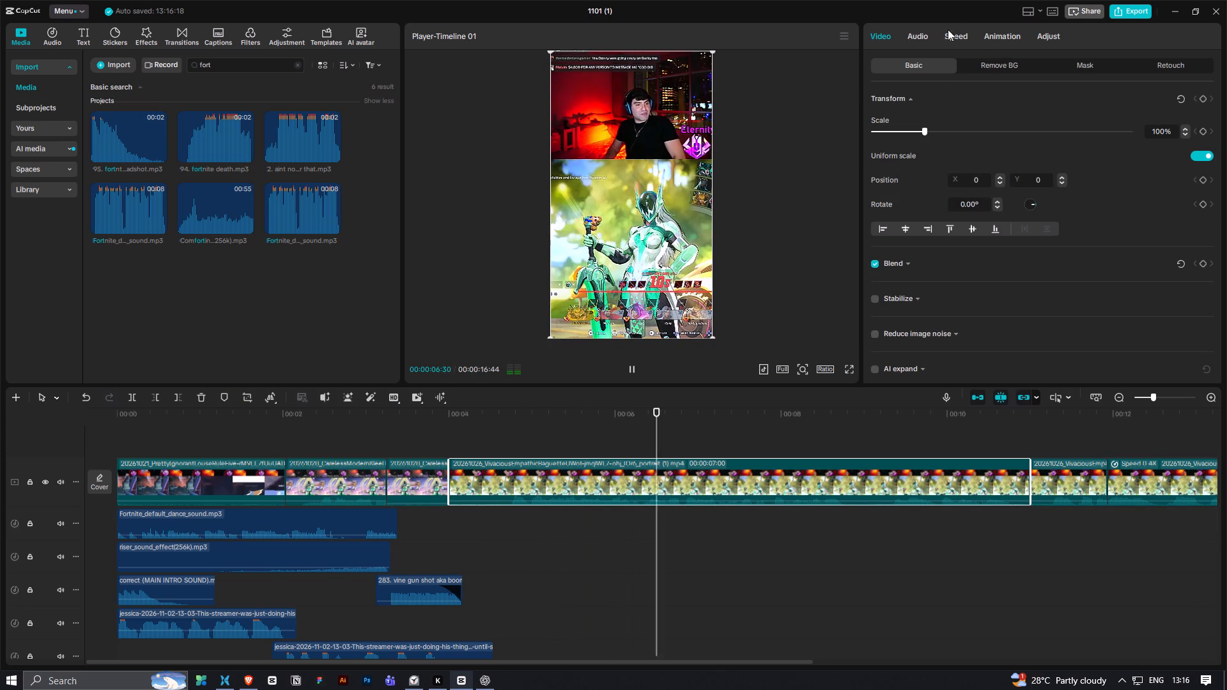
click(929, 34)
key(space)
drag(1065, 130, 1073, 132)
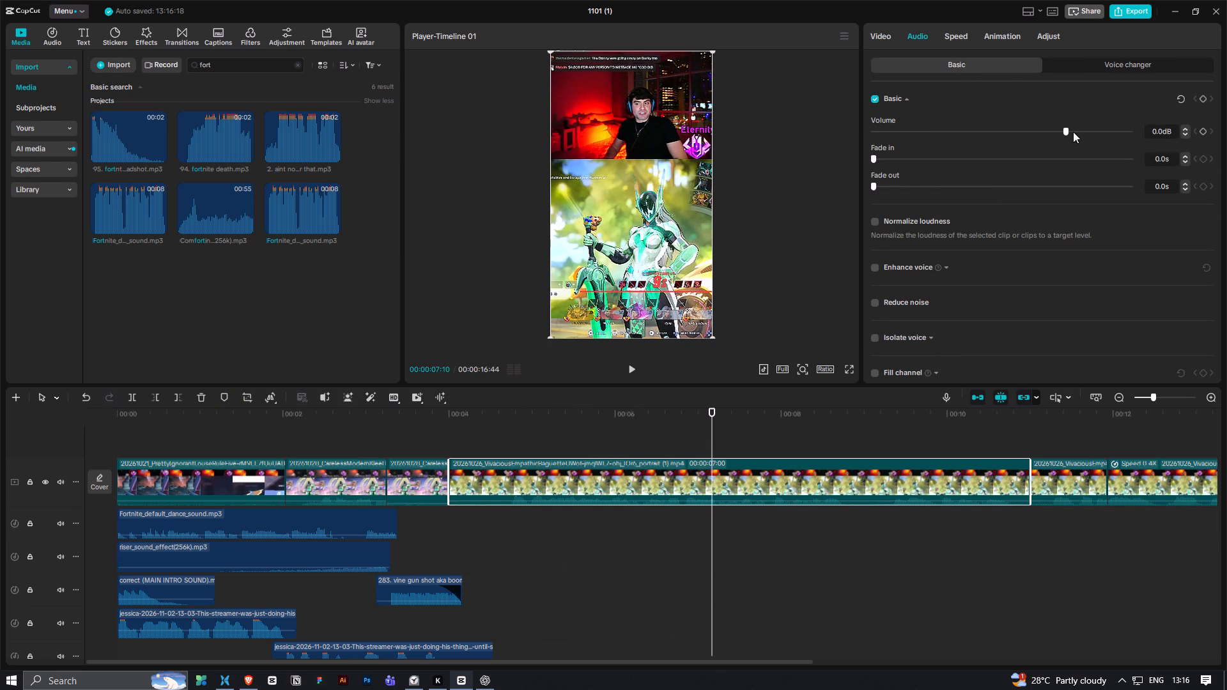
drag(1073, 132, 1079, 142)
click(420, 429)
key(space)
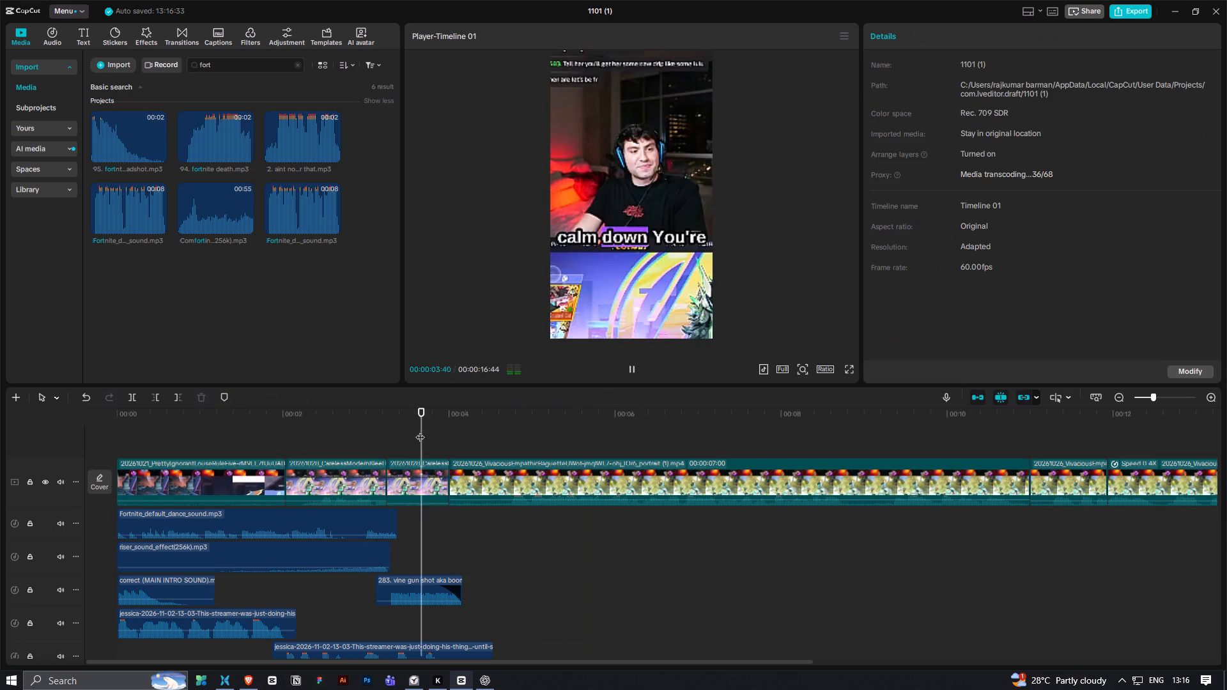
scroll(440, 471, down, 1)
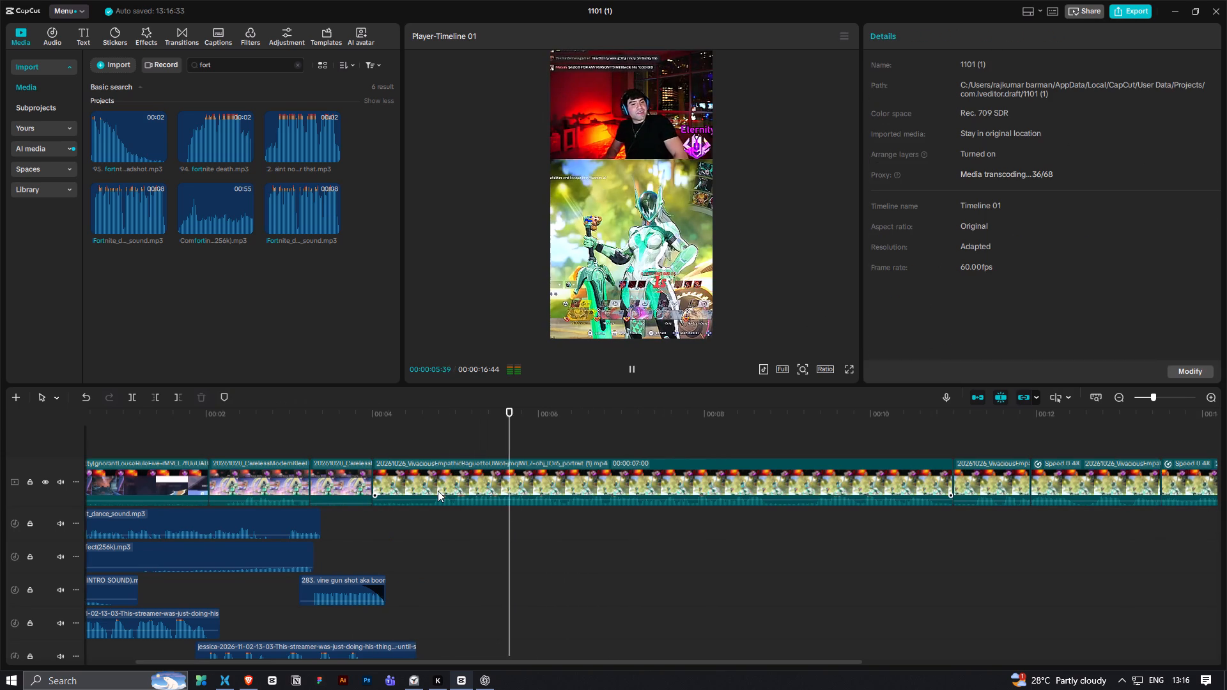
key(space)
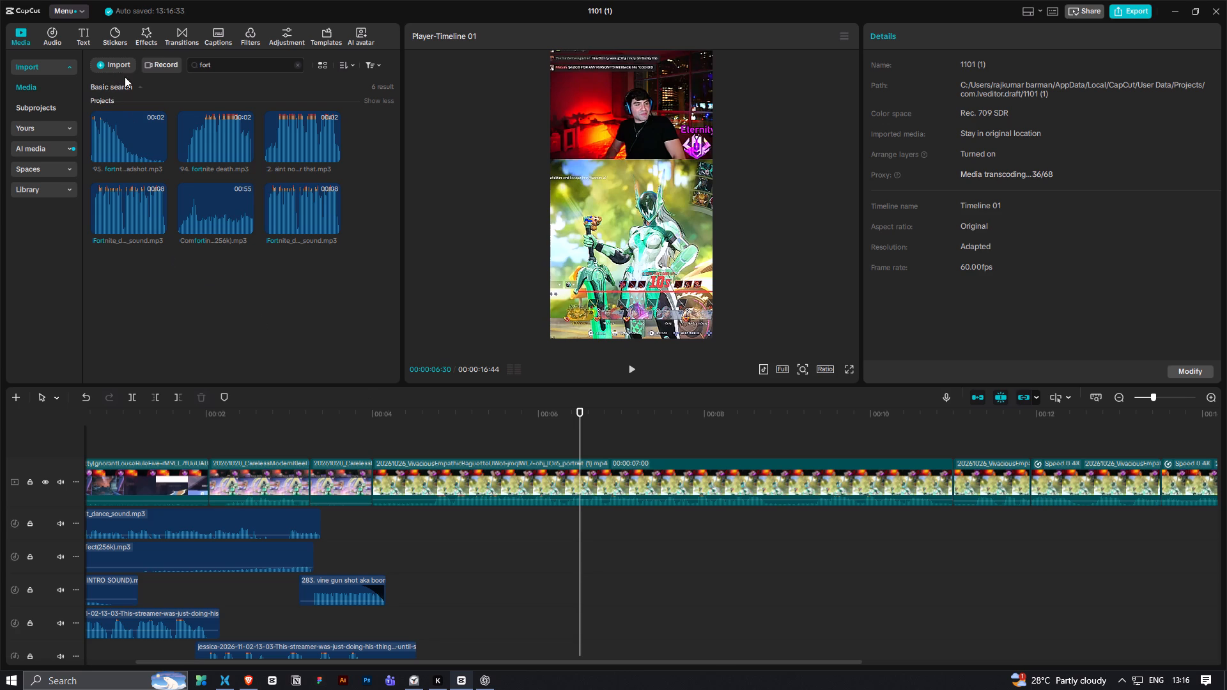
Clear the media search, open the Whop folder and filter its contents to audio files.
click(298, 61)
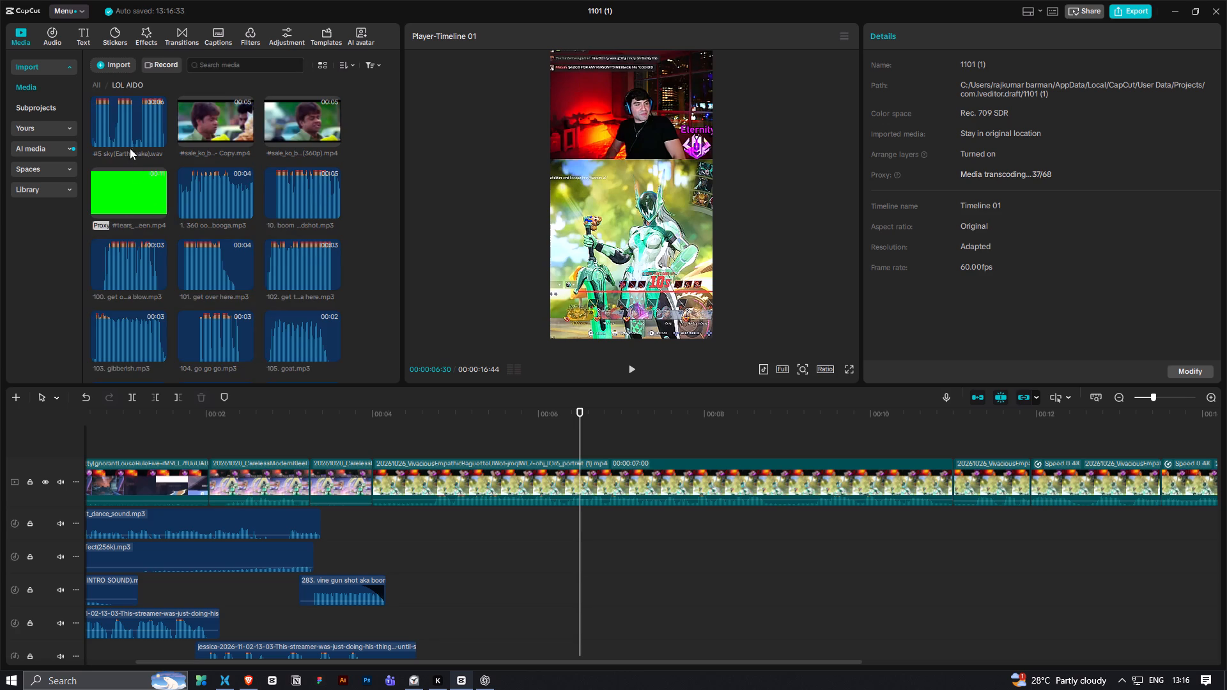
click(98, 87)
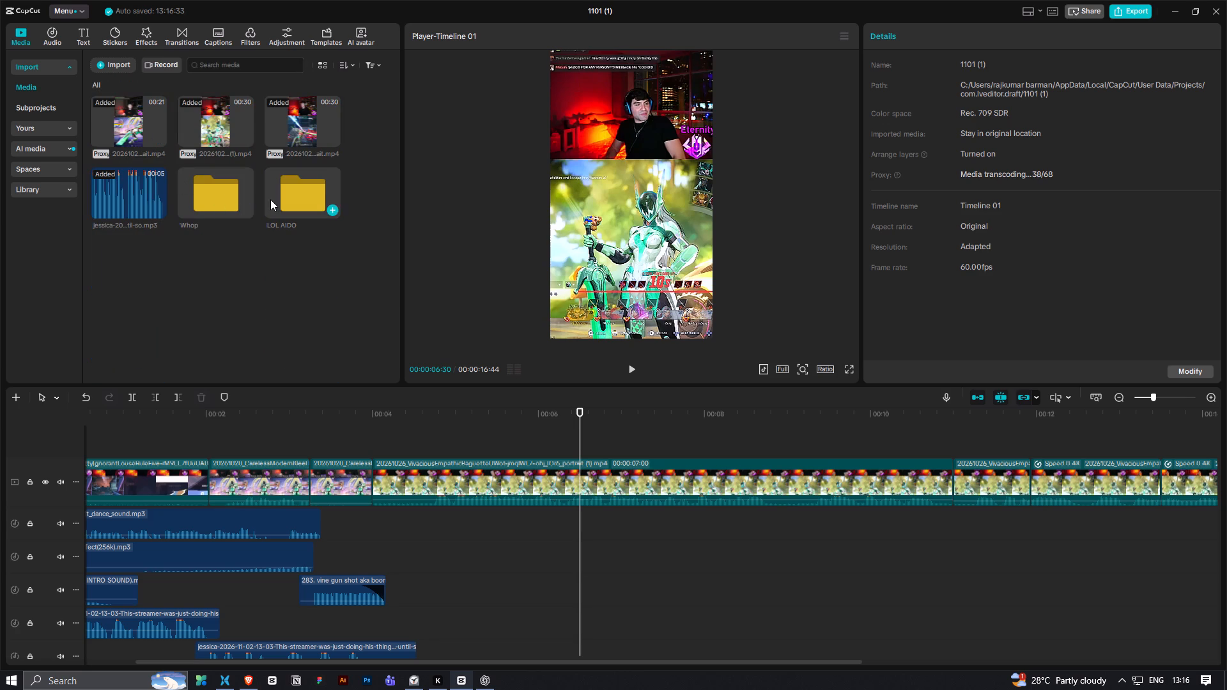
double_click(197, 194)
scroll(201, 218, down, 3)
scroll(226, 193, up, 3)
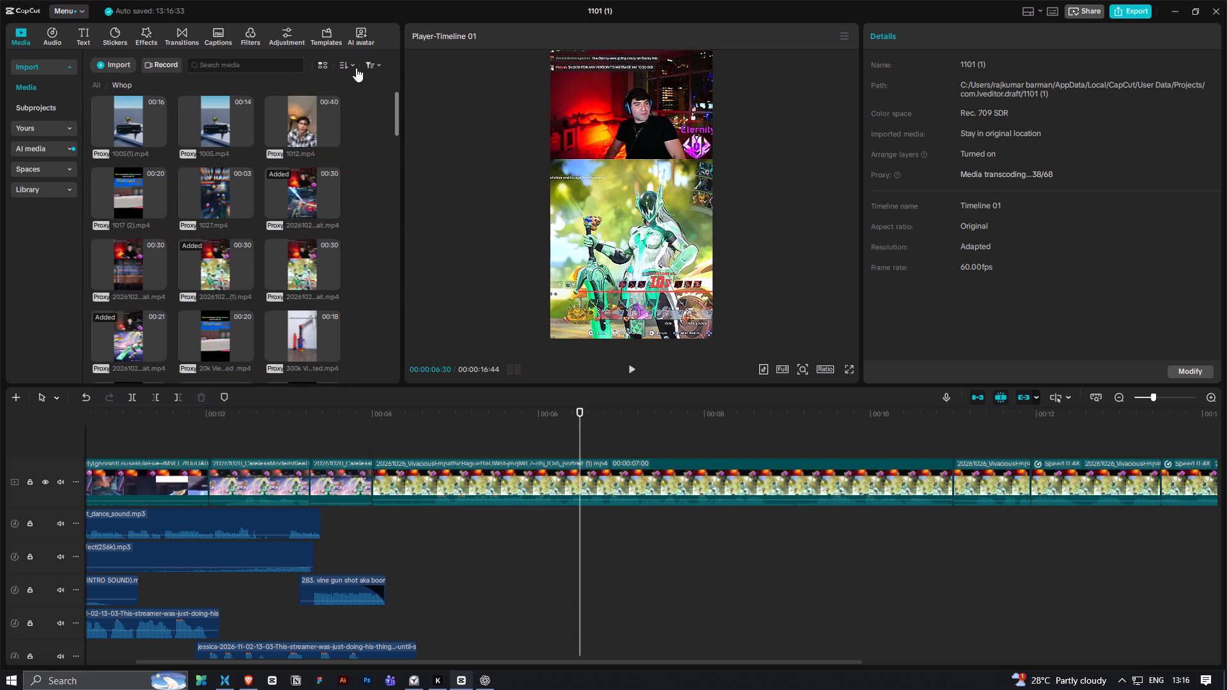
click(367, 69)
click(347, 115)
click(382, 65)
click(365, 139)
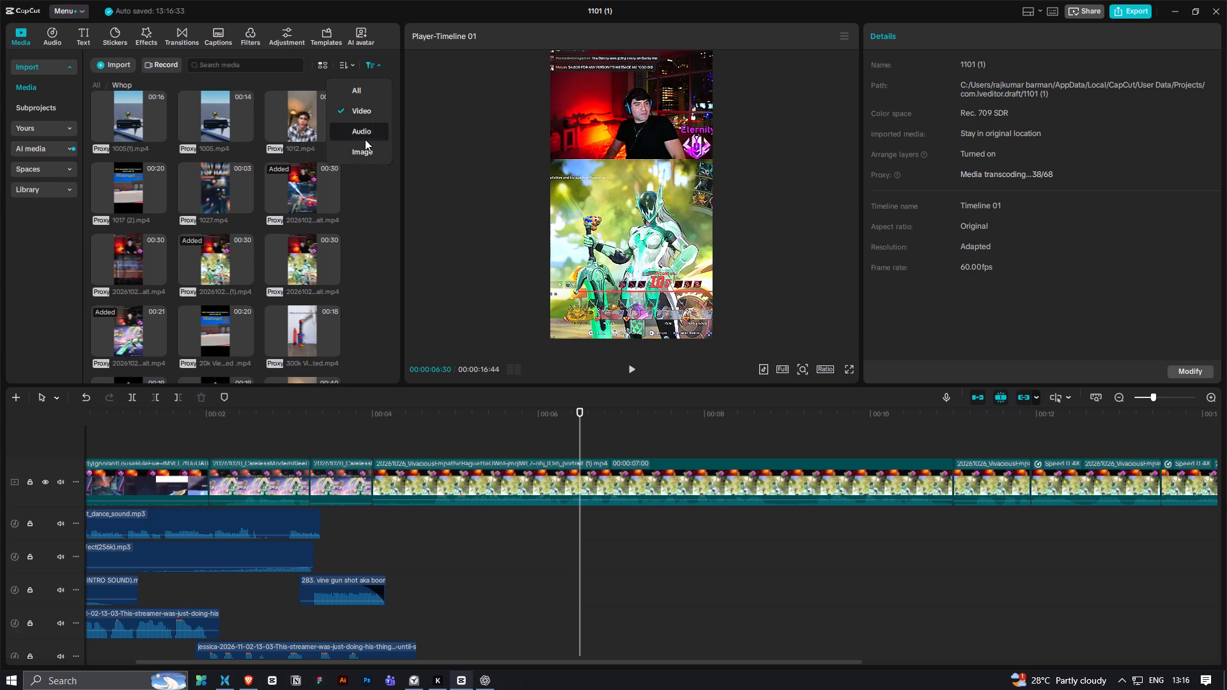
scroll(286, 261, down, 2)
scroll(286, 262, up, 1)
scroll(155, 161, up, 1)
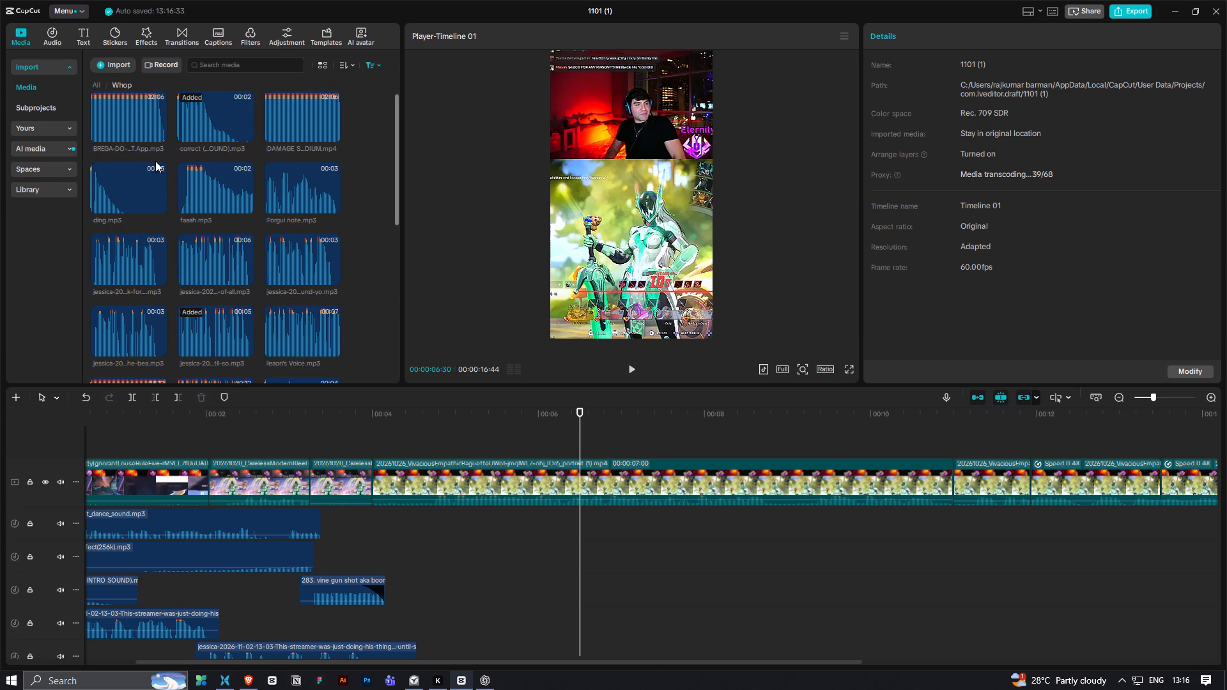
Place ding.mp3 under the fourth video clip at about 6 s, on the Fortnite dance sound's track, and play it back.
drag(132, 194, 534, 532)
drag(591, 520, 595, 514)
click(457, 433)
key(space)
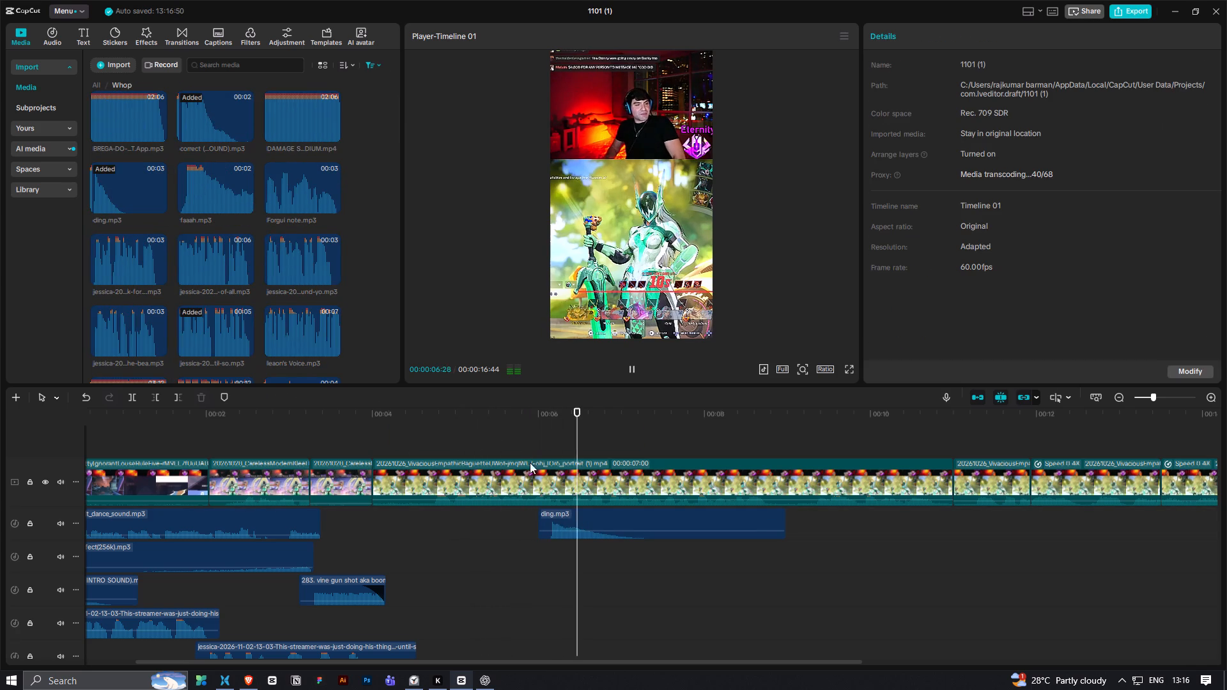
Set the ding sound's volume to -7.9 dB and play that part of the fourth clip back.
click(576, 510)
drag(1060, 100, 1046, 105)
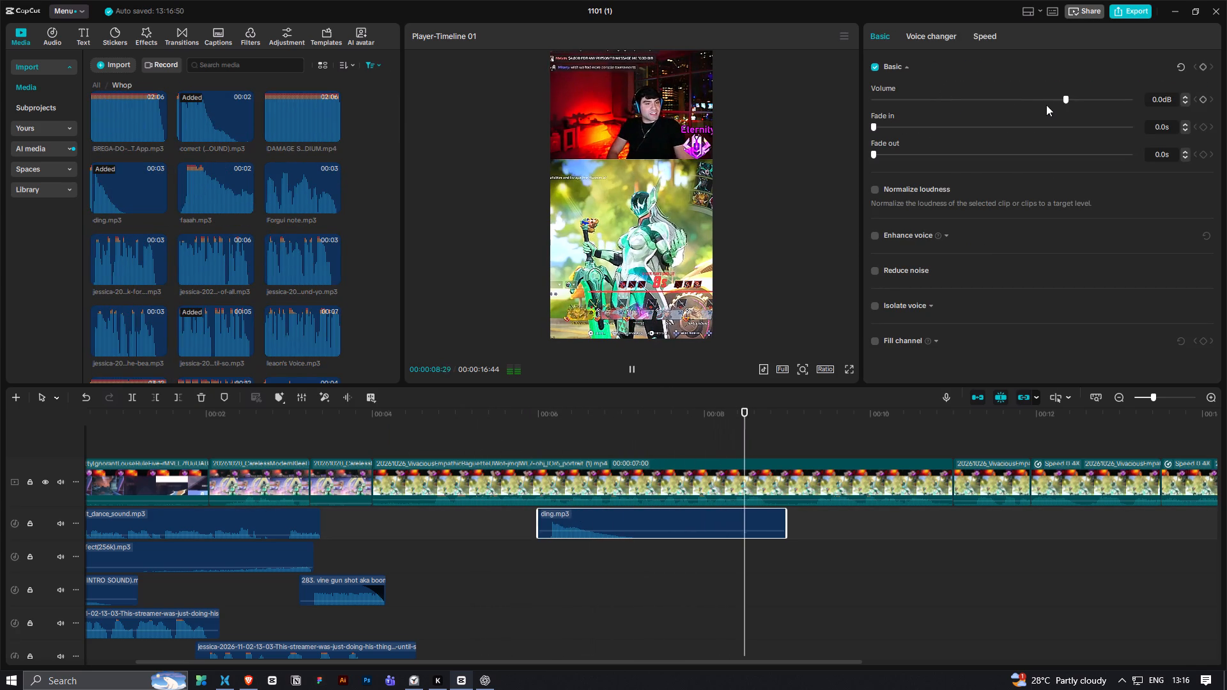
drag(1046, 105, 1038, 110)
key(space)
click(548, 425)
key(space)
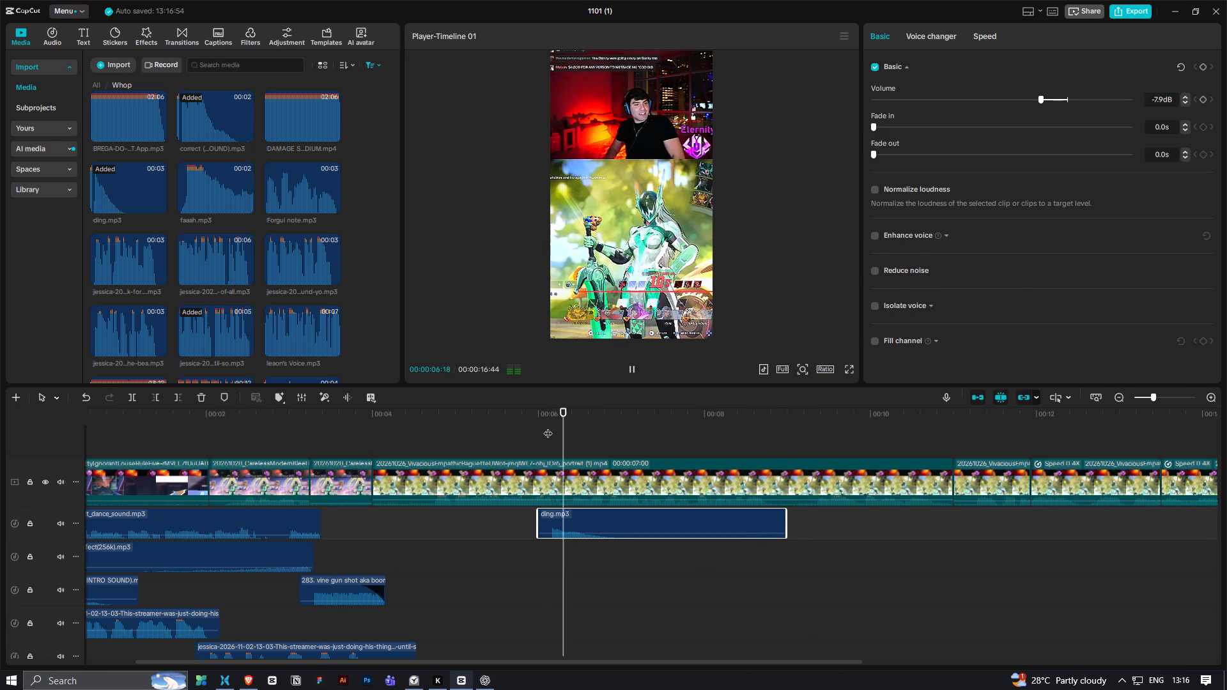
ctrl+scroll(596, 455, down, 1)
key(space)
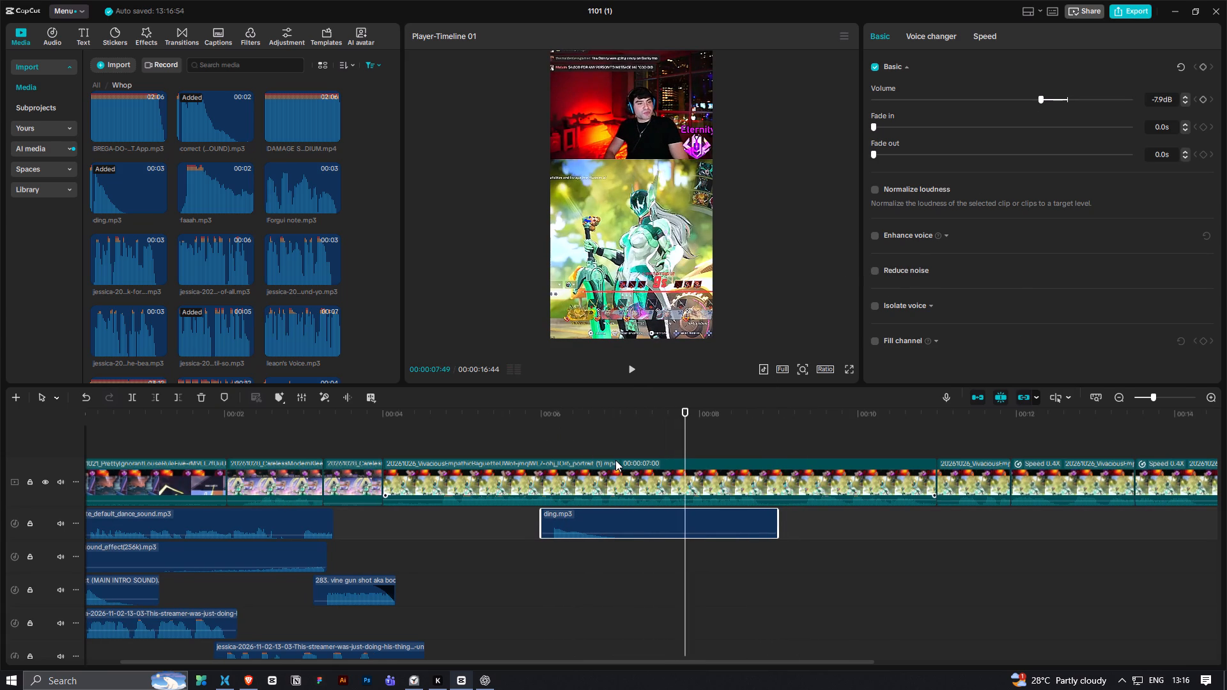
Play back the fourth video clip around and past the ding sound to find the moment to emphasise.
key(space)
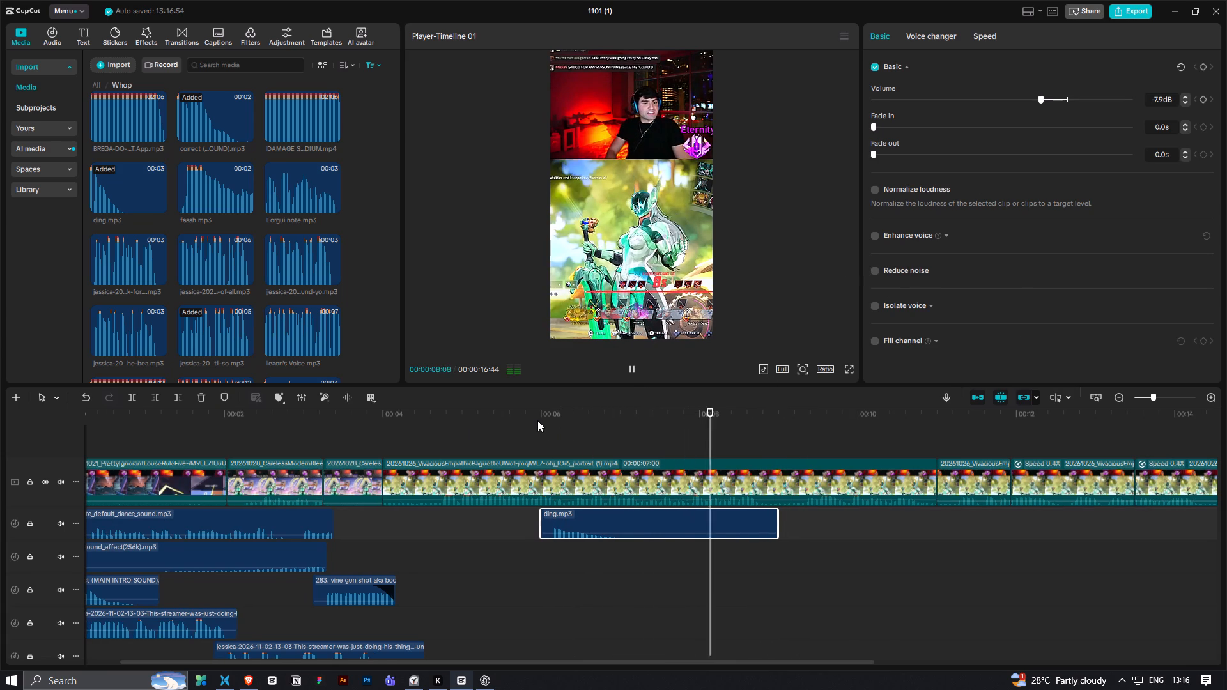
key(space)
key(space)
key(space)
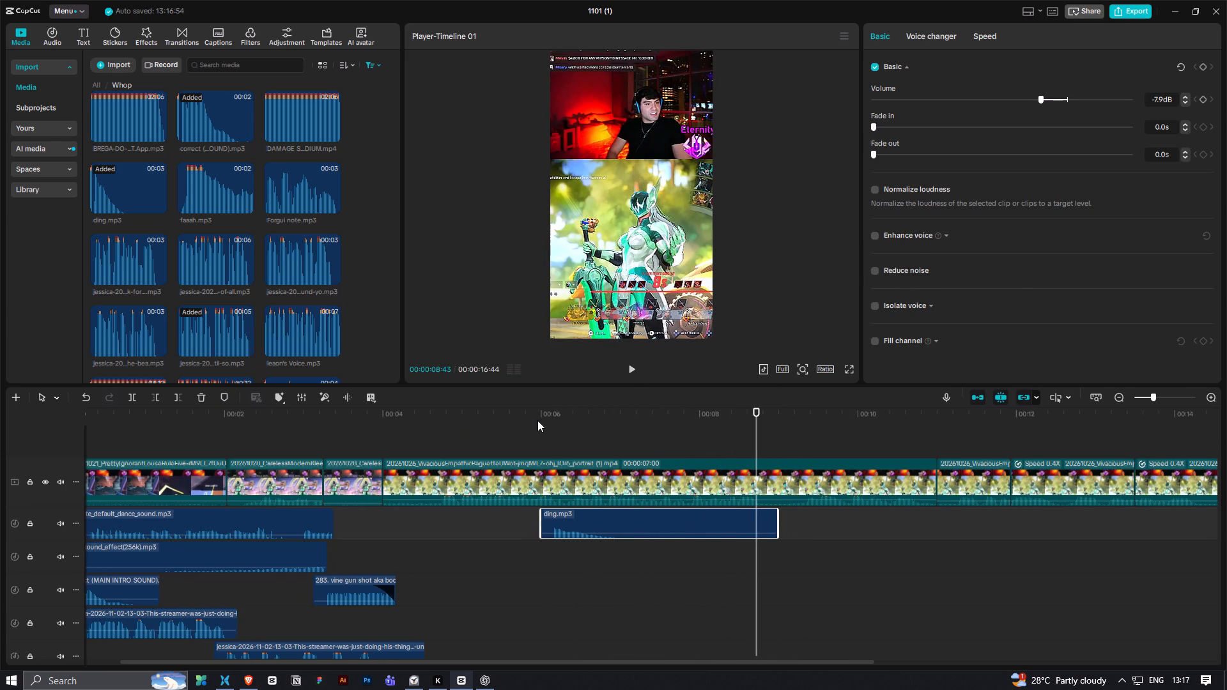
key(space)
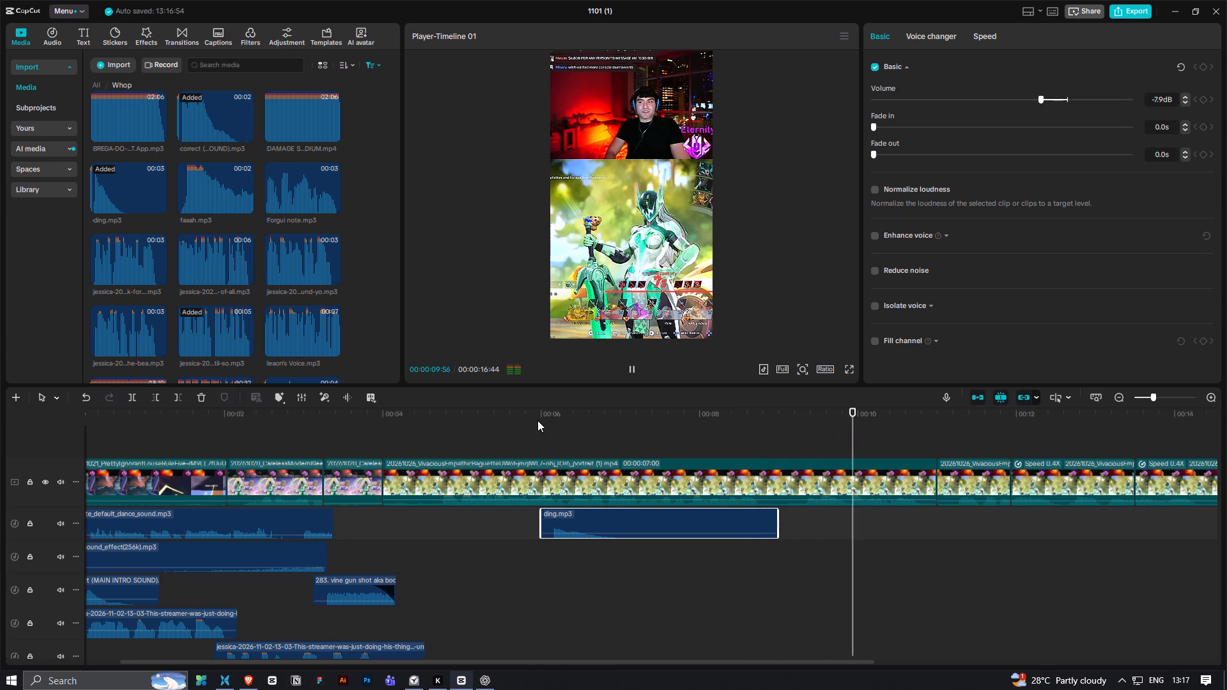
key(space)
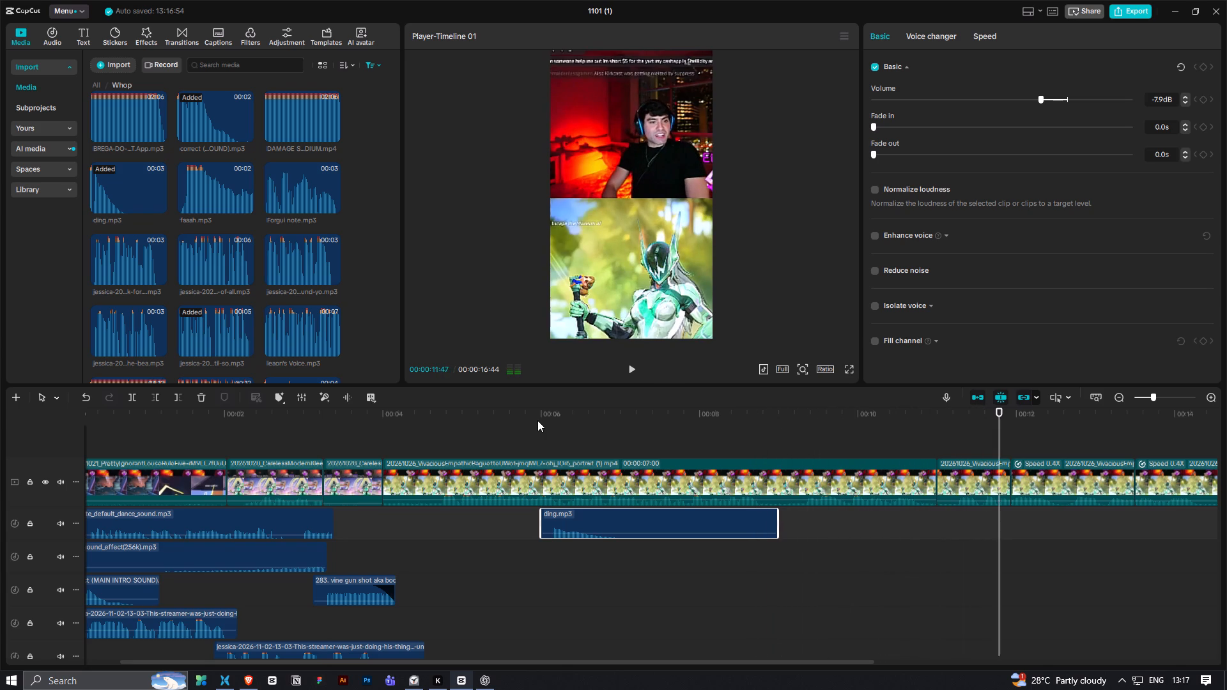
click(428, 423)
key(space)
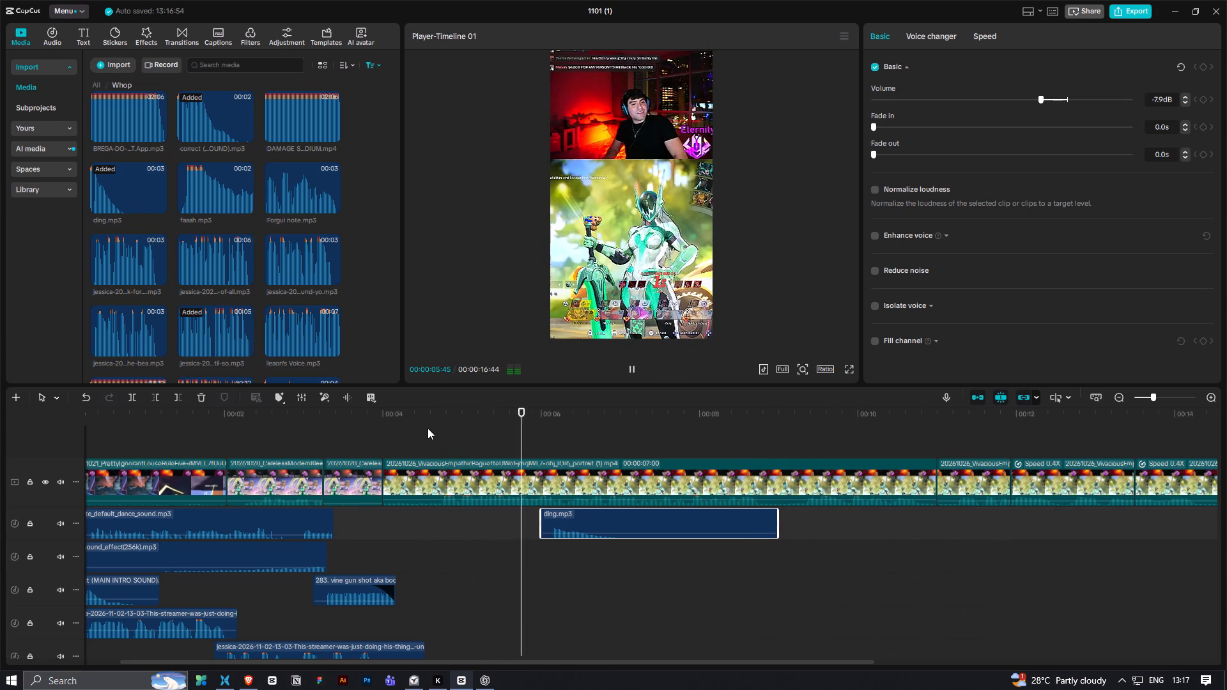
key(space)
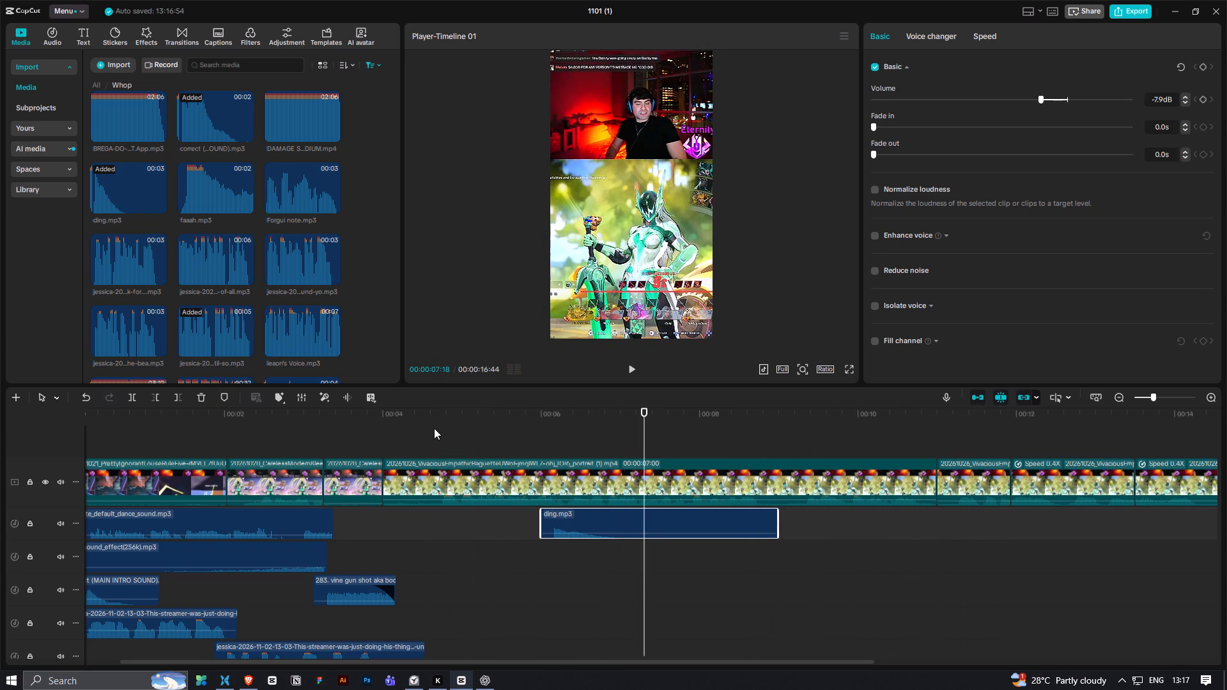
Split the fourth video clip at 00:00:07:26, above the second half of the ding sound.
key(space)
key(space)
key(Left)
key(Left)
key(Left)
key(space)
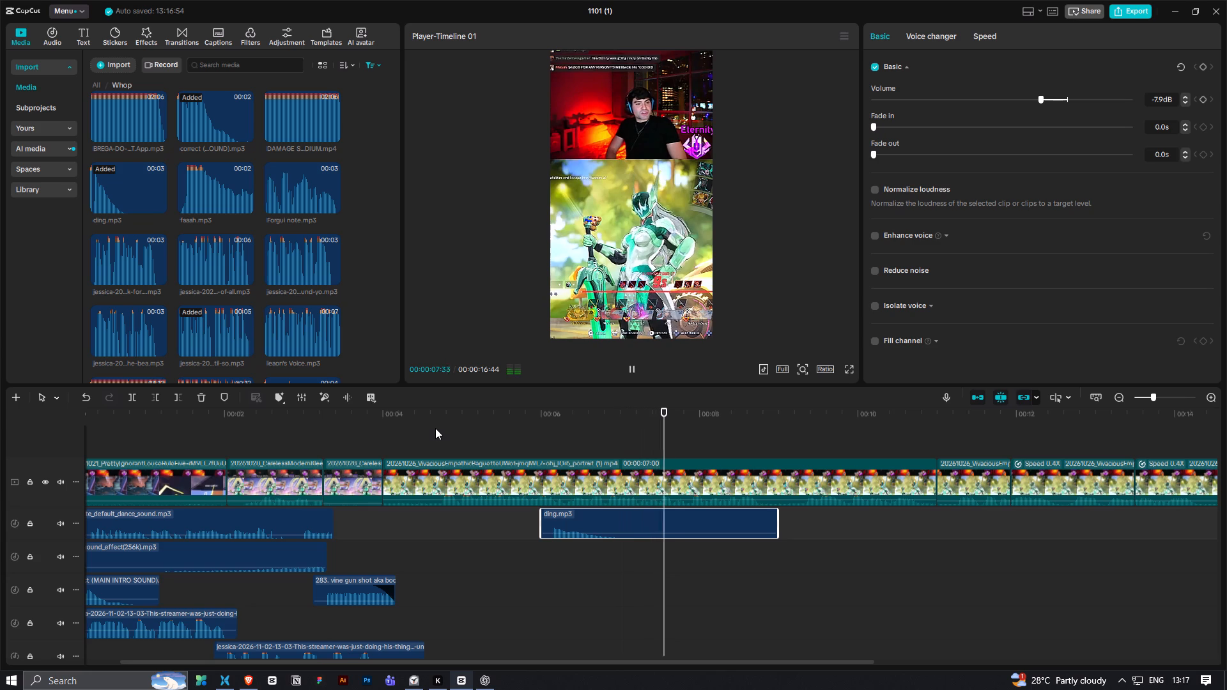
key(Left)
key(Left)
key(Left)
key(Left)
key(Left)
key(Left)
key(Left)
key(Left)
key(Left)
key(Left)
key(Left)
key(Left)
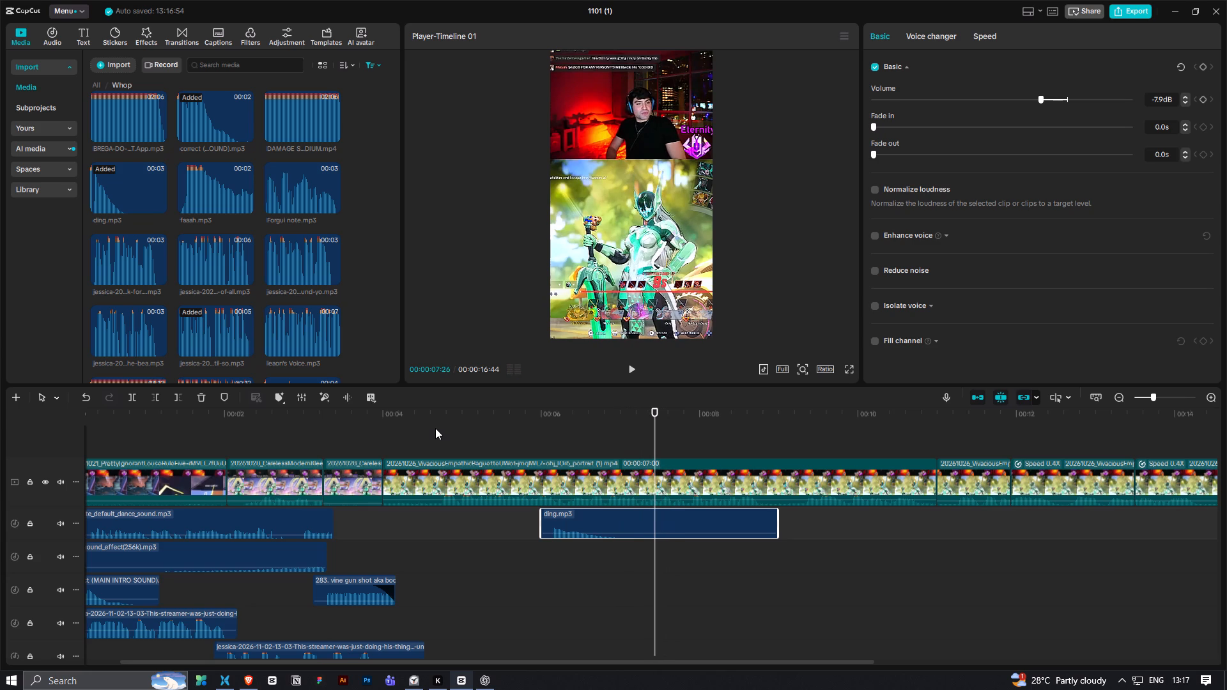
click(652, 466)
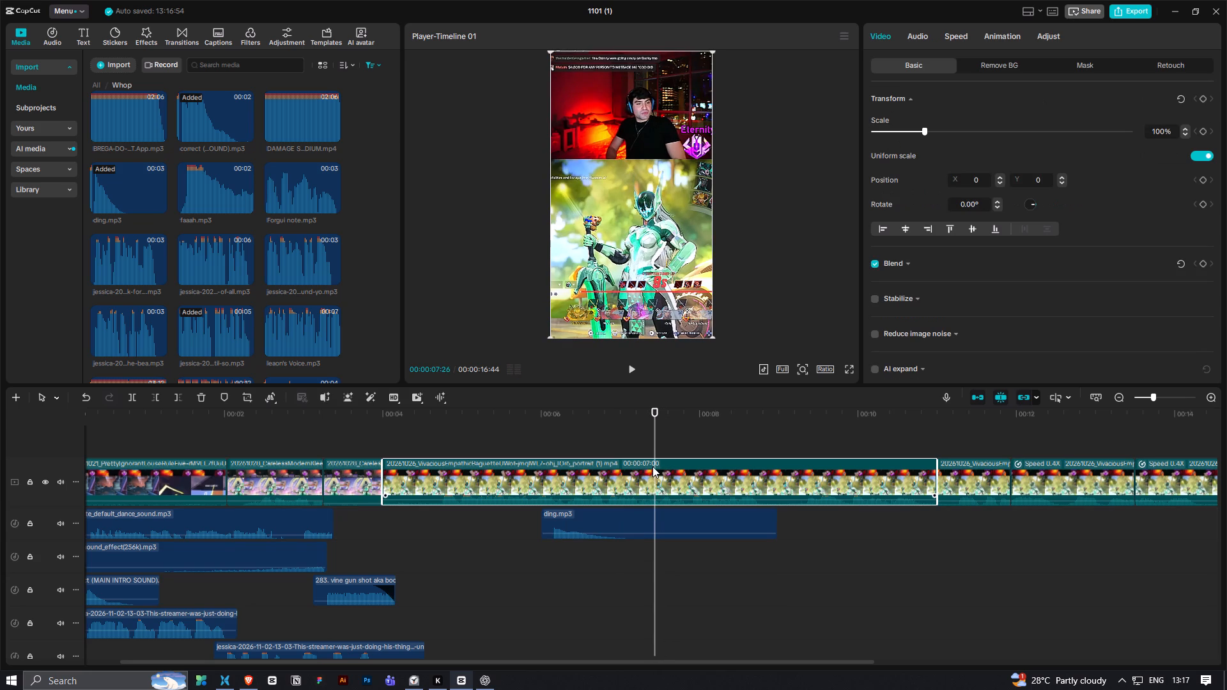
key(ctrl+b)
Play on from the new cut and split the remaining part of the clip again at 00:00:08:48.
key(space)
key(space)
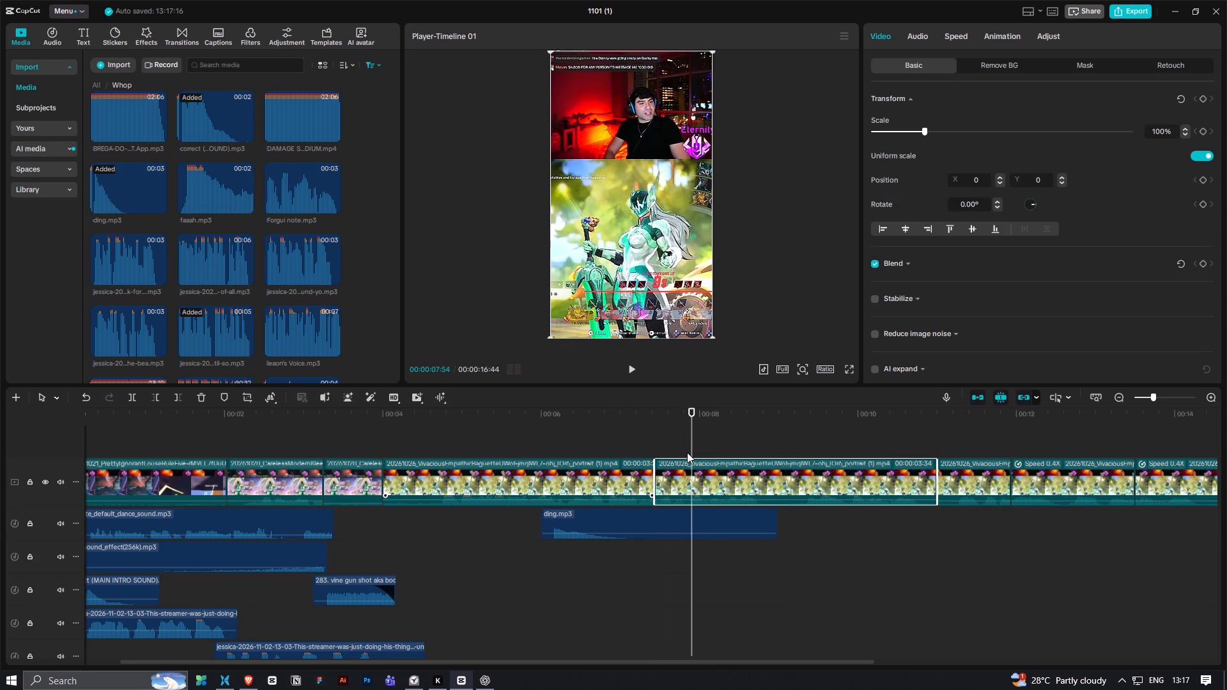
key(space)
key(space)
drag(762, 417, 759, 420)
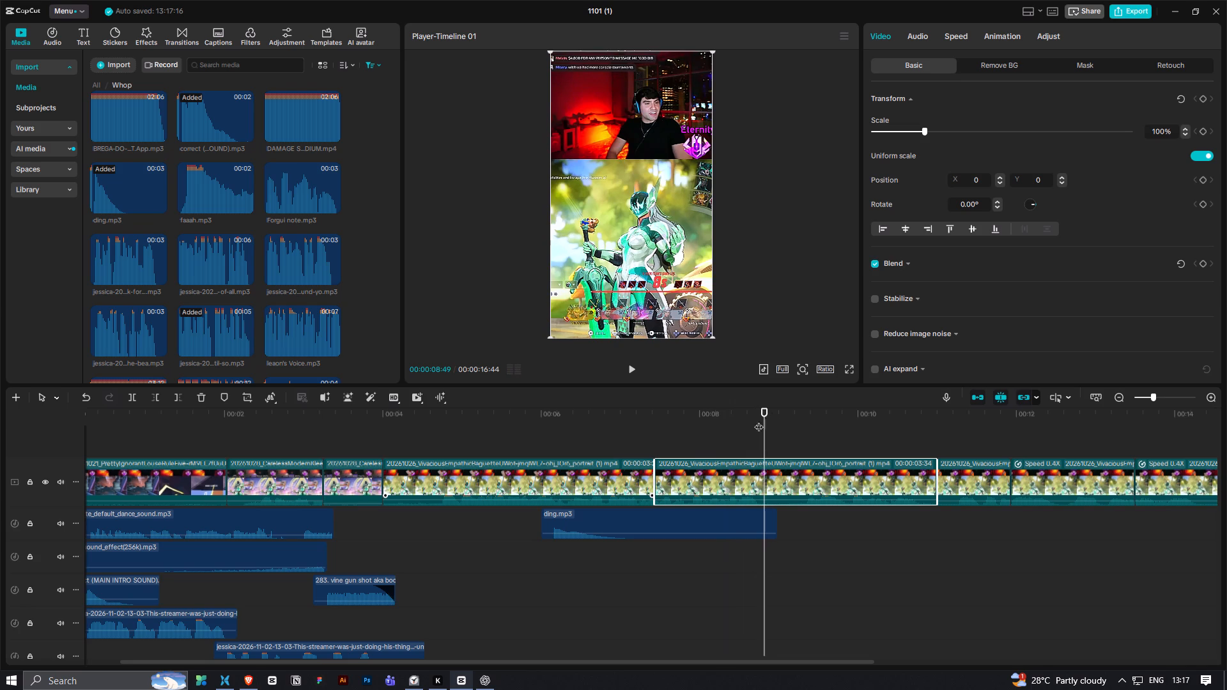
drag(759, 420, 762, 424)
key(ctrl+b)
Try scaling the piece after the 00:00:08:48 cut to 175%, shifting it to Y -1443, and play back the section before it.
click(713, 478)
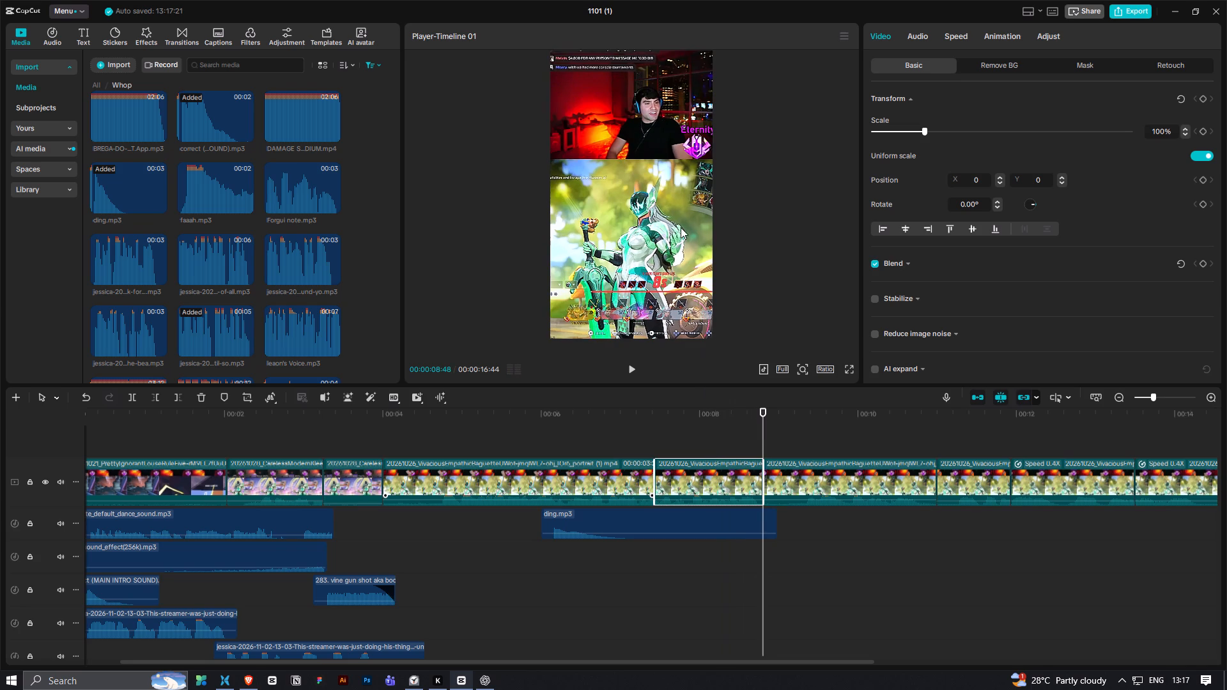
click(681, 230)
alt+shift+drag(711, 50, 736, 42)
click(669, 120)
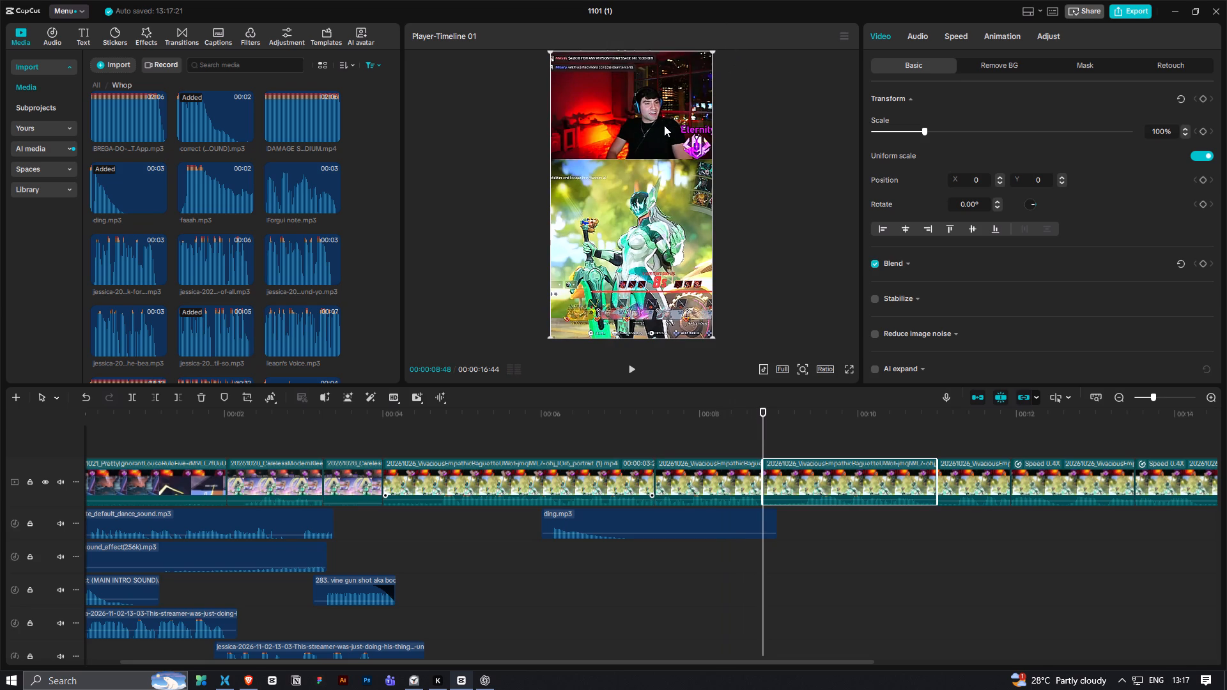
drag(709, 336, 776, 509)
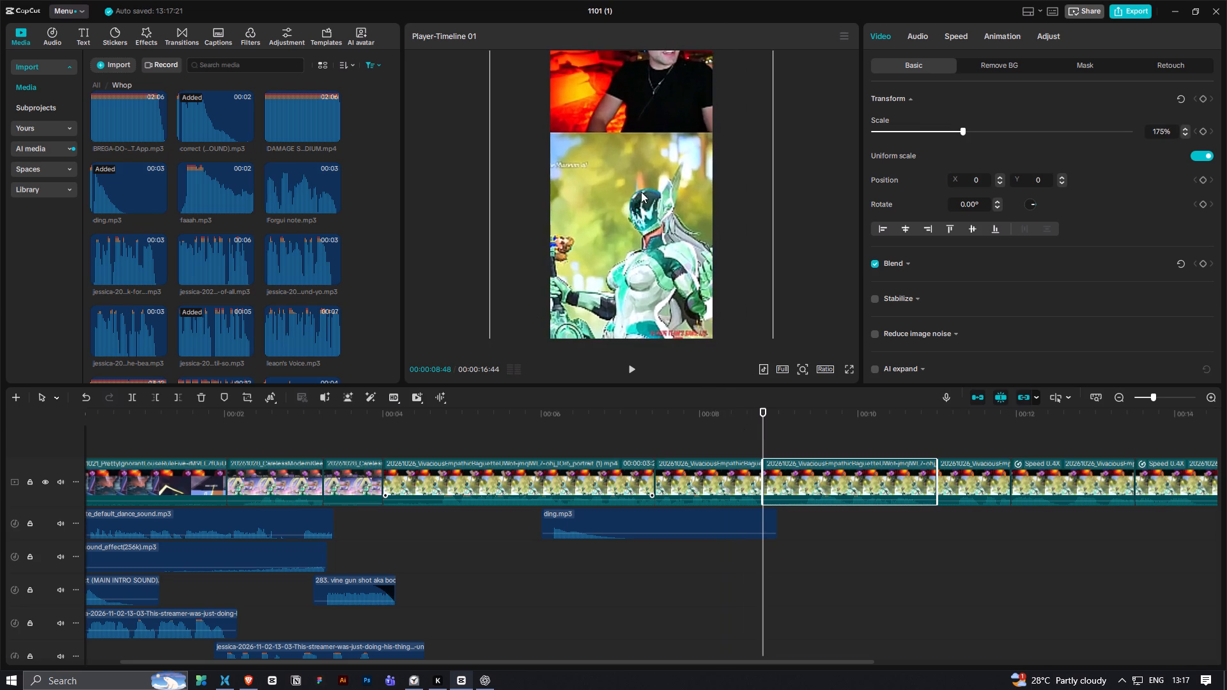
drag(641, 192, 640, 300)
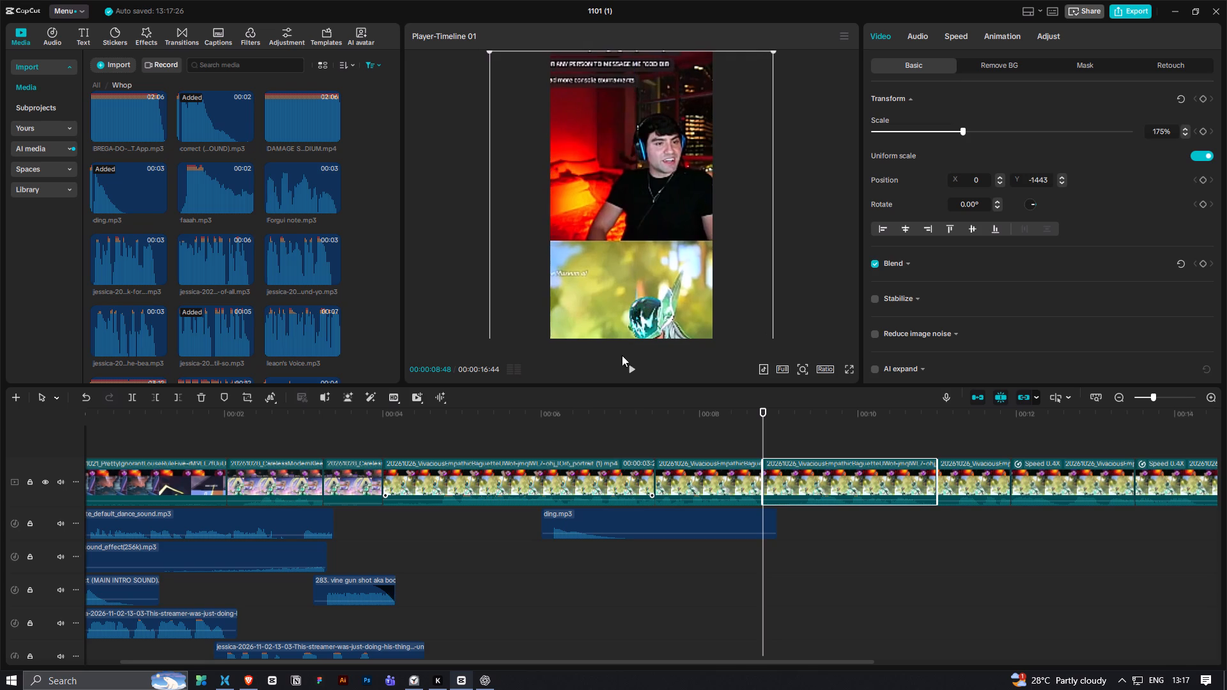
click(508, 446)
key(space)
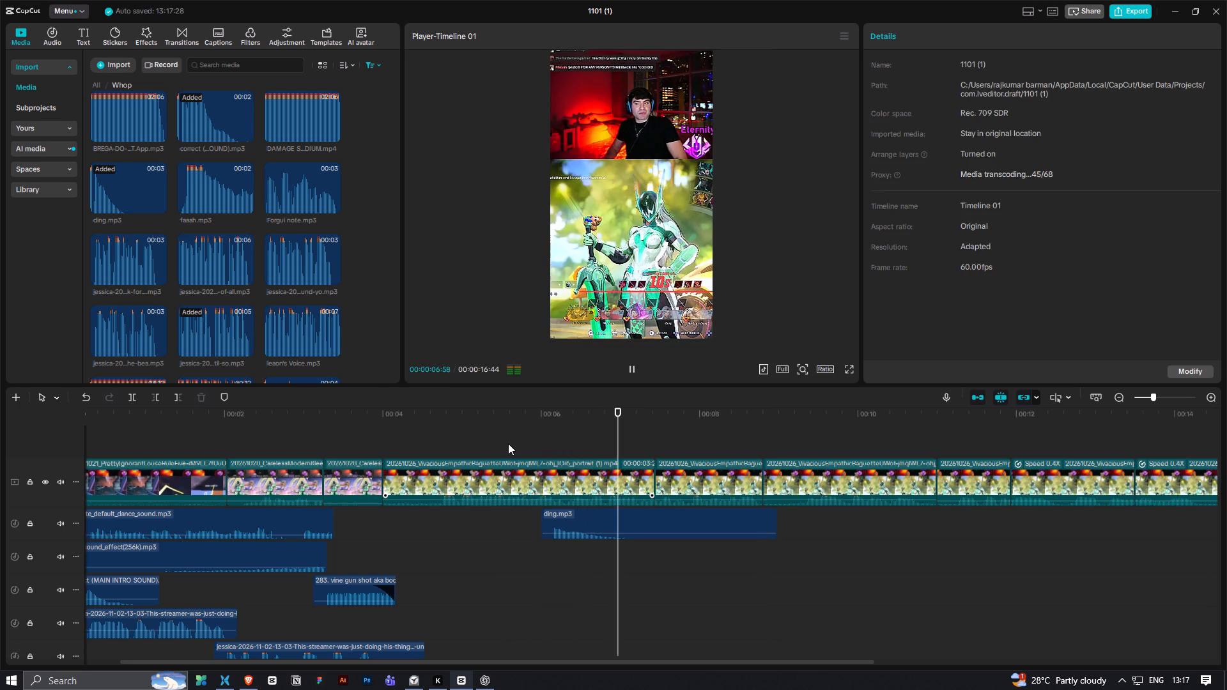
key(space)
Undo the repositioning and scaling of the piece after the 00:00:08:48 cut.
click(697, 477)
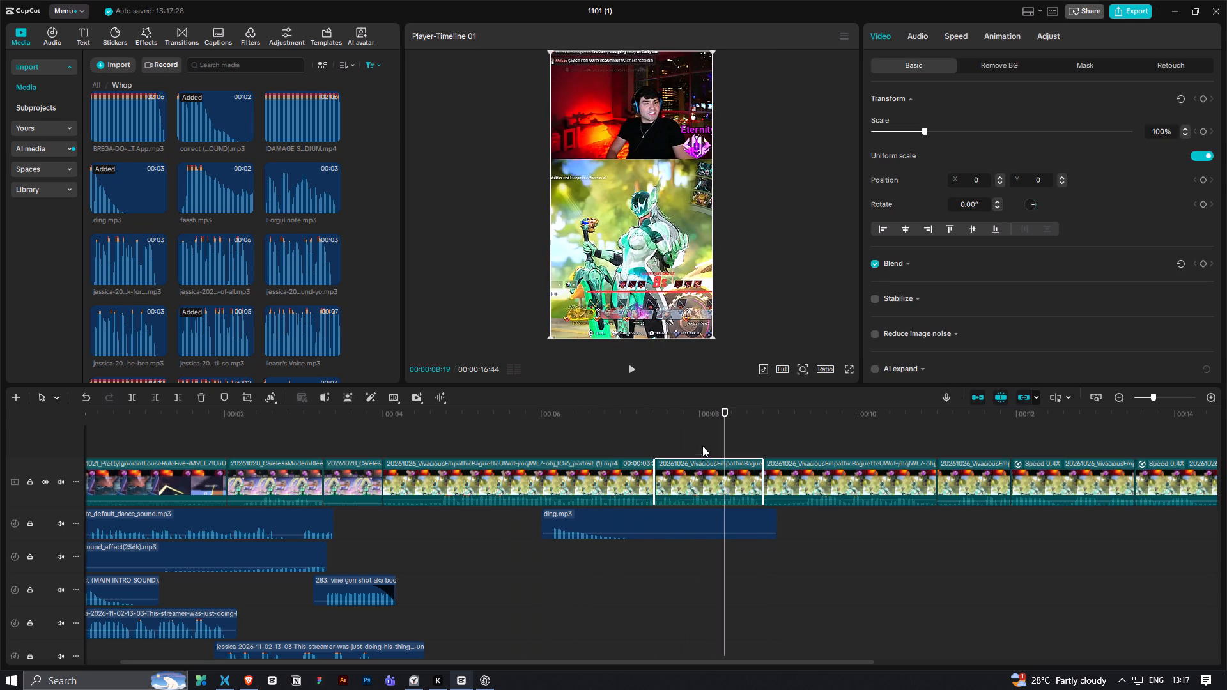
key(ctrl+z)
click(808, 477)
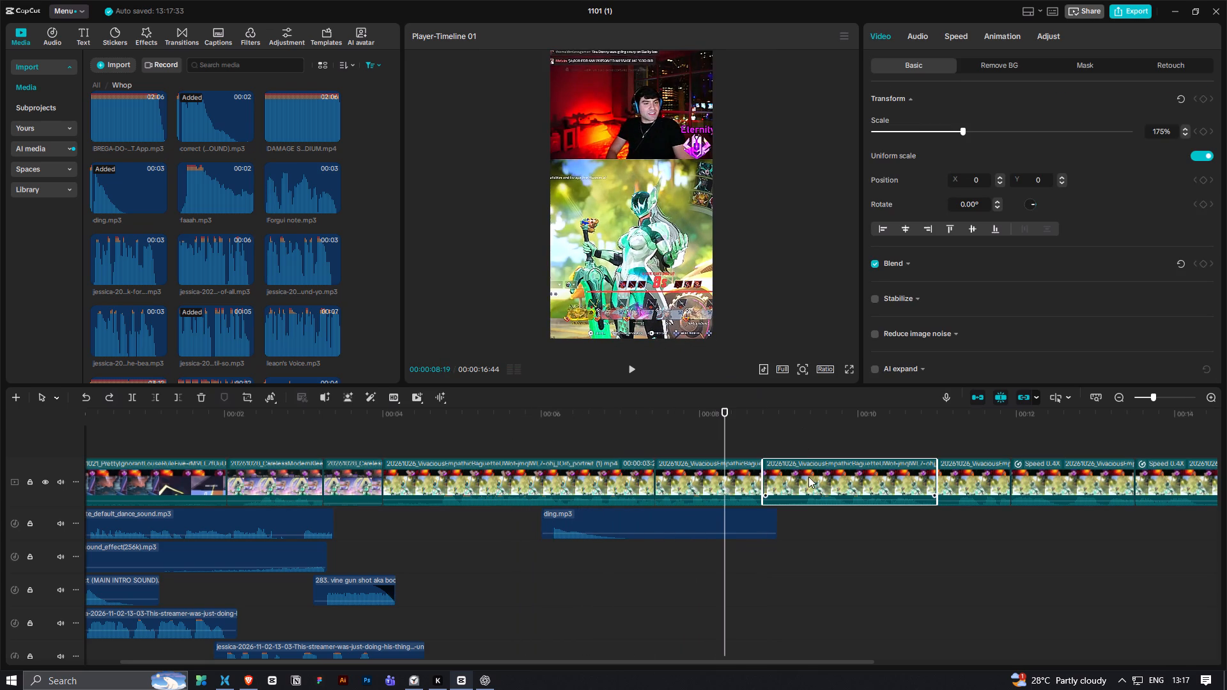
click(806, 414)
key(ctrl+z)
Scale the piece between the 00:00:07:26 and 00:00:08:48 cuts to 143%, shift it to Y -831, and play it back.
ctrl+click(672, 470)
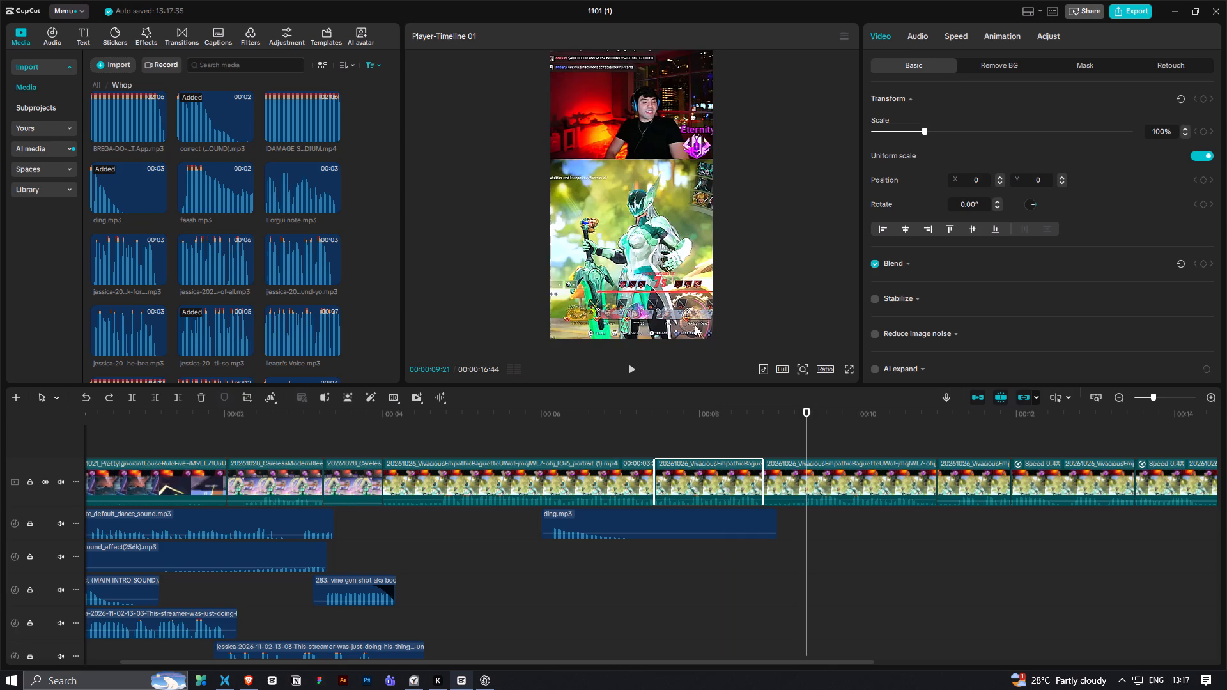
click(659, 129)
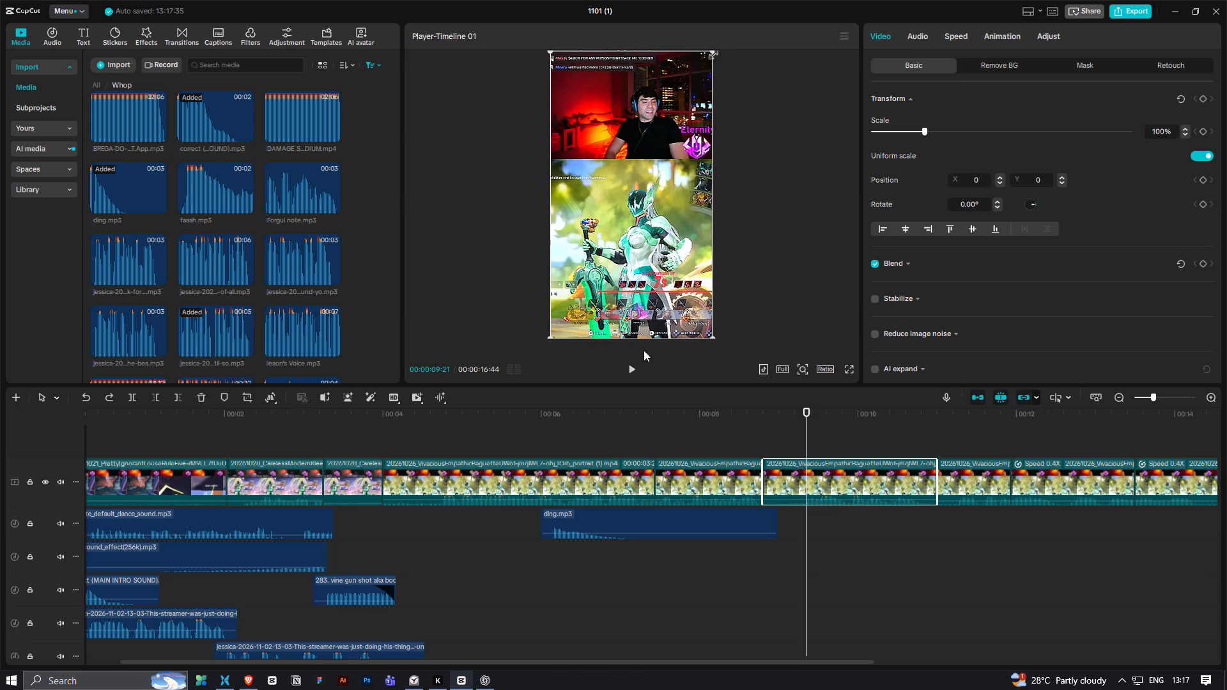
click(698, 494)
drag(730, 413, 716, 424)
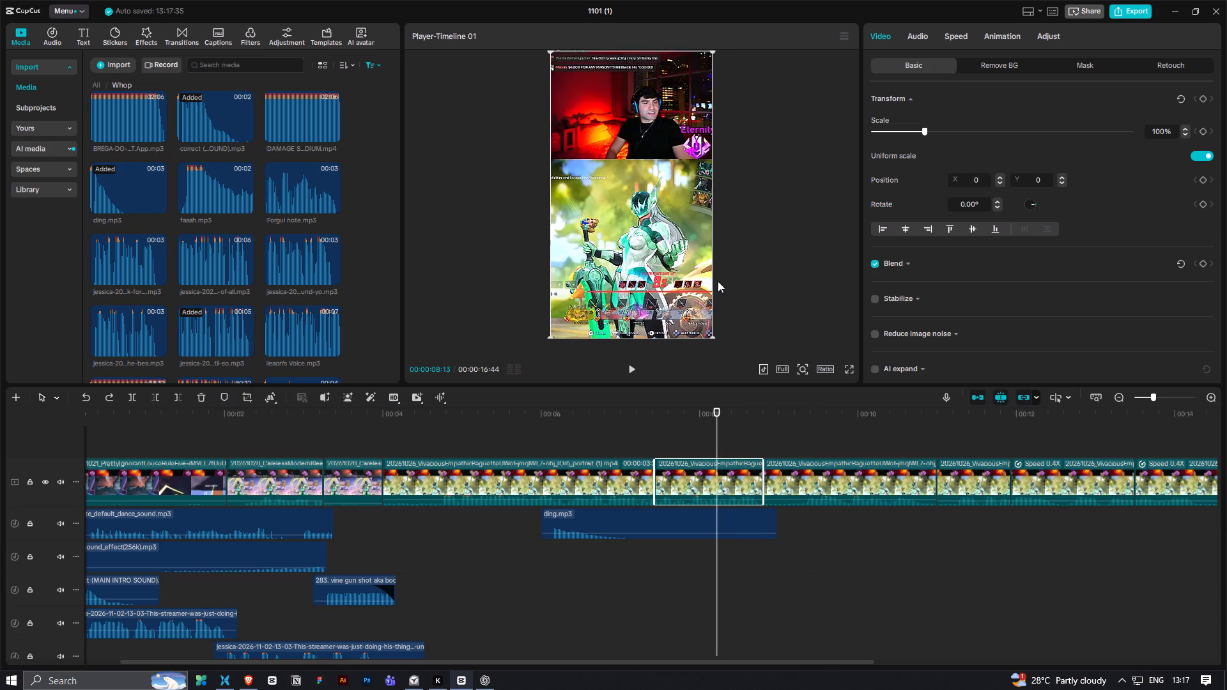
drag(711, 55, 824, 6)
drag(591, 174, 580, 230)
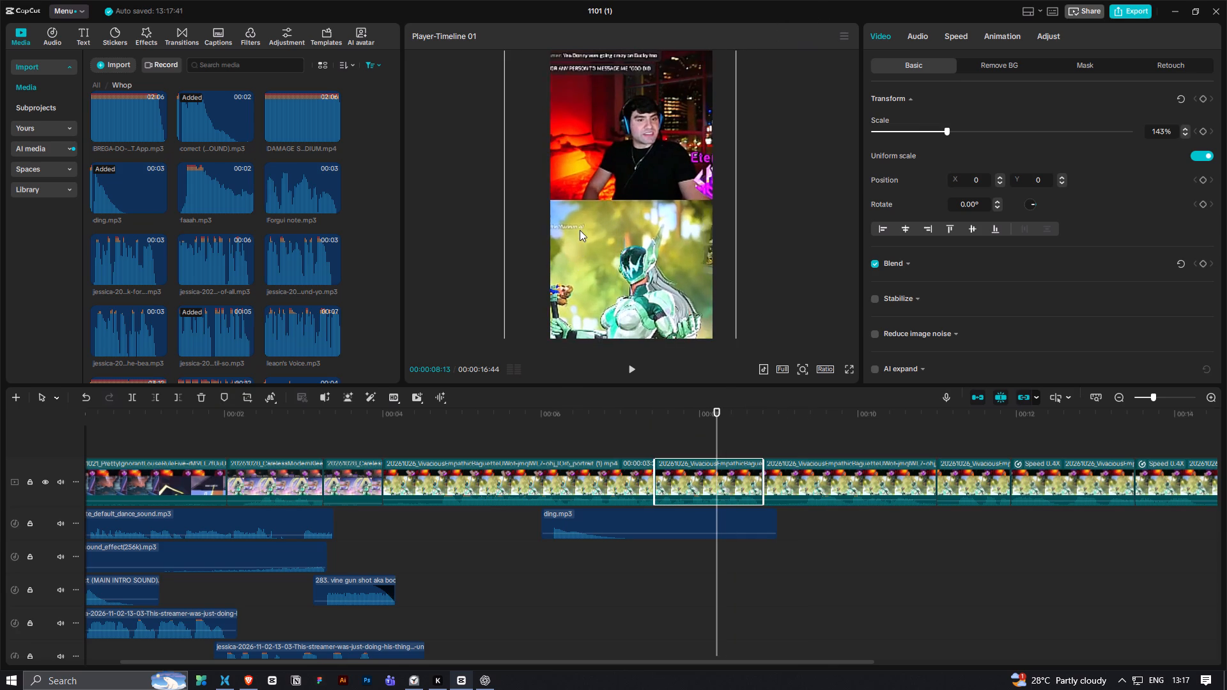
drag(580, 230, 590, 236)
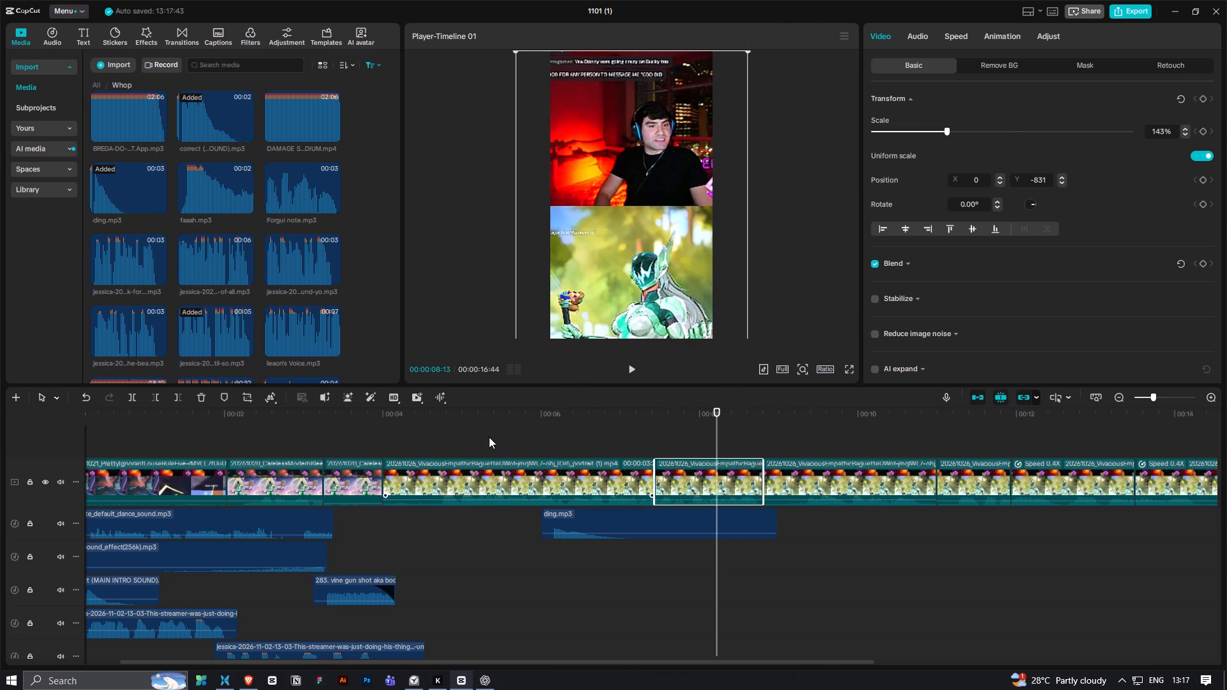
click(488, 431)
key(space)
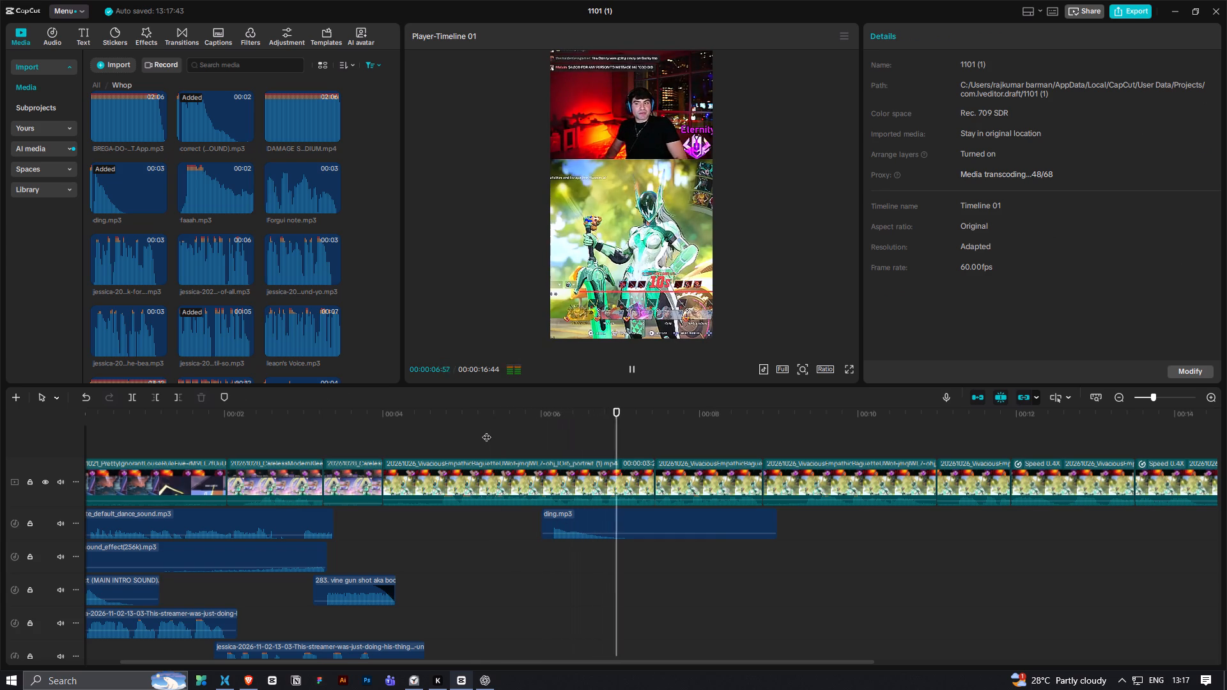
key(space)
Set the middle piece's scale to 174% and shift its picture further down to frame the streamer's face.
click(679, 469)
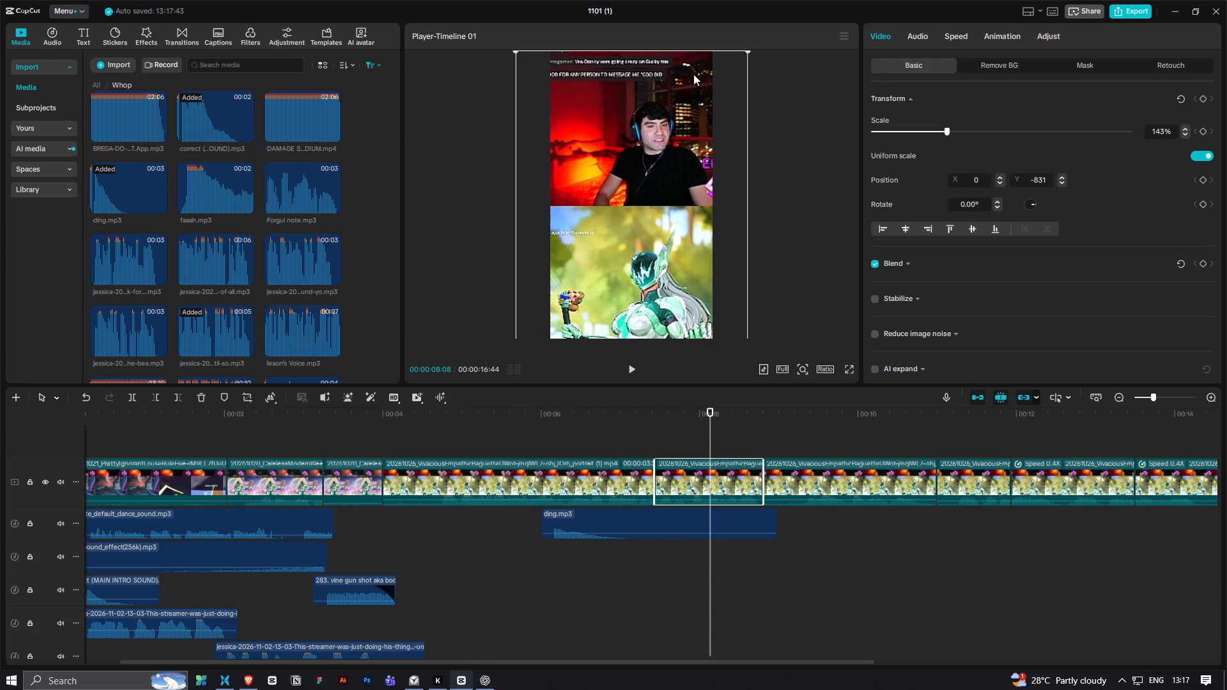
double_click(746, 49)
drag(746, 55, 757, 49)
drag(757, 49, 820, 15)
drag(623, 162, 627, 208)
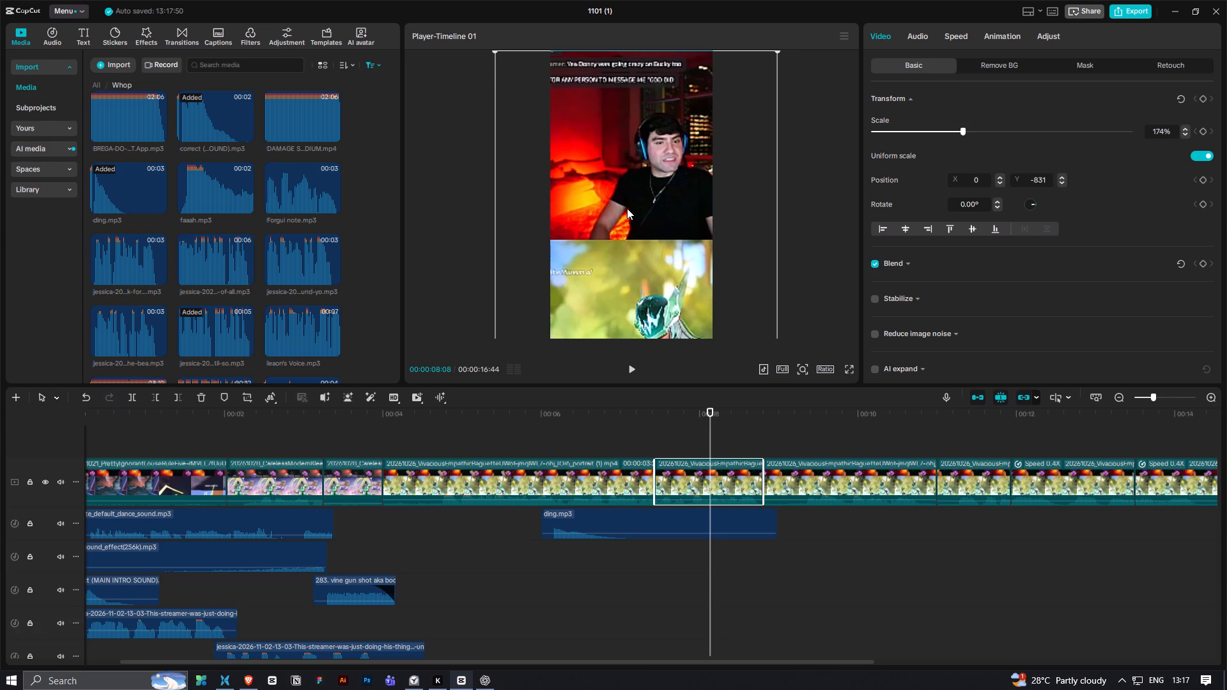
drag(627, 208, 622, 208)
Play back across the cut into the fourth video clip and trim about 0.75 s off that clip's start.
click(475, 432)
ctrl+scroll(475, 432, down, 2)
click(384, 418)
key(space)
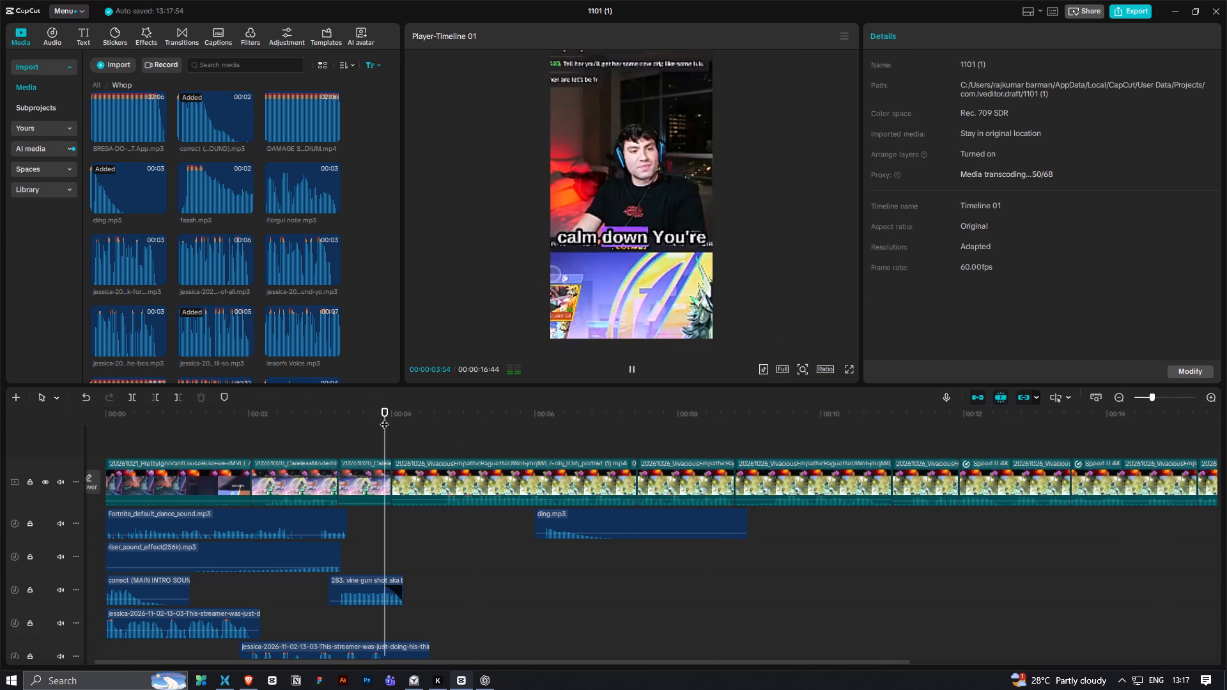
key(space)
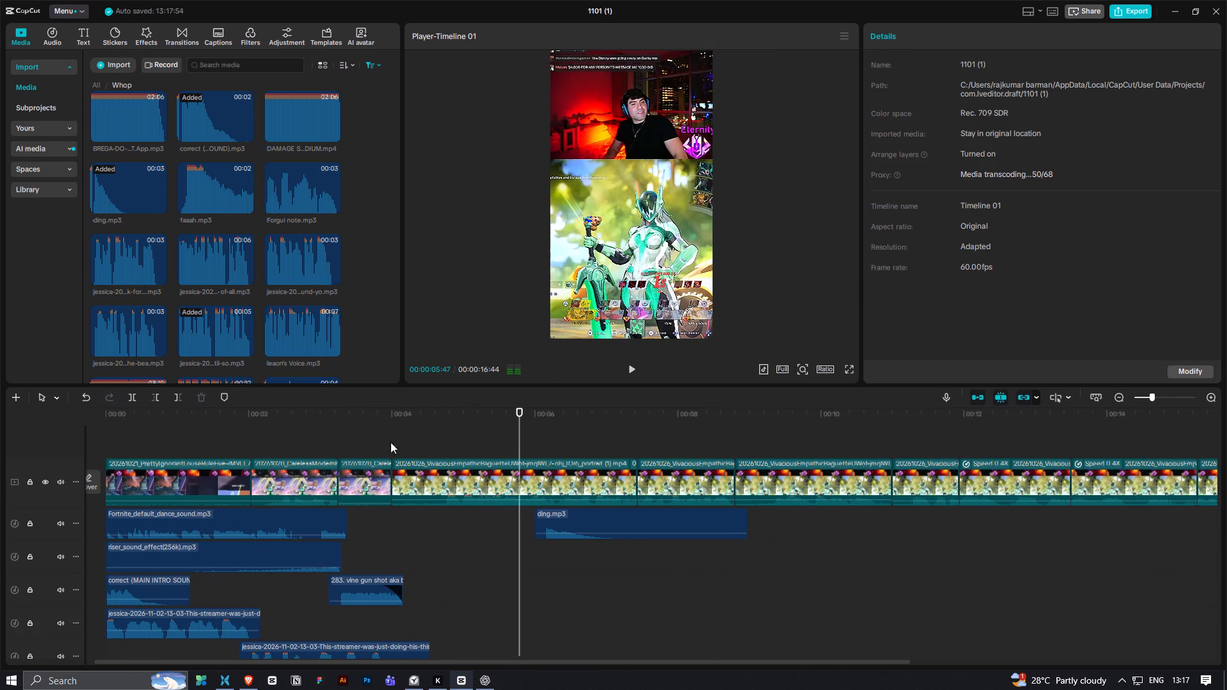
click(415, 482)
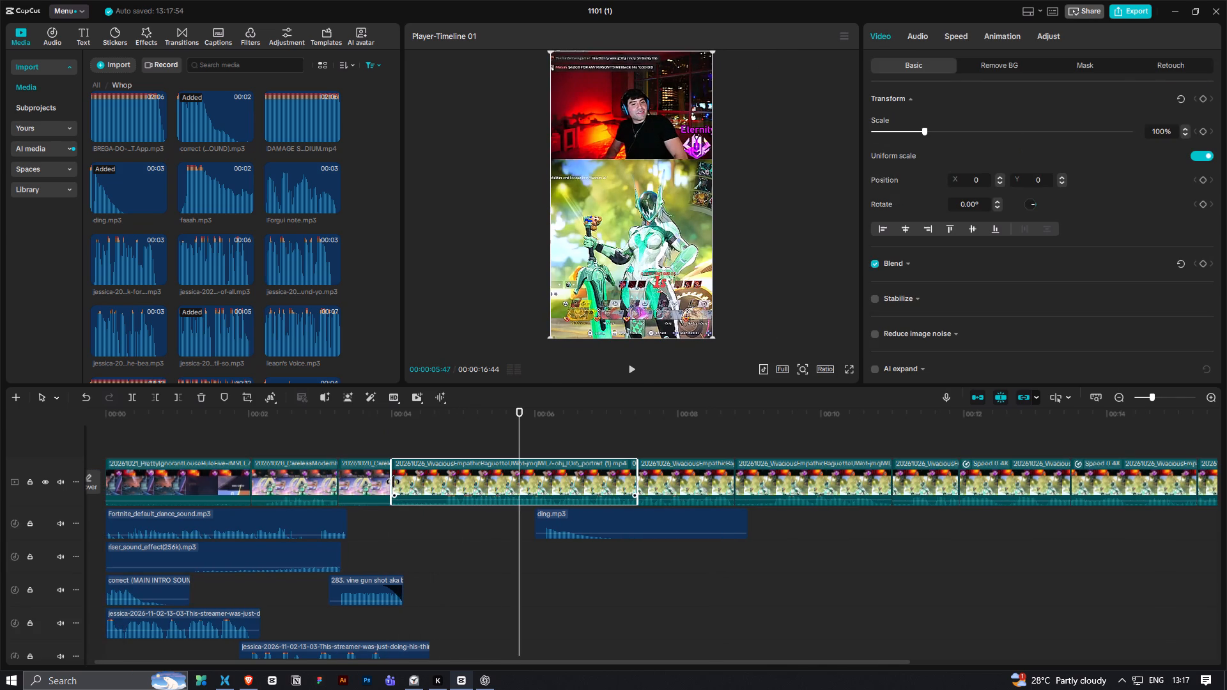
click(525, 574)
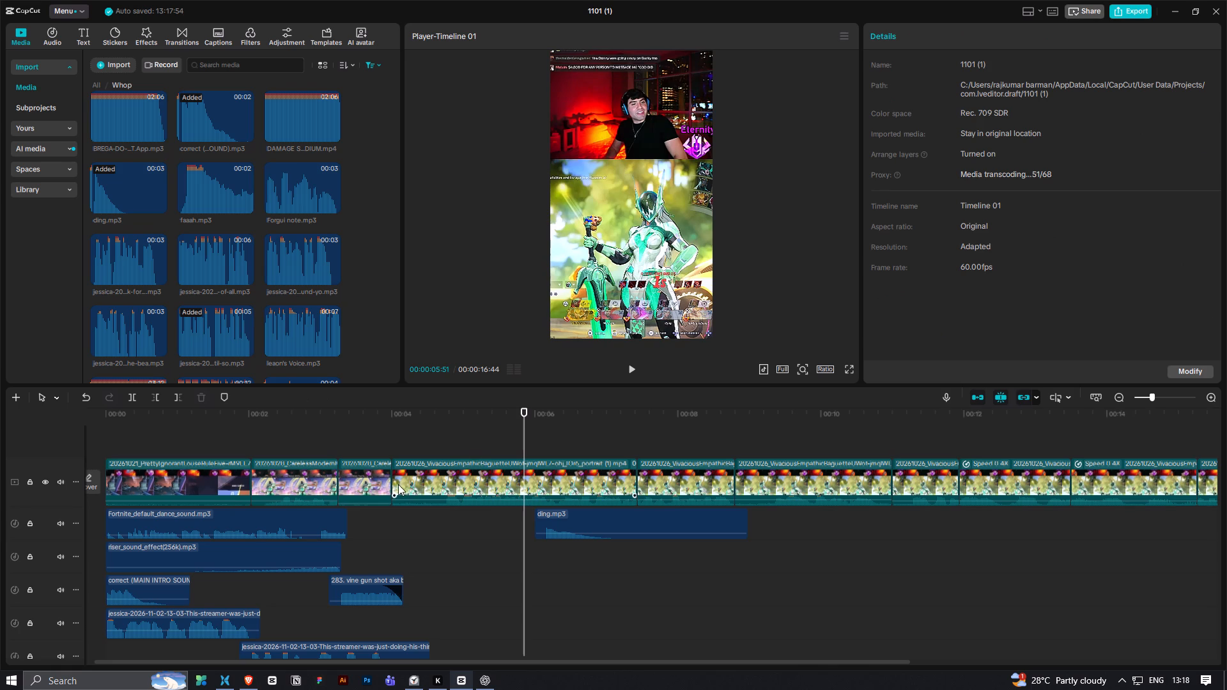
click(419, 483)
click(396, 447)
key(space)
key(space)
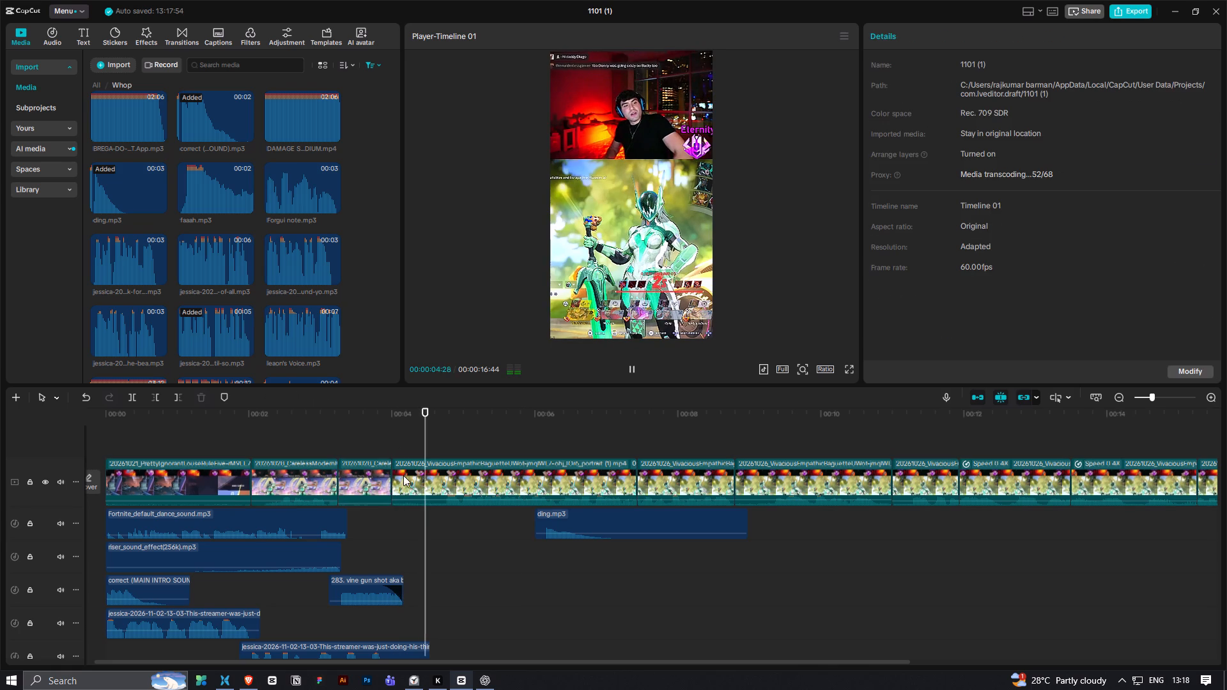
click(406, 487)
drag(389, 482, 443, 483)
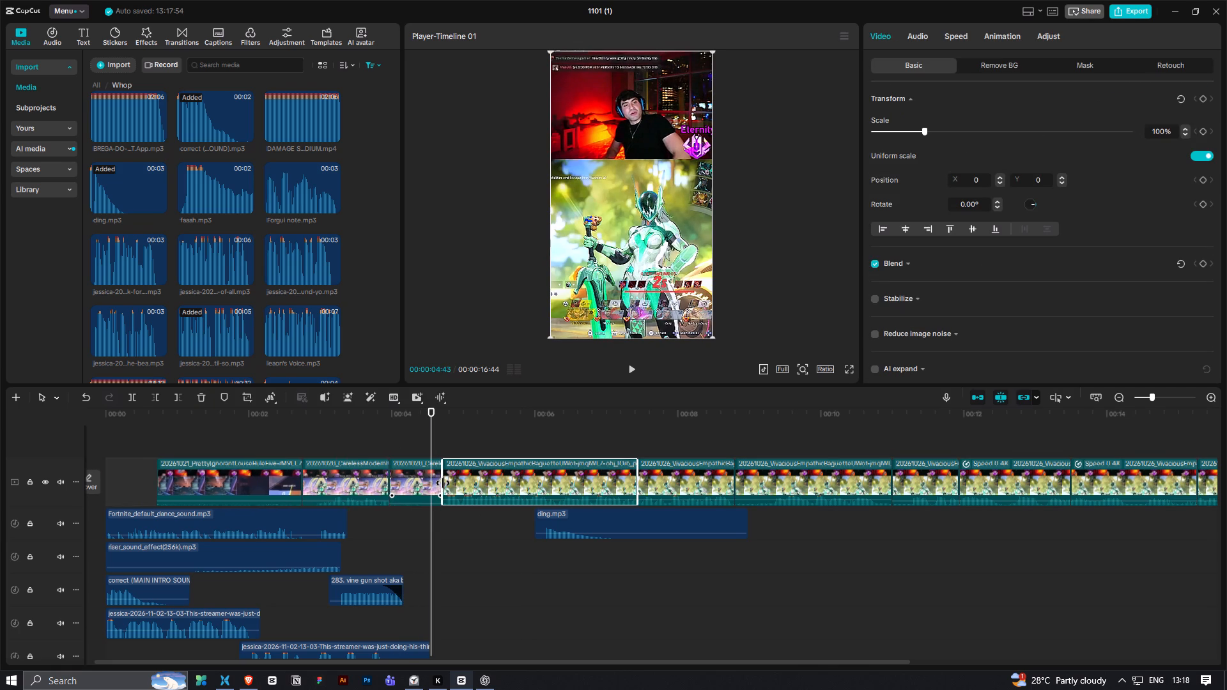
drag(443, 483, 444, 483)
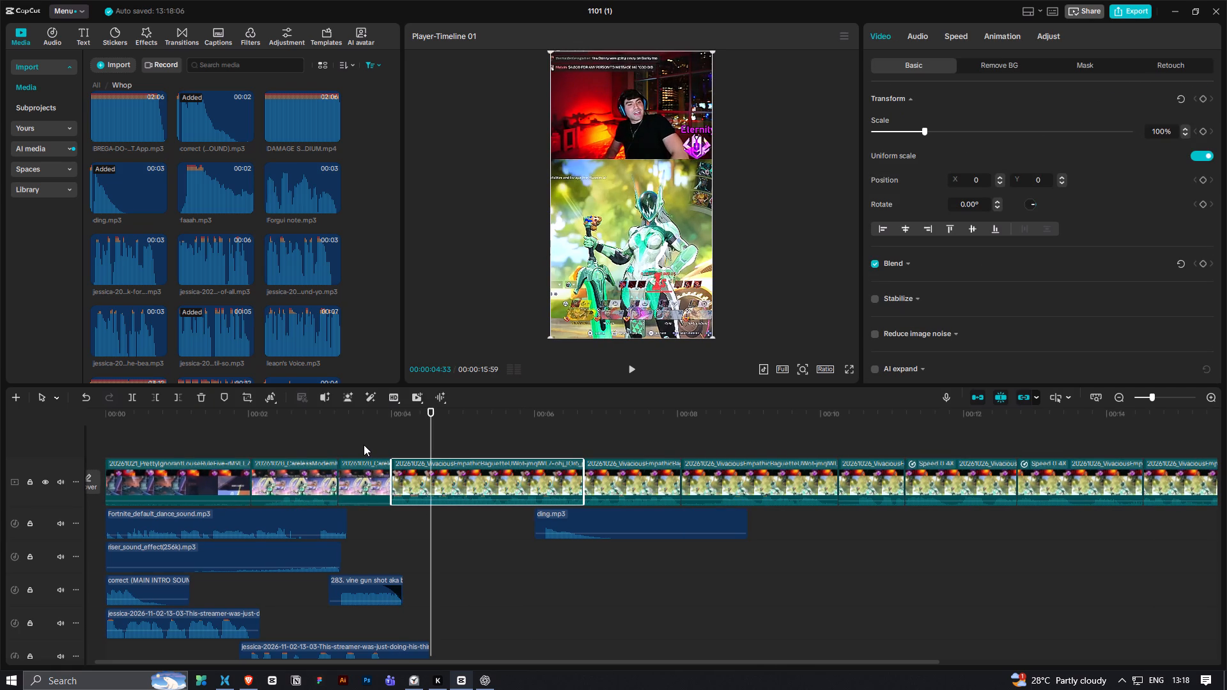
Play back from 00:00:04 and move the ding.mp3 sound effect earlier on its track so it starts at about 5.2 s.
key(ctrl+z)
key(ctrl+shift+z)
click(364, 441)
key(space)
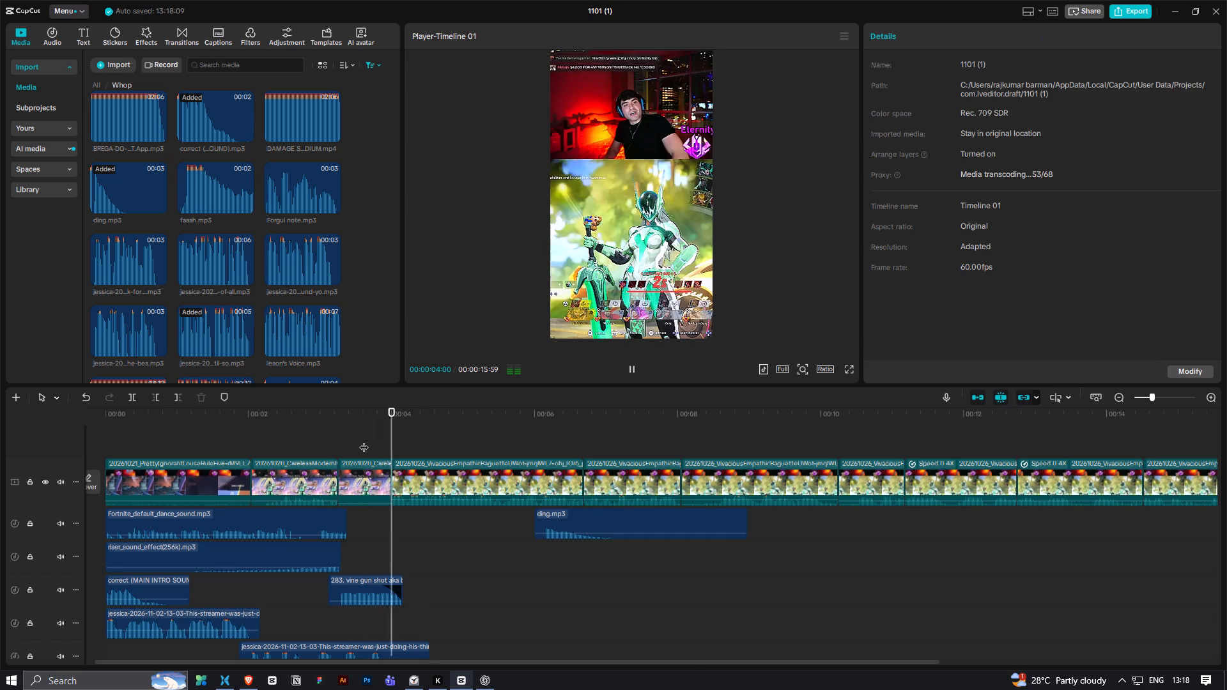
drag(569, 514, 543, 510)
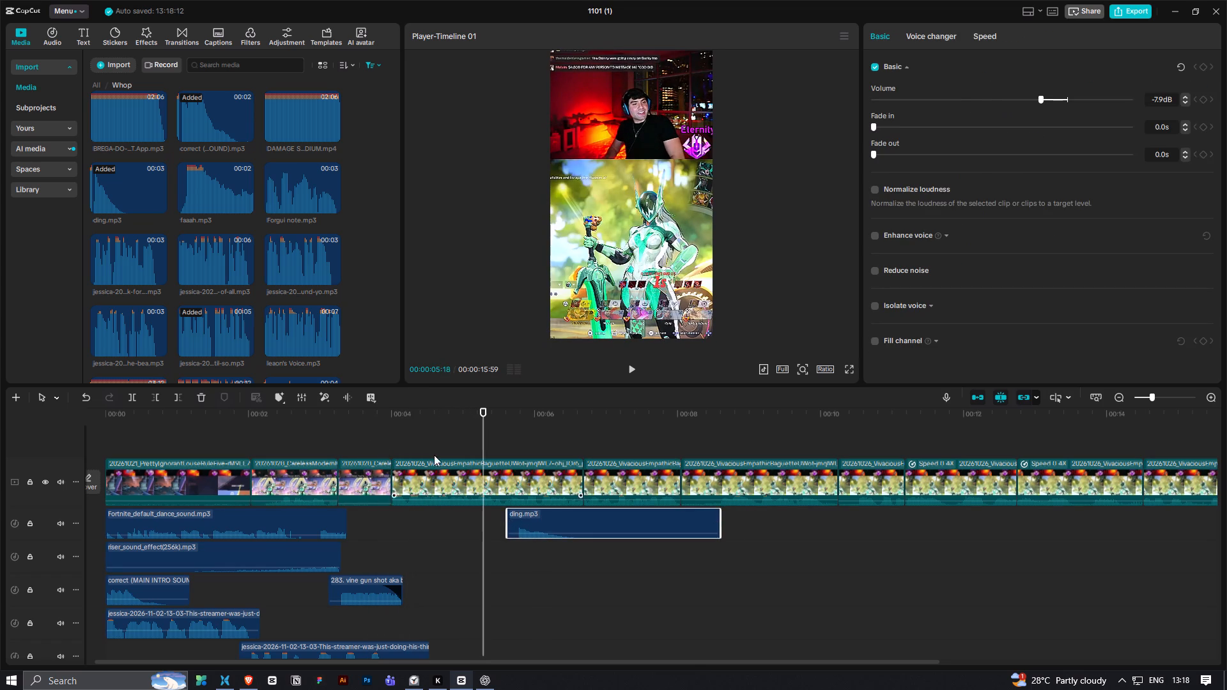
click(361, 429)
key(space)
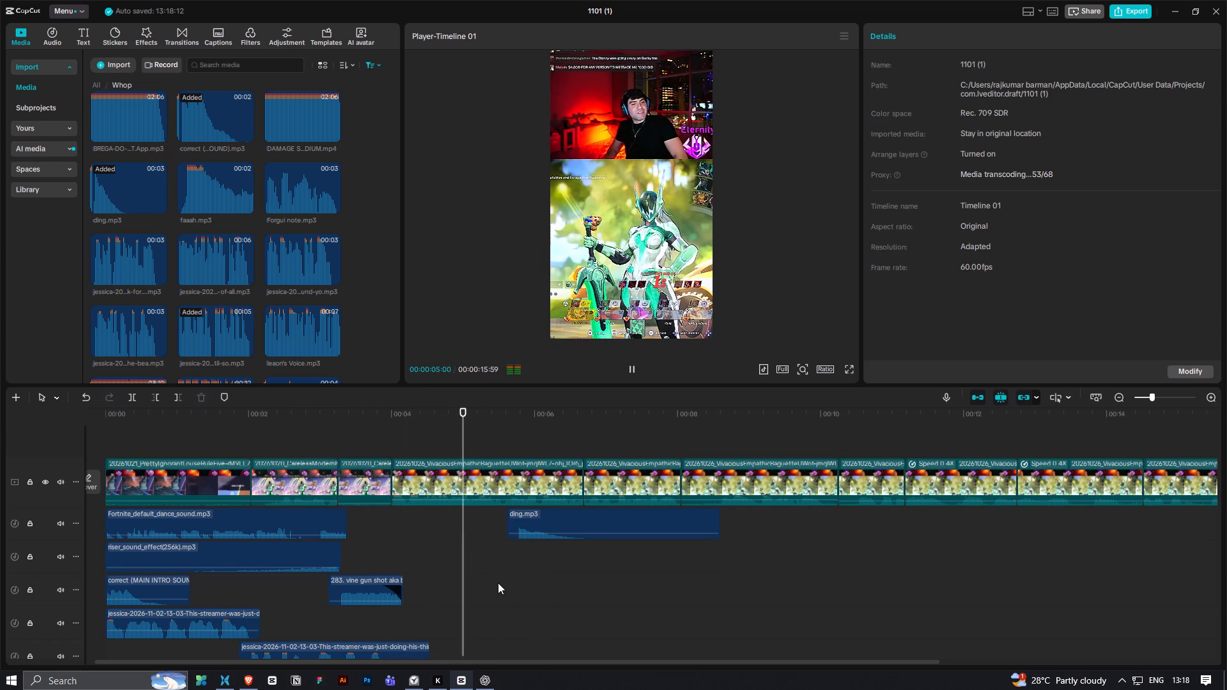
key(space)
ctrl+scroll(508, 581, up, 3)
drag(520, 515, 485, 512)
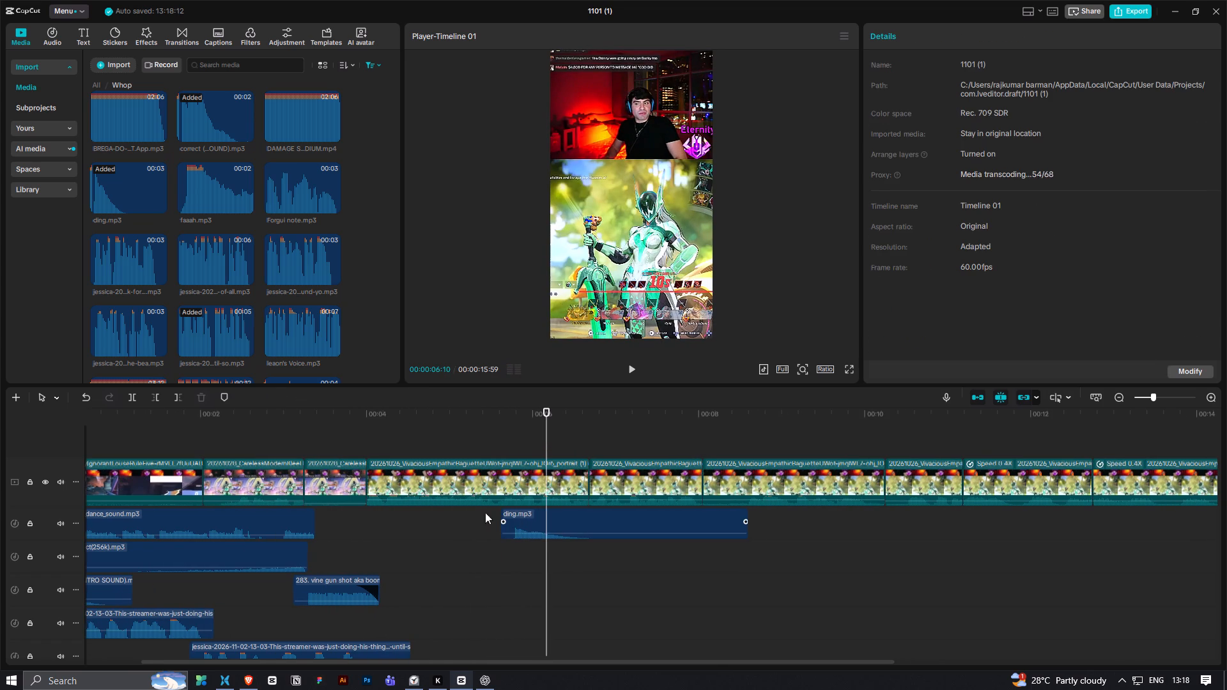
drag(485, 512, 477, 512)
click(467, 443)
key(space)
key(space)
drag(500, 523, 505, 523)
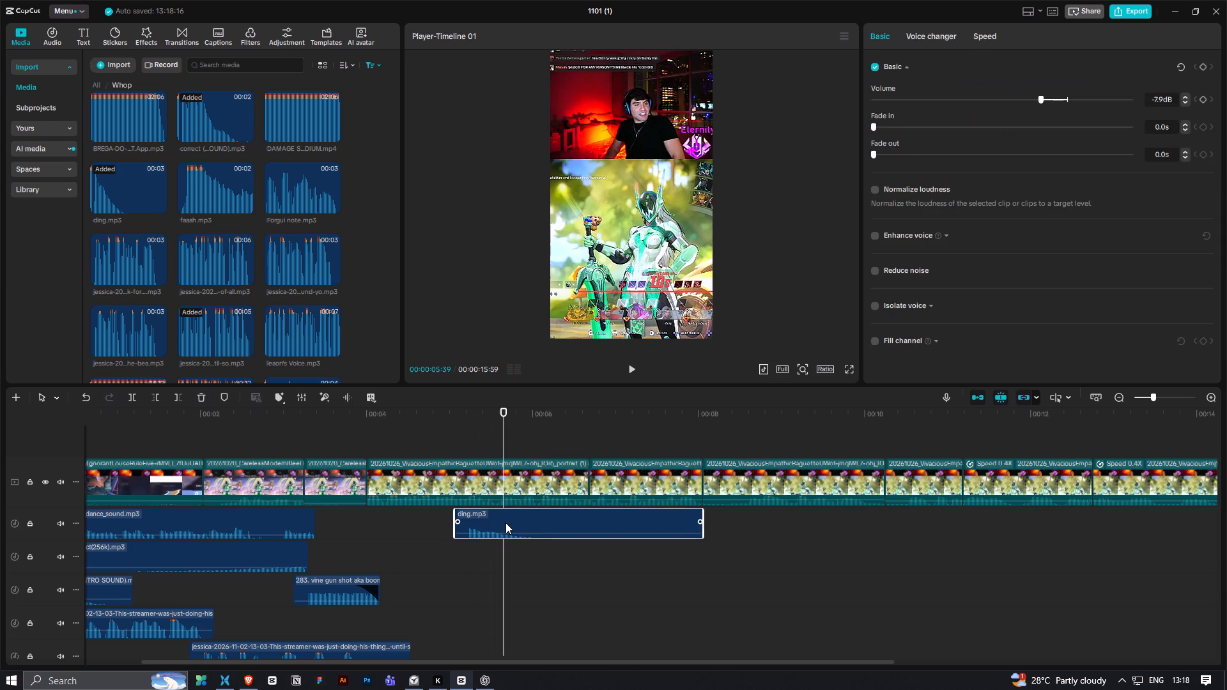
drag(505, 523, 513, 523)
Play back the edit from about 00:00:04 through the zoomed pieces to the second slow-motion clip, checking the ding's timing and the cuts.
click(394, 440)
key(space)
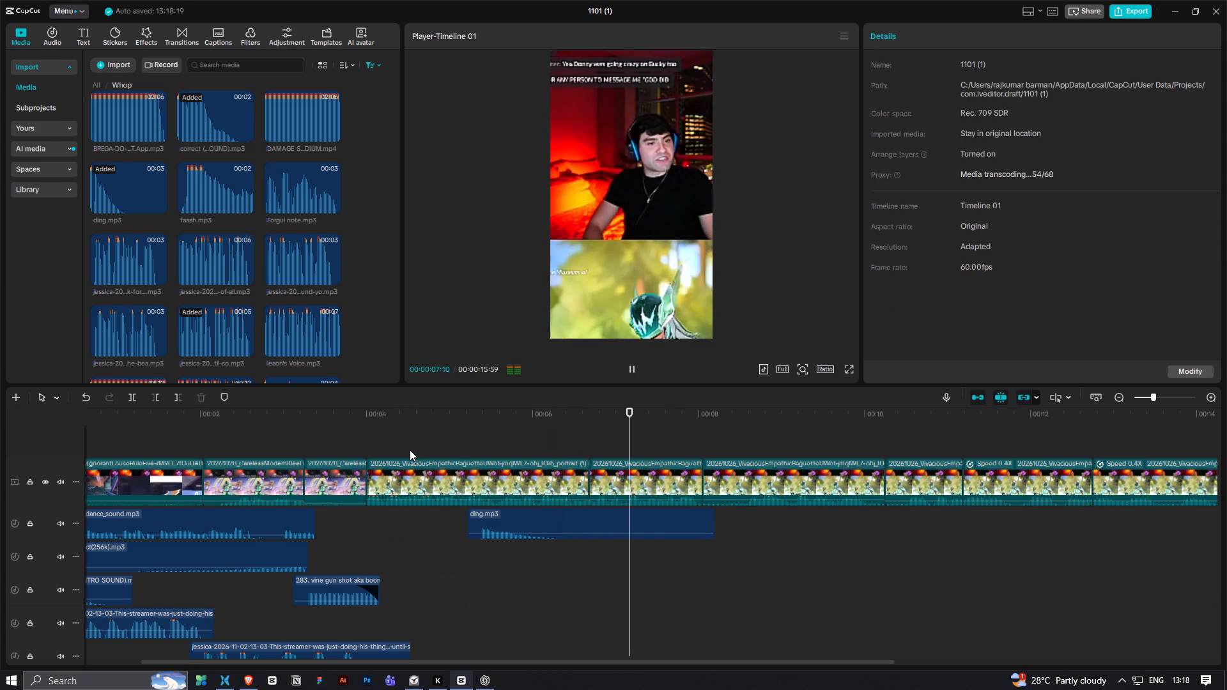
ctrl+scroll(554, 560, down, 2)
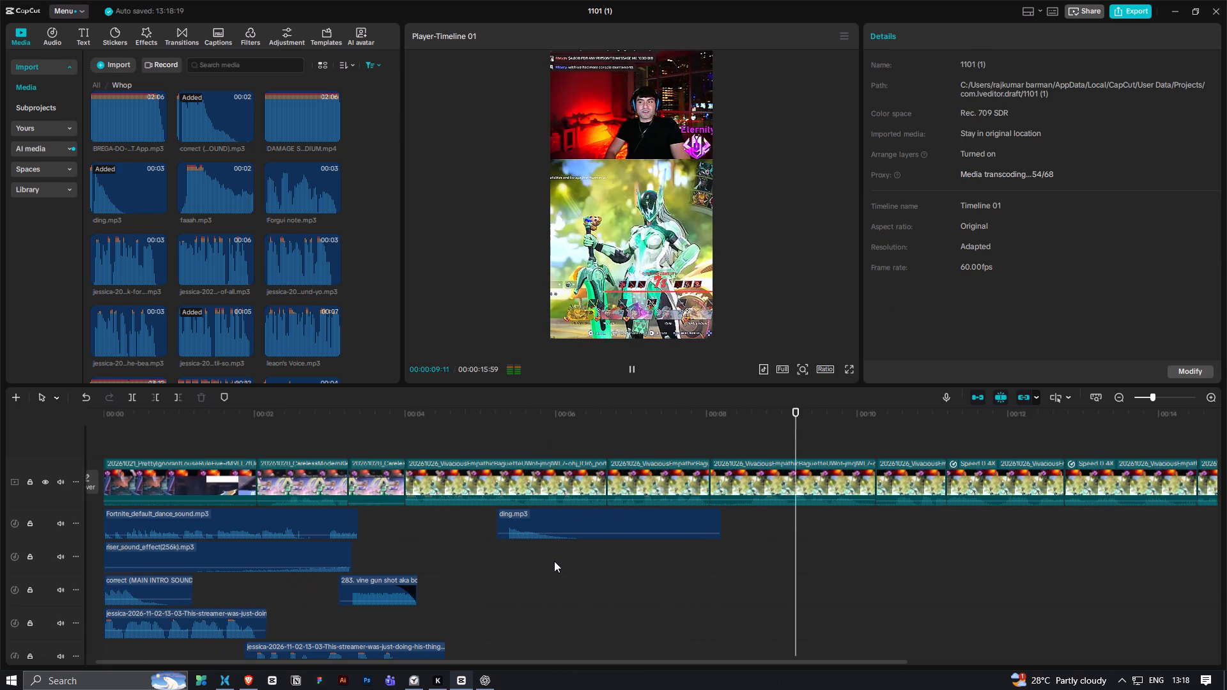
key(space)
scroll(554, 561, down, 2)
key(space)
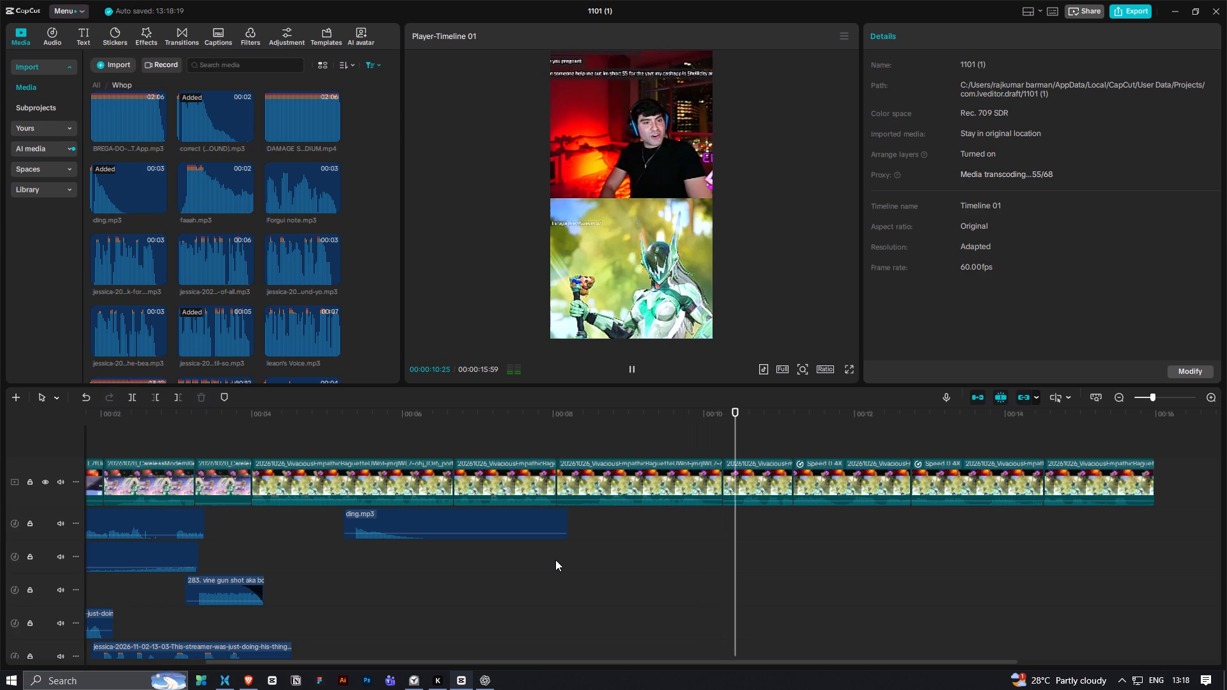
key(space)
key(space)
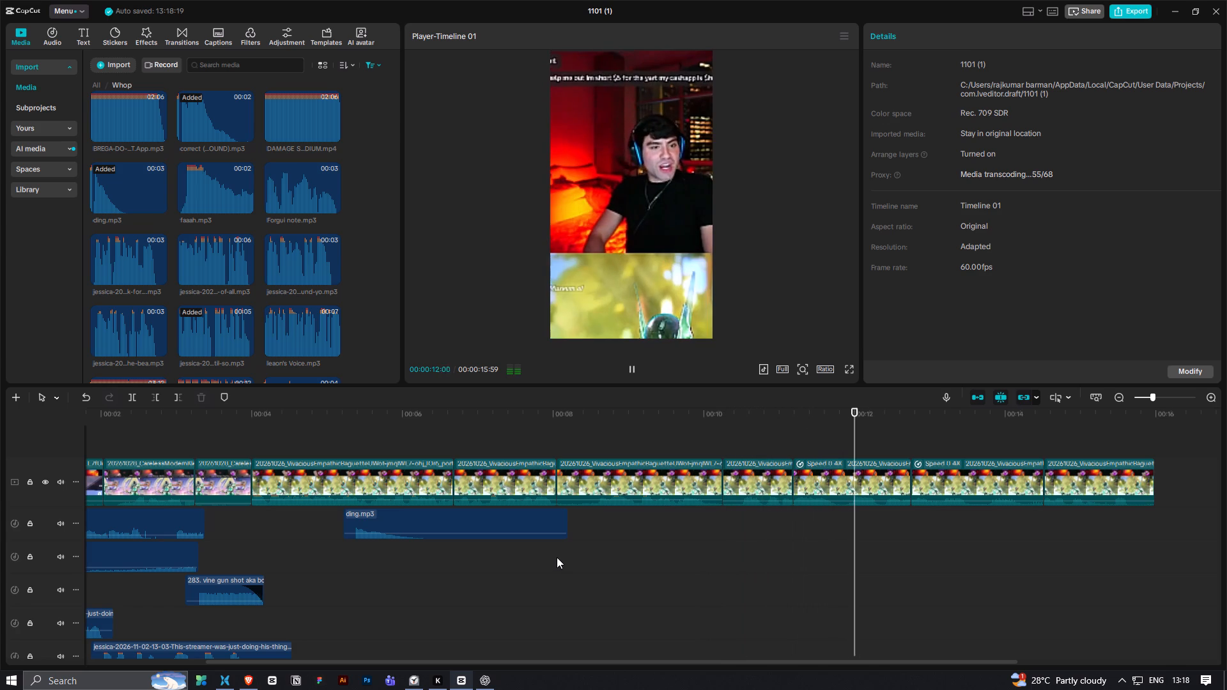
key(space)
scroll(557, 557, down, 2)
Insert a freeze frame at 00:00:12:45, at the cut between the two slow-motion clips.
click(805, 484)
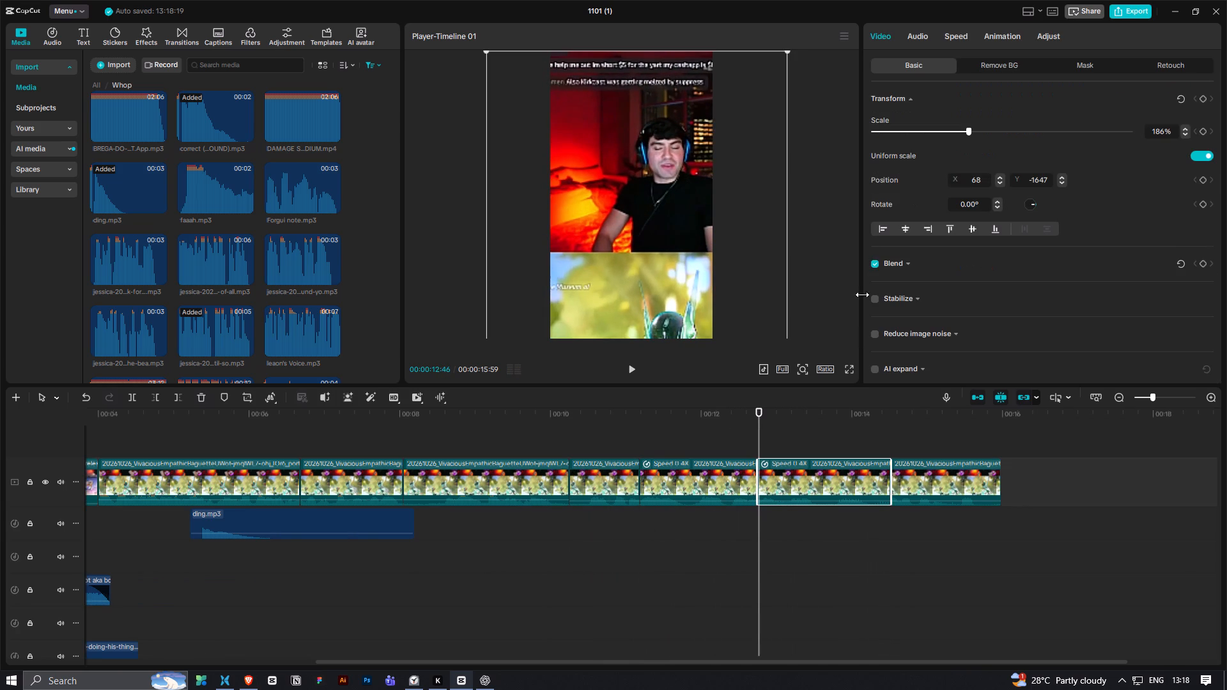
click(716, 440)
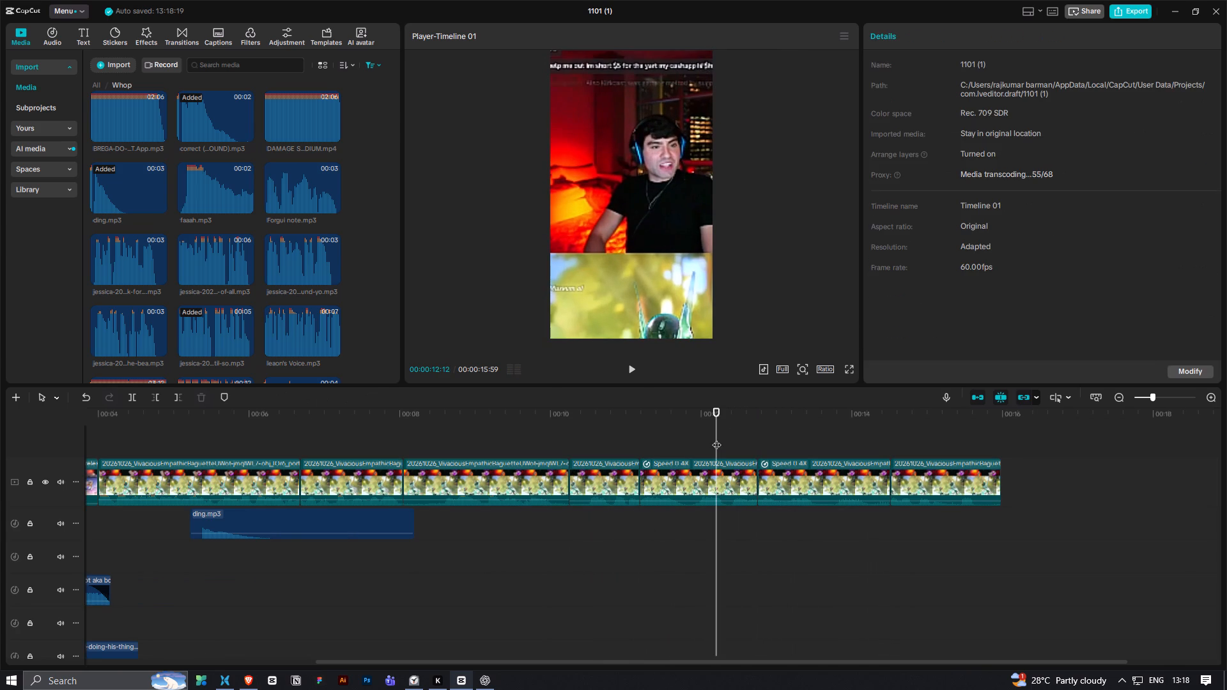
click(820, 480)
click(725, 486)
click(765, 477)
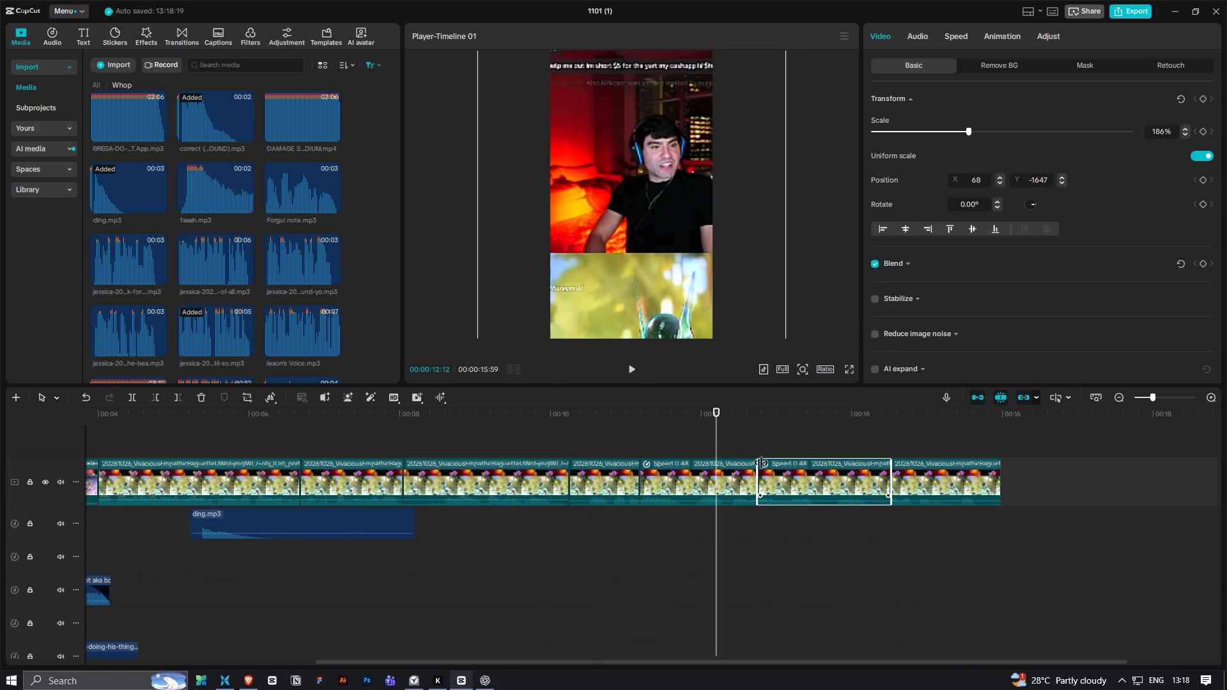
drag(736, 415, 811, 425)
click(748, 466)
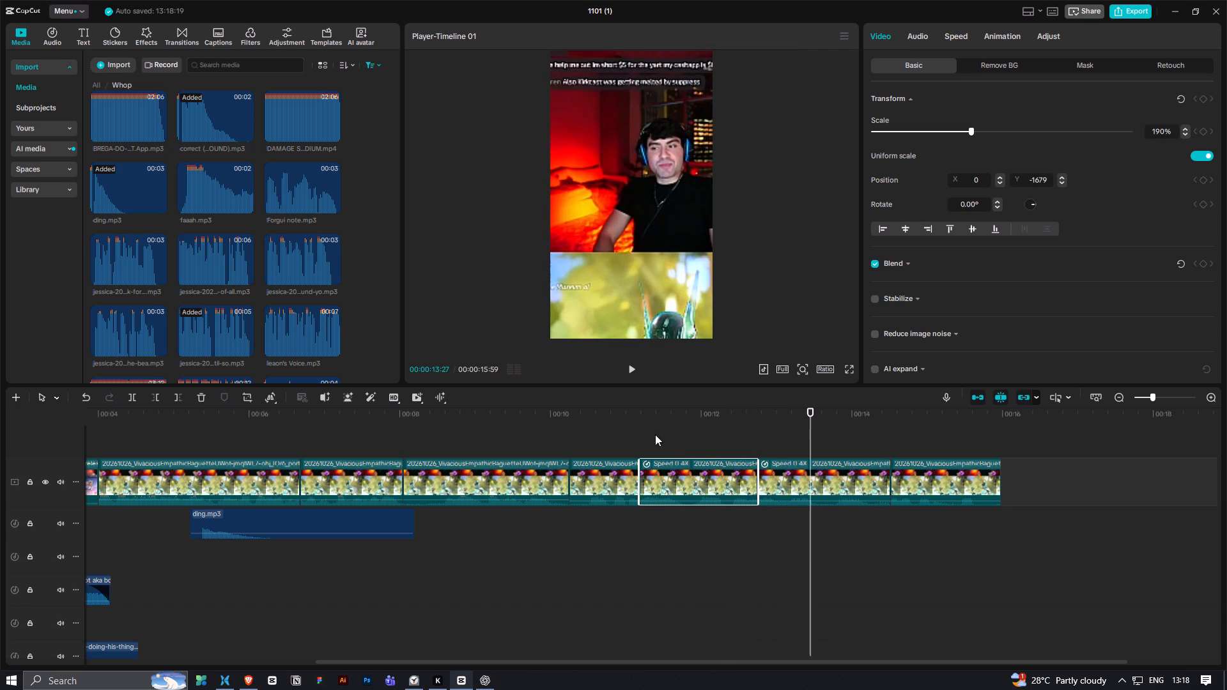
drag(808, 411, 764, 437)
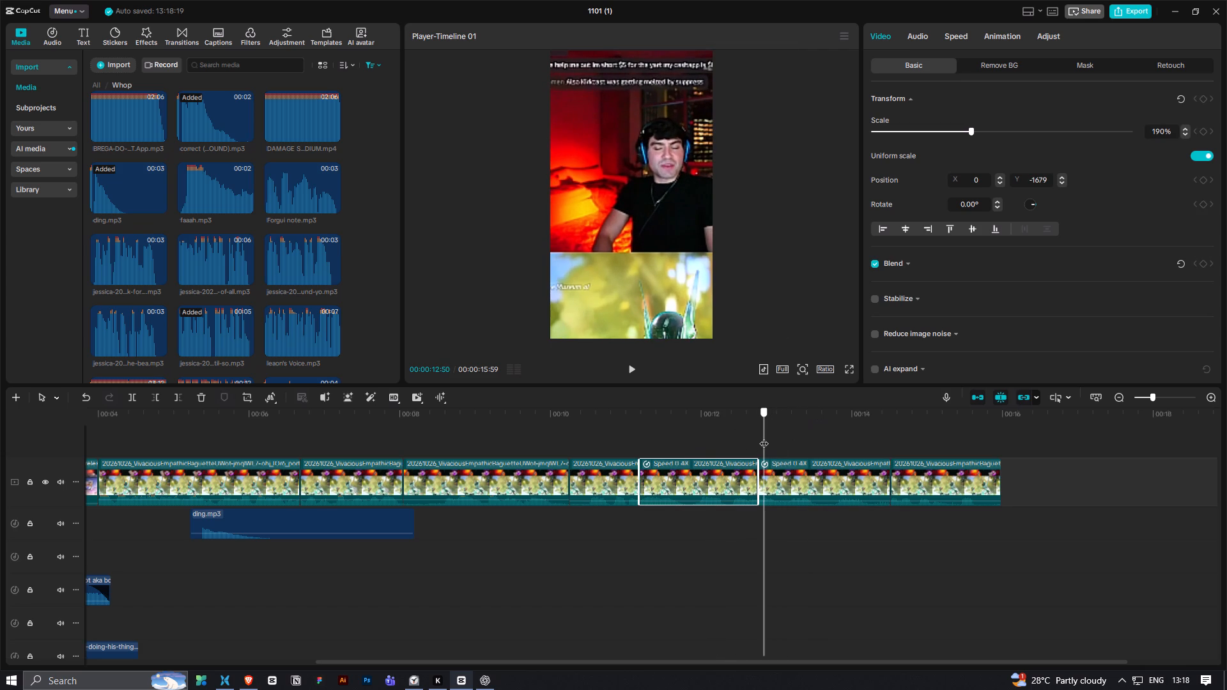
drag(764, 437, 760, 446)
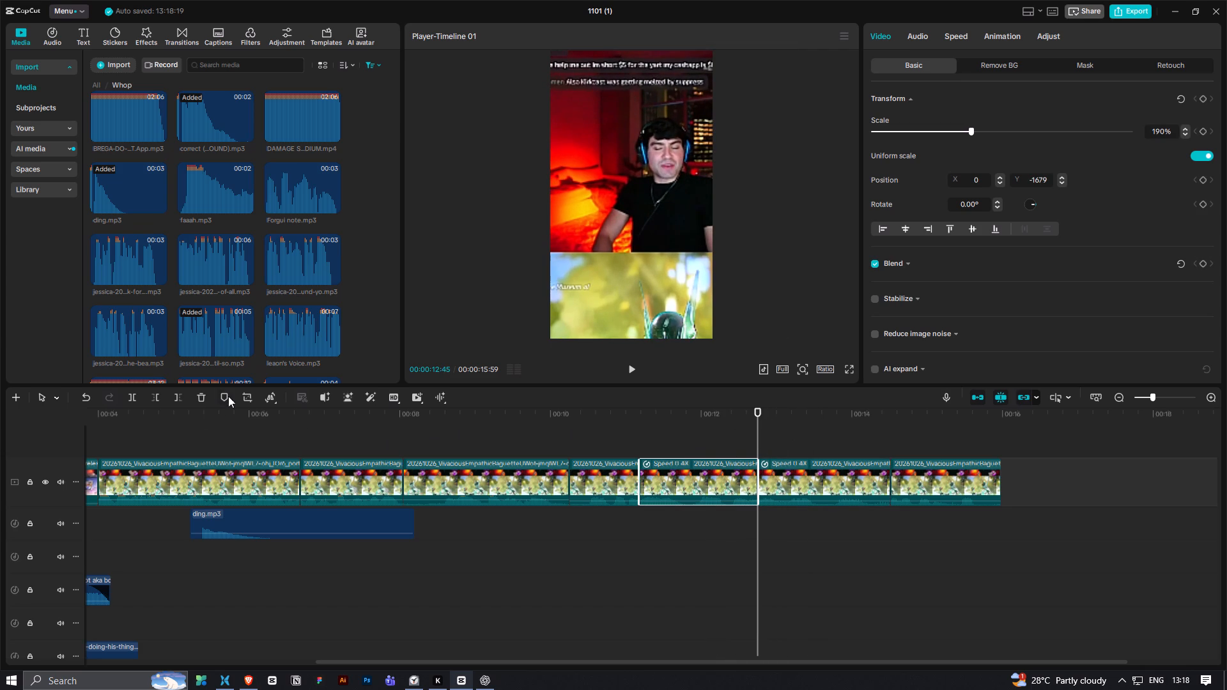
click(295, 423)
click(1123, 678)
click(1123, 678)
click(632, 443)
Shorten the freeze frame to 00:00:01:53 and play back the slow-motion clip leading into it.
click(803, 484)
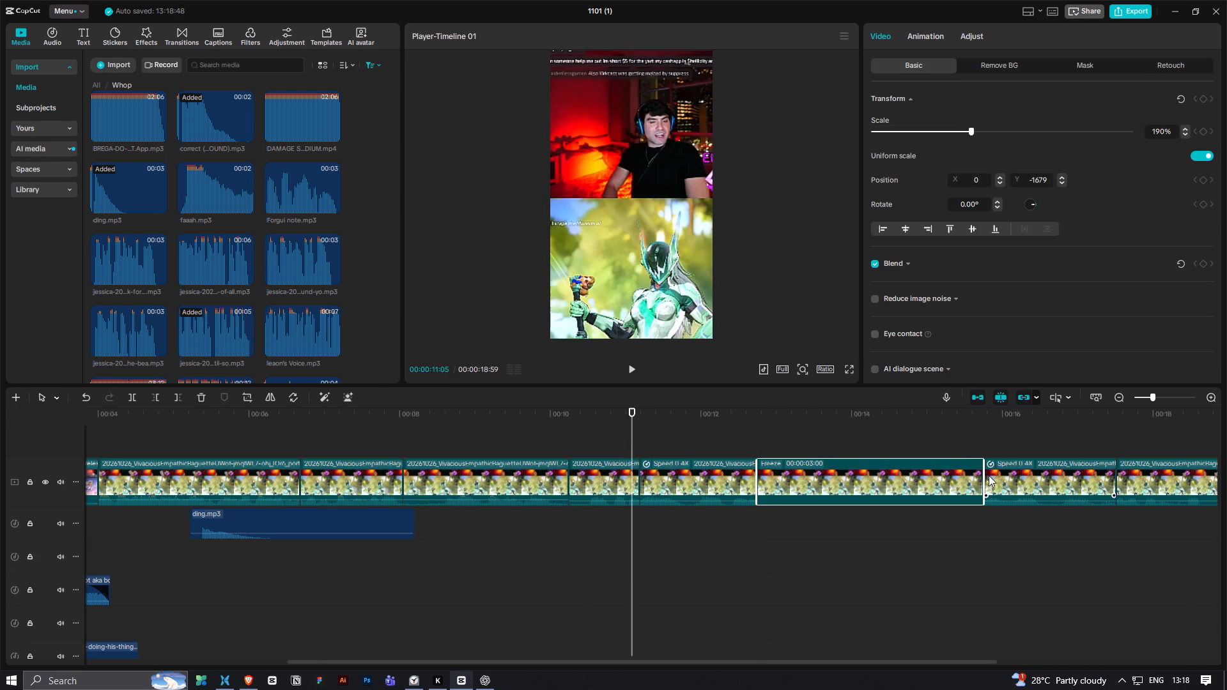
drag(984, 480, 897, 501)
click(618, 438)
key(space)
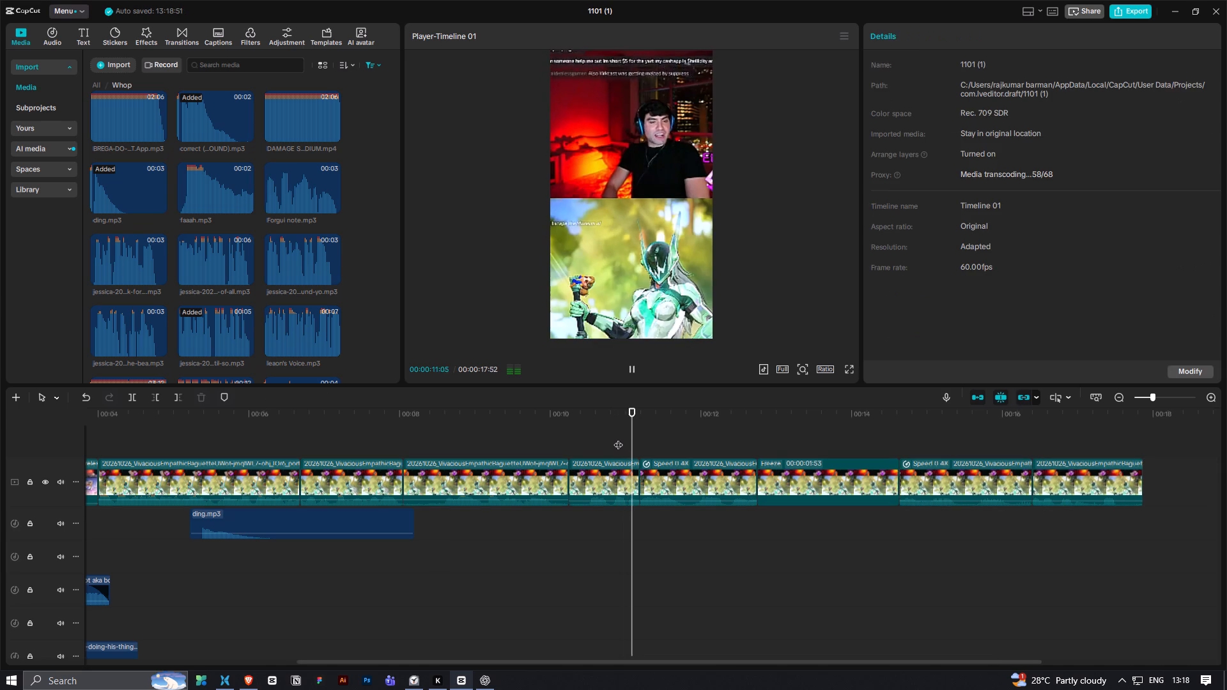
key(space)
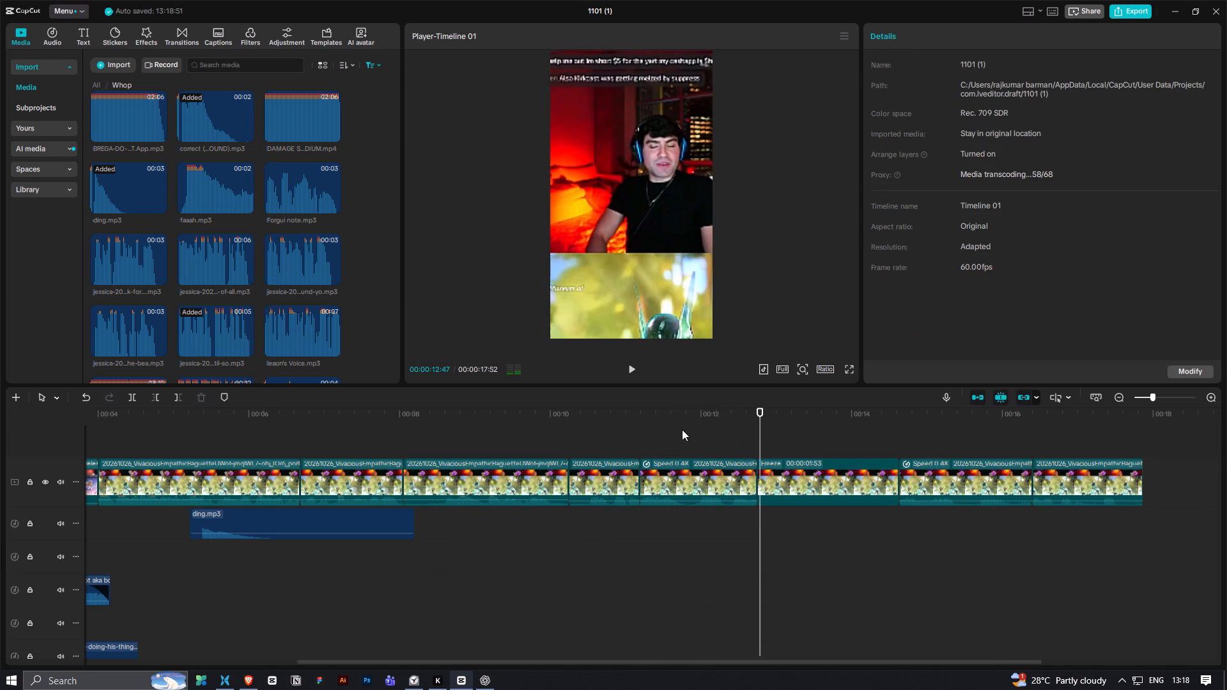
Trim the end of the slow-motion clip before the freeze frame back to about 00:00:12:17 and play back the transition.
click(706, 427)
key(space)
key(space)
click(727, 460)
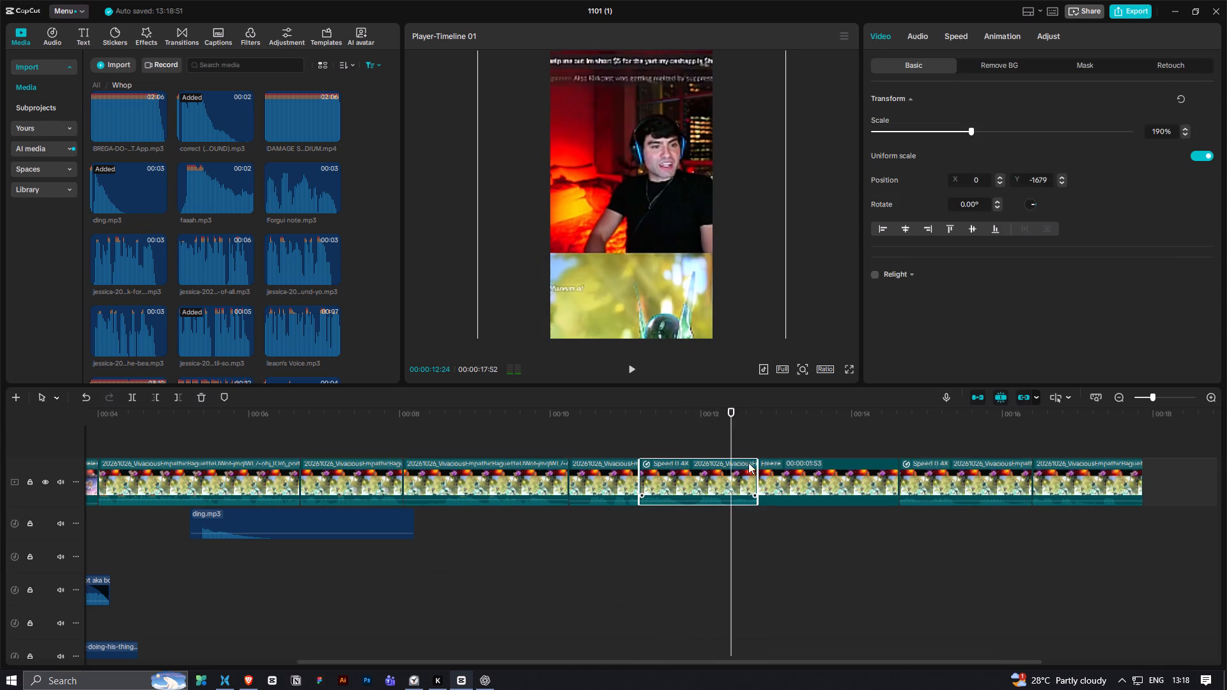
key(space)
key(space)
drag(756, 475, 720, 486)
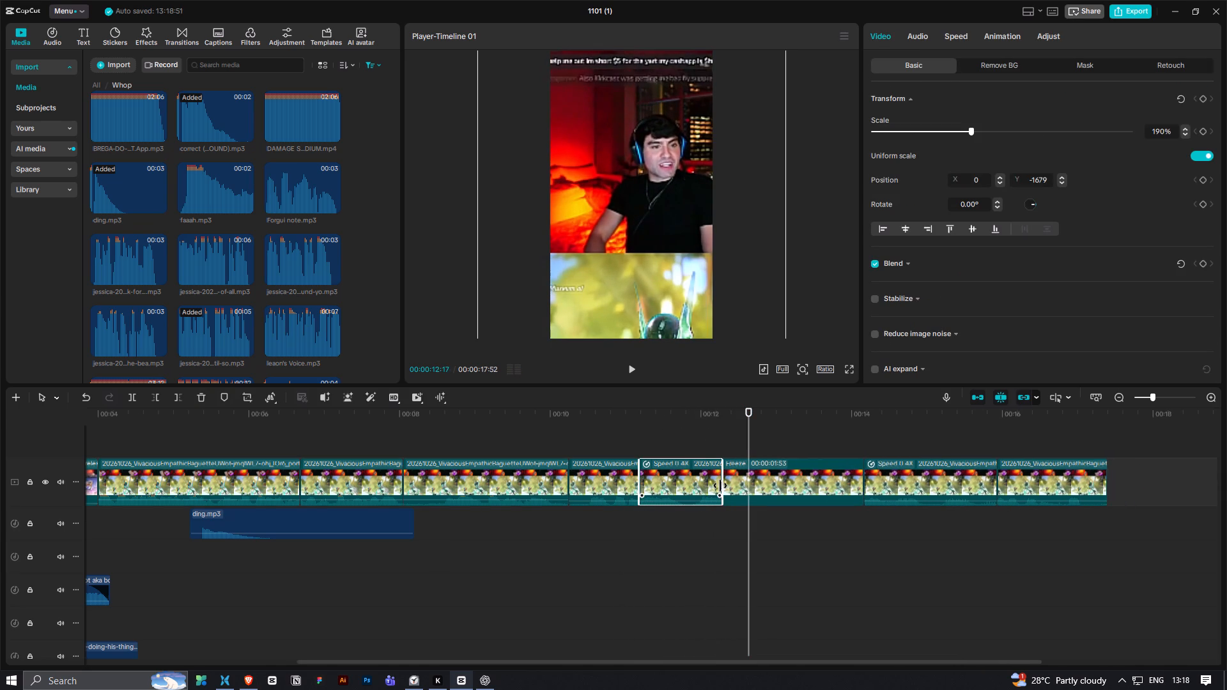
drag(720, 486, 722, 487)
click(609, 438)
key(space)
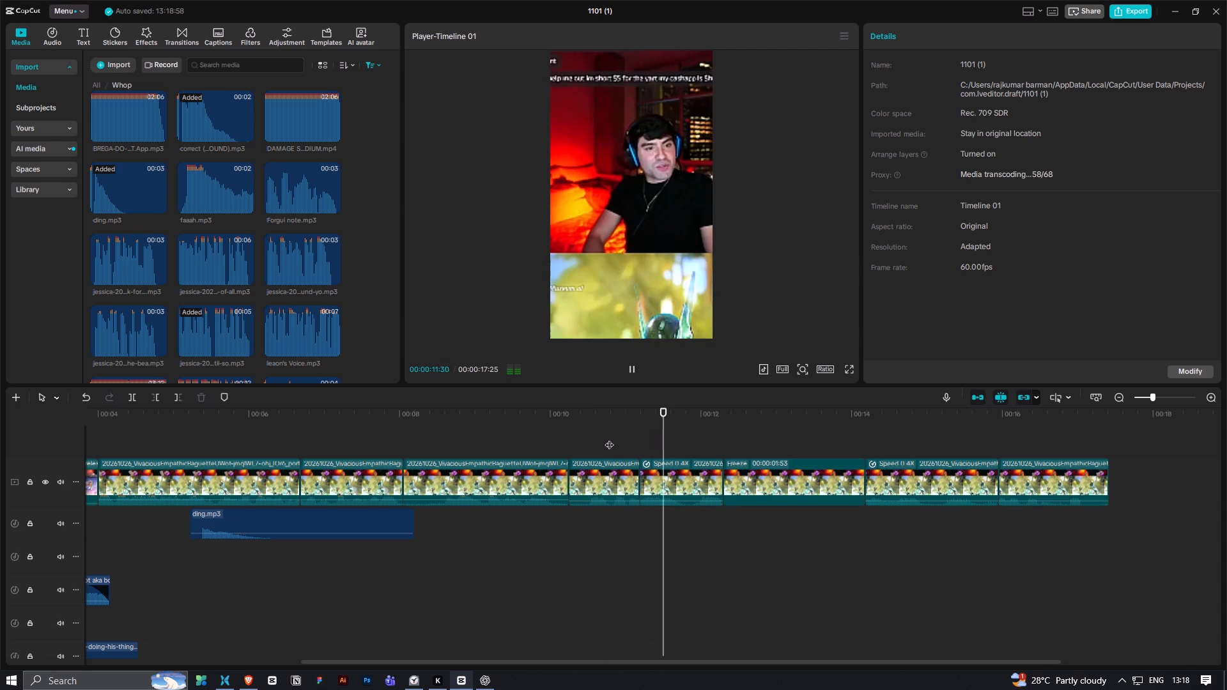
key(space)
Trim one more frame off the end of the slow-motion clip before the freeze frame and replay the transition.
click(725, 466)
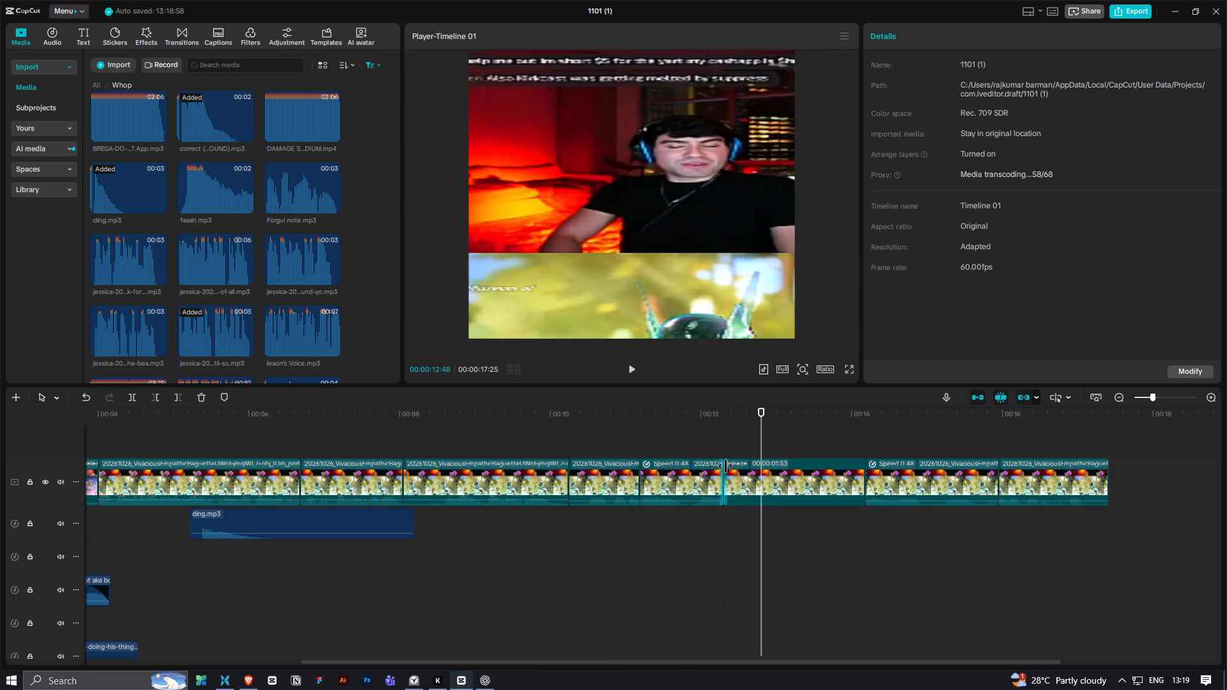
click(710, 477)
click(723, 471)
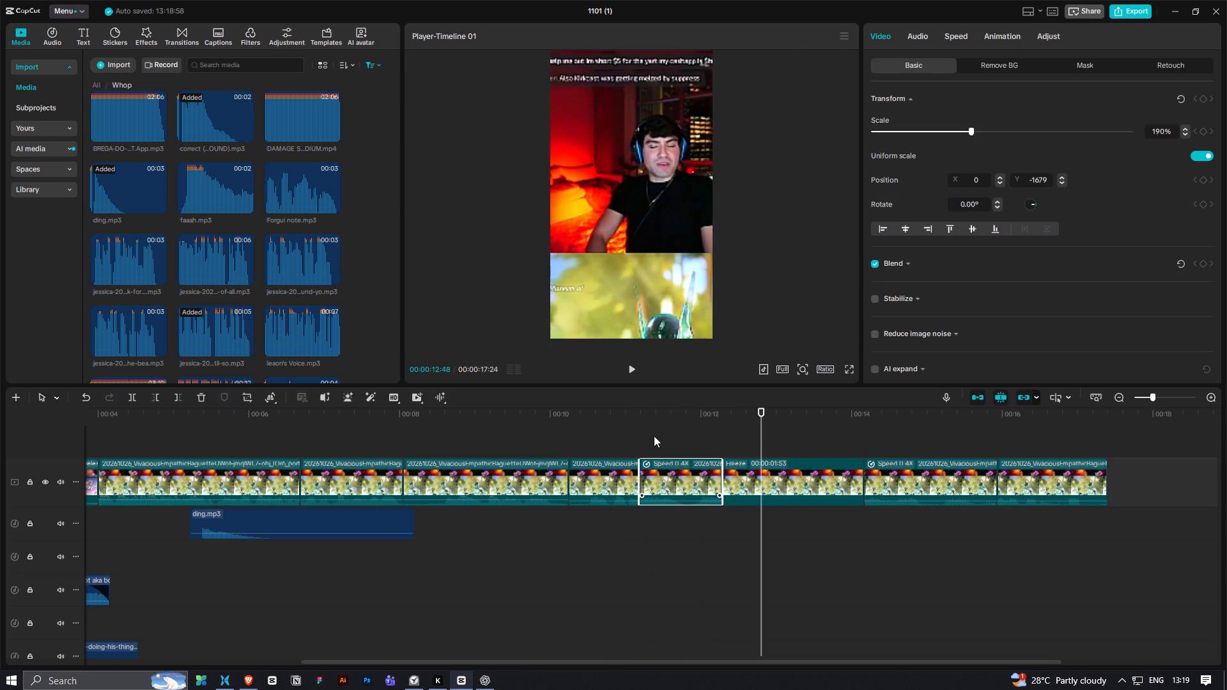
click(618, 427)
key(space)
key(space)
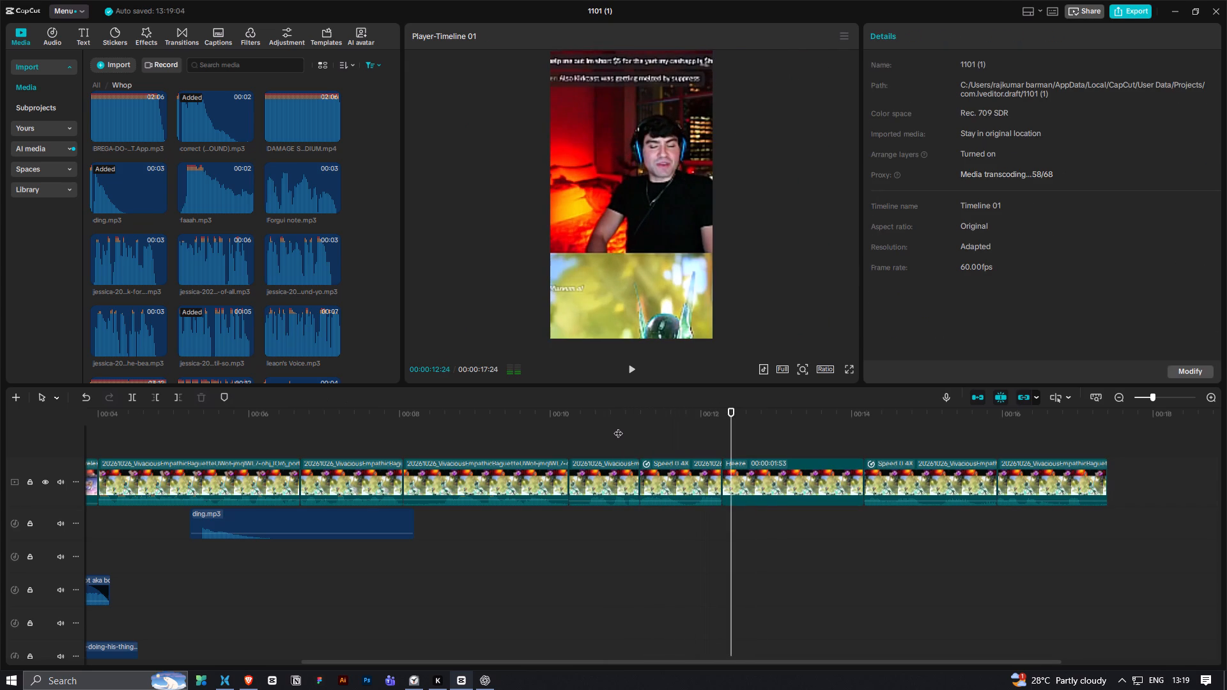
Add faaah.mp3 to the ding.mp3 track at about 12.1 s, near the start of the freeze frame, and play it back.
scroll(292, 529, up, 3)
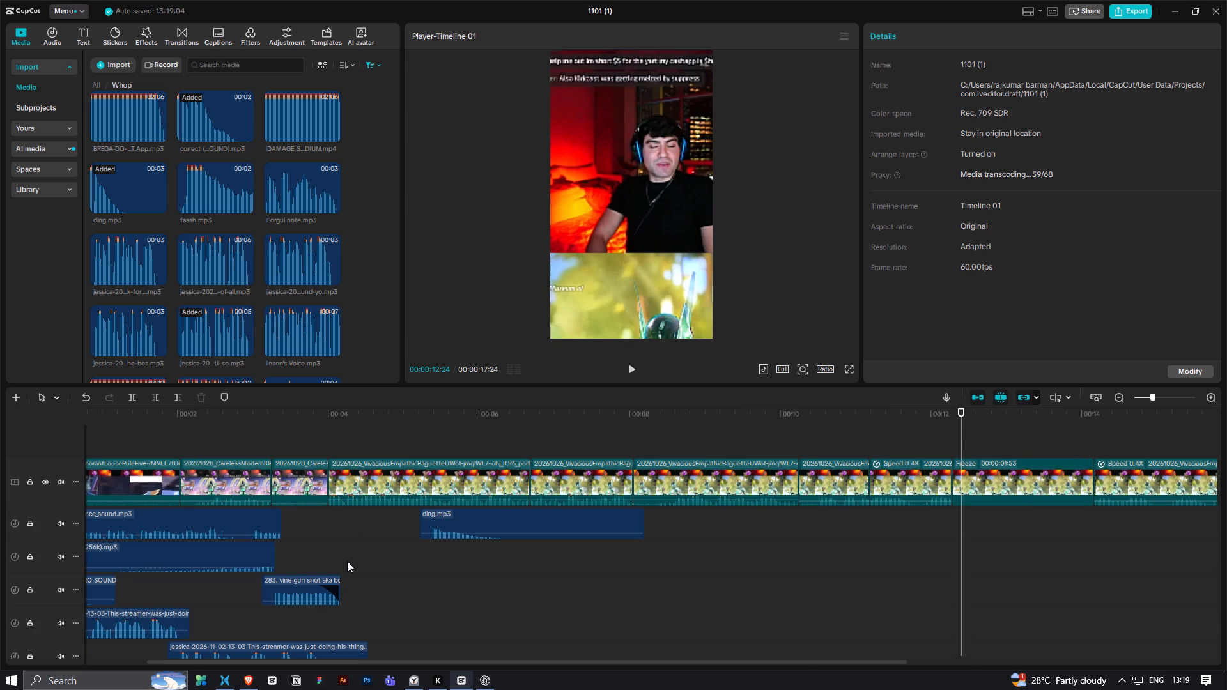
drag(206, 183, 940, 528)
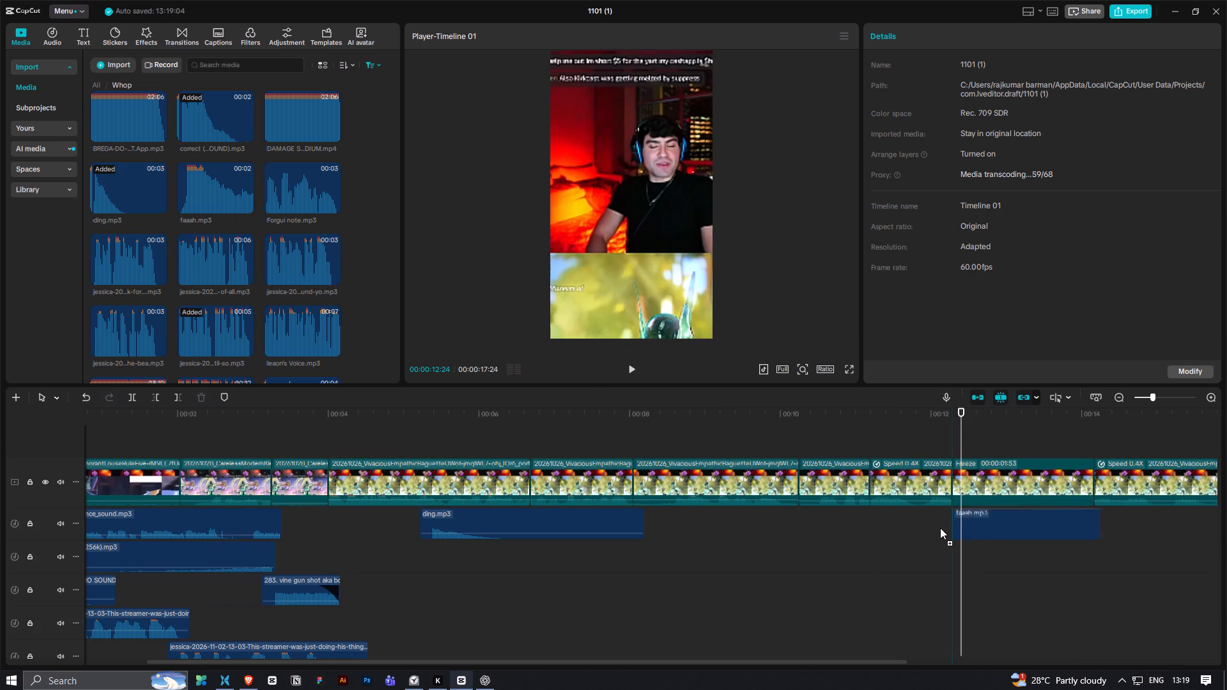
drag(940, 528, 938, 528)
click(776, 425)
key(space)
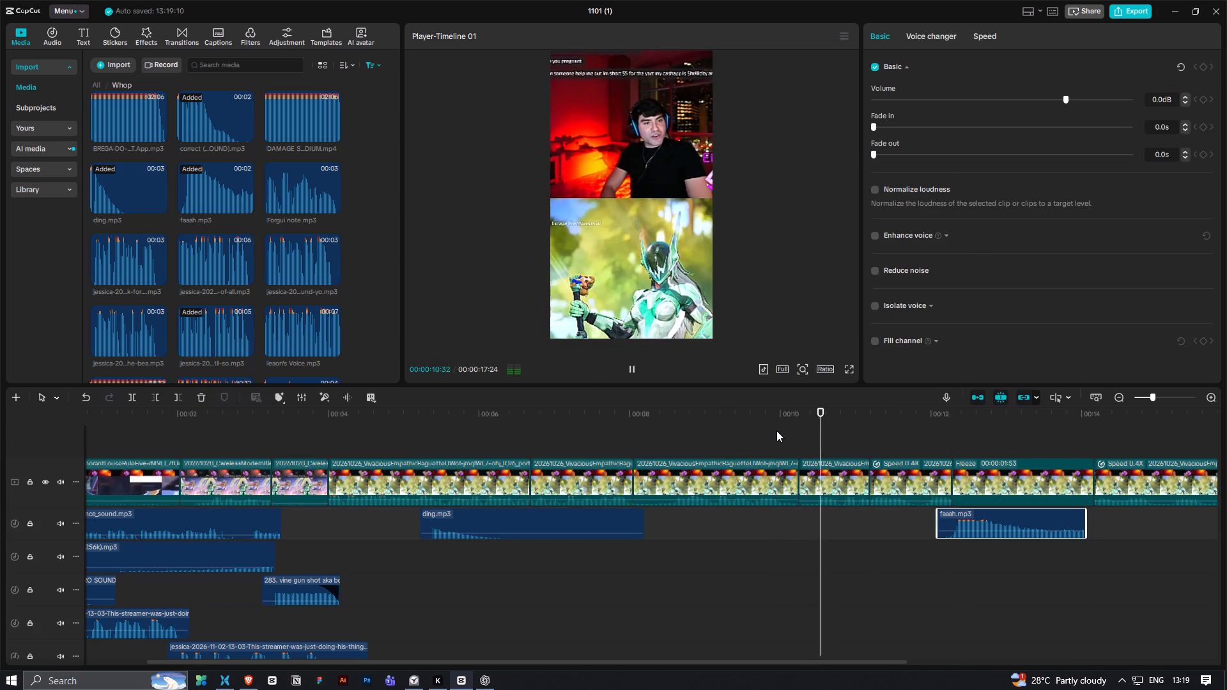
key(space)
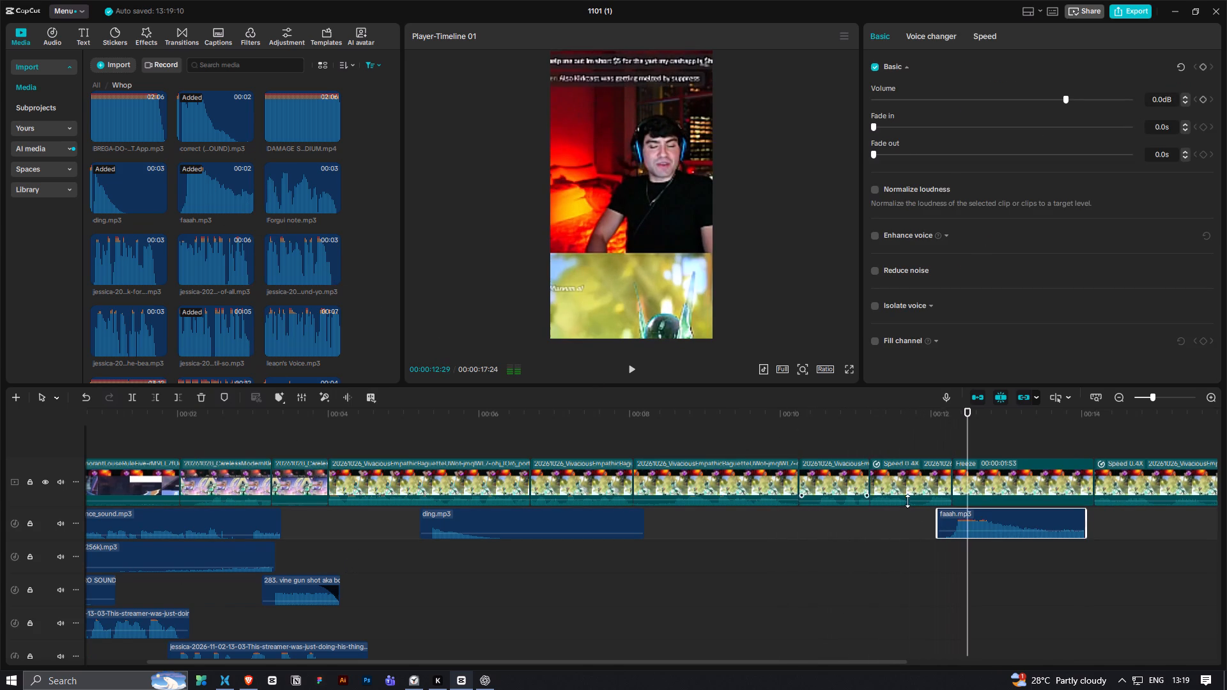
Move faaah.mp3 earlier to start at about 11.8 s, lower its volume, and play back the section.
drag(976, 517, 954, 517)
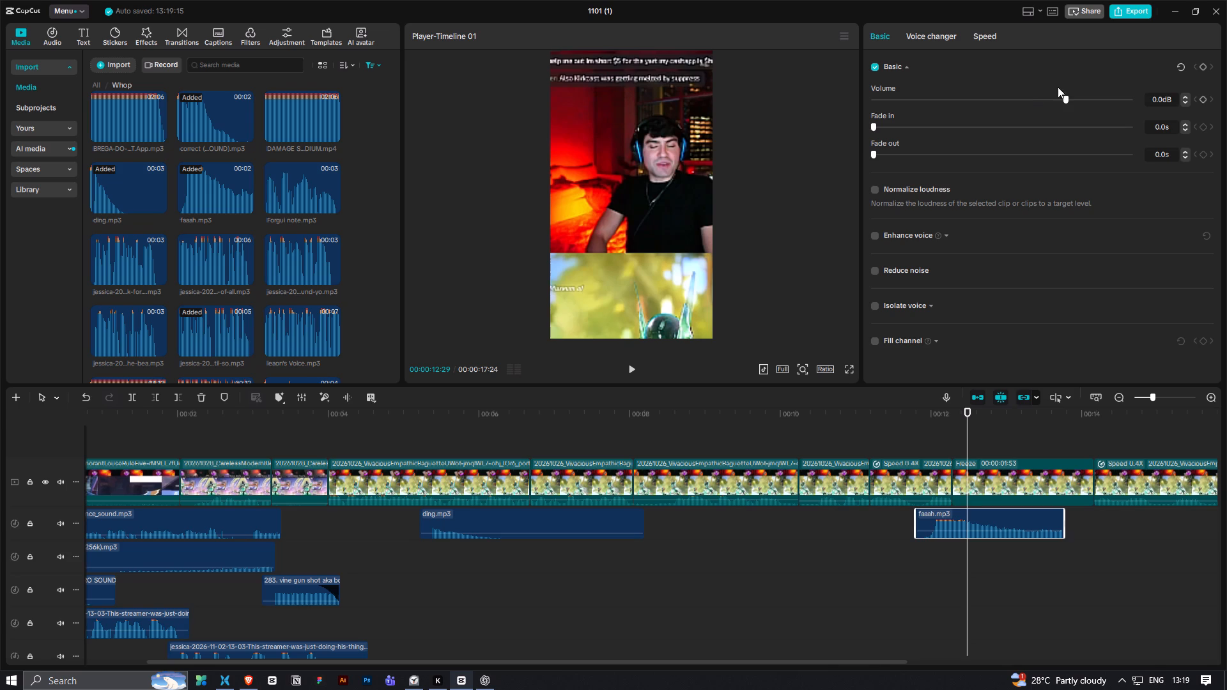
drag(1061, 100, 1036, 120)
click(828, 427)
key(space)
scroll(822, 450, down, 3)
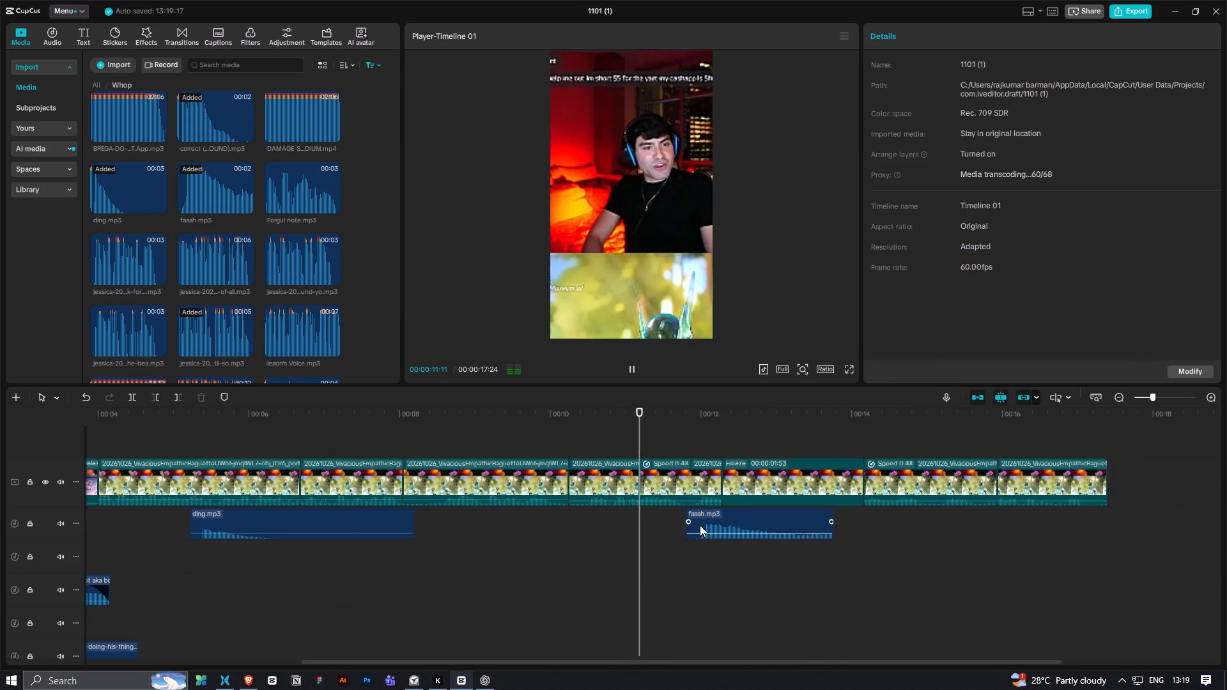
key(space)
Extend the end of the slow-motion clip before the freeze frame by about 0.67 s.
click(718, 487)
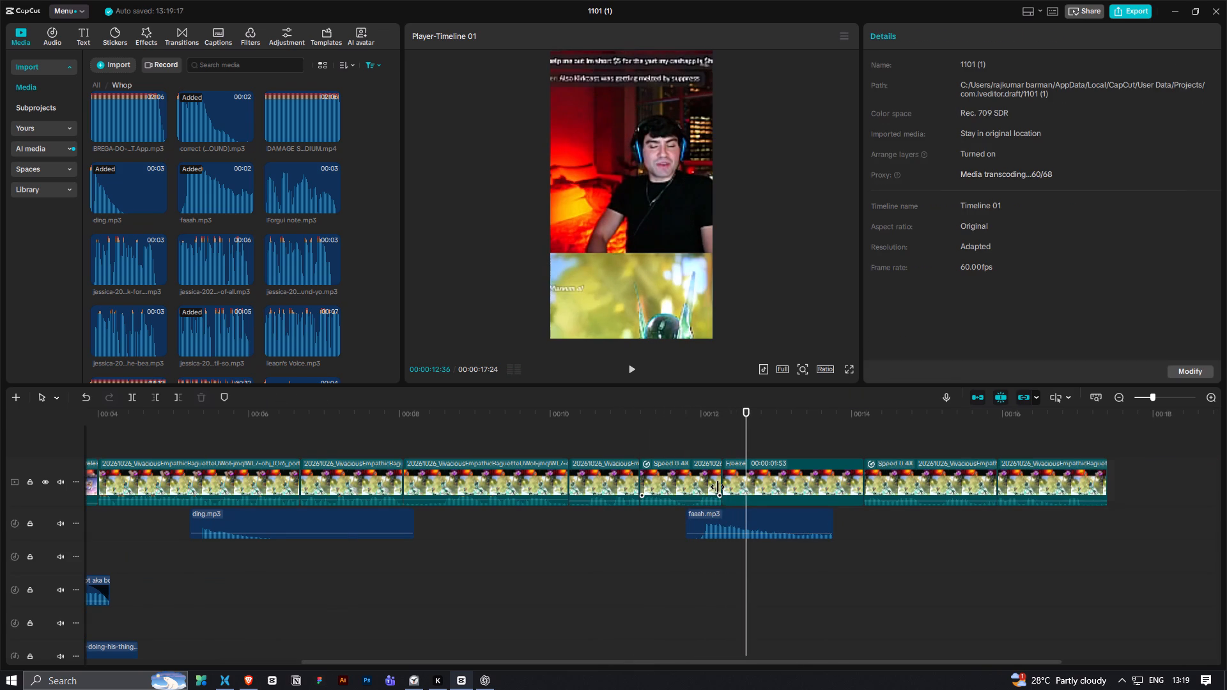
drag(724, 486, 760, 489)
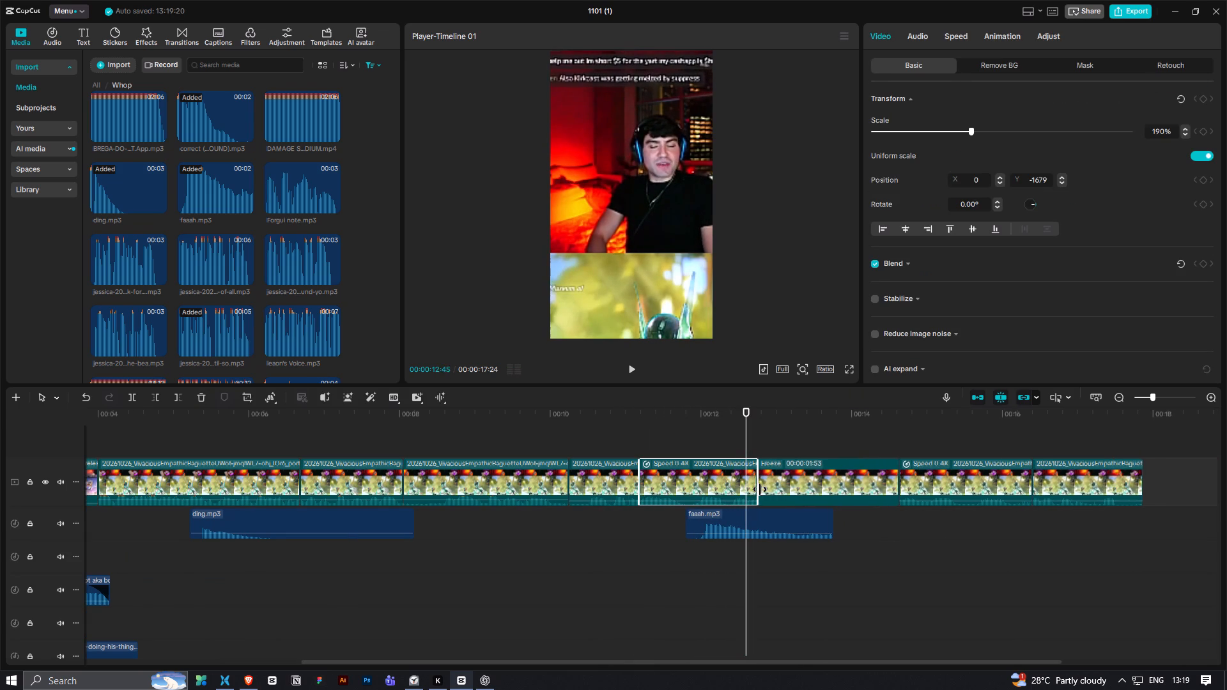
drag(760, 489, 771, 491)
Split the slow-motion clip at about 12.4 s, lower the second part's volume to the minimum, and play it back.
drag(743, 414, 729, 442)
key(ctrl+b)
click(753, 473)
click(920, 40)
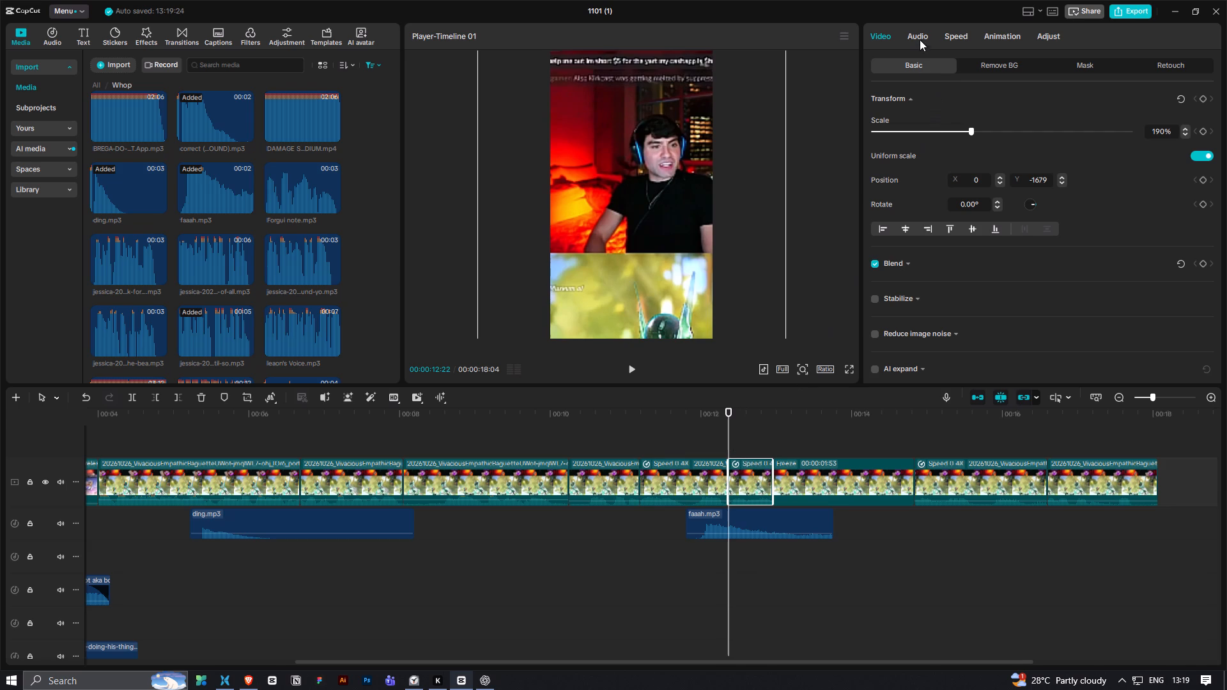
drag(1022, 129, 745, 164)
click(599, 434)
key(space)
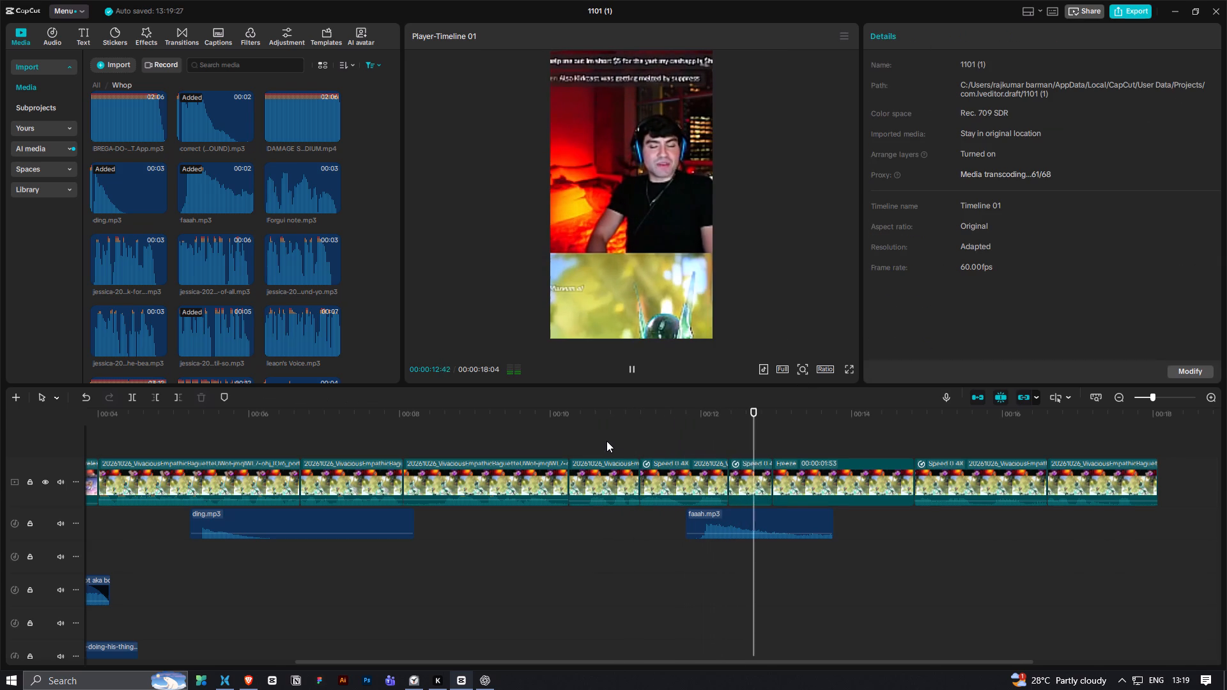
key(space)
Extend the end of the second slow-motion part before the freeze frame by about 0.32 s and replay the section.
click(760, 479)
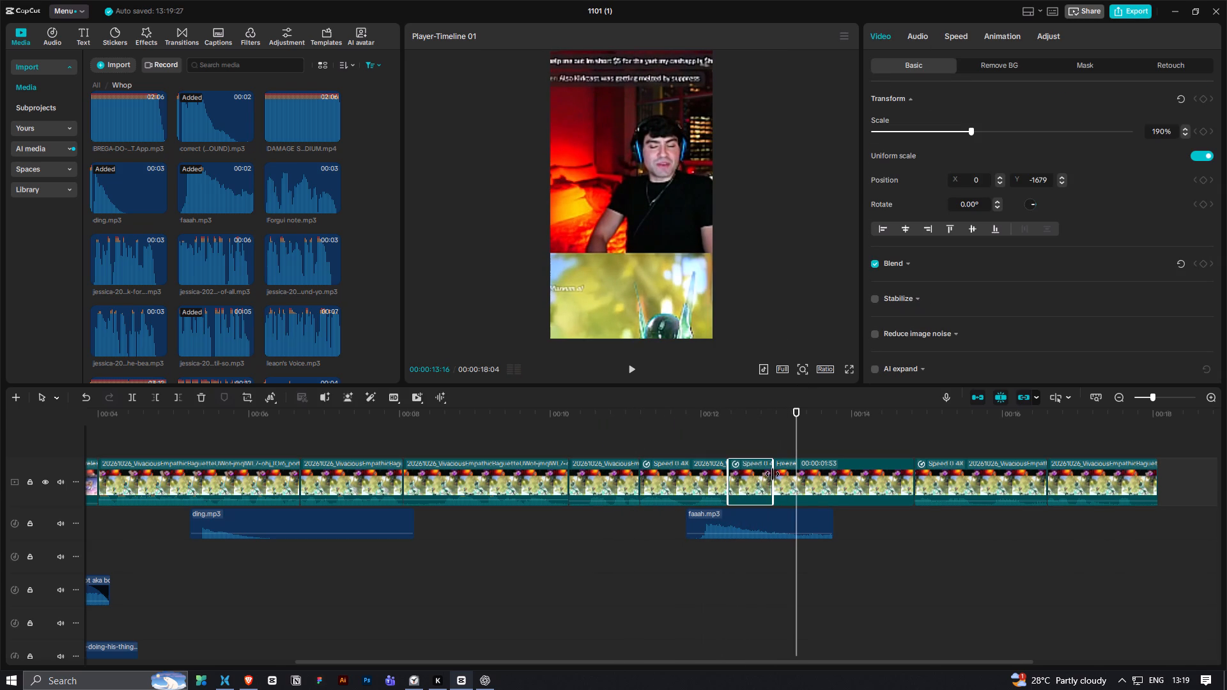
drag(773, 474, 793, 475)
click(638, 432)
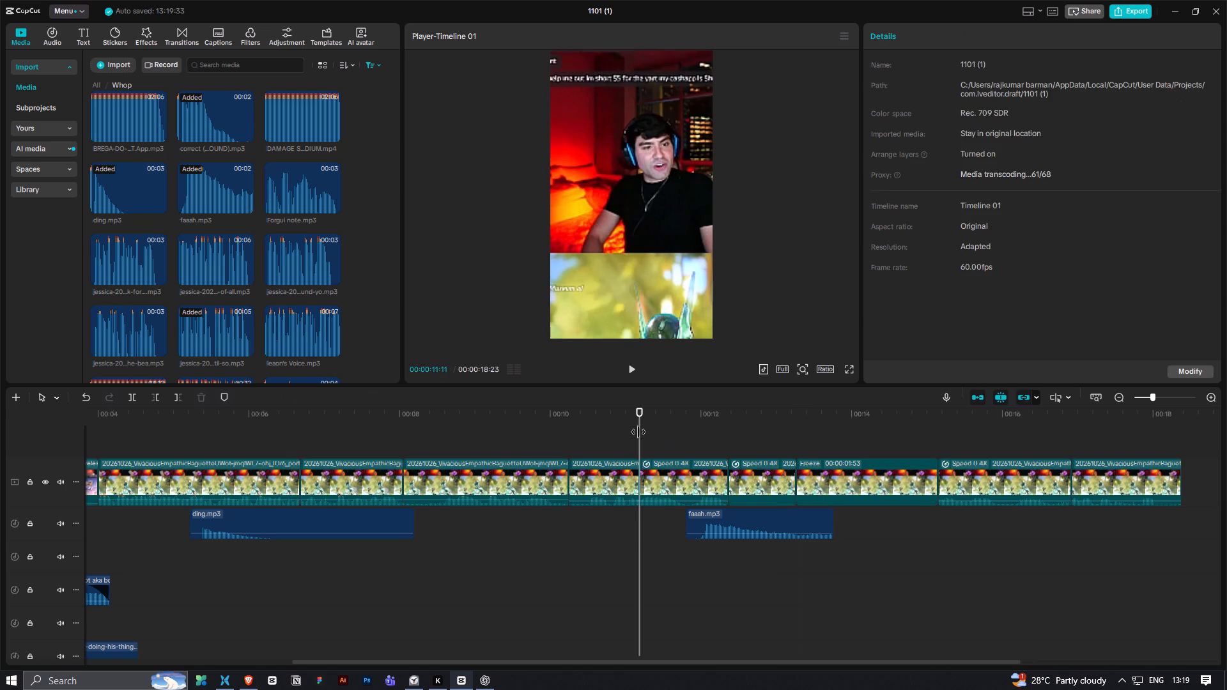
key(space)
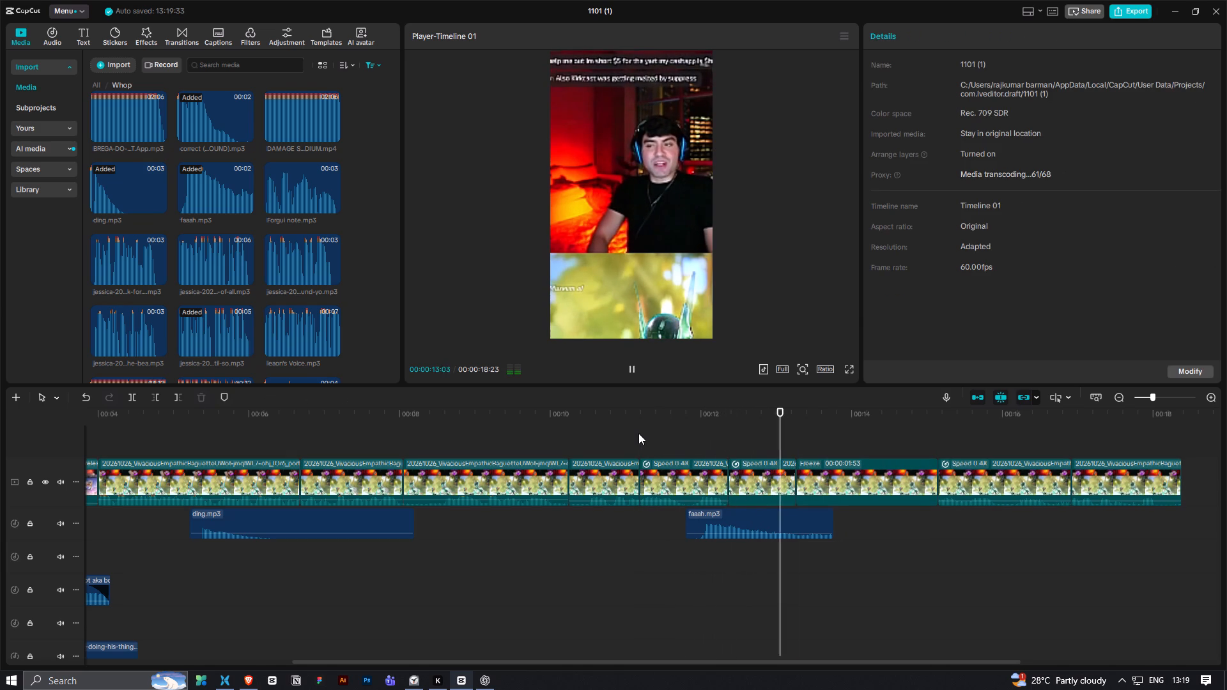
key(space)
Delete the freeze frame after the slow-motion parts.
click(866, 491)
key(BackSpace)
Extend the end of the second slow-motion part by about another 0.33 s and play back the replay section.
click(787, 484)
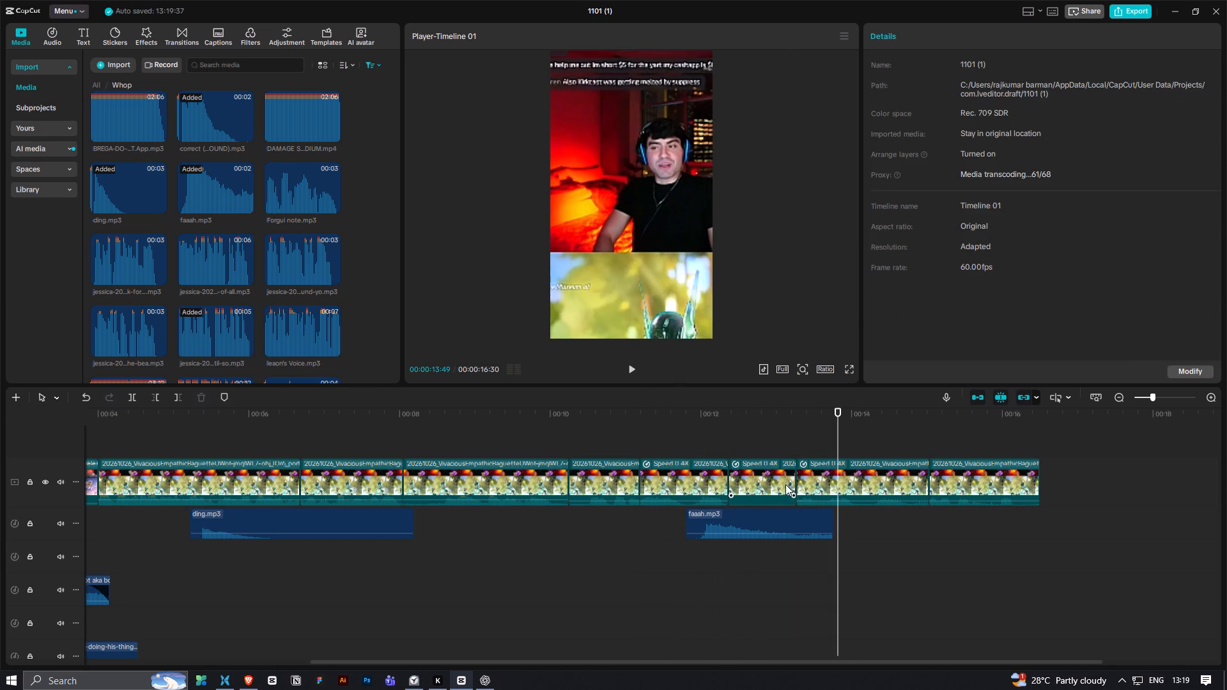
drag(796, 477, 821, 477)
click(595, 424)
key(space)
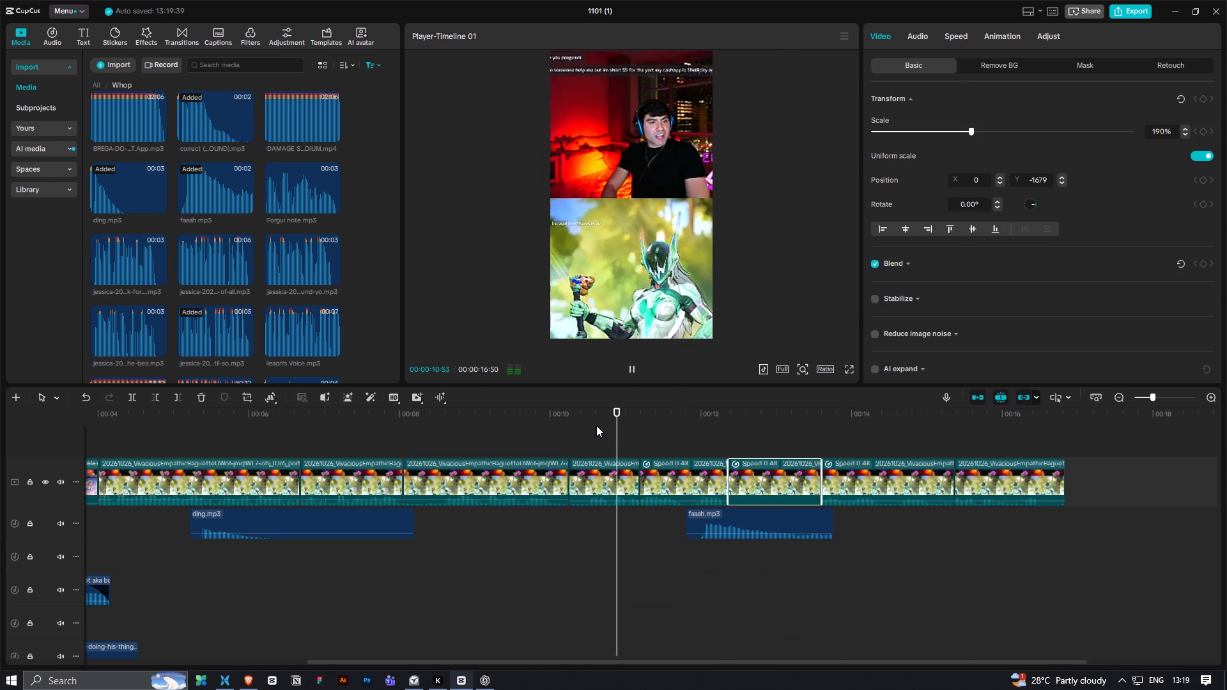
click(605, 427)
key(space)
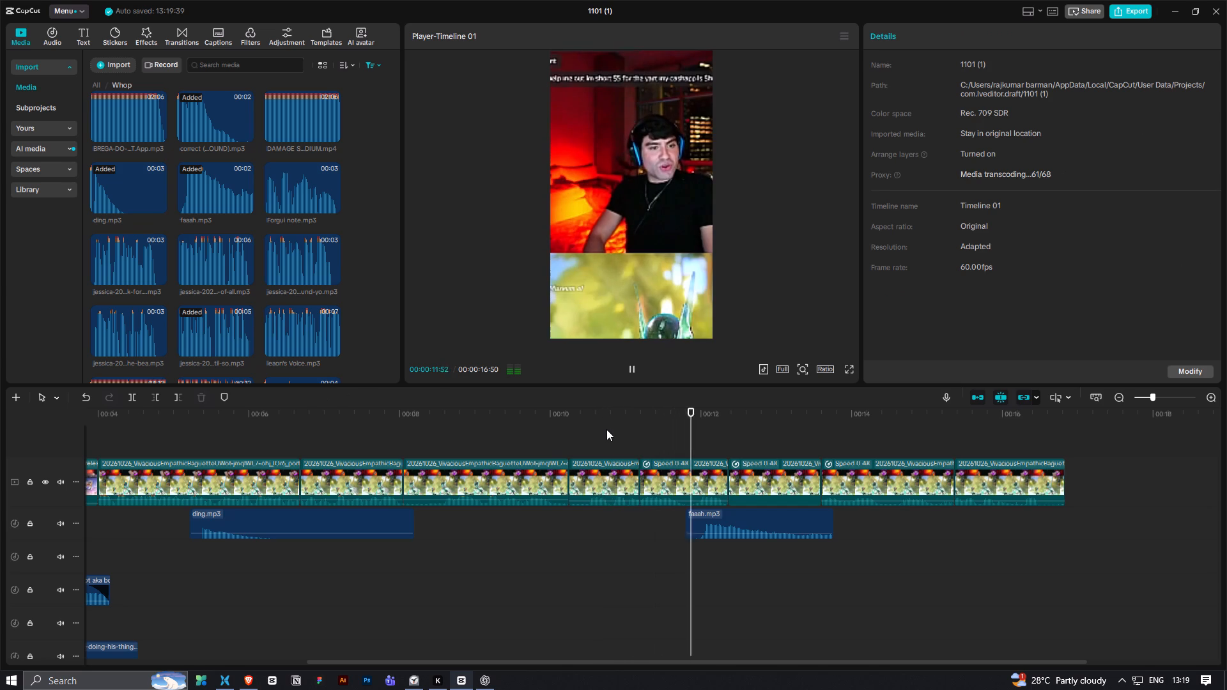
key(space)
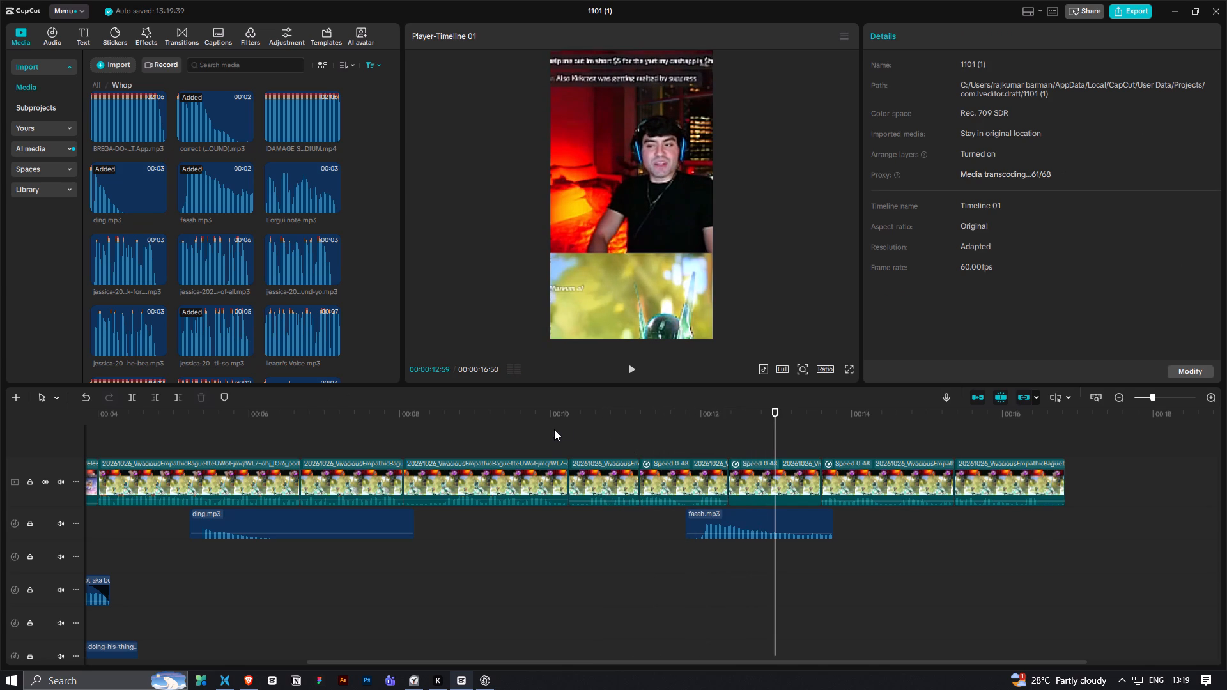
click(467, 428)
ctrl+scroll(467, 431, down, 2)
key(space)
Trim the ends of faaah.mp3 and the second slow-motion part back to about 13.3 s.
click(750, 482)
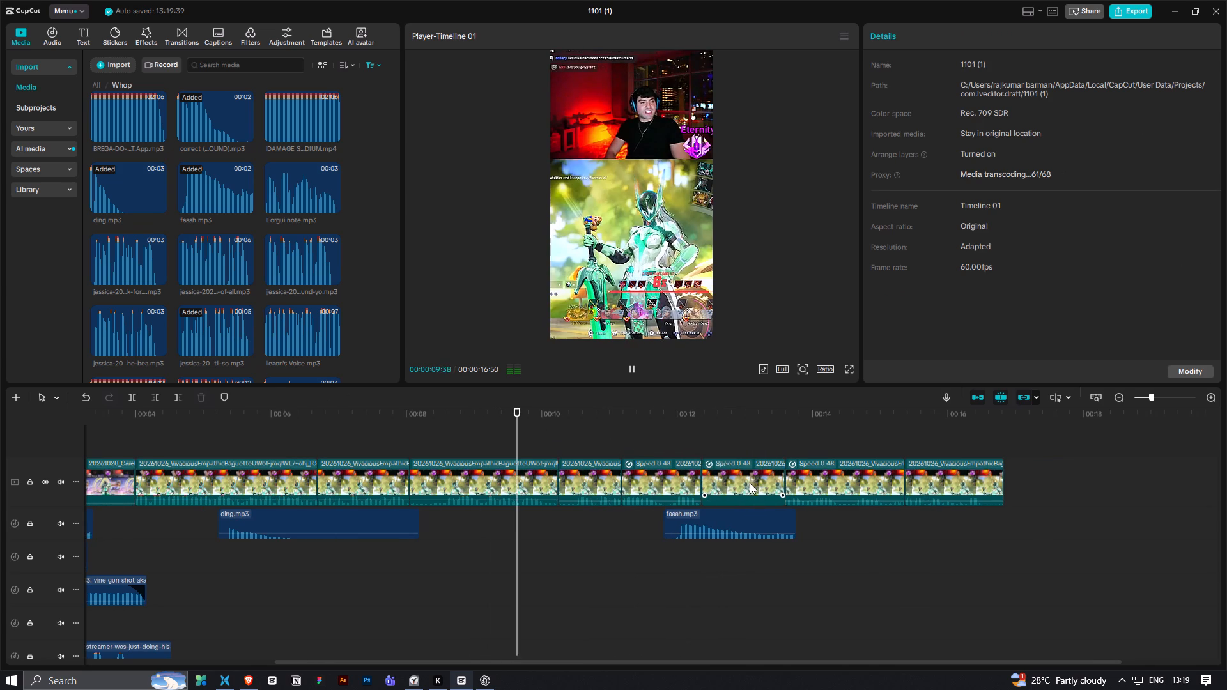
key(space)
click(785, 523)
drag(796, 529, 765, 538)
click(768, 497)
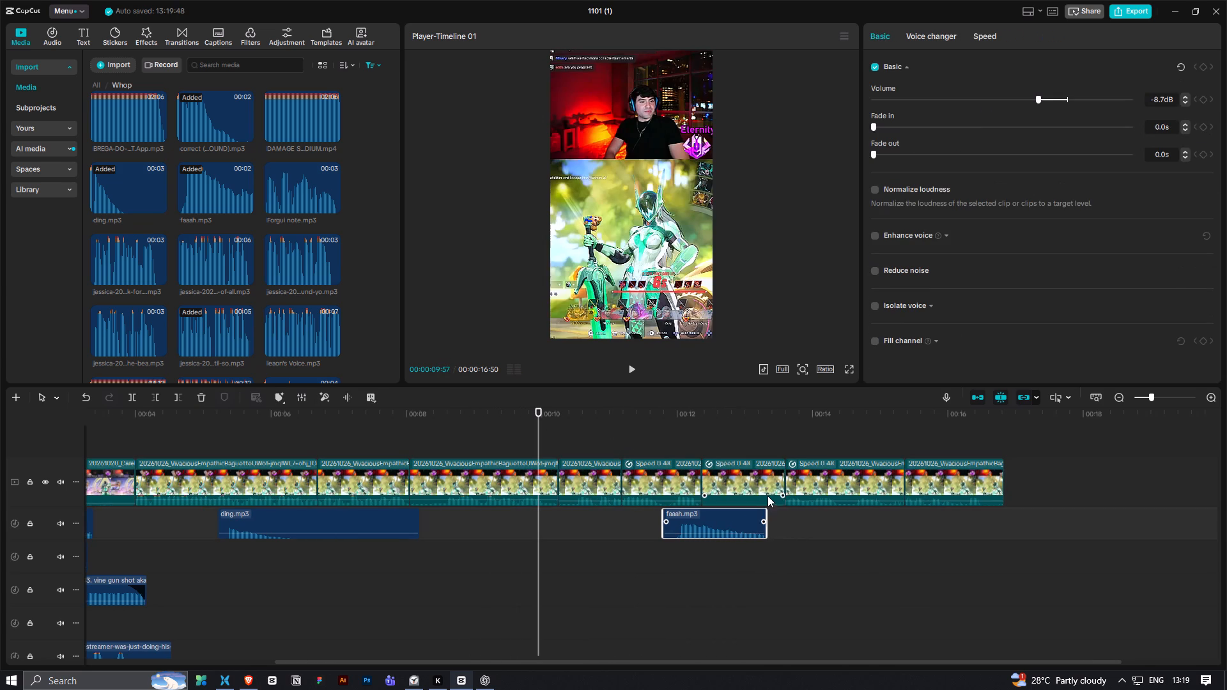
drag(784, 482, 768, 494)
Preview the 0.4x slow-motion clip that begins at about 13.3 s and delete it.
click(816, 475)
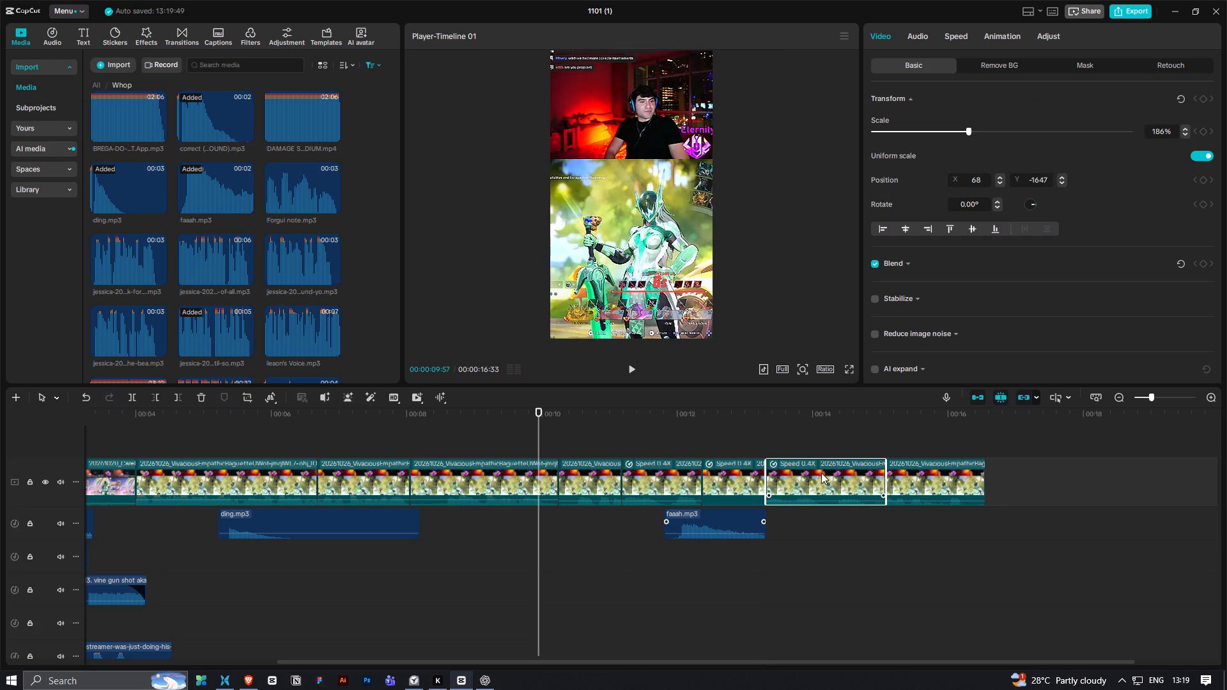
key(space)
click(773, 409)
key(space)
key(space)
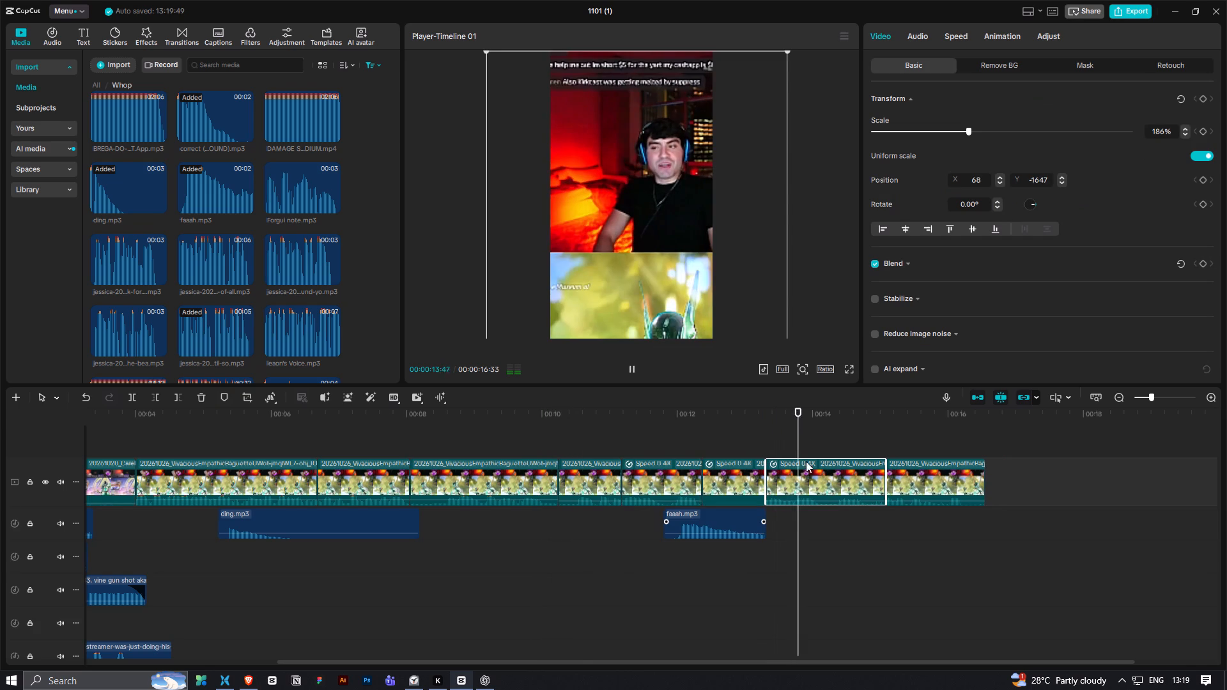
key(space)
click(814, 475)
key(BackSpace)
Play back the cut from the second slow-motion part into the last clip to check the transition.
key(space)
click(785, 425)
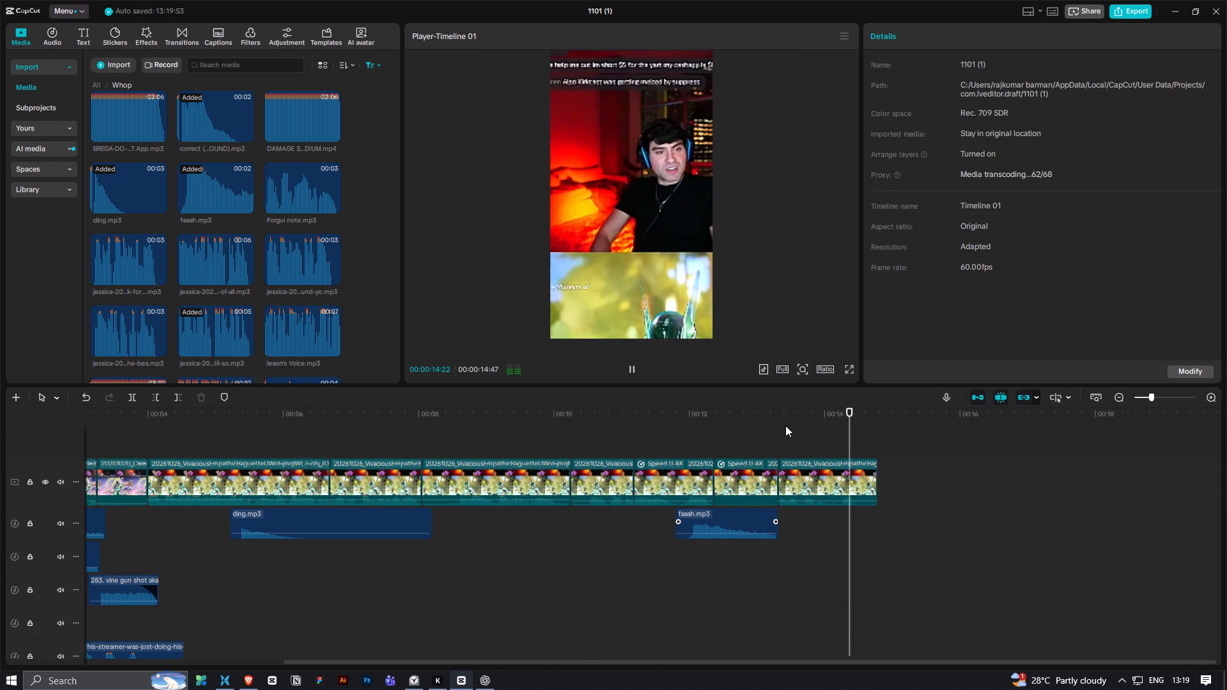
key(space)
key(space)
click(764, 425)
key(space)
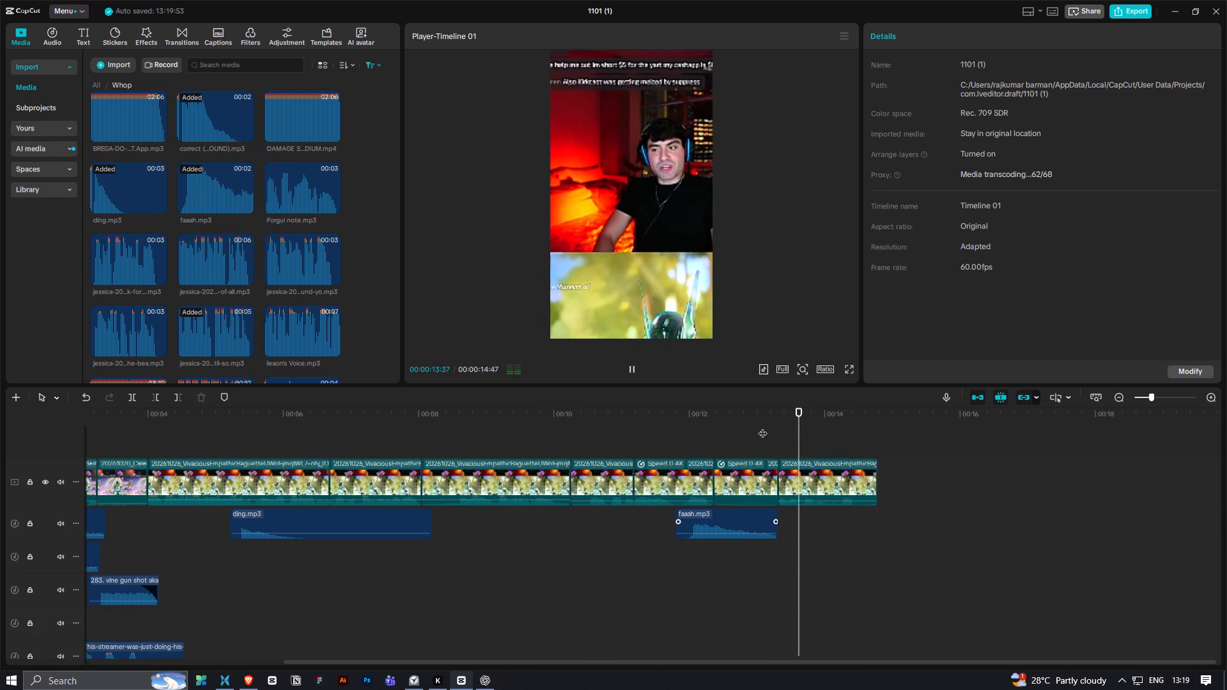
key(space)
key(space)
key(space)
key(space)
Trim about 0.32 s off the end of the last clip.
click(844, 484)
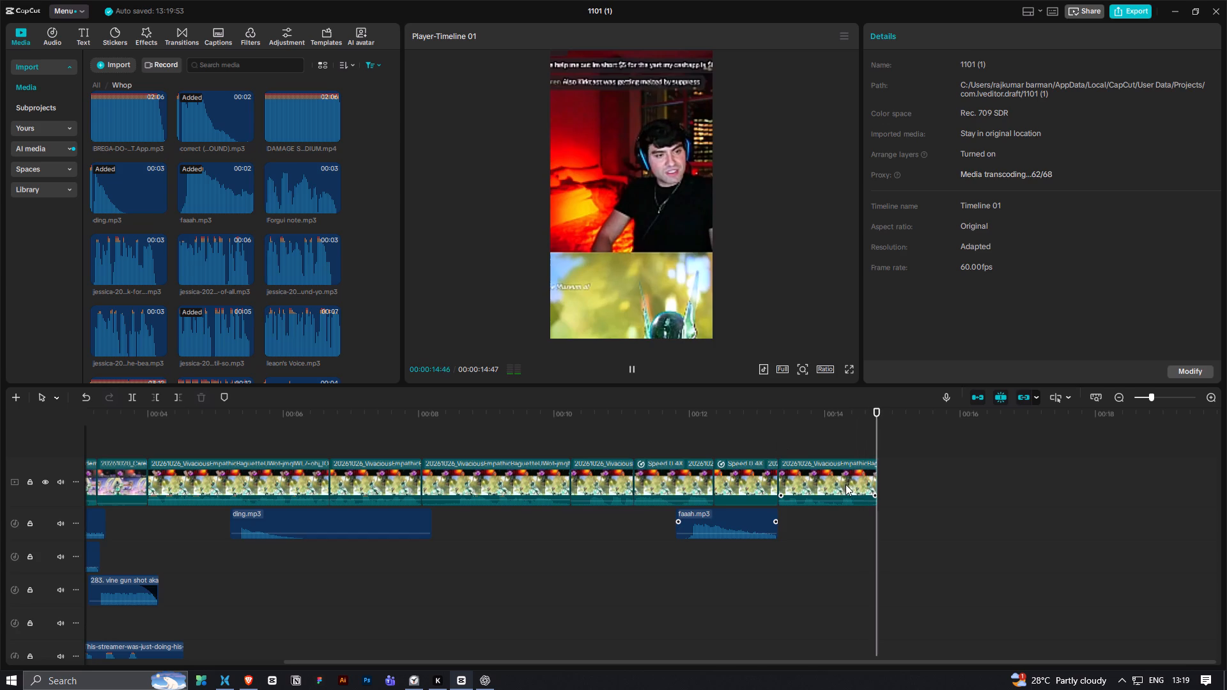
key(space)
click(863, 455)
click(1047, 480)
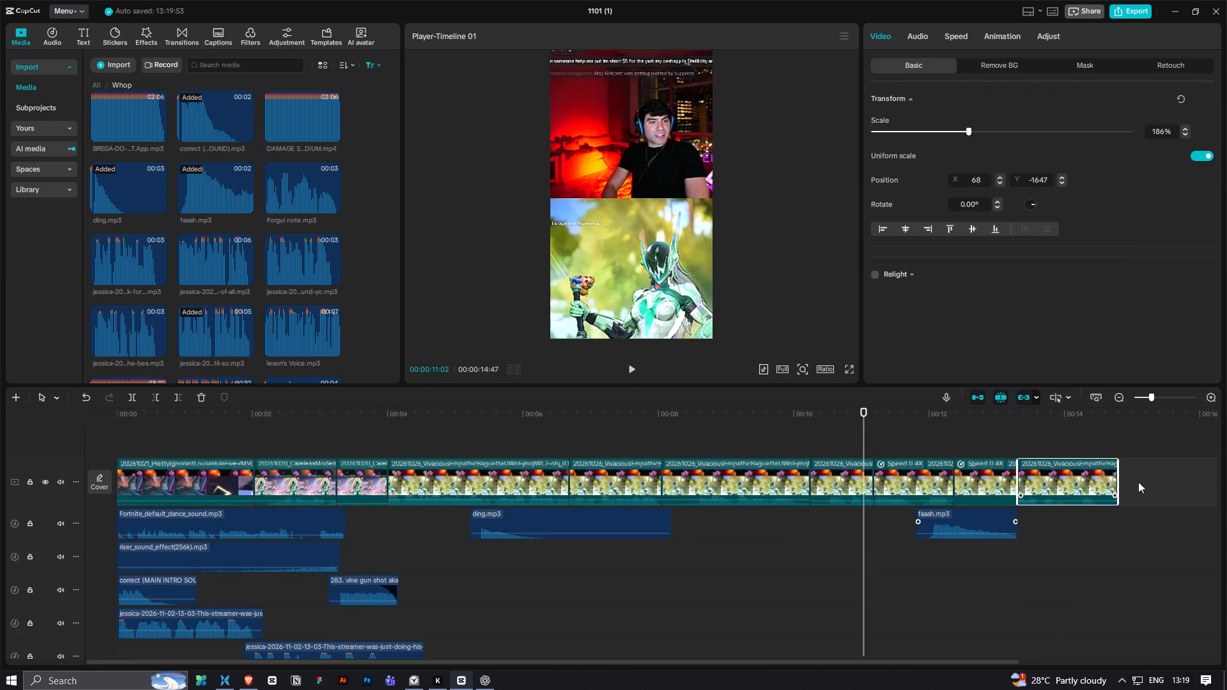
drag(1119, 475, 1095, 492)
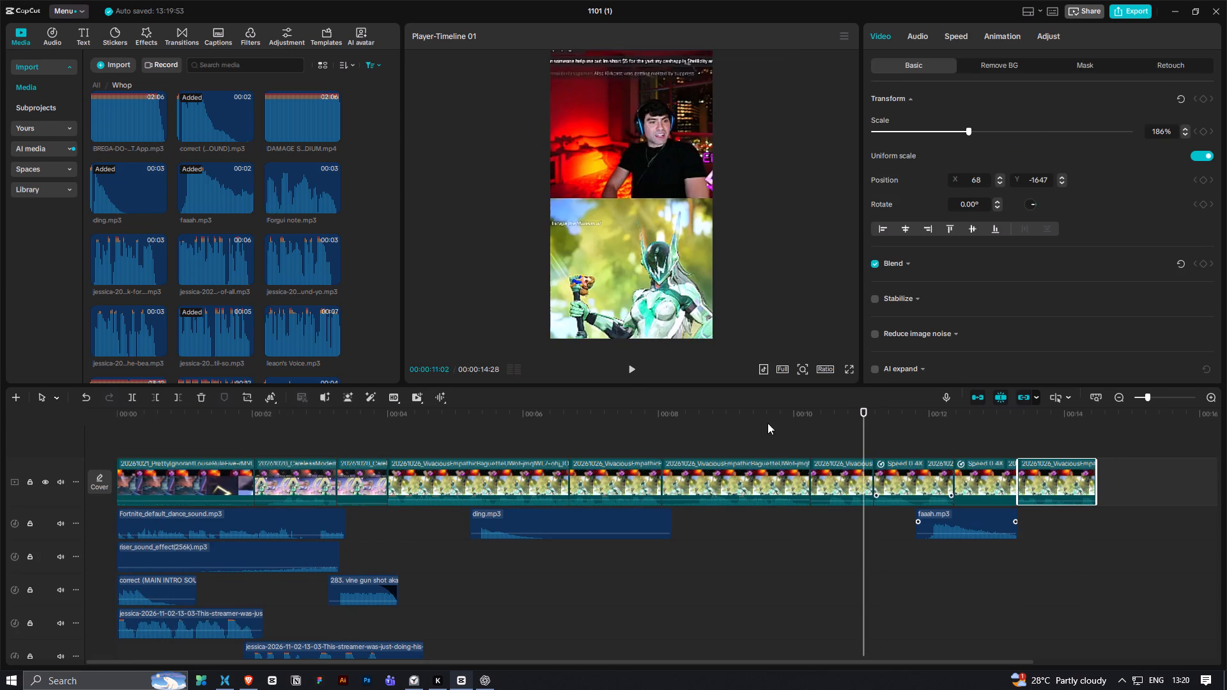
Play back the whole edit from the start, and replay the slow-motion section with faaah.mp3 and the ending.
click(768, 423)
ctrl+scroll(755, 473, down, 7)
scroll(366, 491, up, 3)
drag(344, 419, 91, 459)
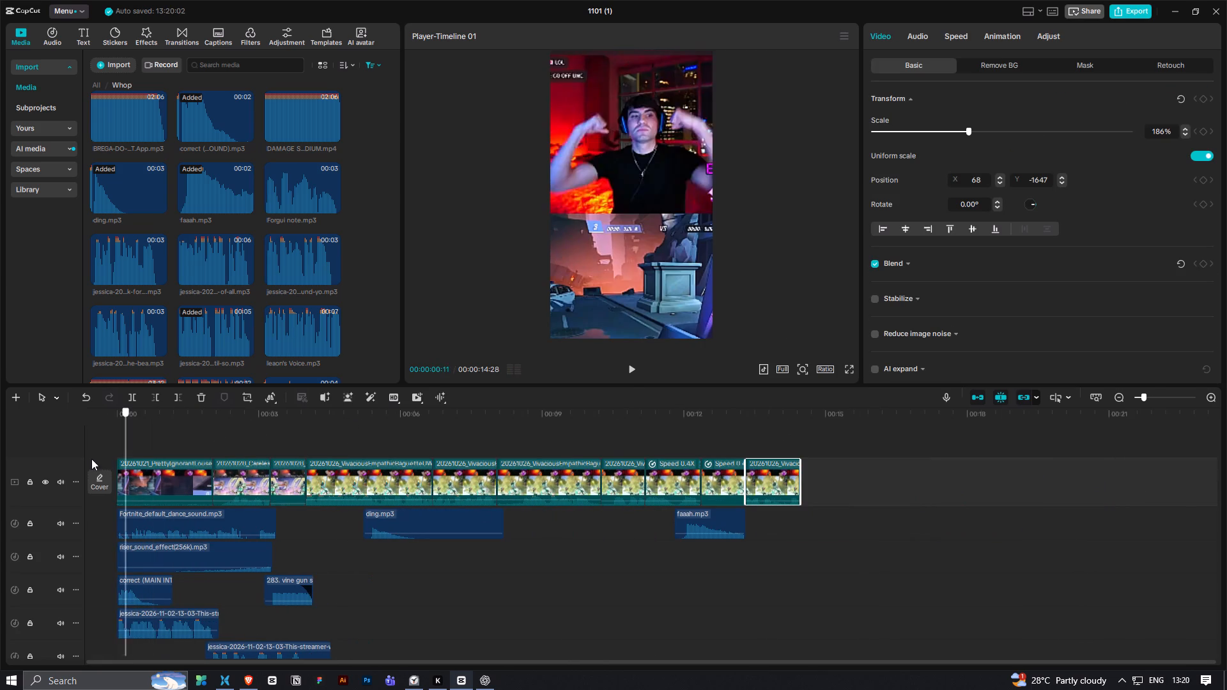
drag(91, 459, 89, 460)
key(space)
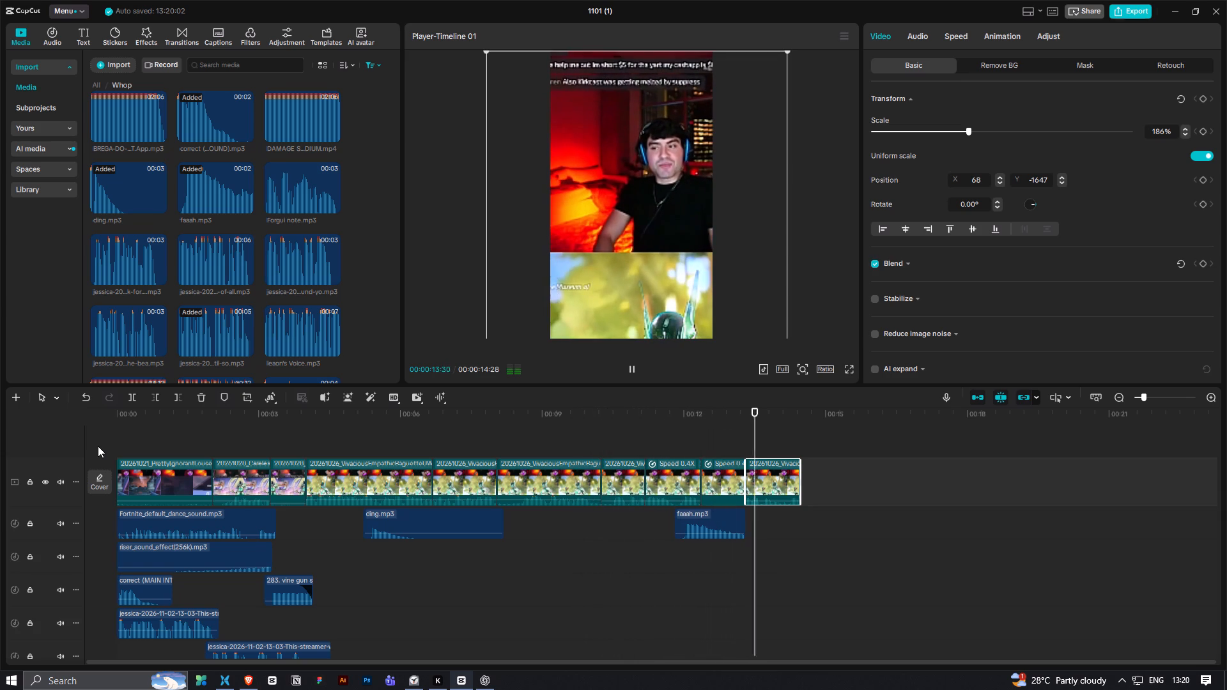
key(space)
click(663, 601)
ctrl+scroll(738, 571, up, 5)
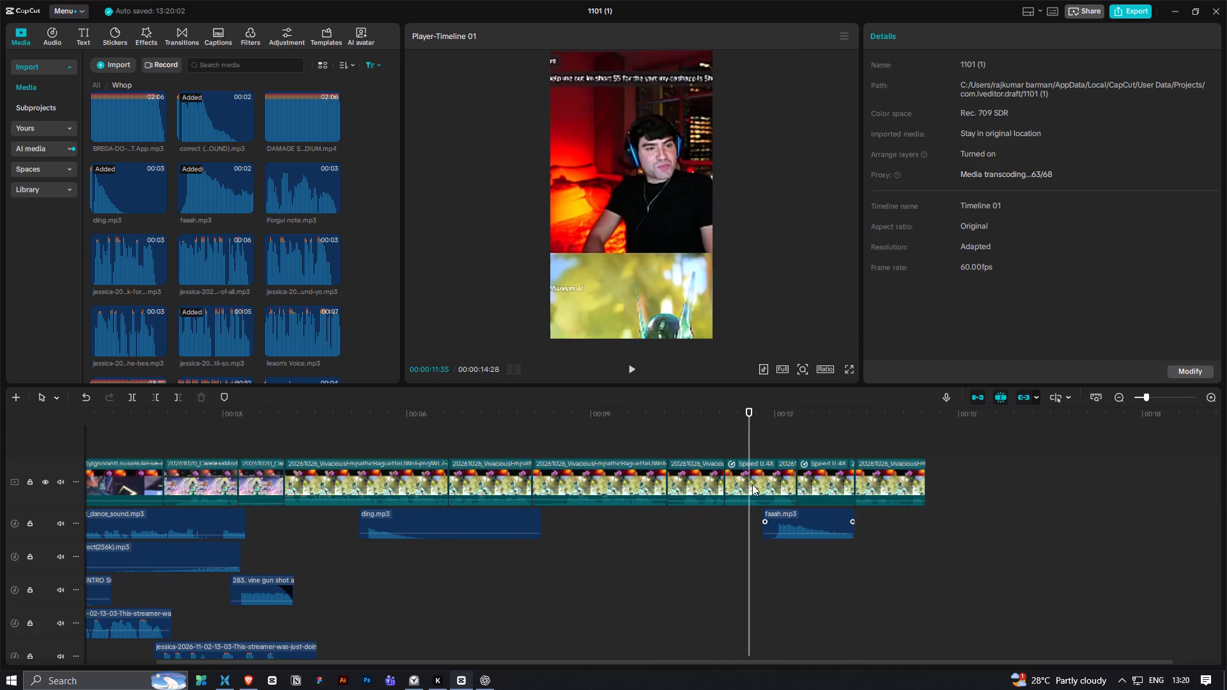
click(741, 446)
key(space)
key(space)
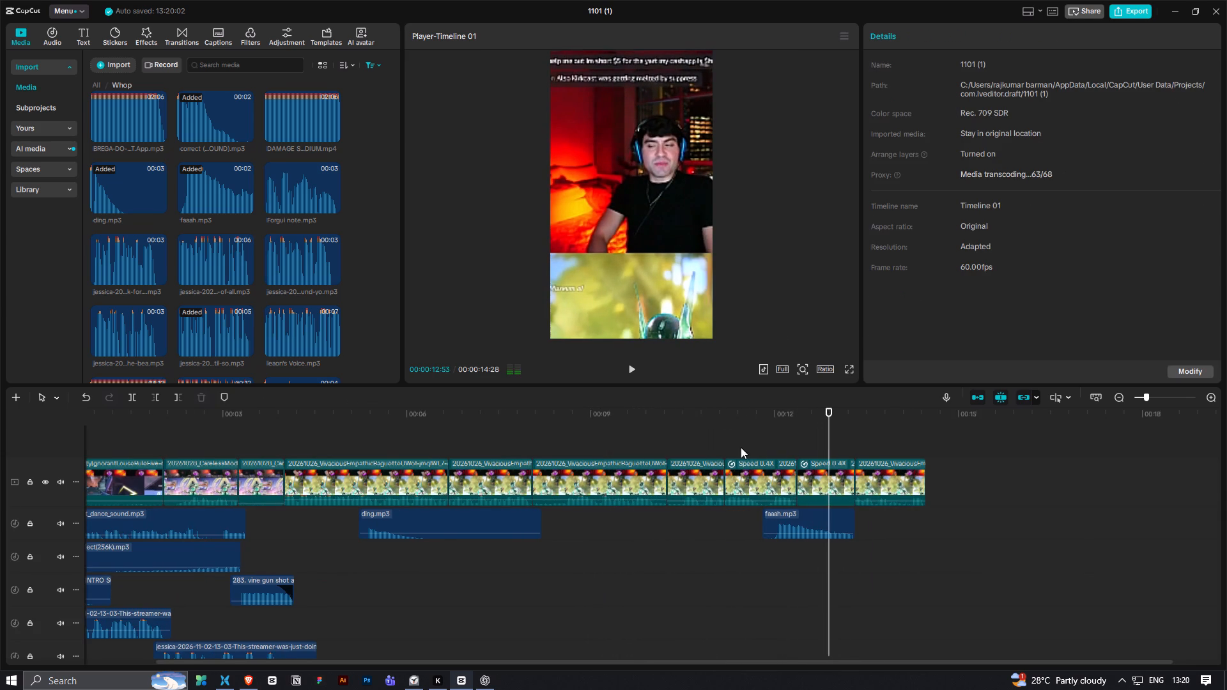
scroll(741, 450, down, 3)
click(640, 434)
key(space)
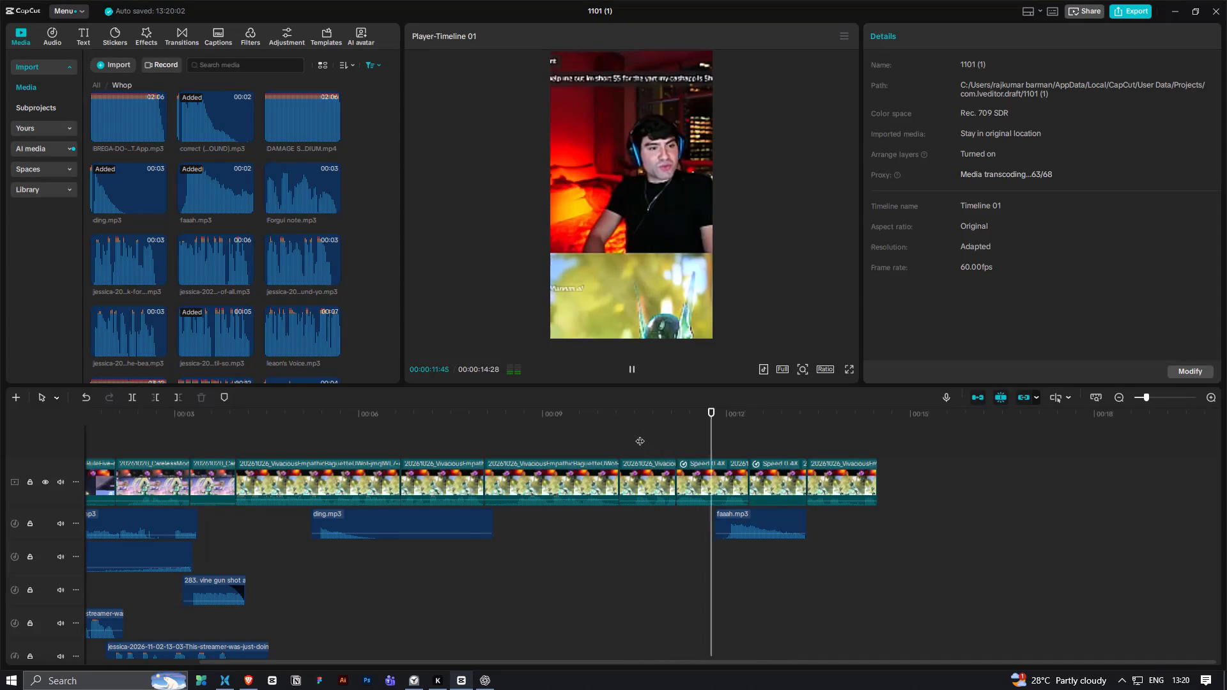
key(space)
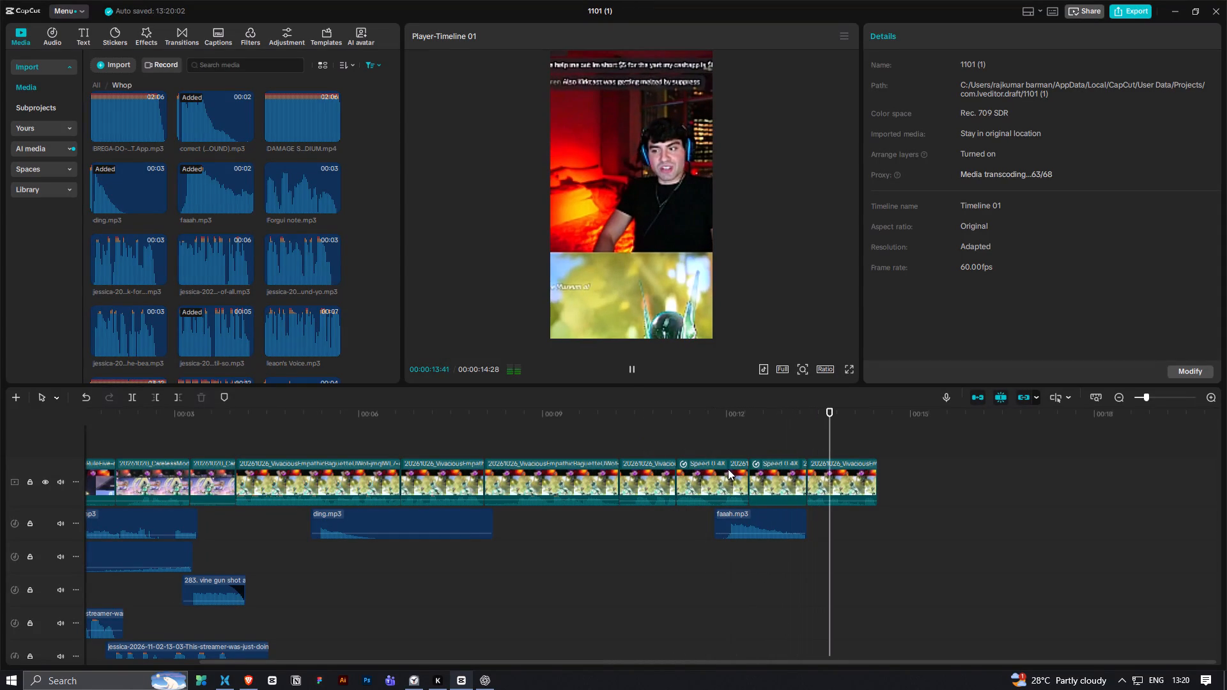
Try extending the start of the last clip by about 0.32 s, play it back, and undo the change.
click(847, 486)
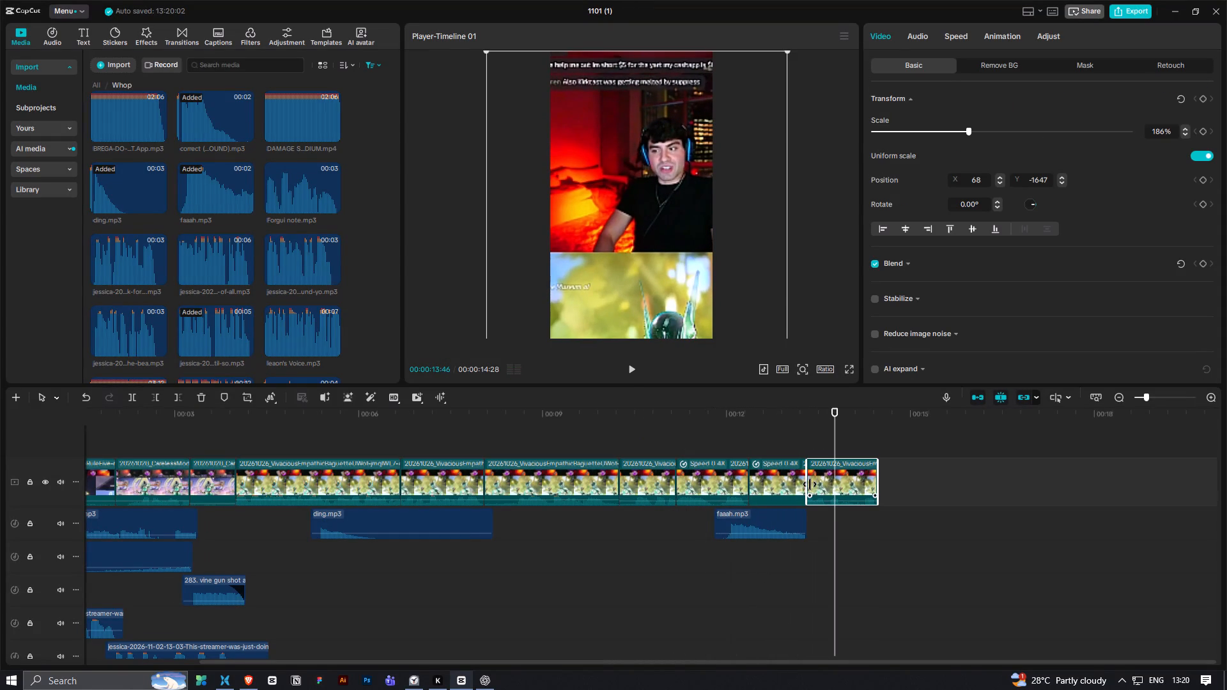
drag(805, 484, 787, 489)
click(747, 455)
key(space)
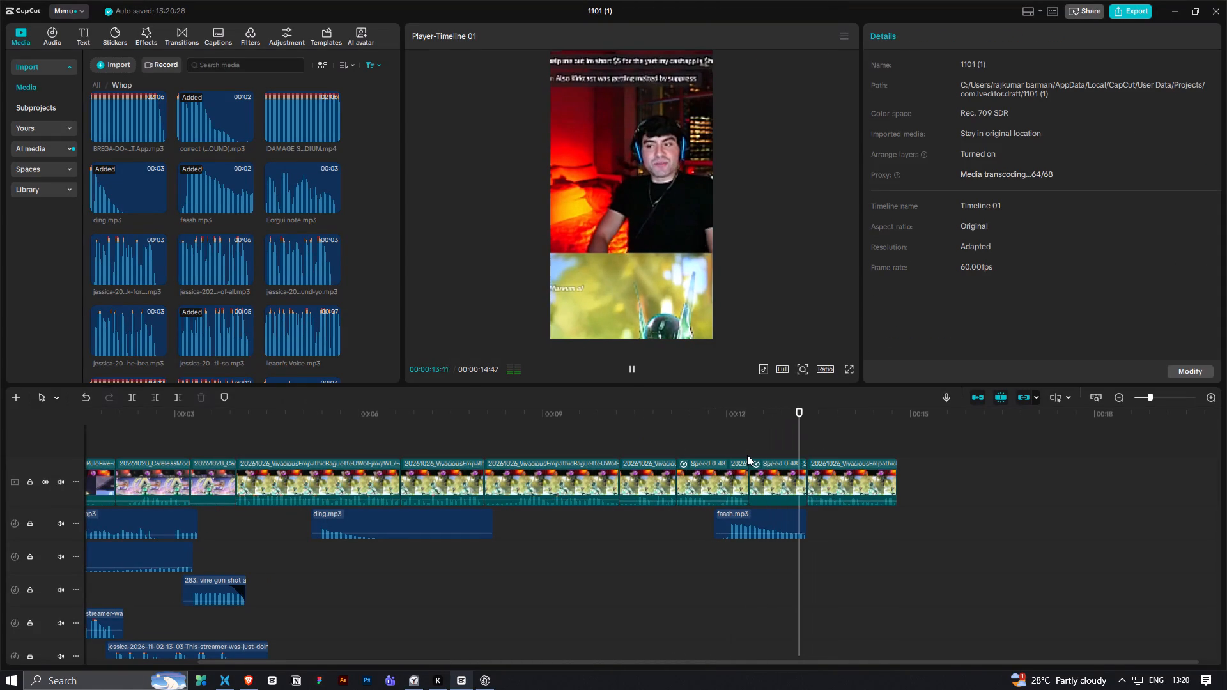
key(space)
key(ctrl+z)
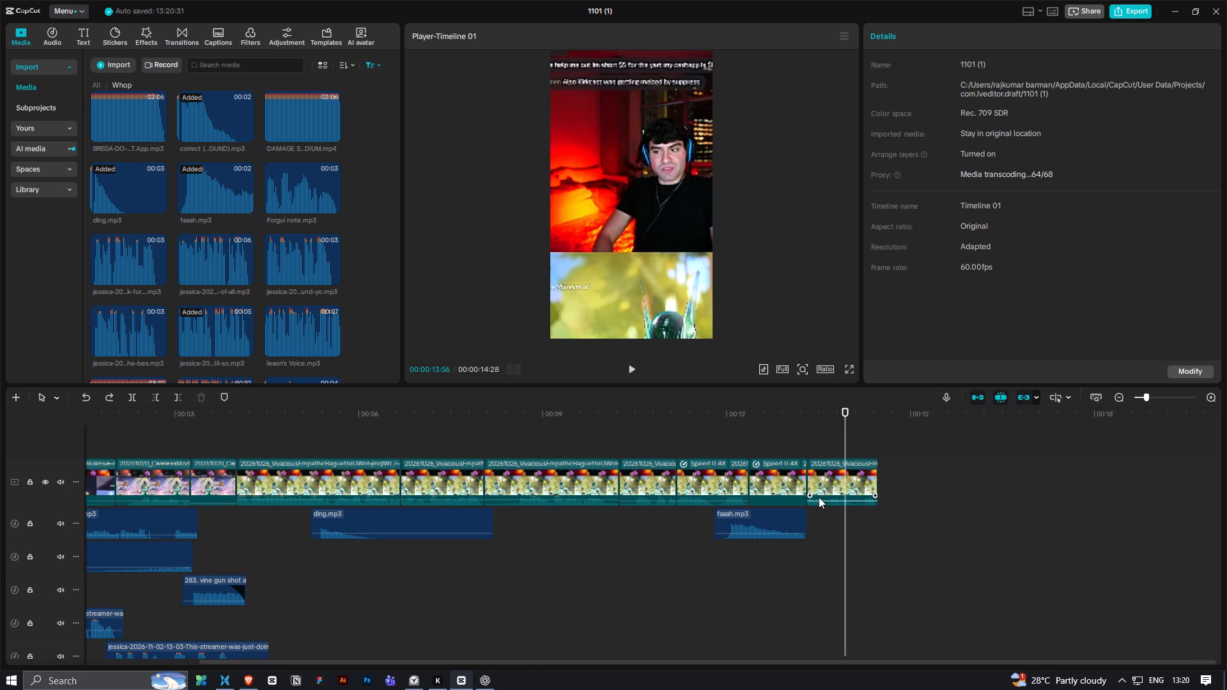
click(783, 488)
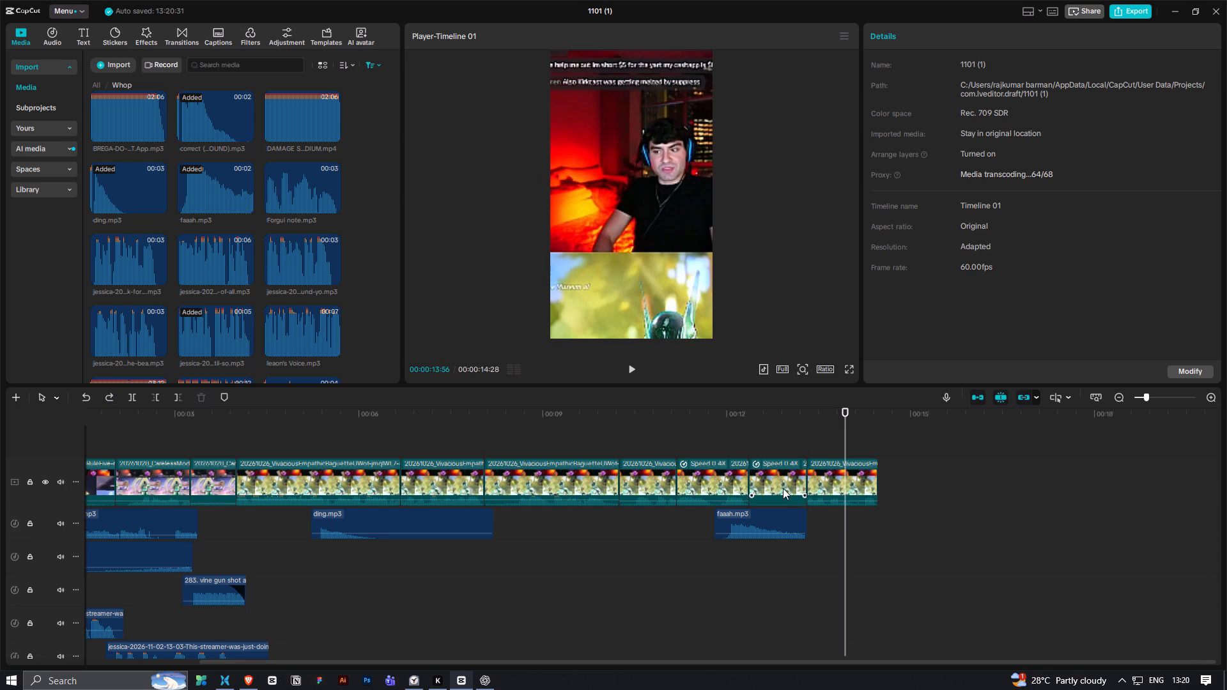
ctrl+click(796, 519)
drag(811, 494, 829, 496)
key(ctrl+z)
Extend the ends of the second slow-motion part and faaah.mp3 together to about 13.8 s and play back the section.
ctrl+click(796, 488)
ctrl+click(797, 519)
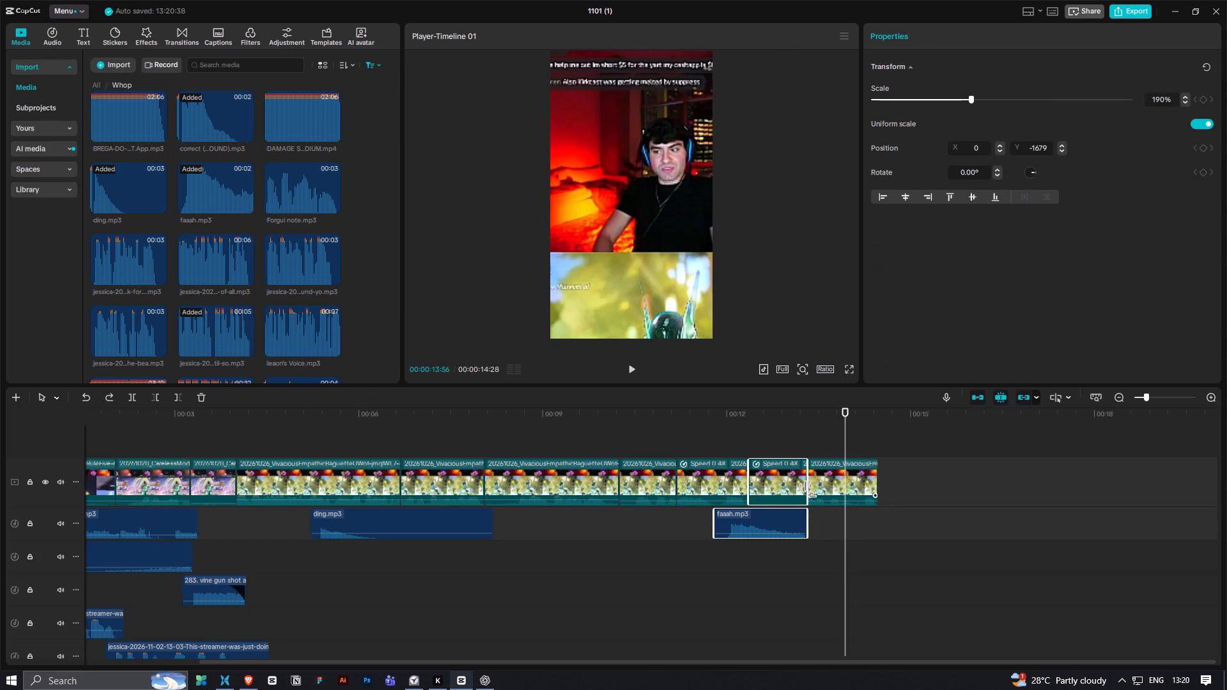
drag(810, 491, 839, 494)
click(695, 436)
key(space)
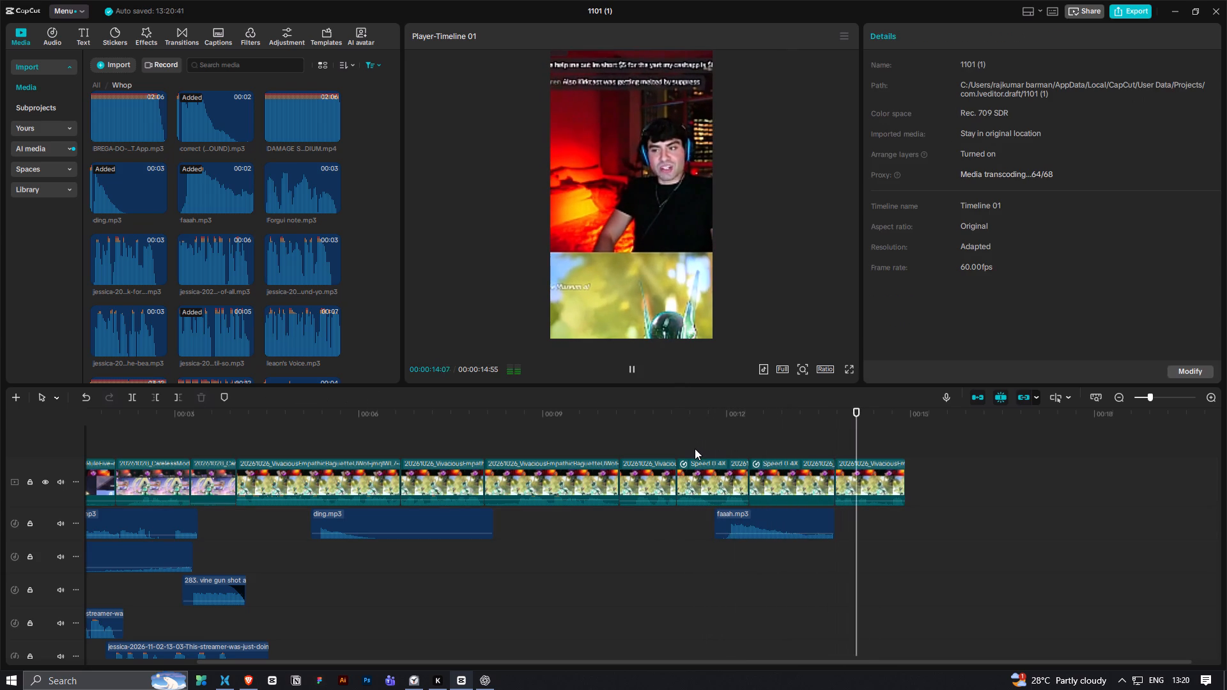
key(space)
key(space)
key(space)
click(876, 479)
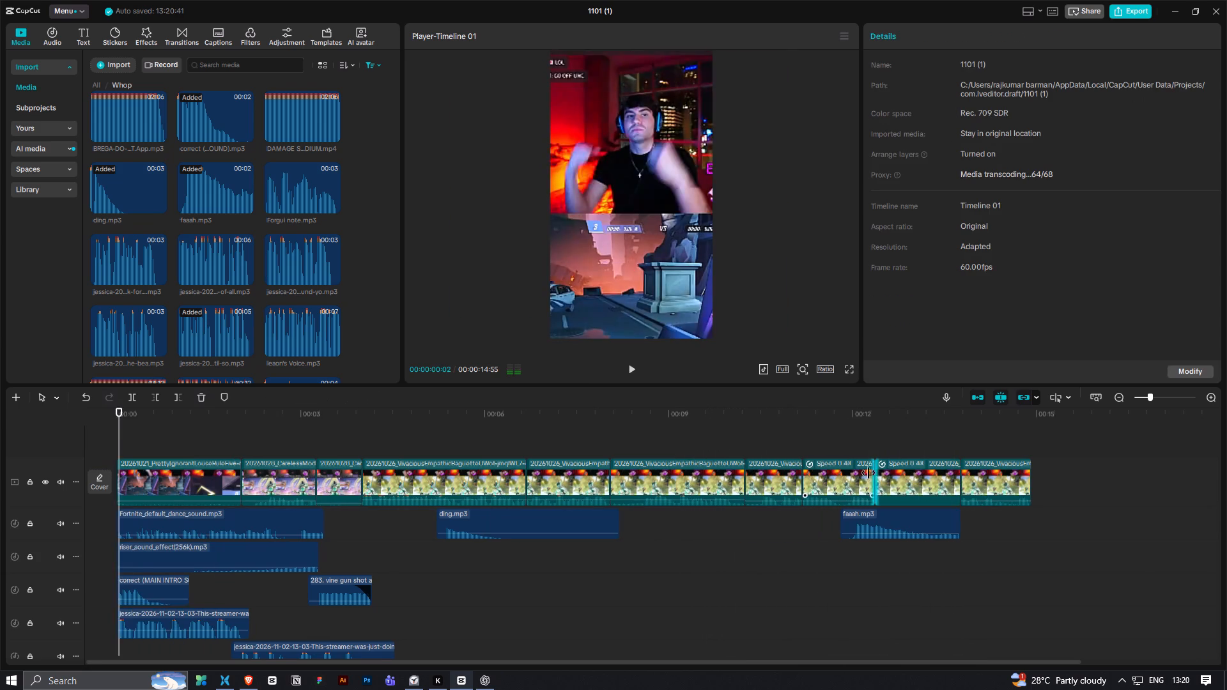
key(space)
Enlarge the last clip and reposition it for a closer view of the streamer.
click(985, 483)
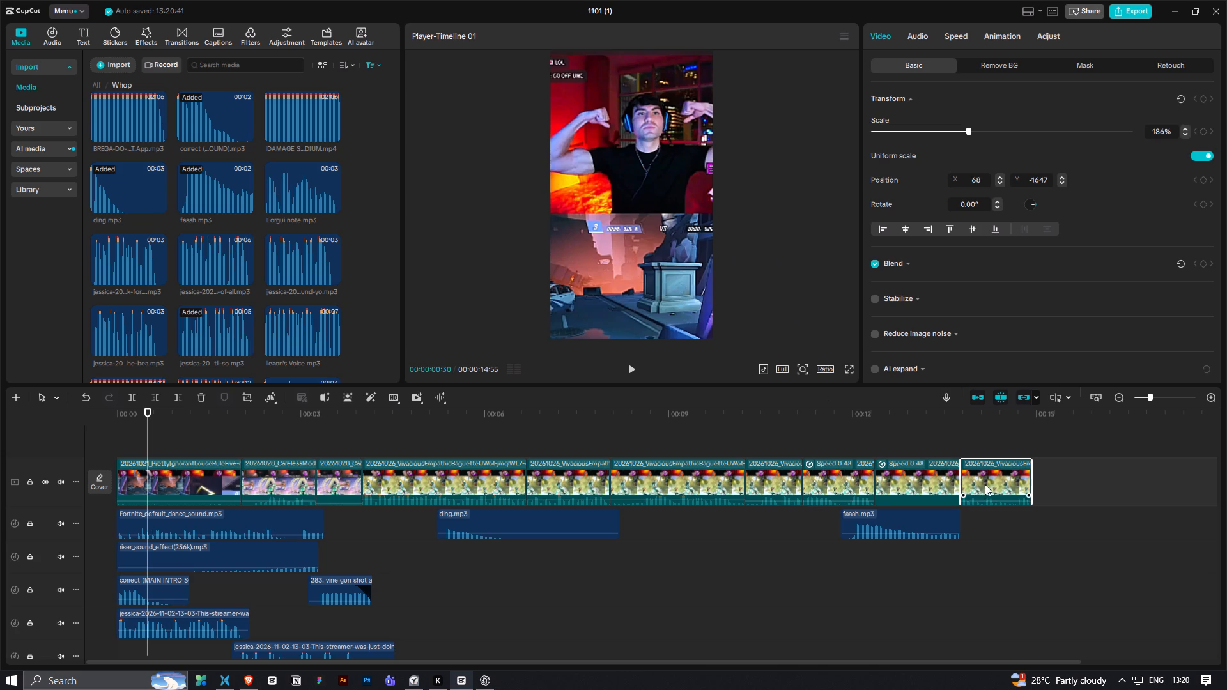
click(989, 414)
click(994, 475)
drag(788, 52, 1042, 1)
drag(704, 164, 675, 248)
Play back from about 9.6 s through the slow-motion section to check the zoomed-in ending and faaah.mp3.
click(698, 417)
key(space)
scroll(700, 420, down, 6)
click(709, 431)
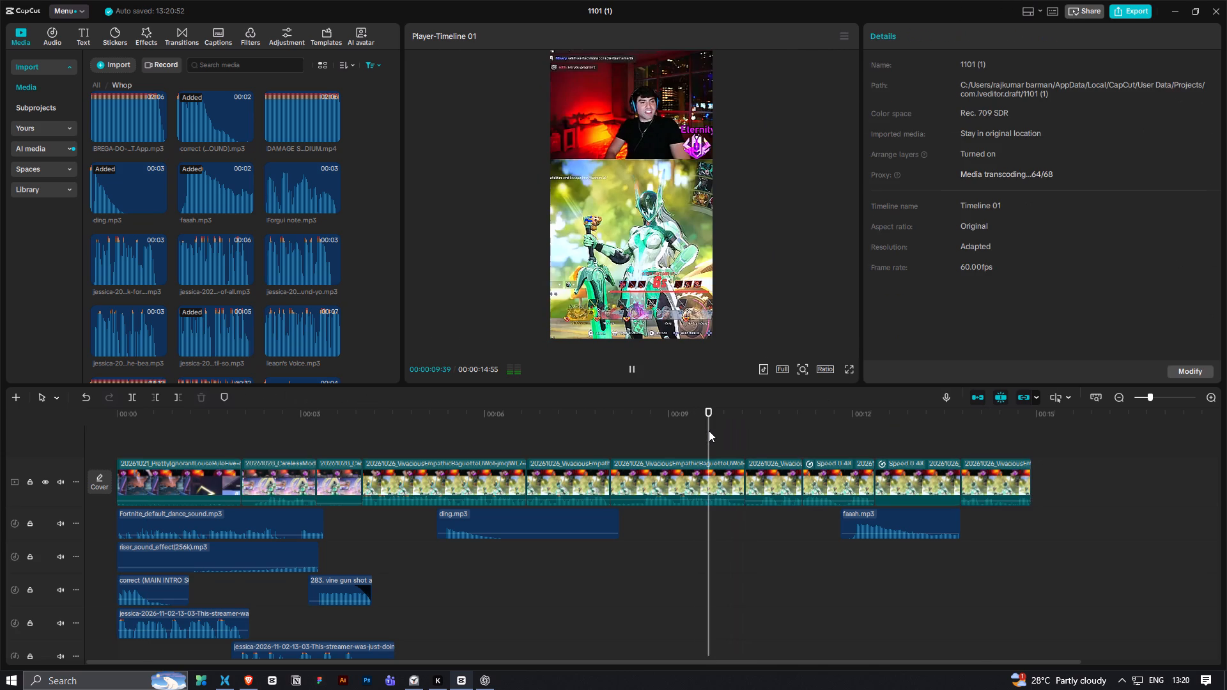
key(space)
scroll(711, 434, down, 3)
ctrl+scroll(710, 447, down, 3)
scroll(681, 544, down, 3)
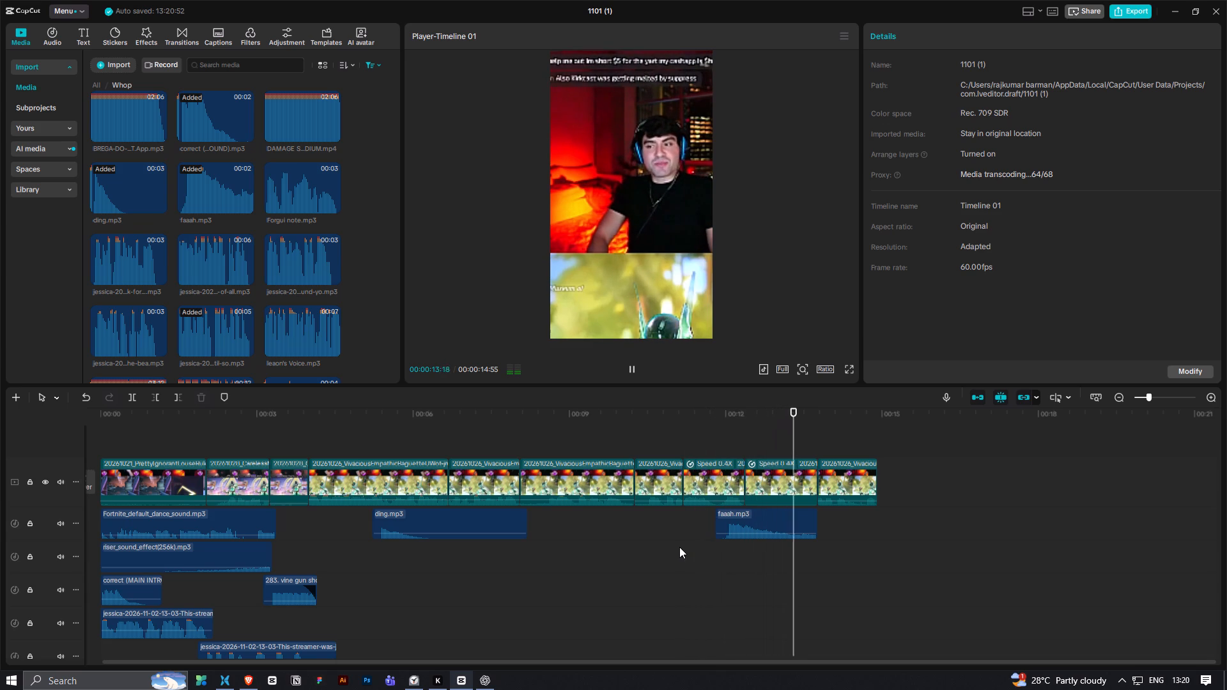
key(space)
drag(768, 521, 771, 521)
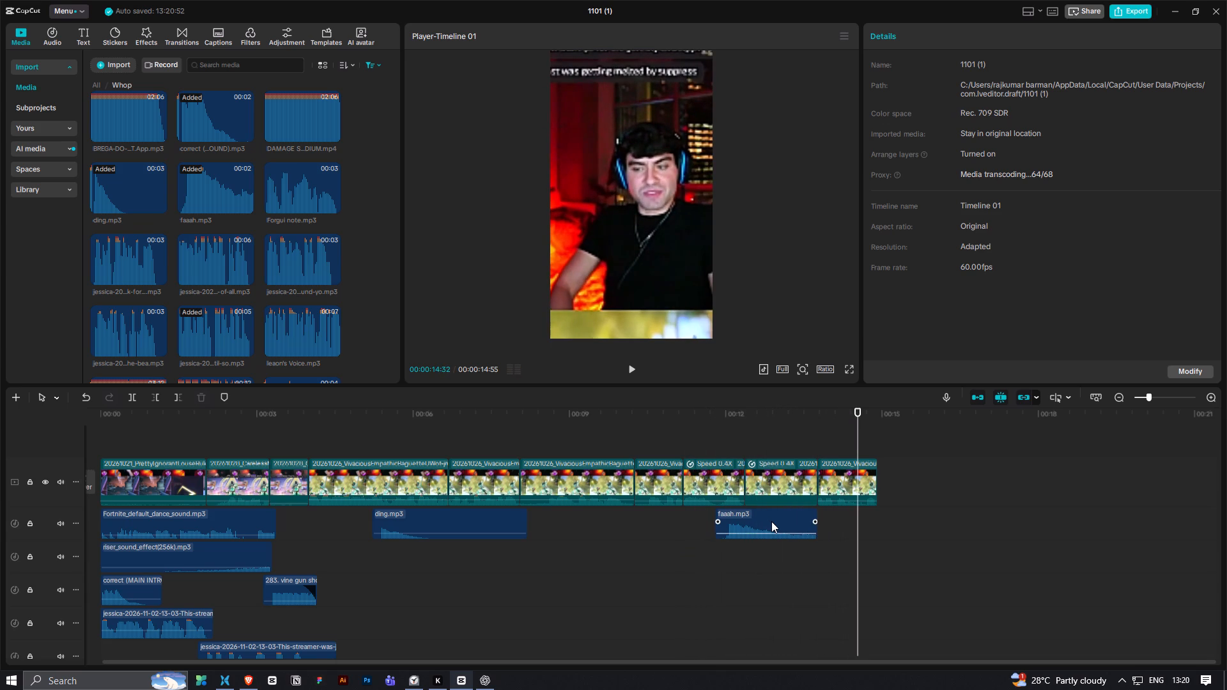
Move faaah.mp3 about 0.2 s later so it starts at about 12 s, and play back through the ending.
drag(771, 521, 779, 520)
click(637, 437)
key(space)
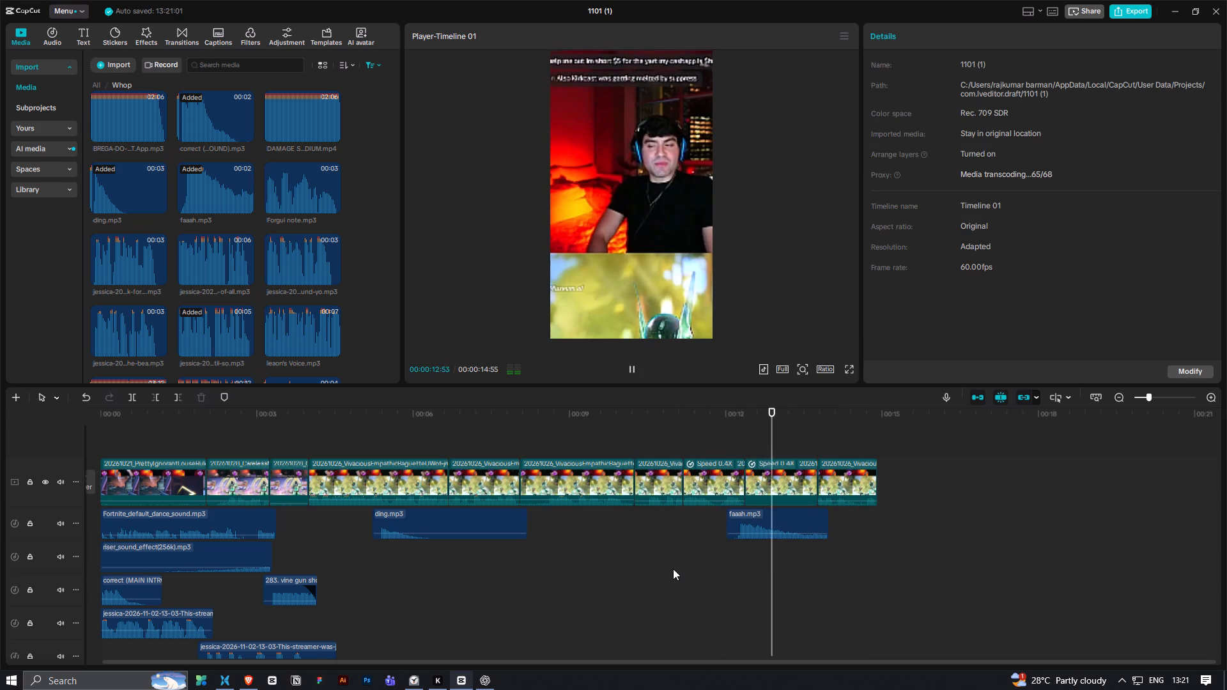
key(space)
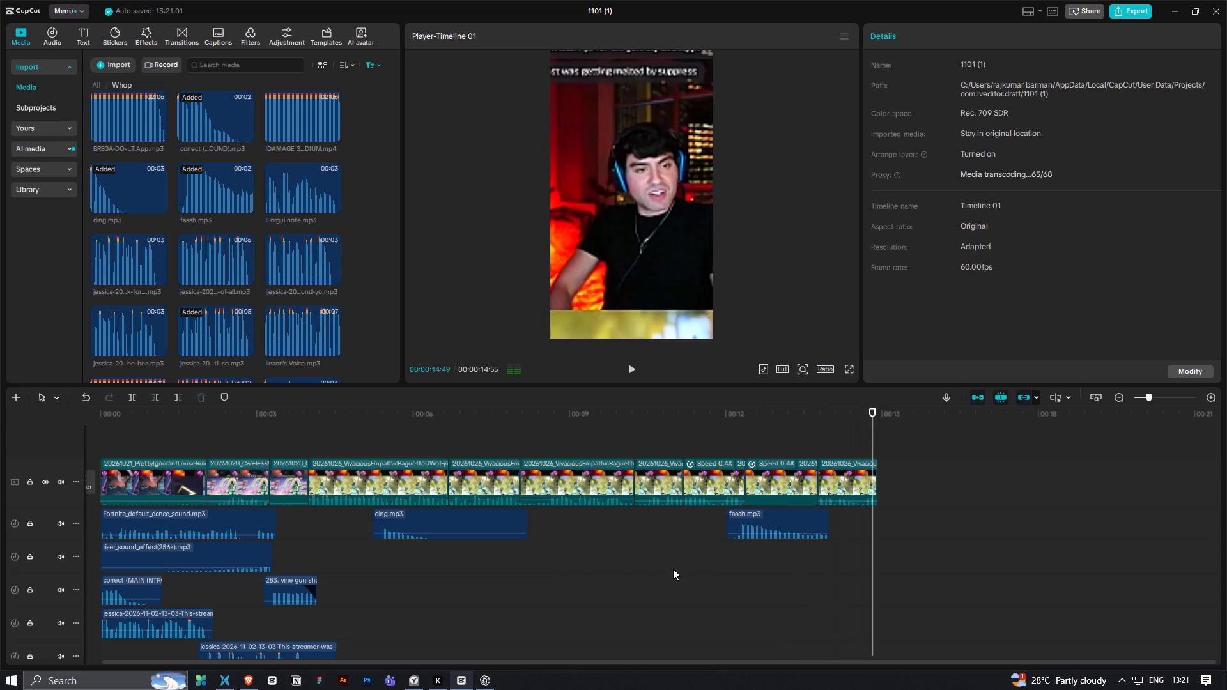
key(space)
key(space)
Set the last clip's volume to 5.3 dB and play back the ending from the clip's start.
click(852, 474)
key(space)
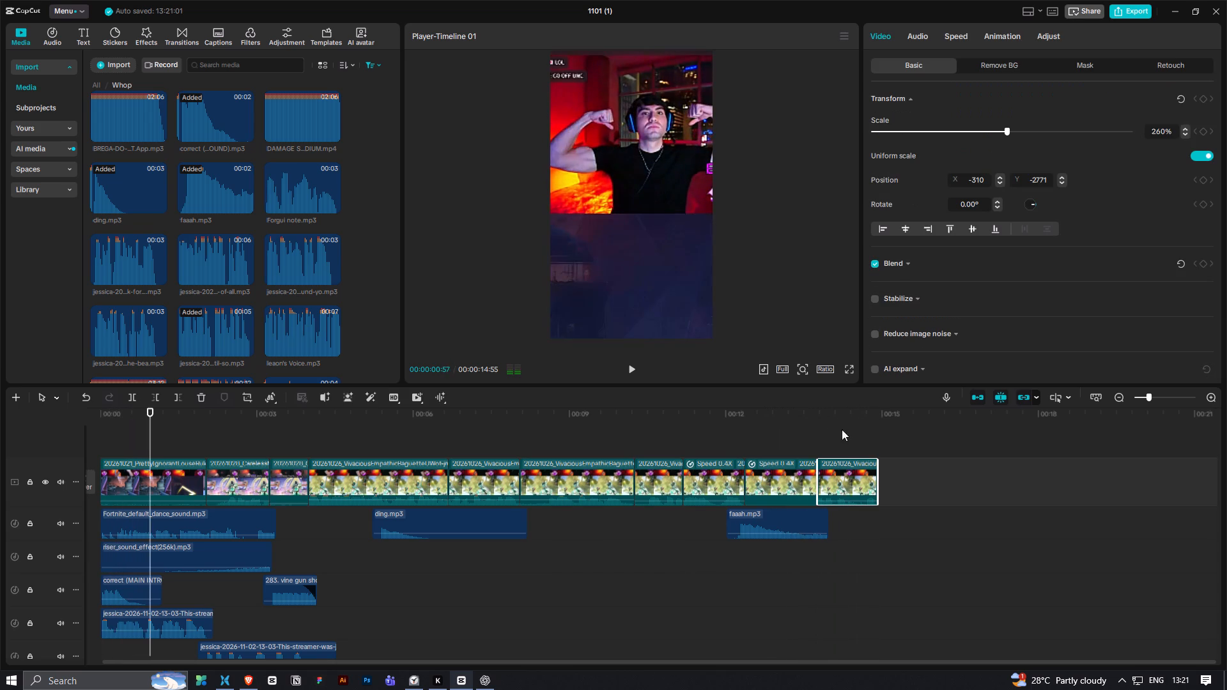
click(830, 409)
click(835, 484)
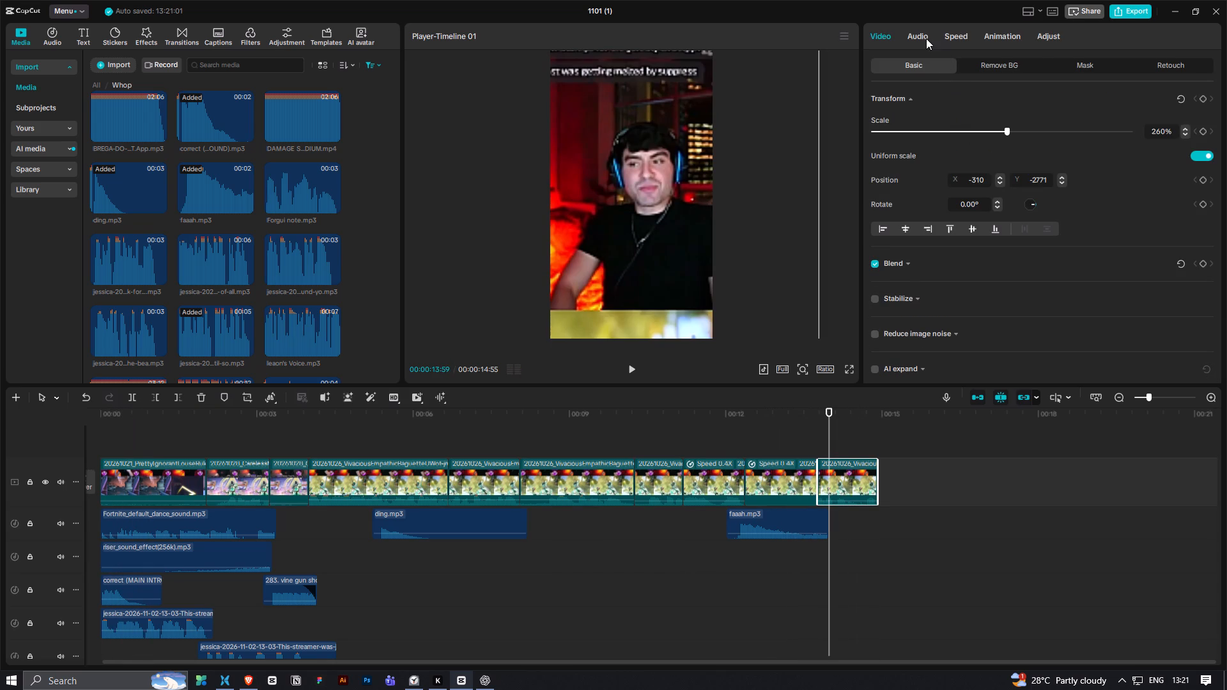
click(926, 38)
drag(1074, 129, 1081, 133)
click(820, 419)
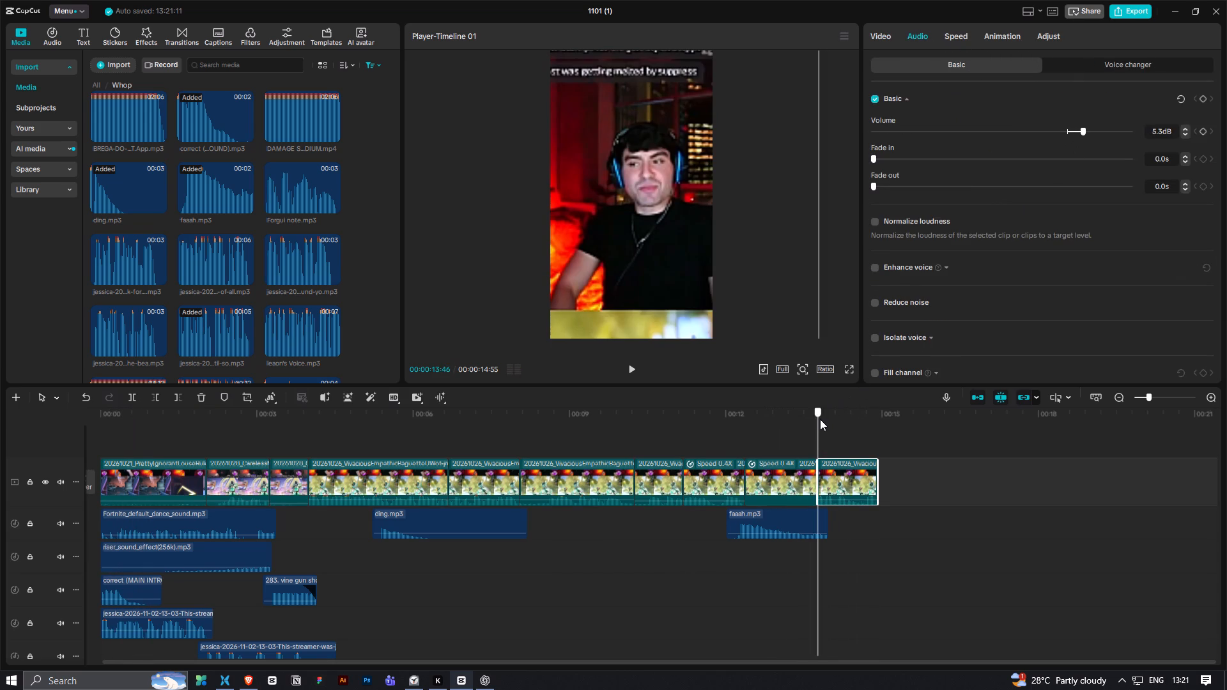
key(space)
key(space)
Play back the edit from the beginning, replaying the opening clip to review the hook and its sound effects.
click(650, 423)
ctrl+scroll(649, 436, down, 3)
drag(252, 409, 79, 436)
key(space)
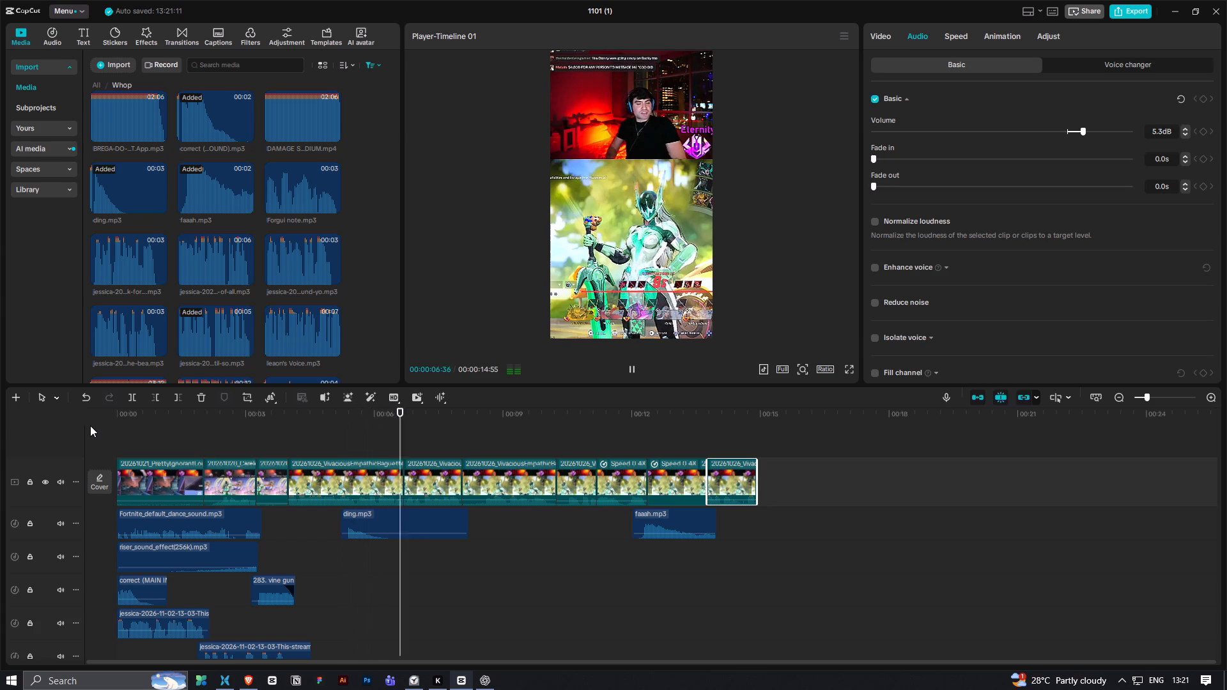
key(space)
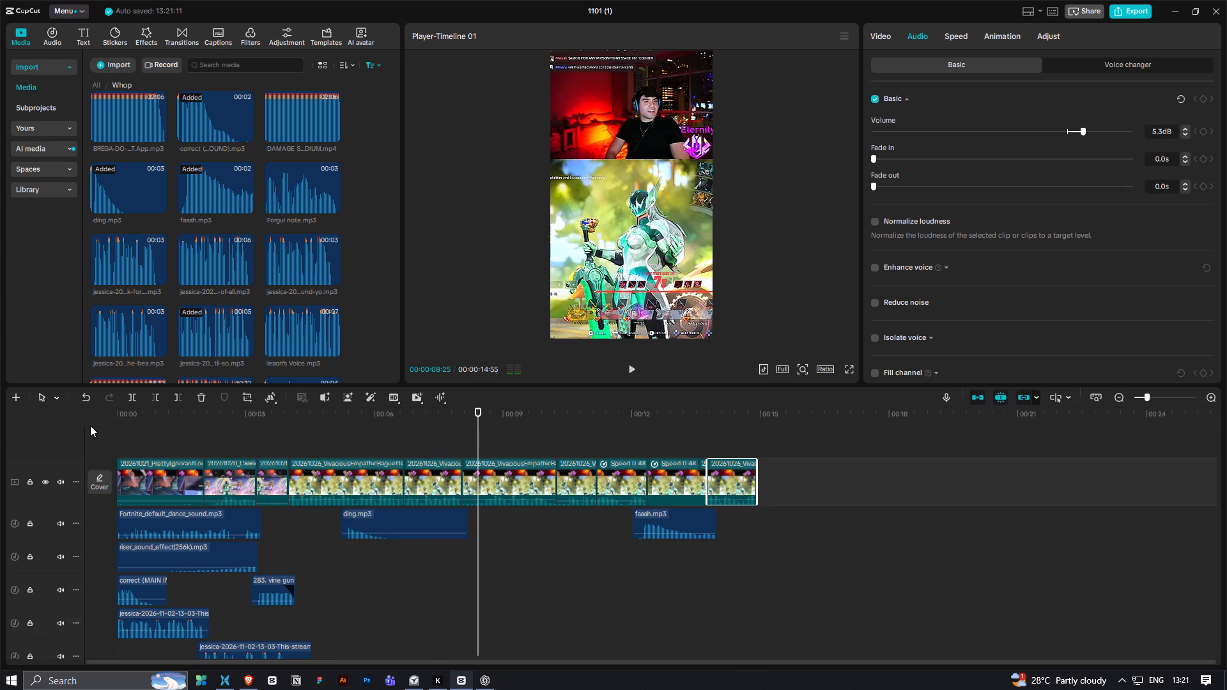
drag(136, 422, 116, 446)
key(space)
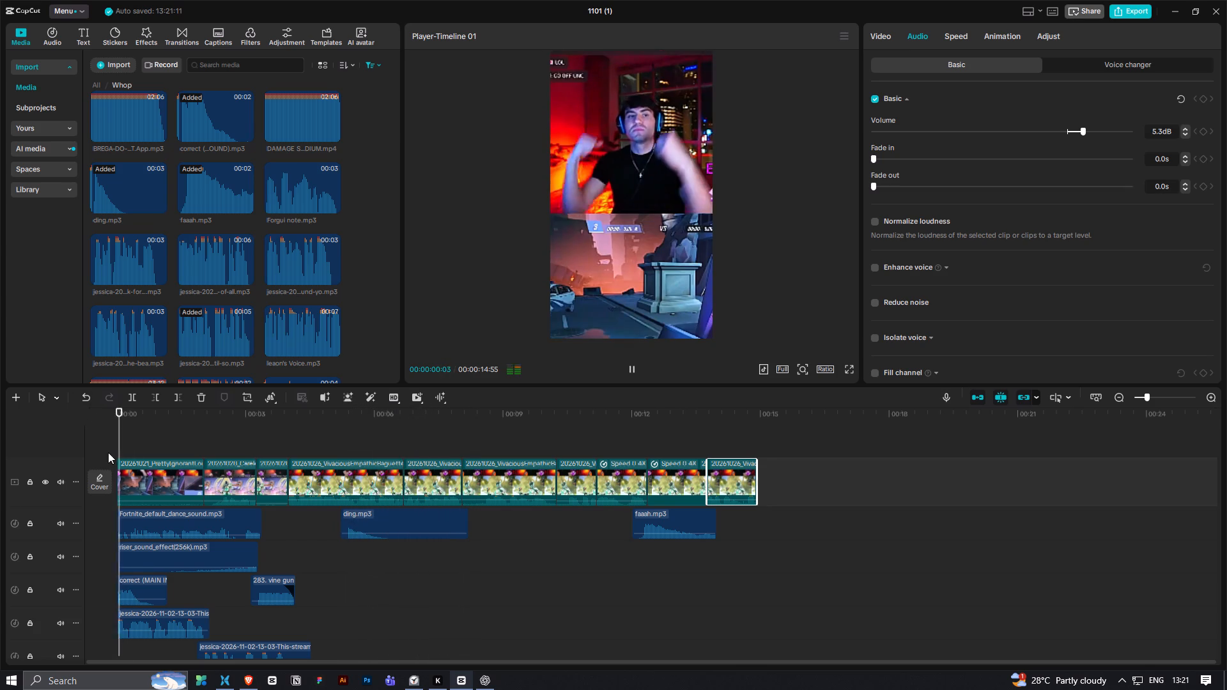
key(space)
drag(128, 420, 108, 431)
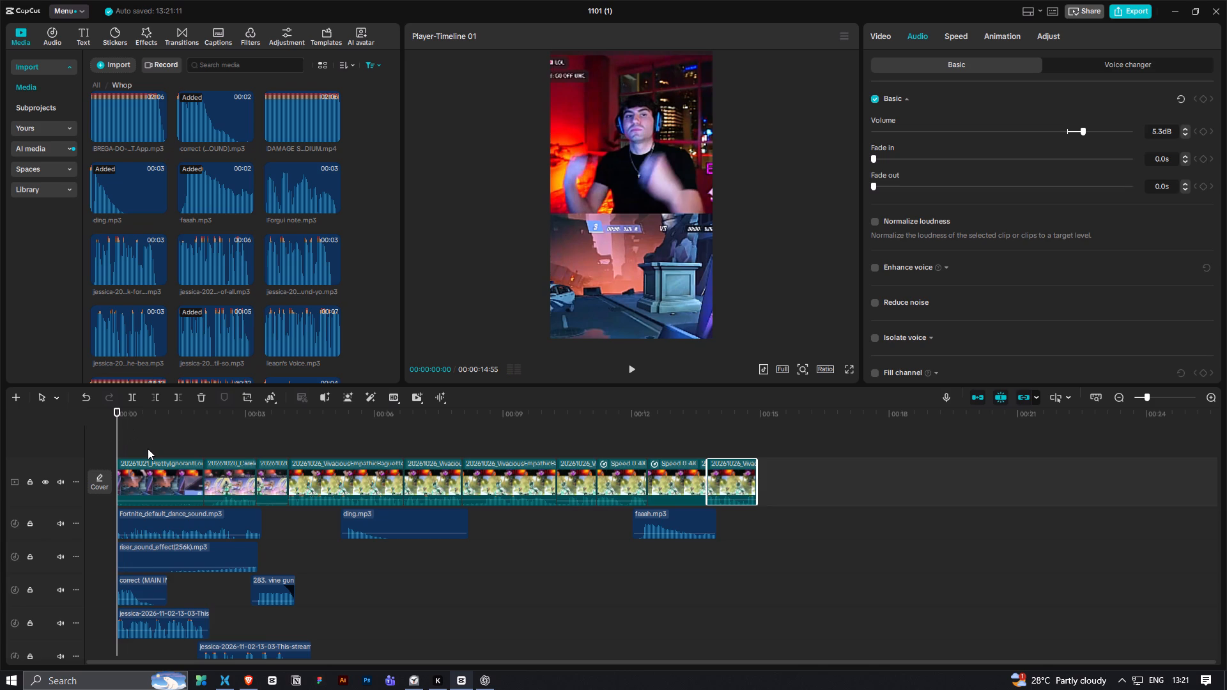
drag(113, 420, 105, 420)
drag(105, 420, 98, 434)
key(space)
key(space)
drag(131, 427, 93, 450)
Browse the video effects, including the 3D and Motion categories, for an effect that suits the edit.
click(155, 40)
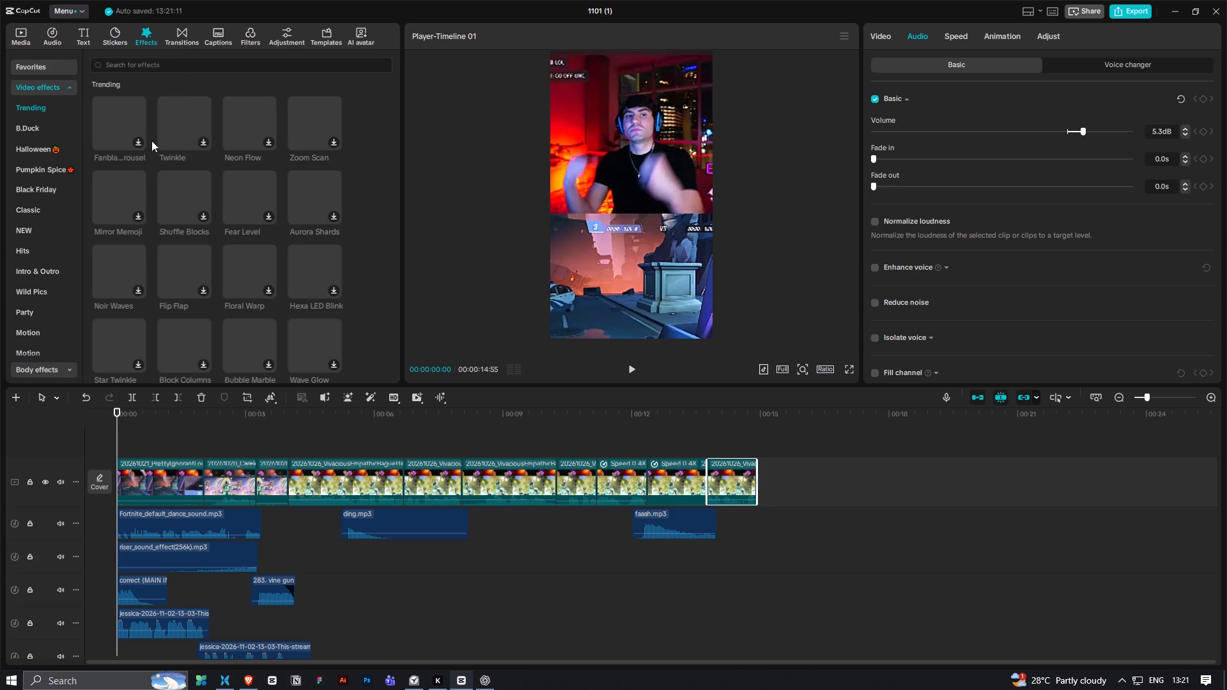
scroll(43, 212, down, 2)
scroll(40, 323, down, 2)
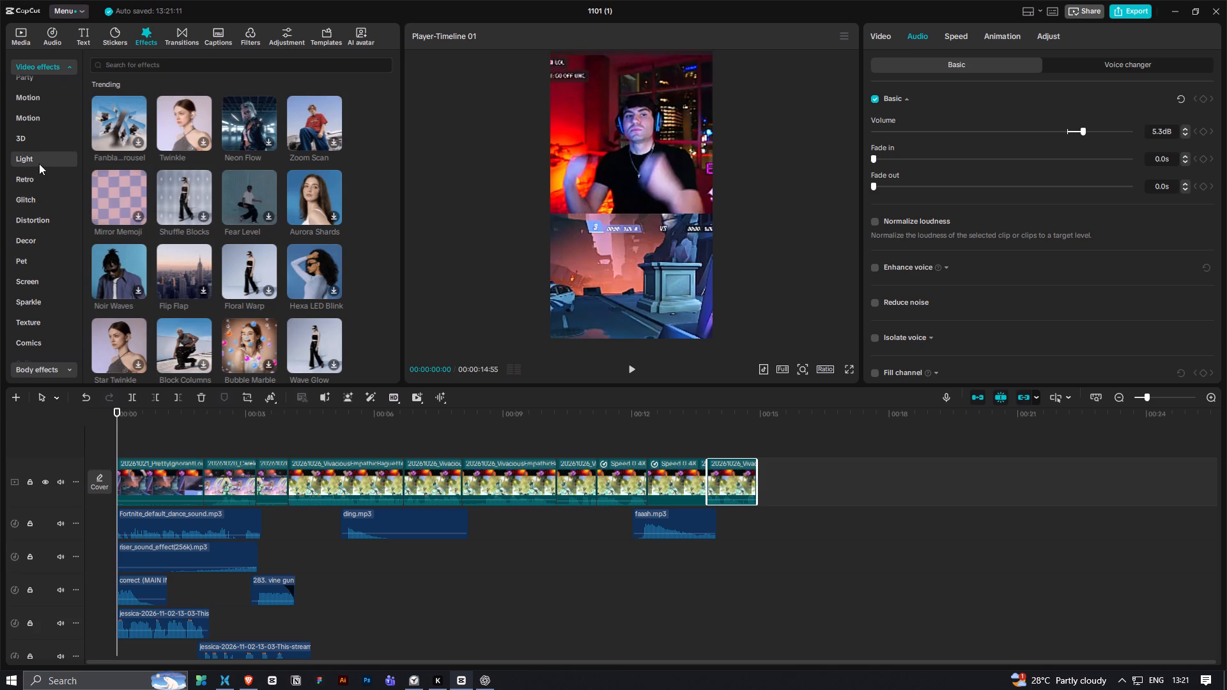
click(39, 164)
scroll(210, 238, up, 3)
scroll(162, 256, up, 2)
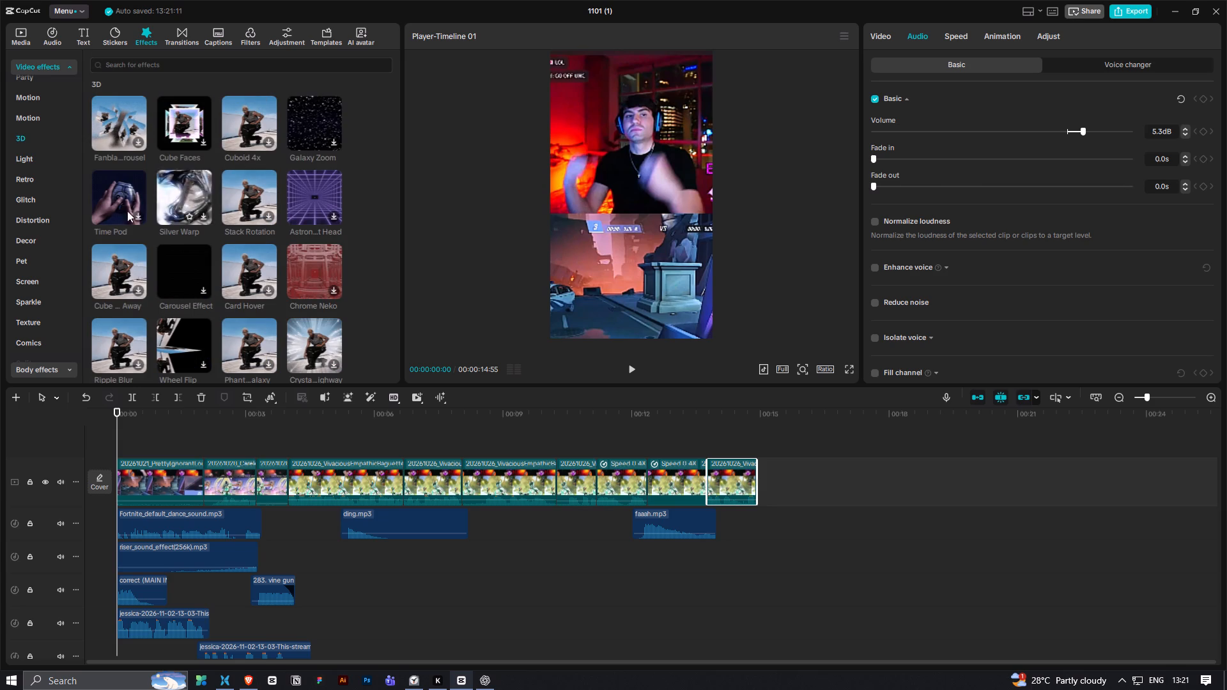
scroll(249, 285, down, 2)
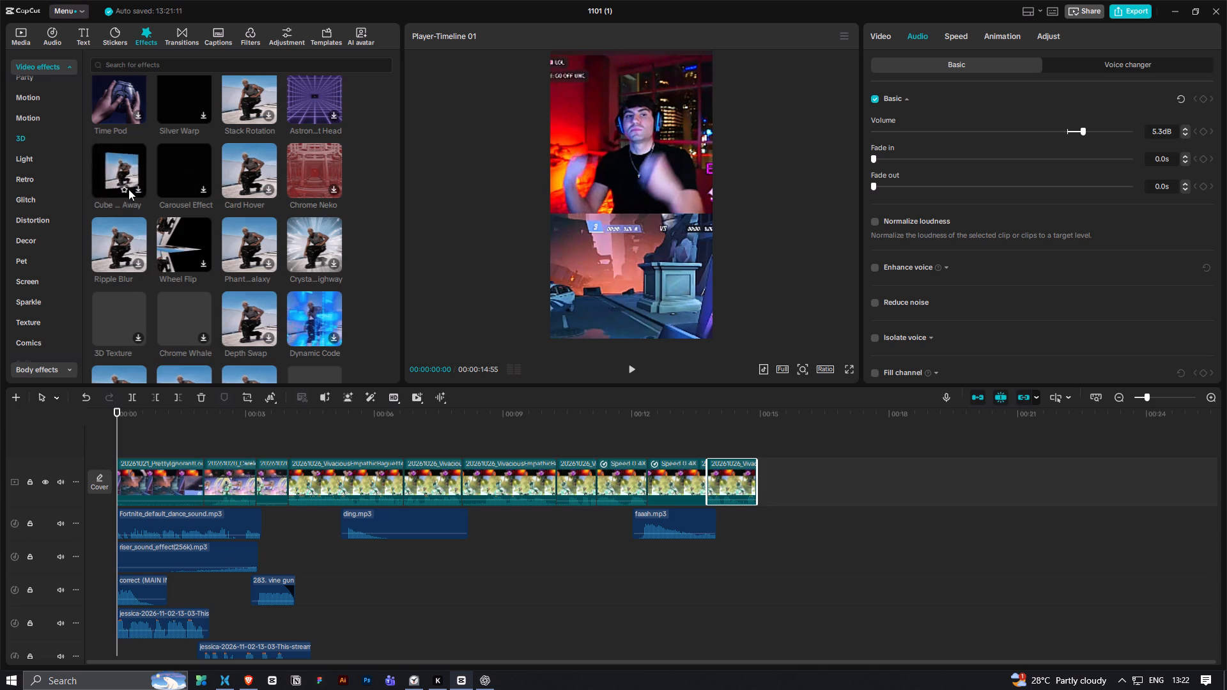
scroll(316, 249, down, 1)
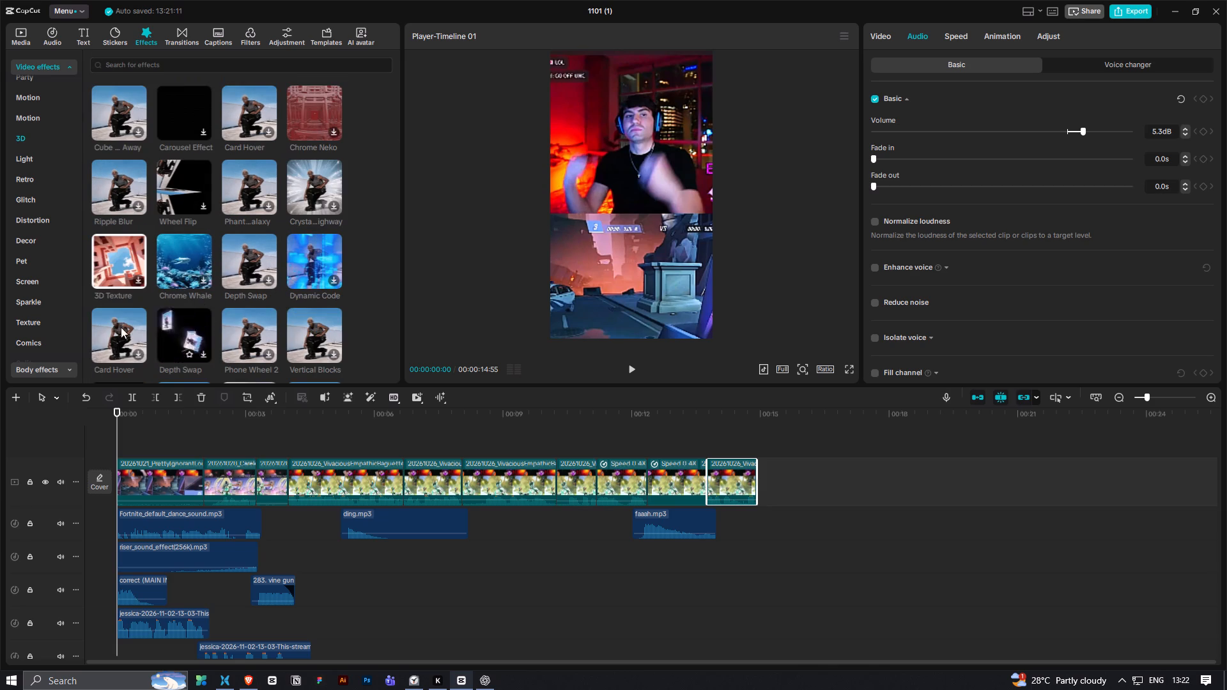
scroll(113, 327, down, 1)
scroll(240, 336, down, 1)
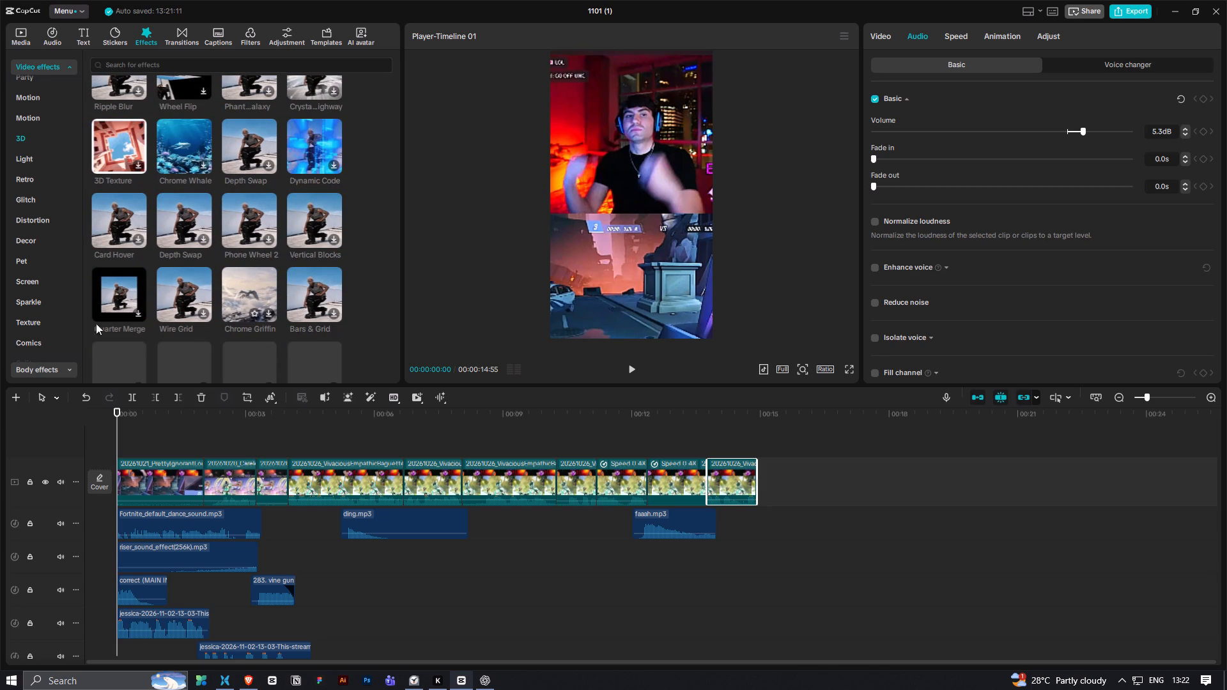
scroll(58, 335, down, 3)
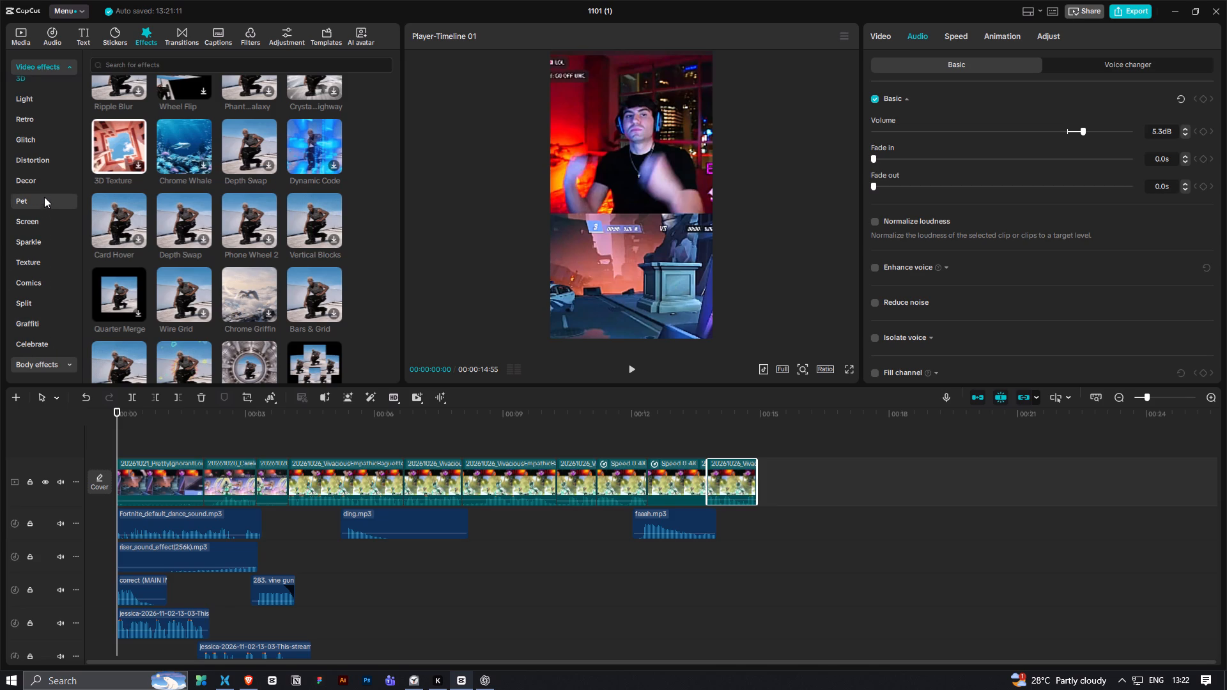
scroll(44, 143, up, 1)
click(40, 109)
scroll(45, 153, up, 1)
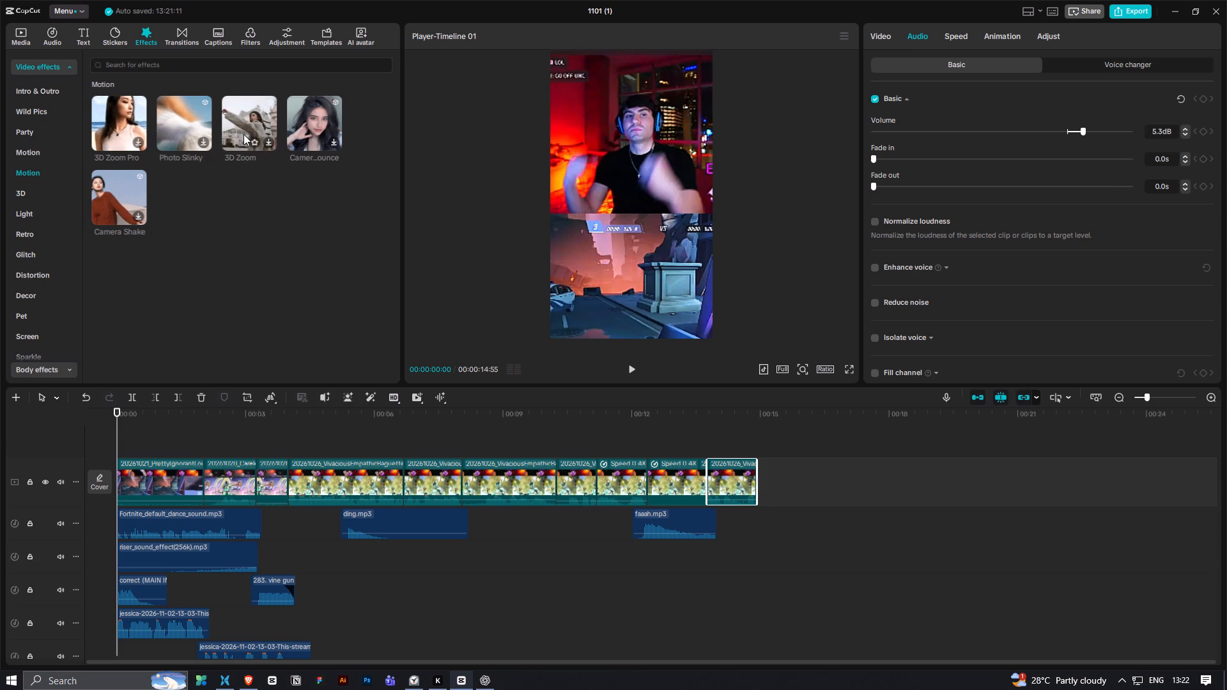
click(52, 156)
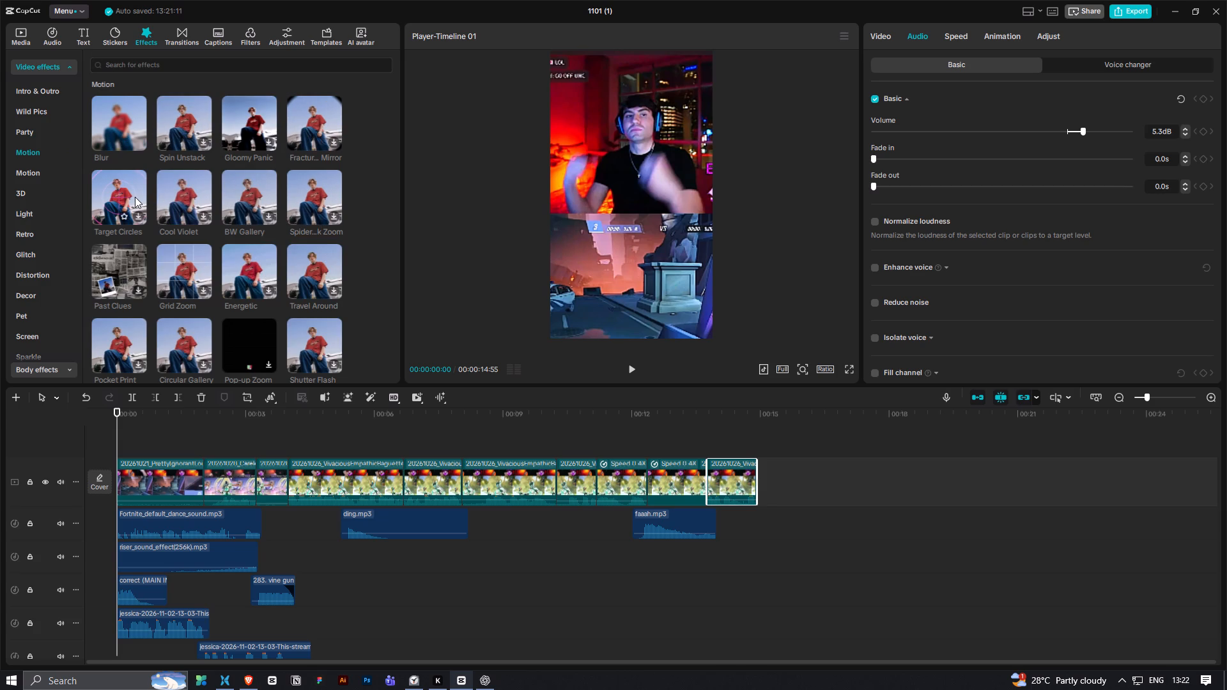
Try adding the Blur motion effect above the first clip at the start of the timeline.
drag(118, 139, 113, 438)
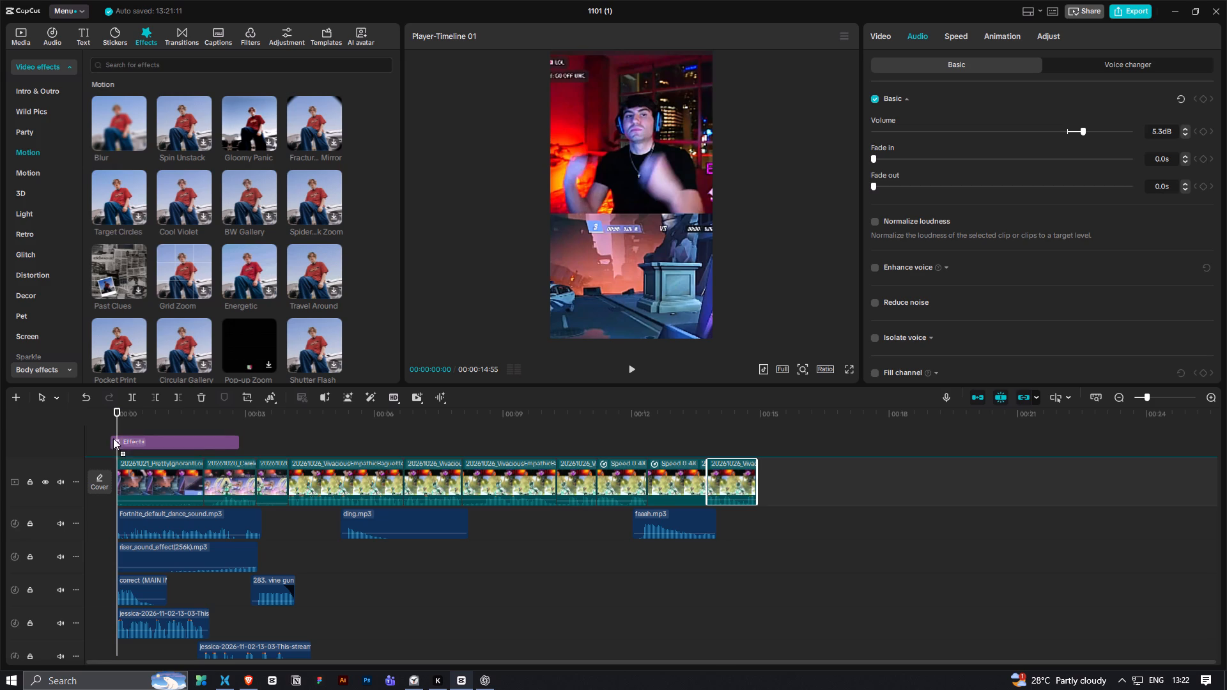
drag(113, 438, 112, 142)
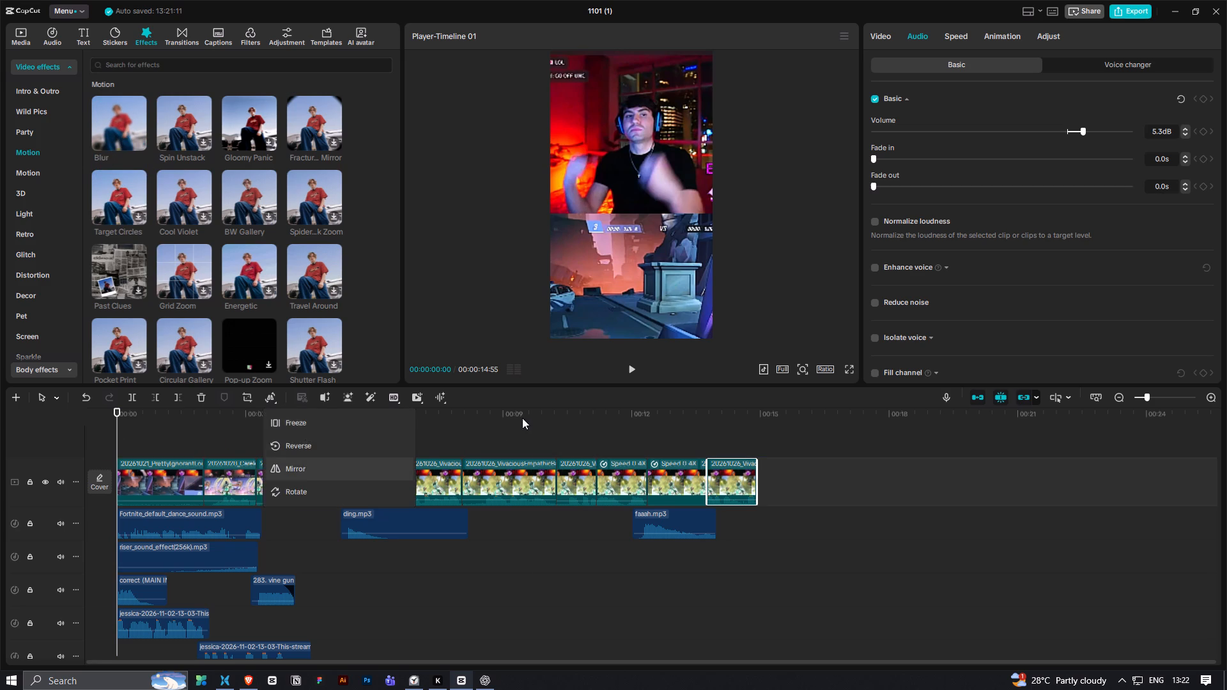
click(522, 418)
Play back the section around ding.mp3 from about 5.4 s into the following zoomed-in clip.
click(350, 424)
key(space)
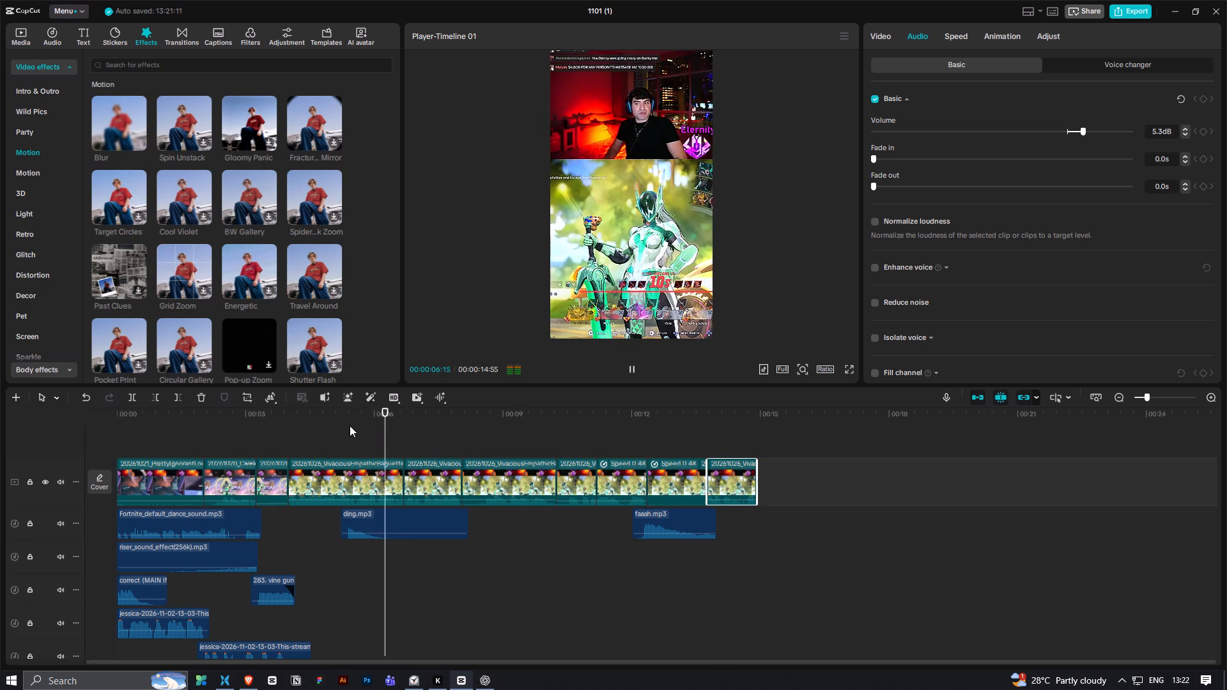
key(space)
click(348, 434)
ctrl+scroll(348, 436, down, 6)
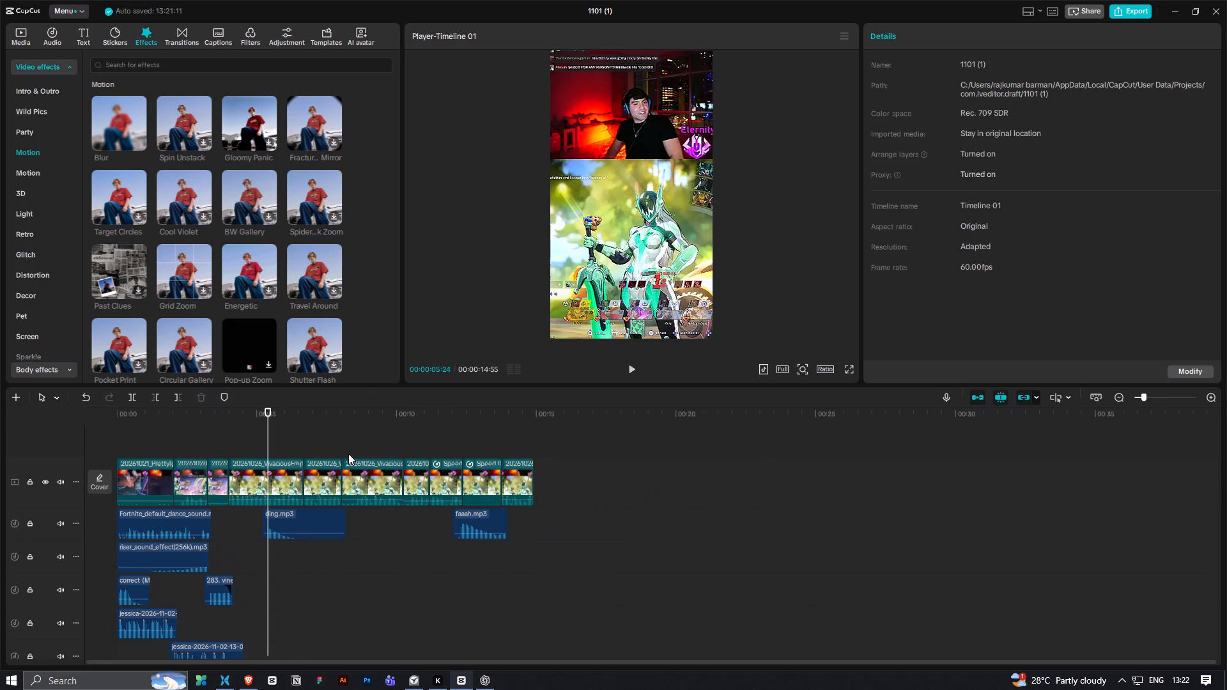
scroll(348, 454, up, 3)
key(space)
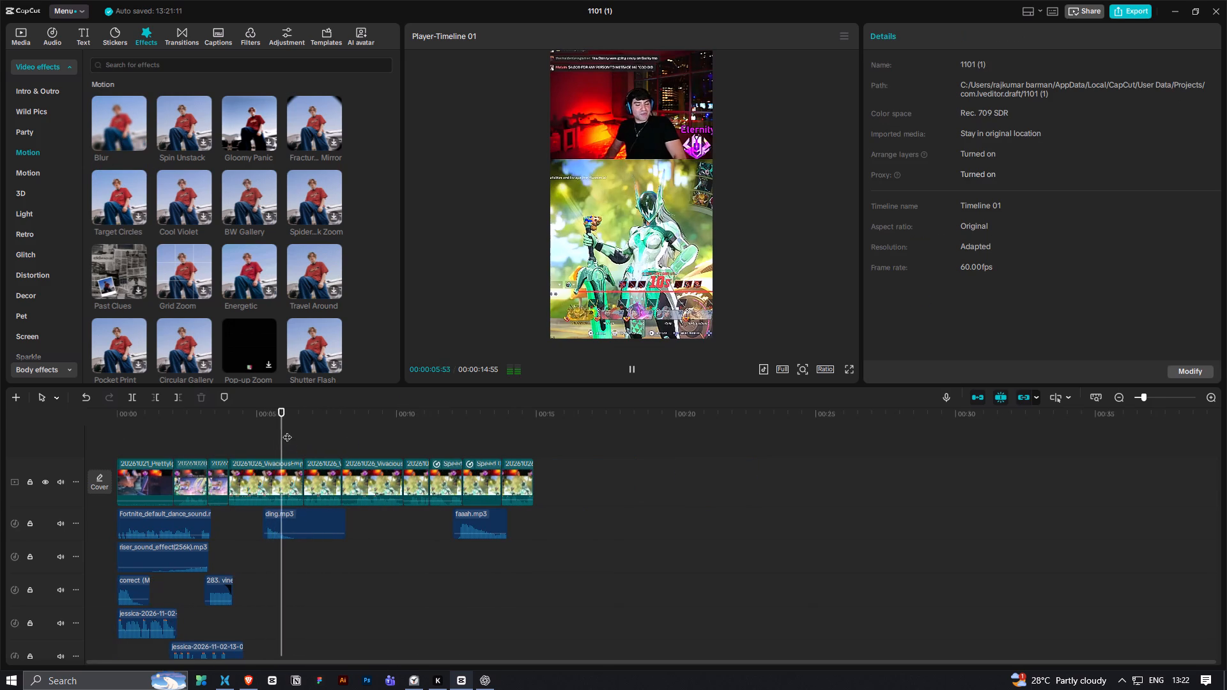
key(space)
ctrl+scroll(300, 436, up, 6)
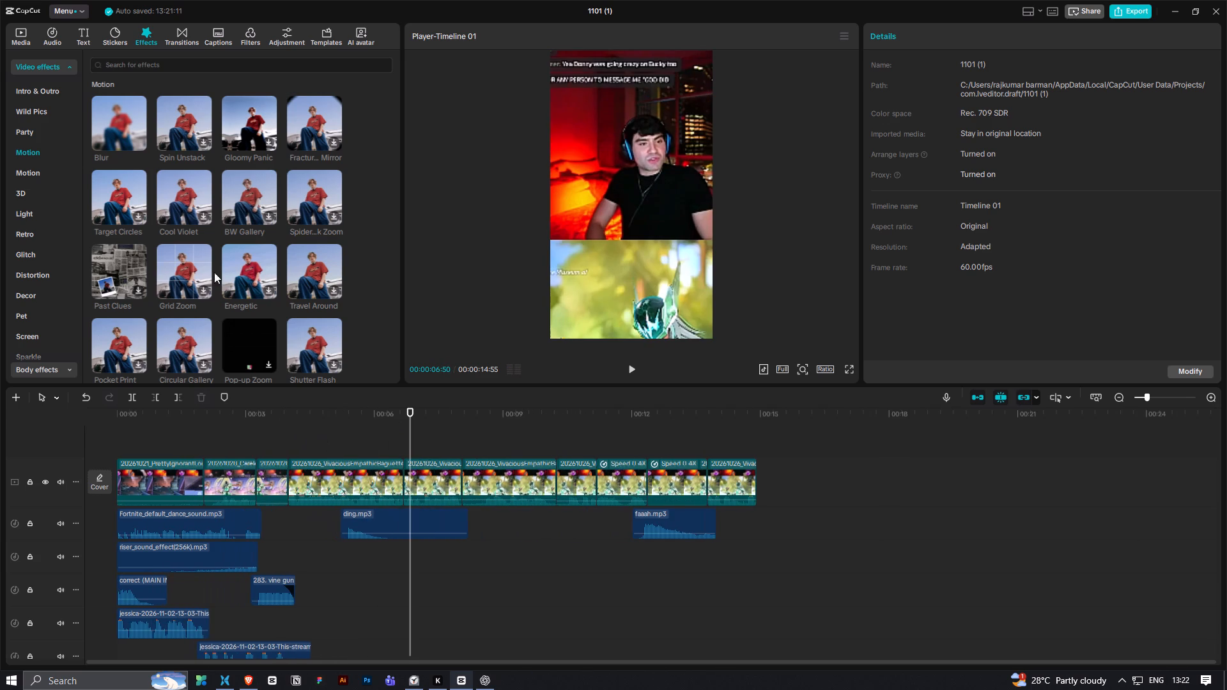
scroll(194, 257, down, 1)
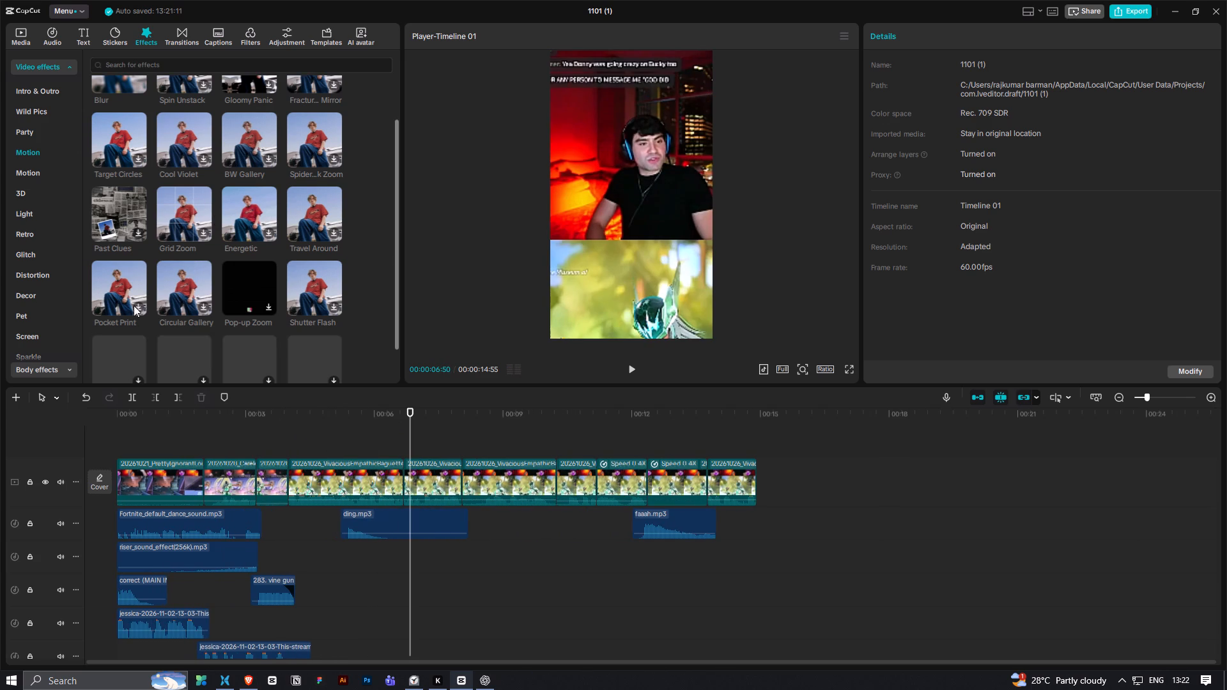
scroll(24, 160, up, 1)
Browse the transition library, including the Light, Overlay, Glitch, Classic and Camera categories, for a transition that suits the edit.
click(180, 45)
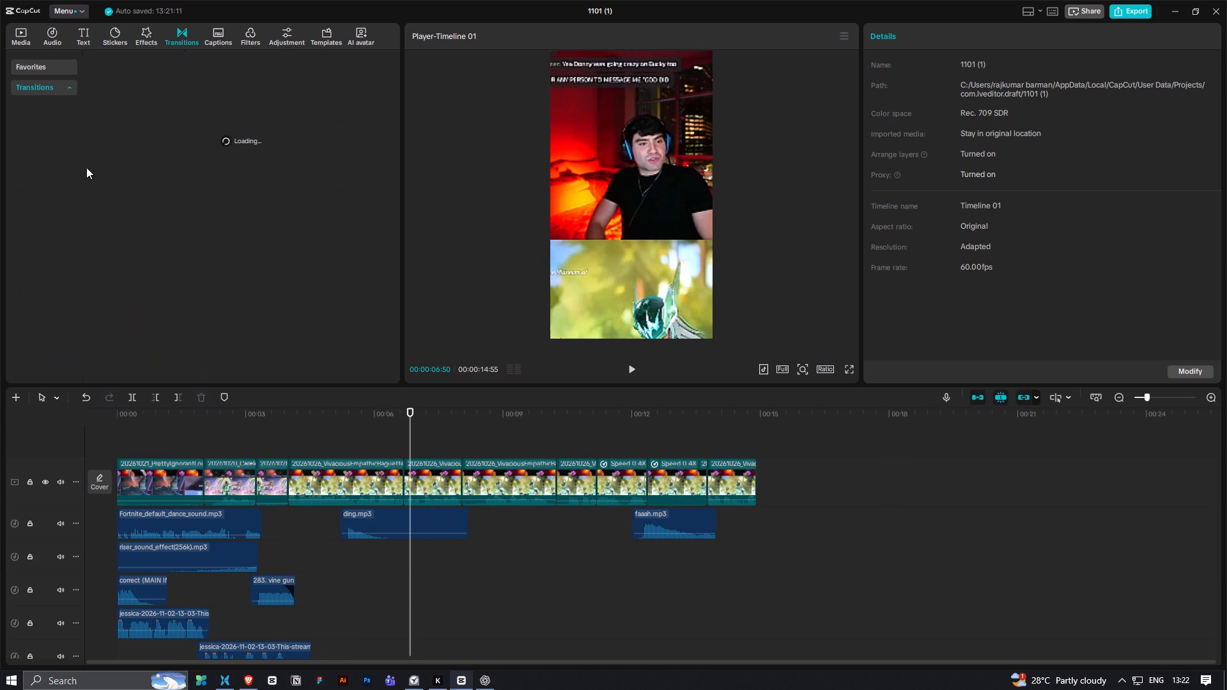
scroll(62, 294, down, 2)
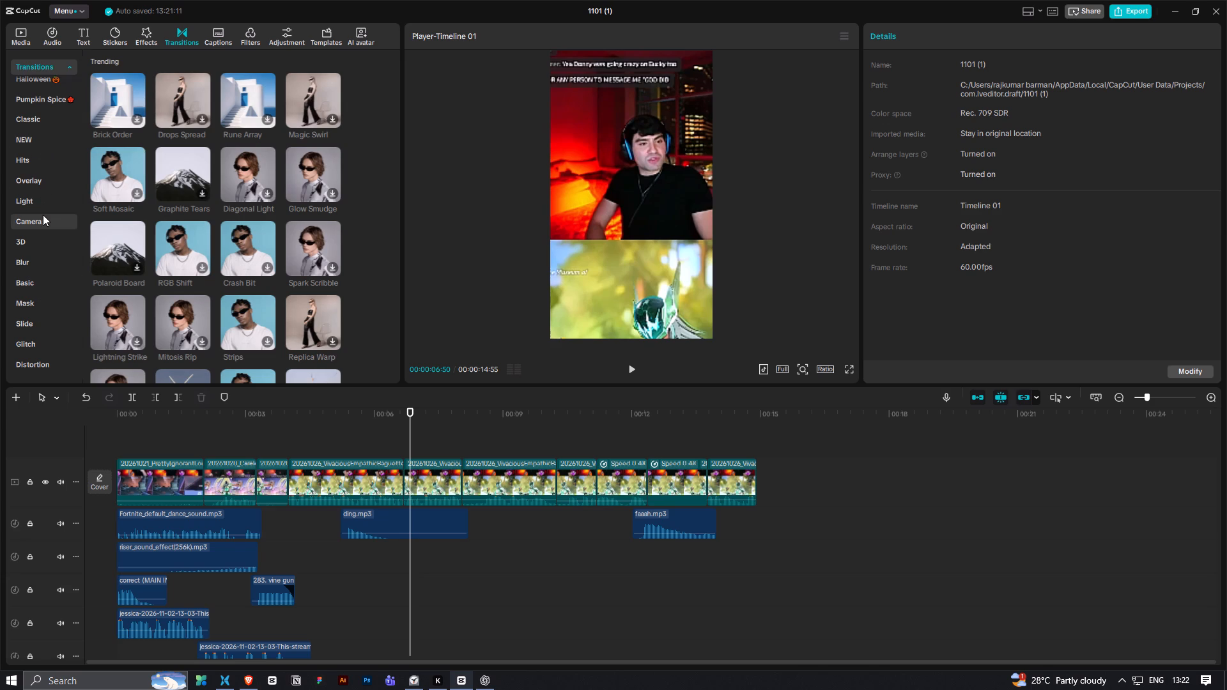
click(43, 194)
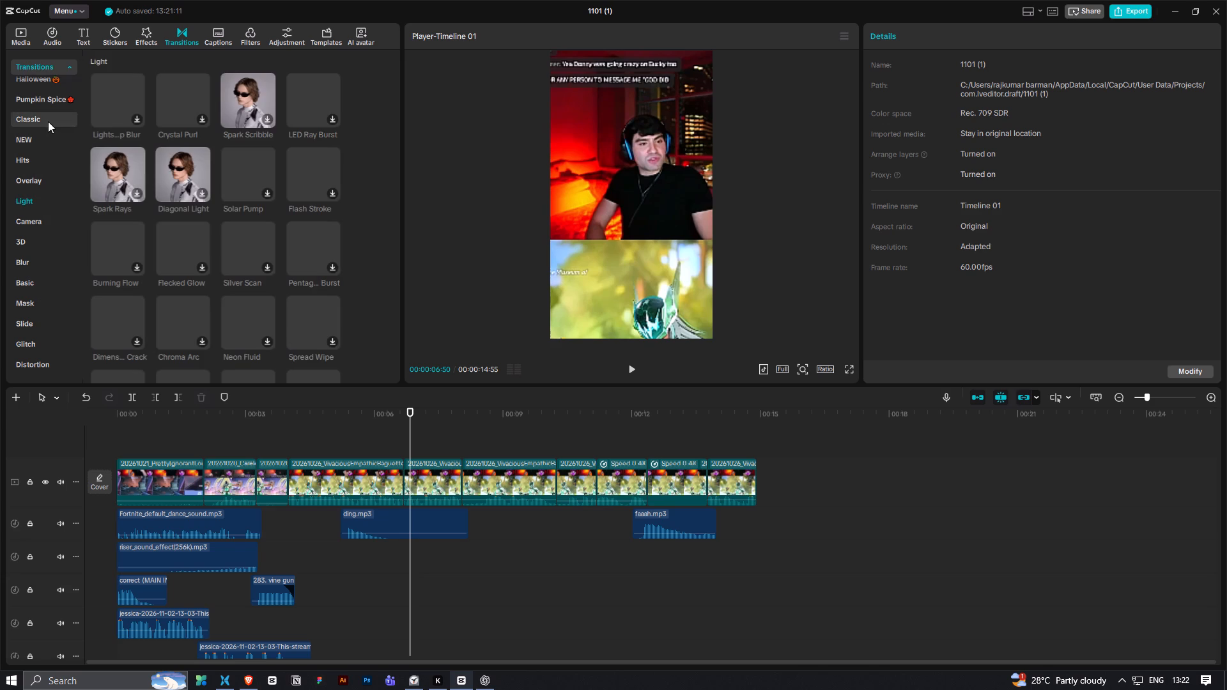
click(33, 195)
click(40, 180)
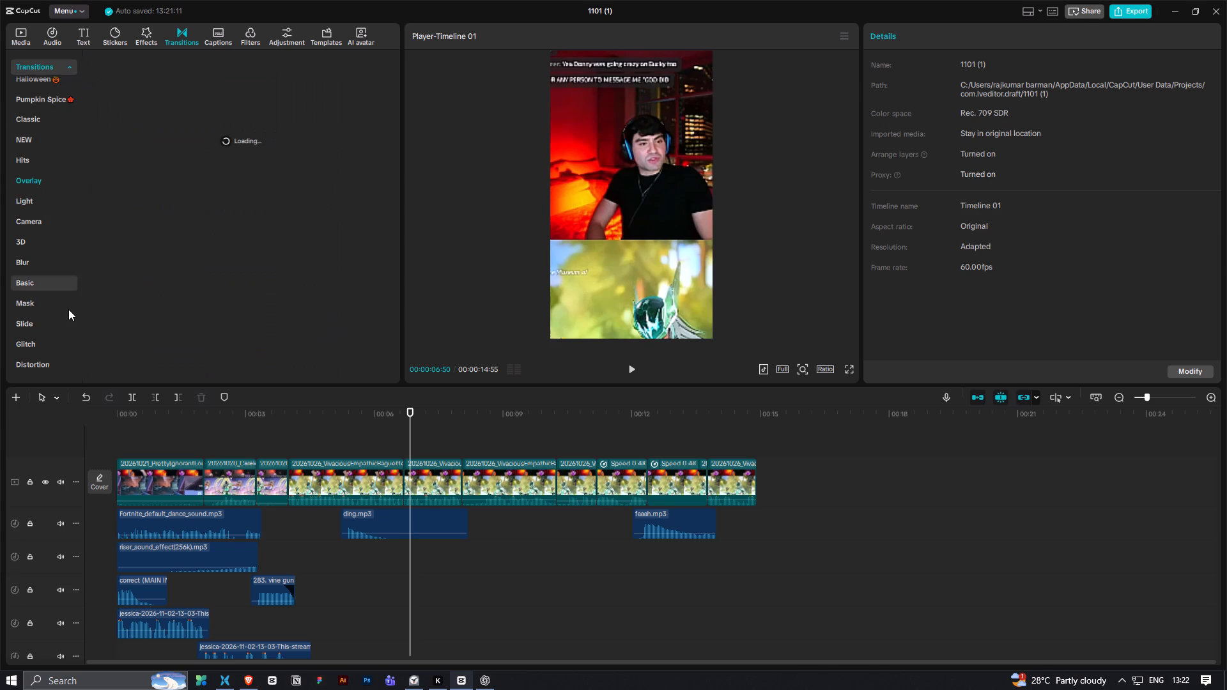
click(48, 342)
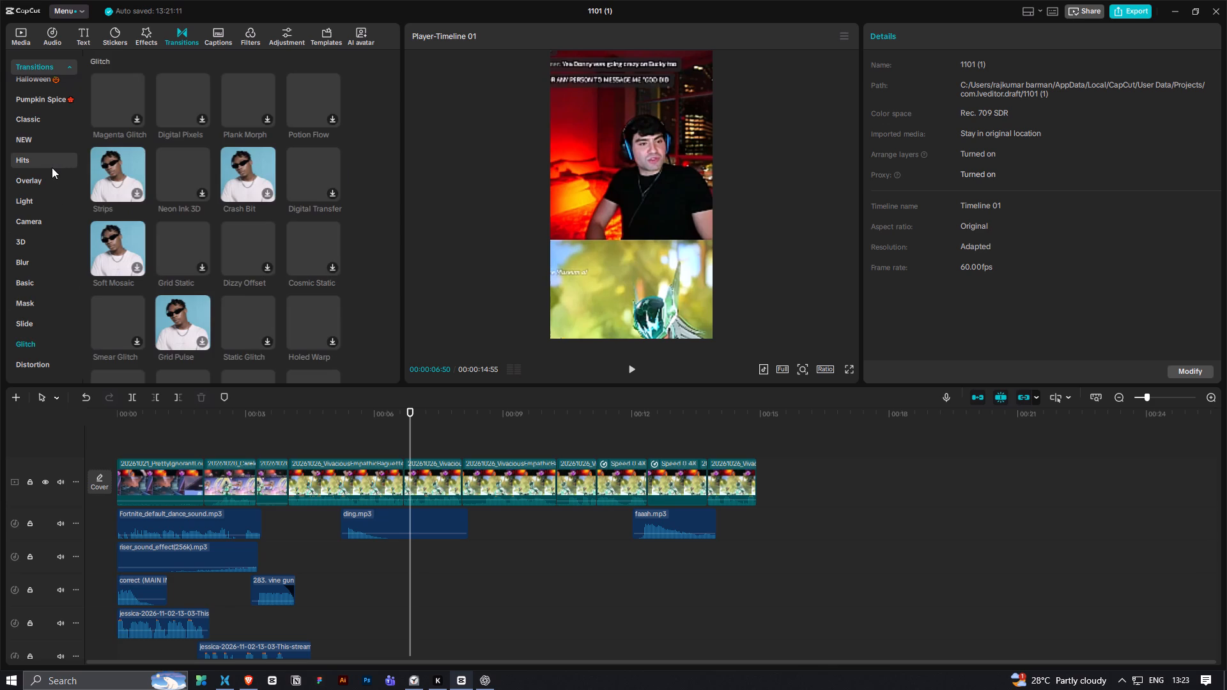
click(49, 137)
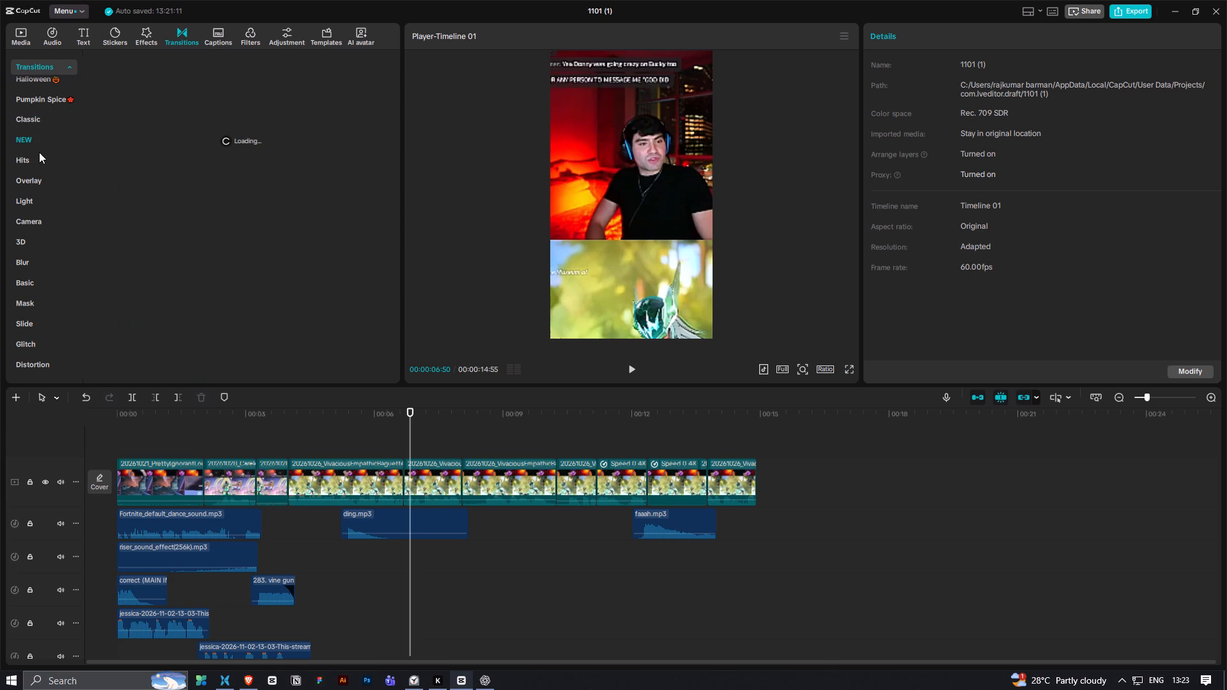
click(44, 126)
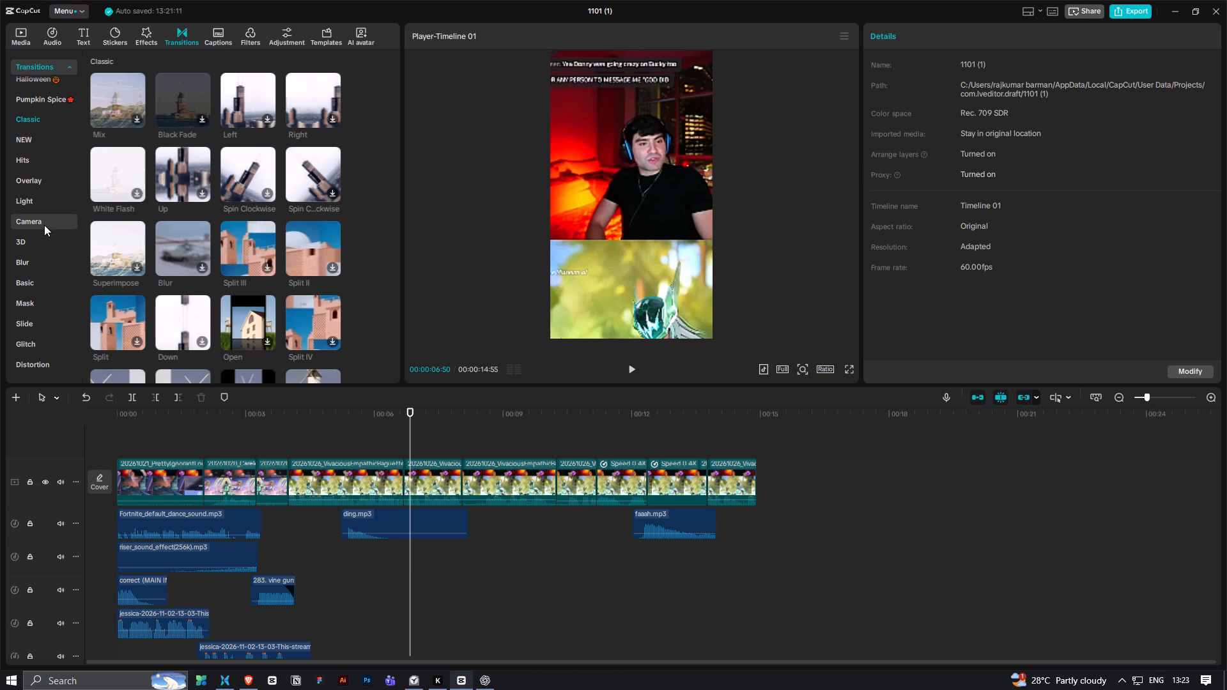
click(44, 225)
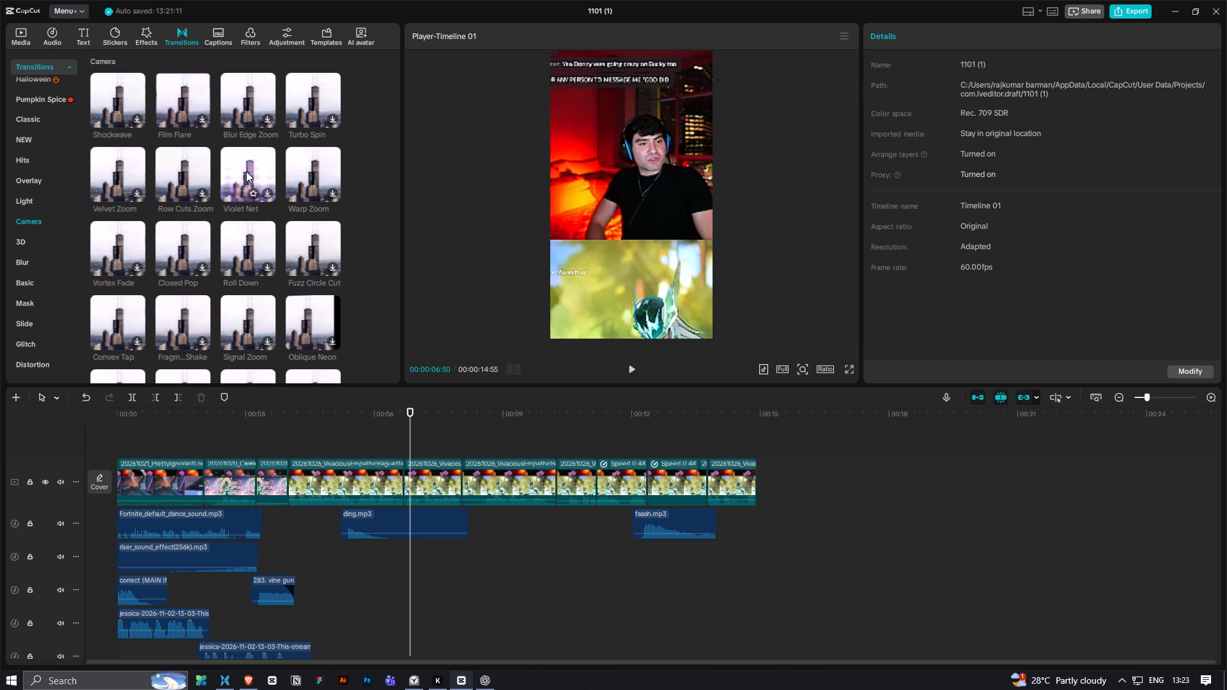
scroll(236, 313, down, 6)
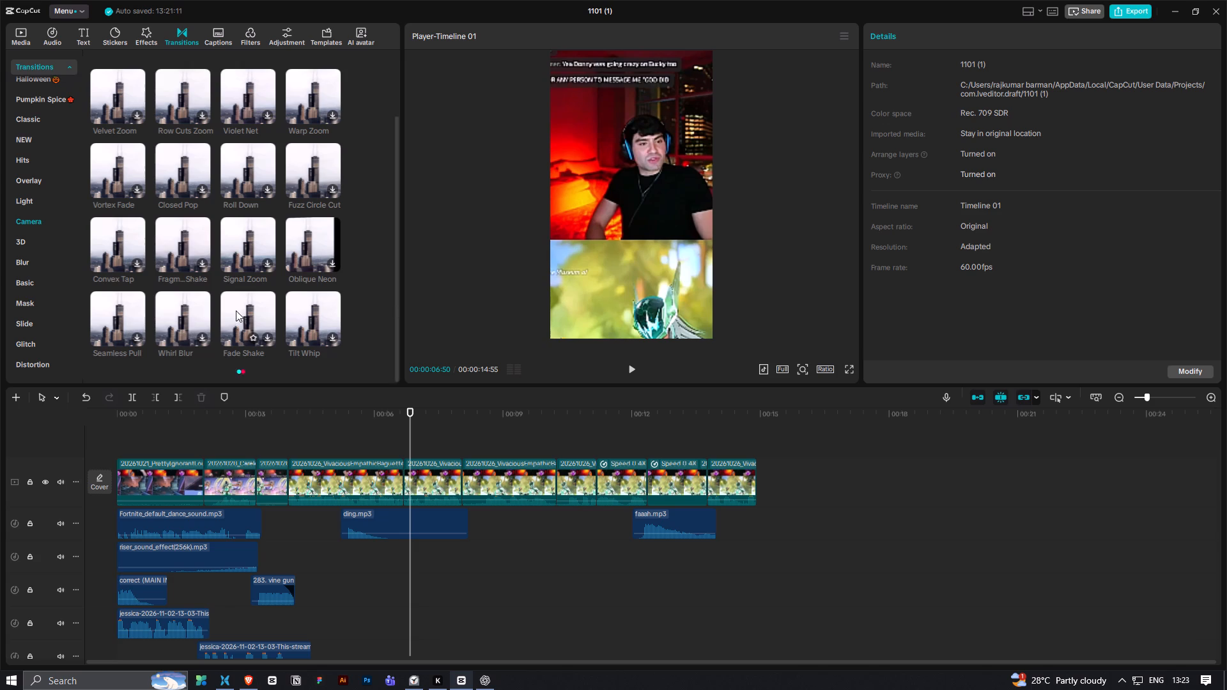
scroll(222, 277, down, 10)
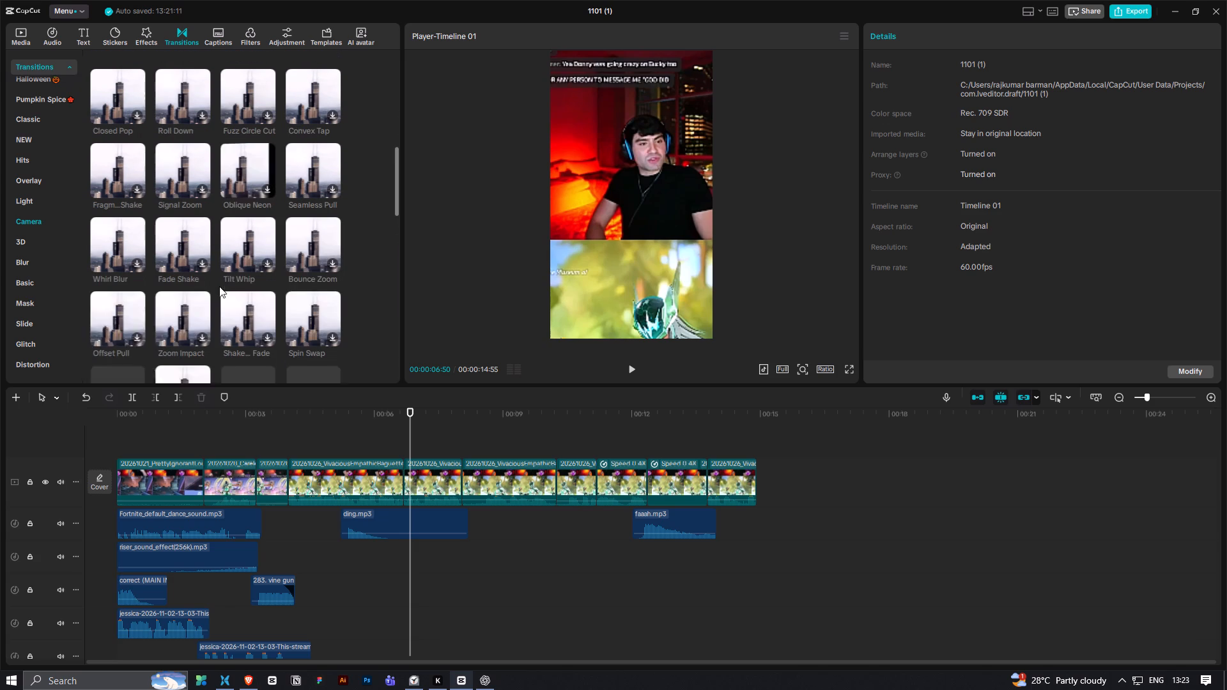
scroll(219, 286, down, 1)
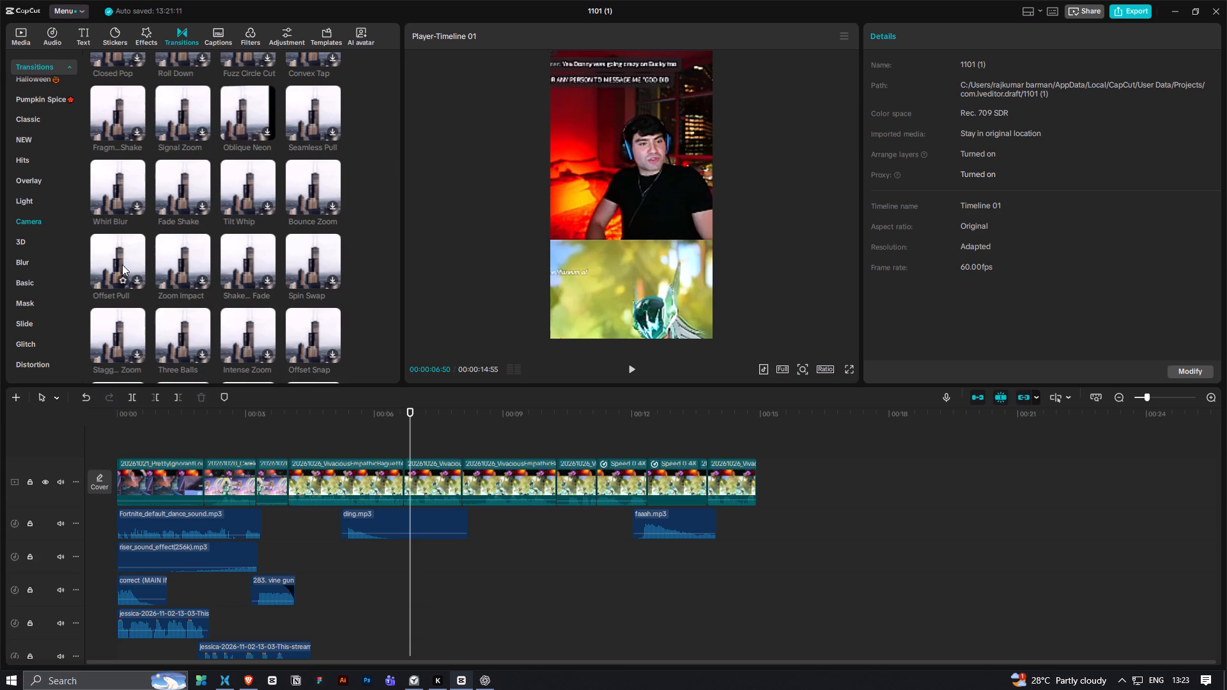
Look through the 3D, Blur, Basic, Mask, Slide, Glitch, Distortion, Hits, Overlay and Light transition categories for a suitable transition.
click(39, 249)
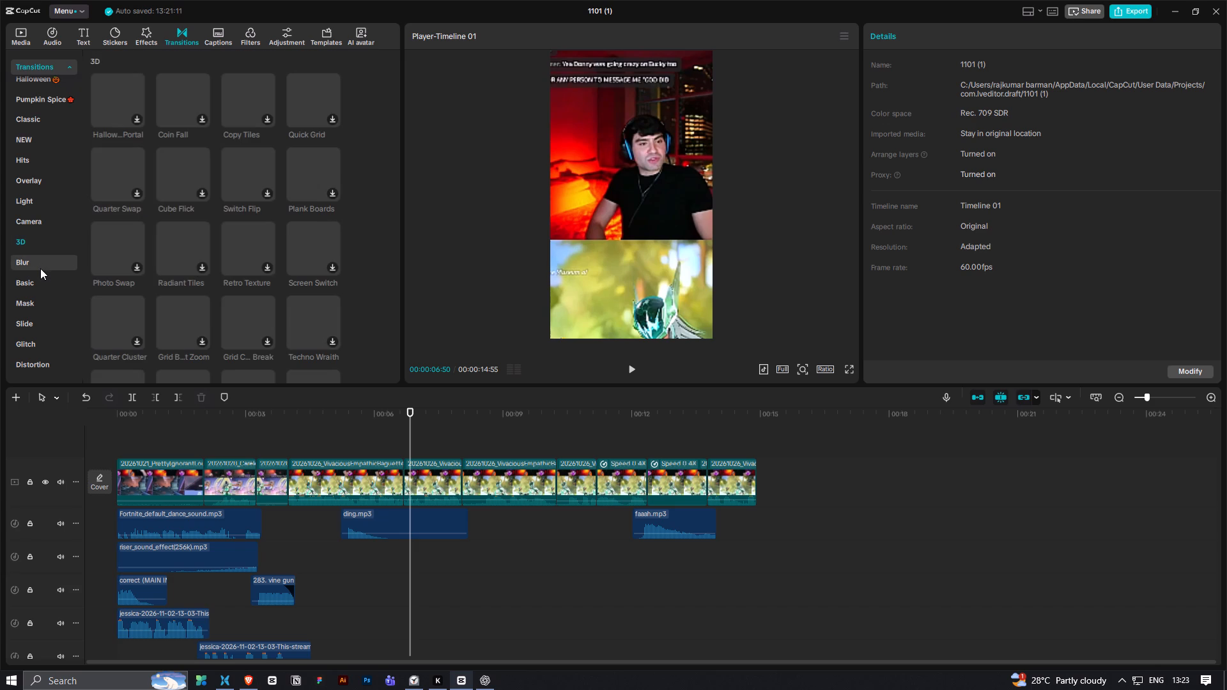
click(40, 268)
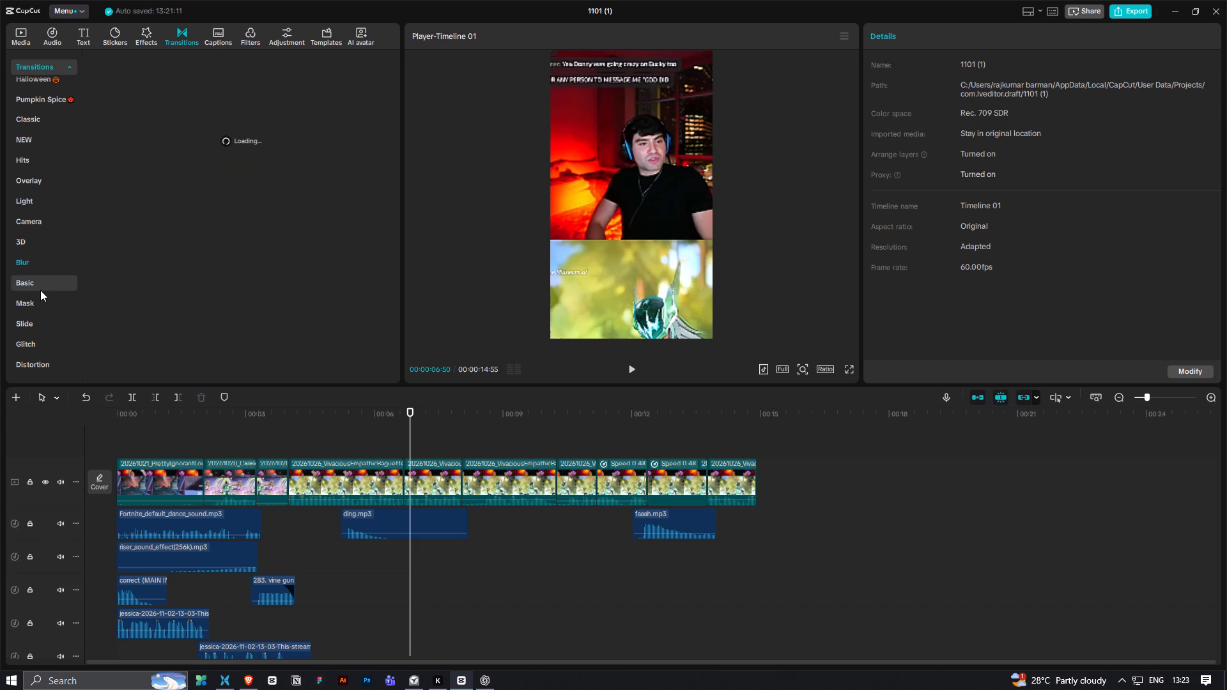
click(39, 285)
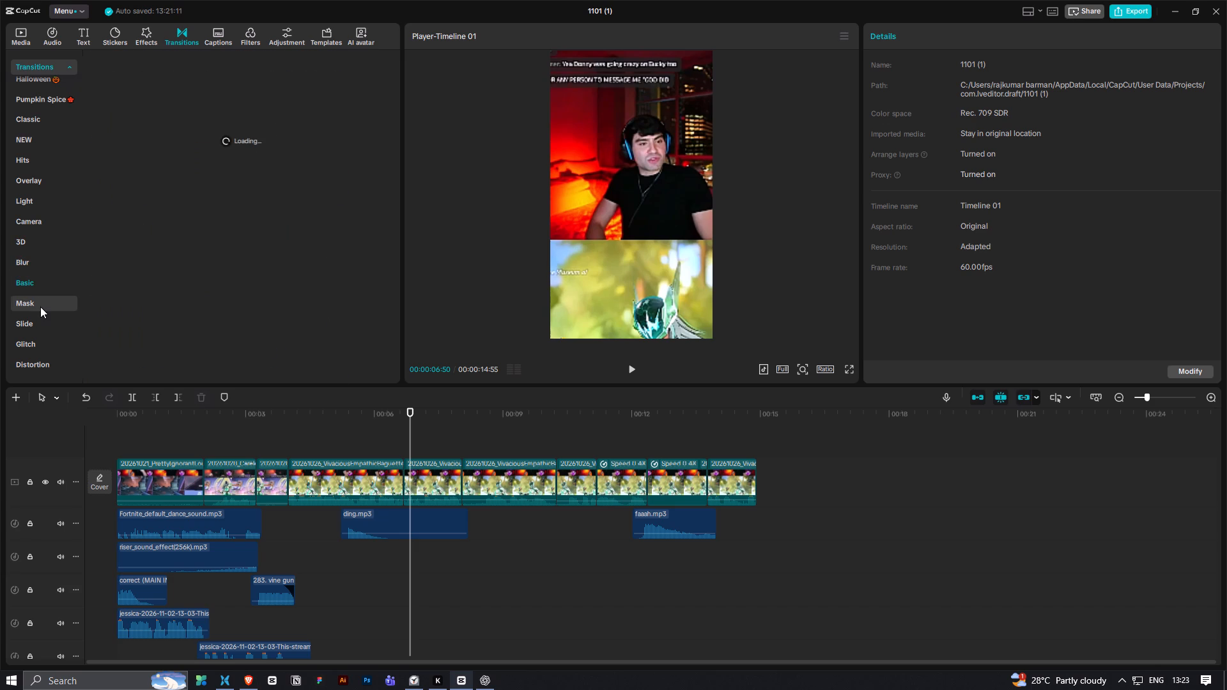
click(40, 300)
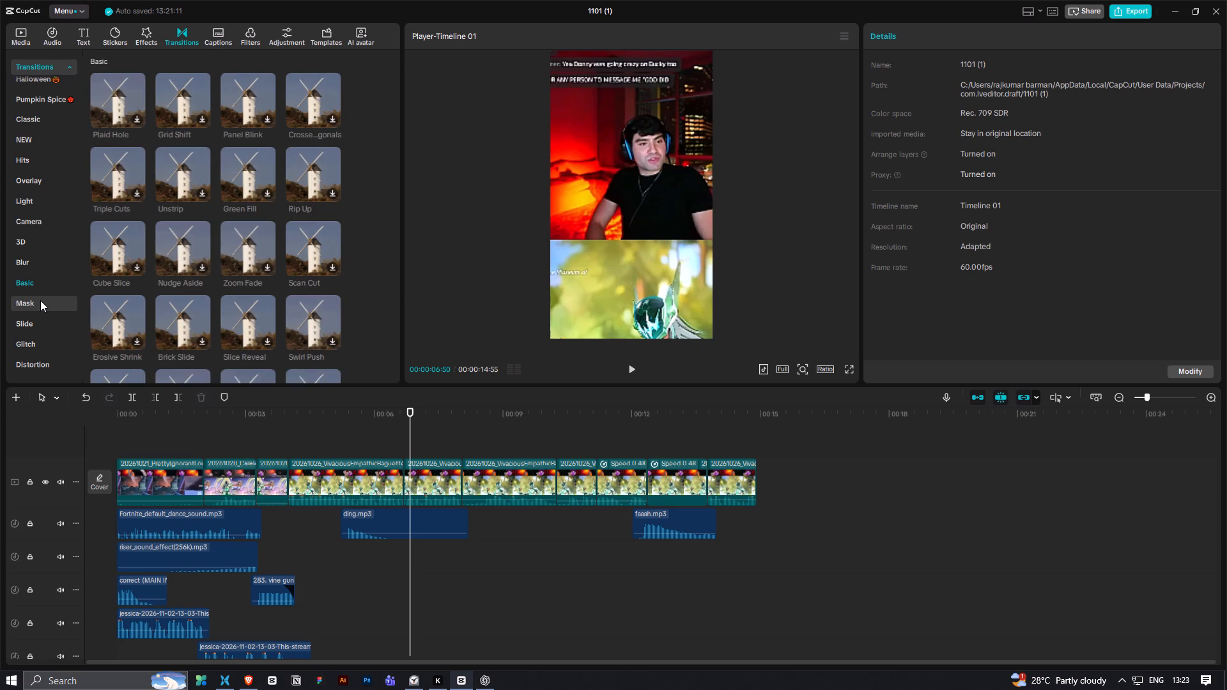
scroll(40, 330, down, 1)
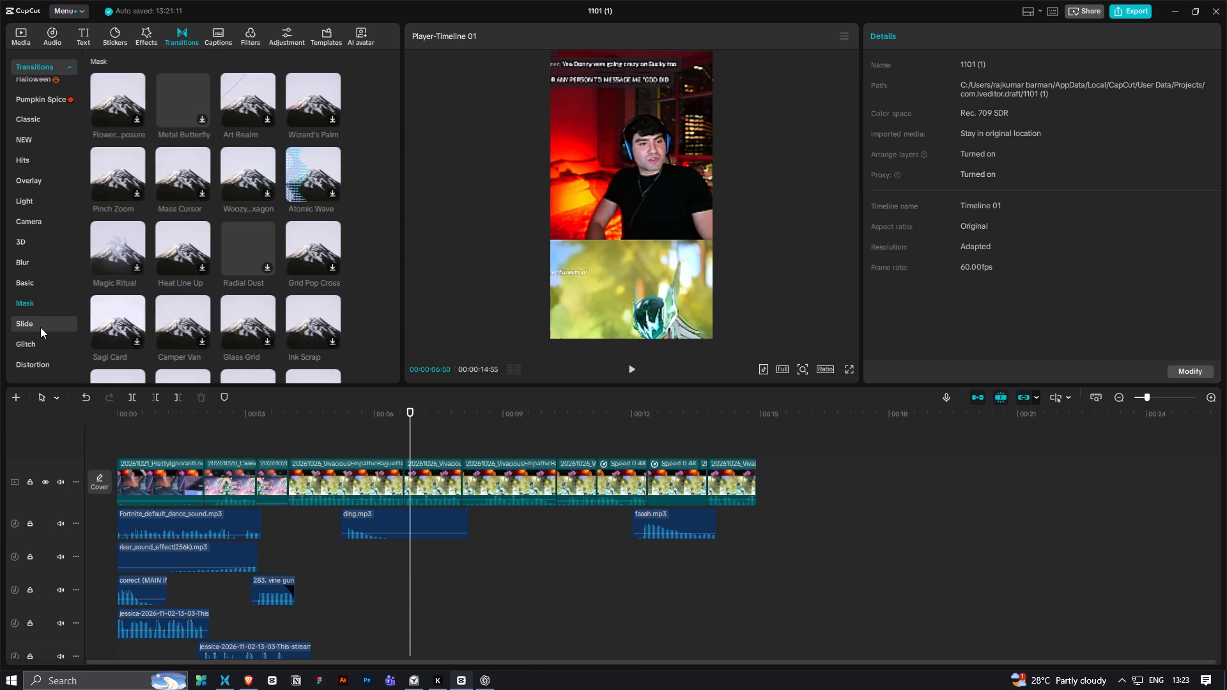
click(40, 327)
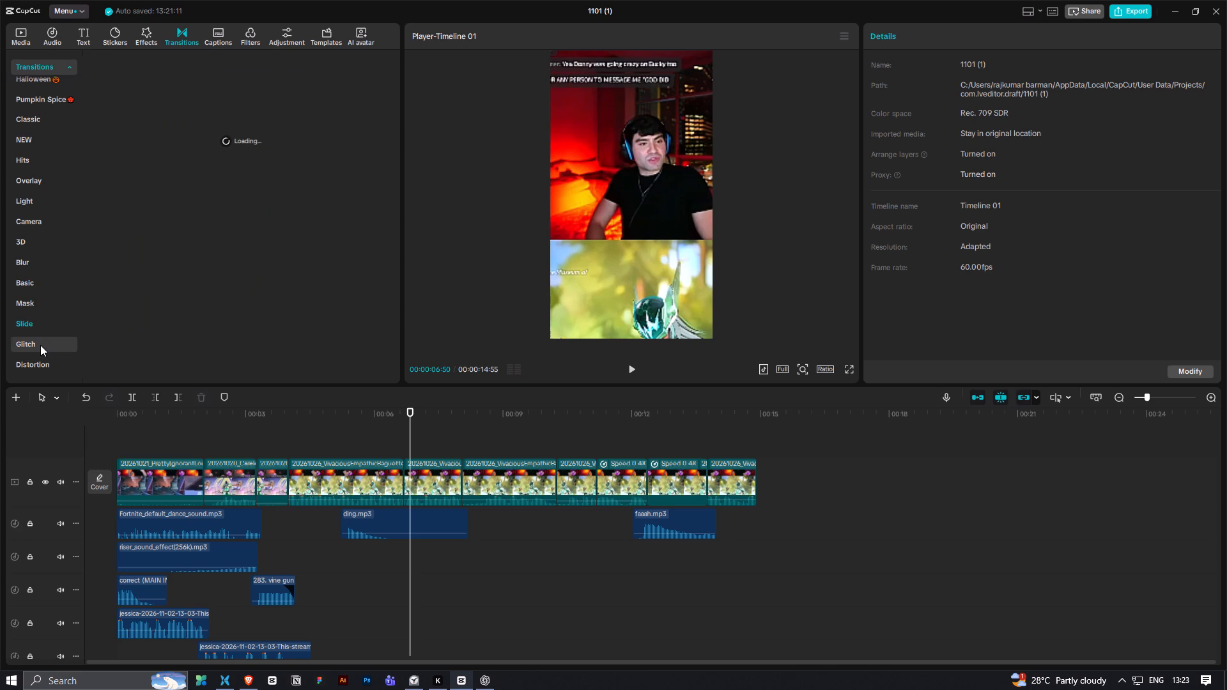
click(40, 345)
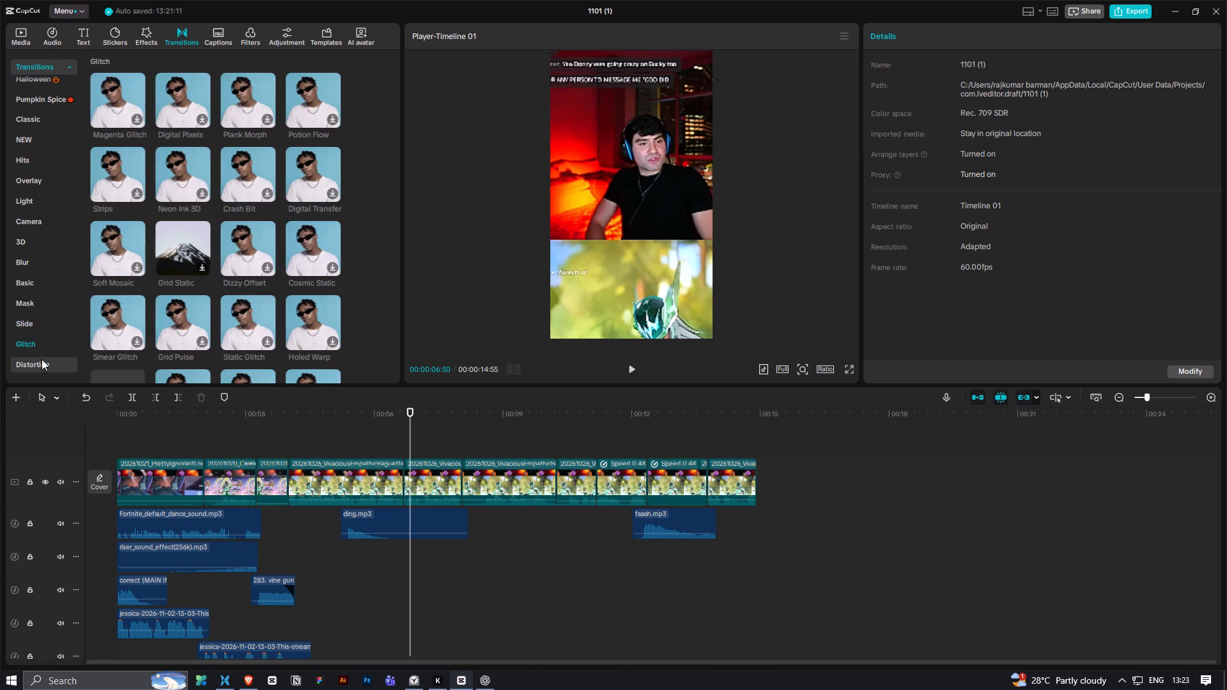
click(42, 360)
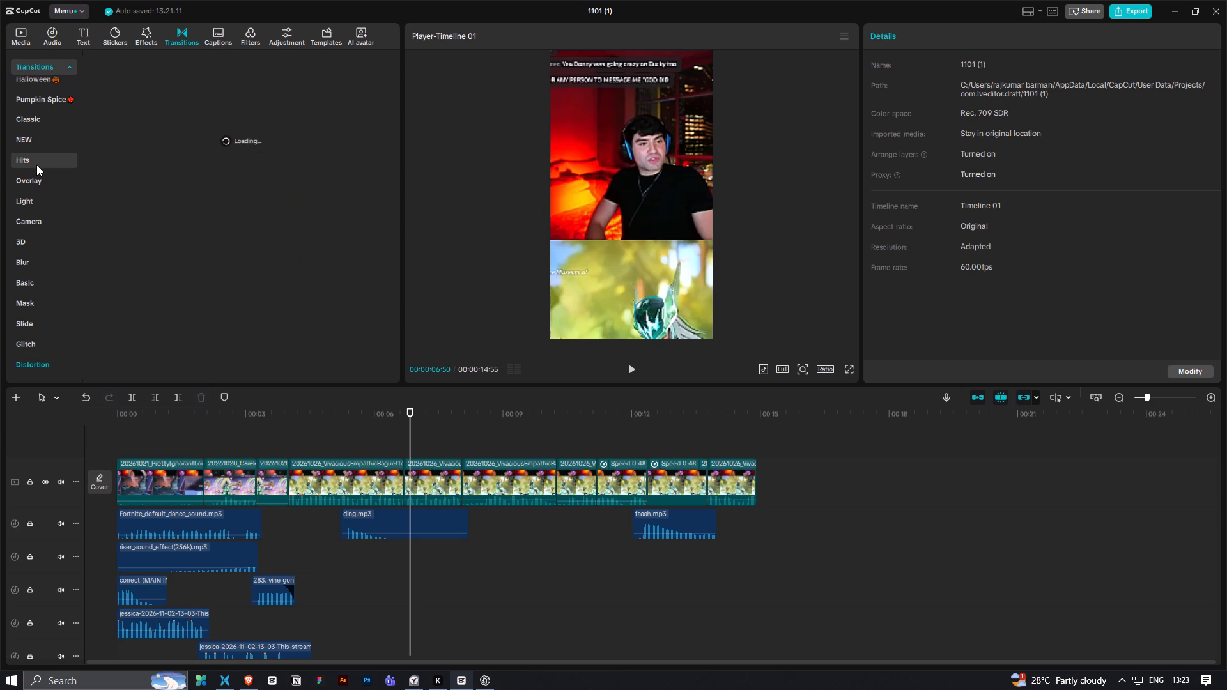
click(36, 165)
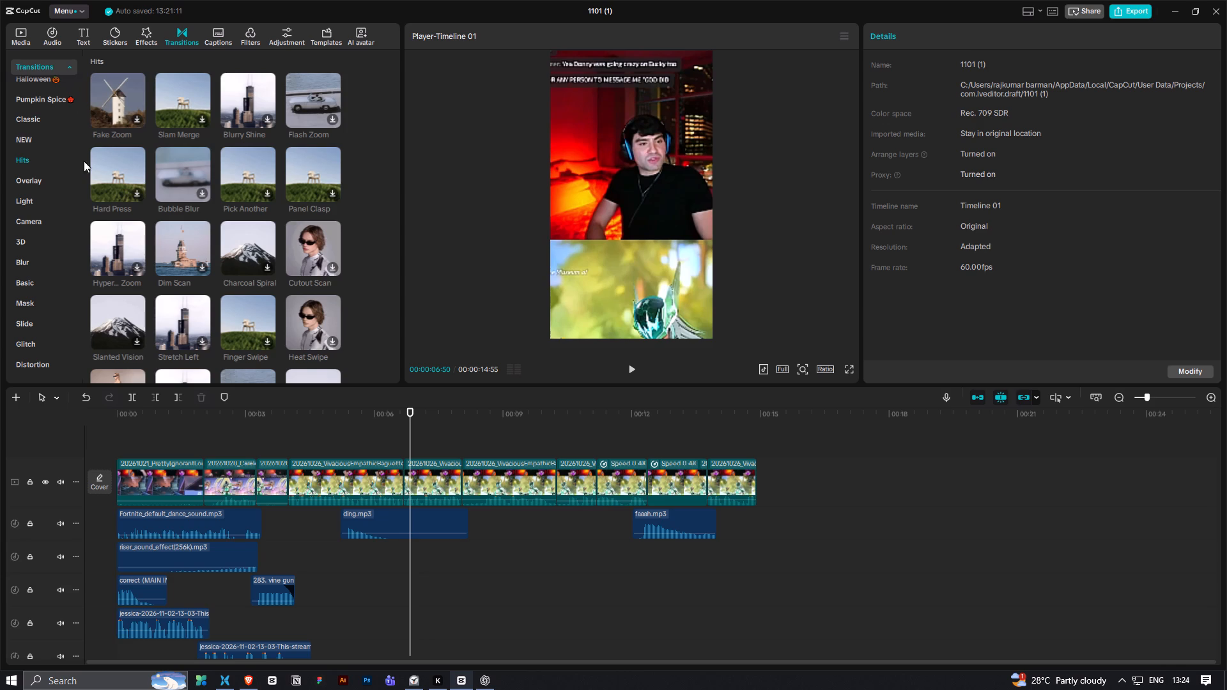
drag(48, 178, 54, 158)
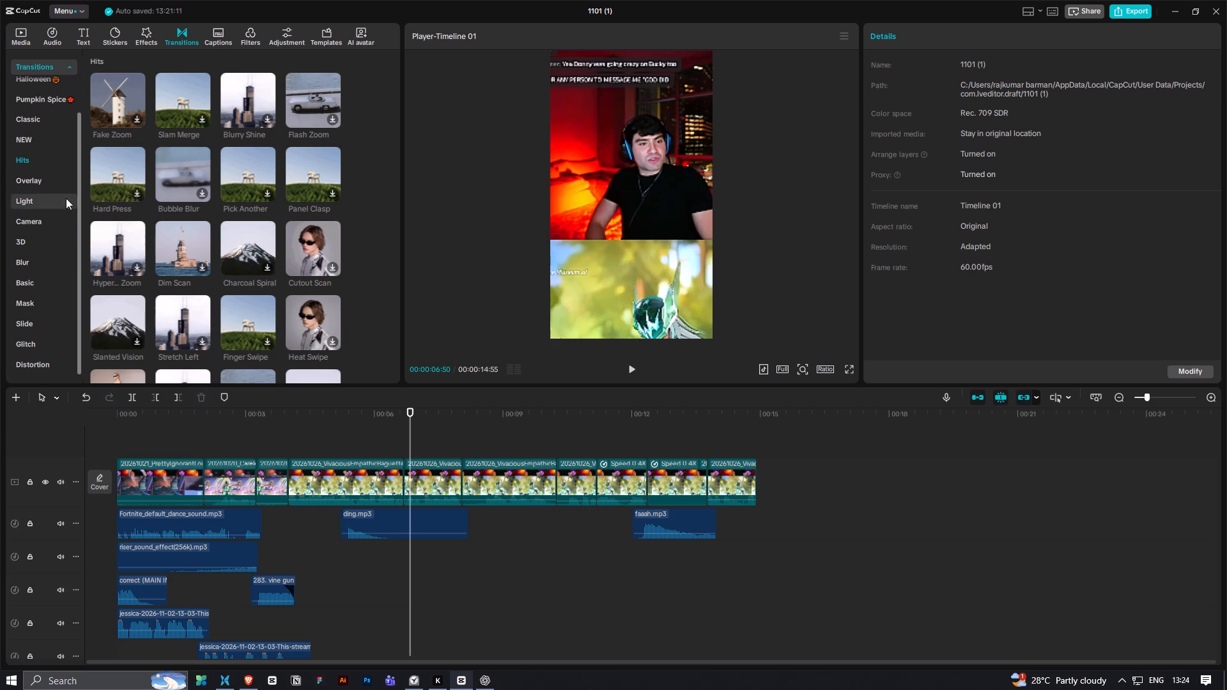
click(48, 183)
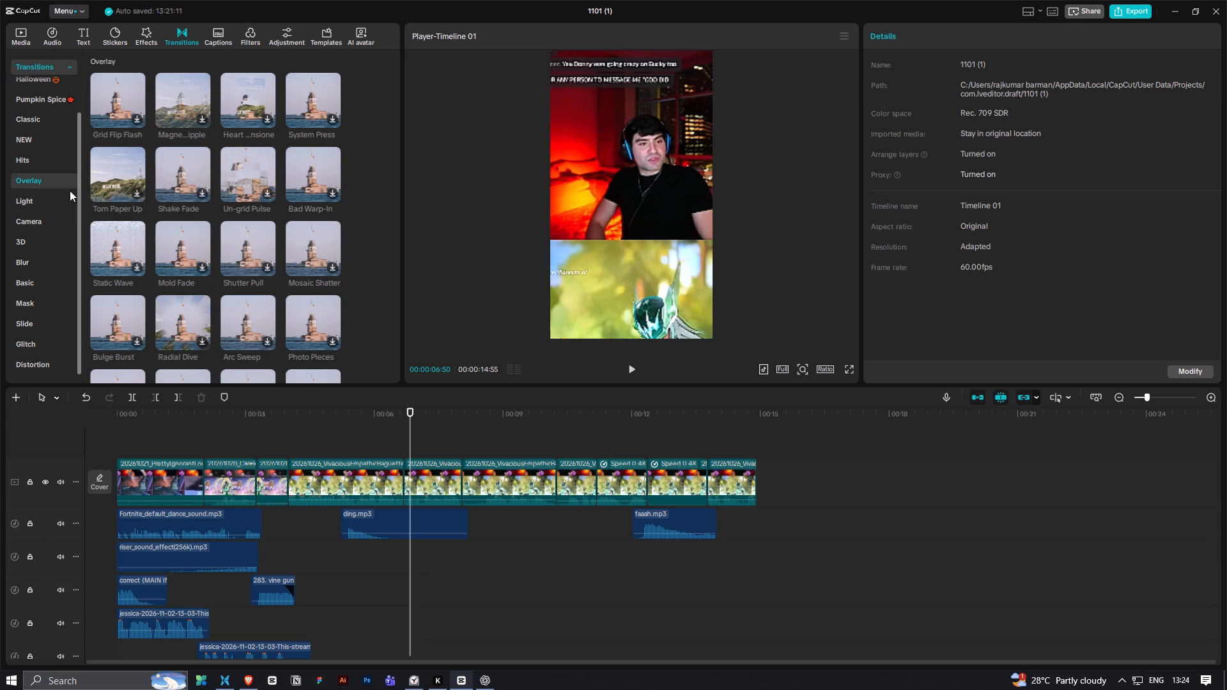
click(52, 194)
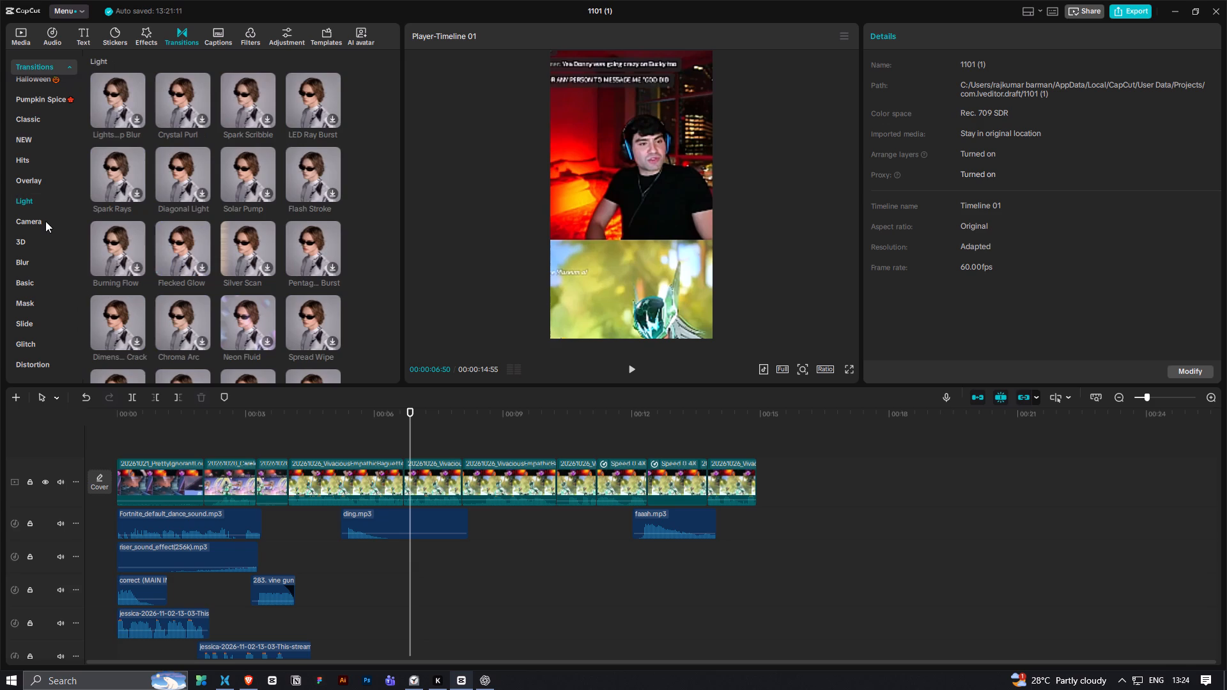
Look through the full Camera transition category for a zoom, blur or motion transition that suits the edit.
click(45, 221)
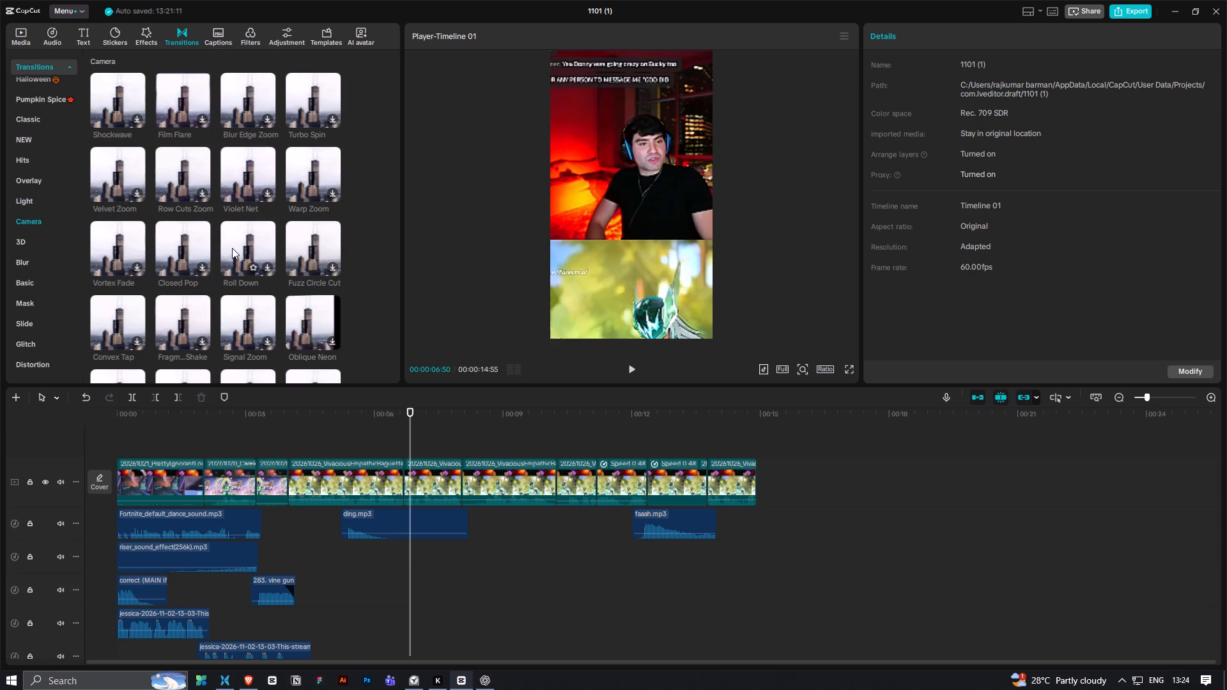
scroll(309, 252, down, 2)
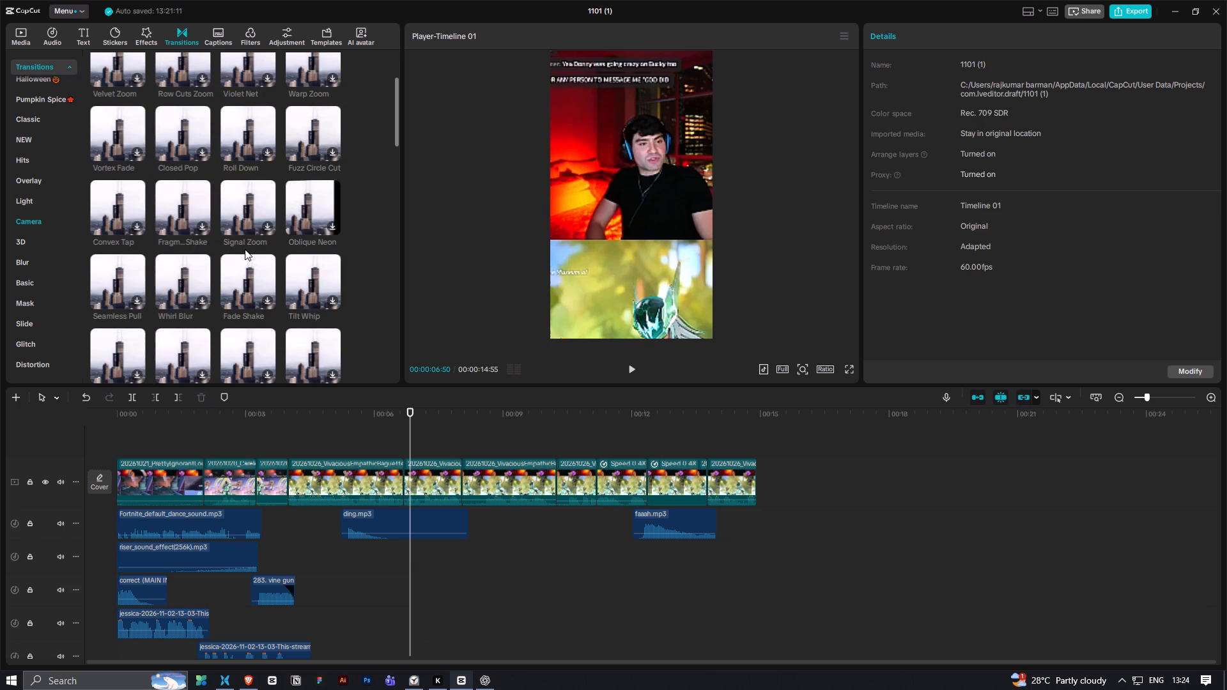
scroll(245, 249, down, 2)
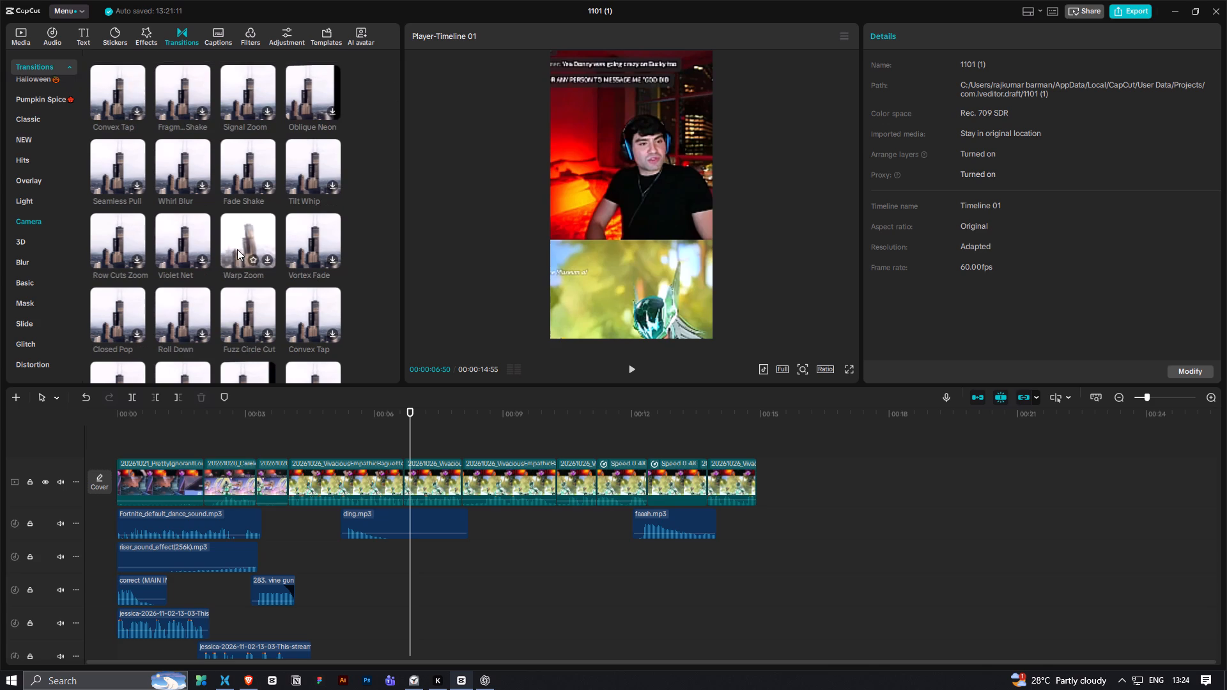
scroll(177, 243, down, 1)
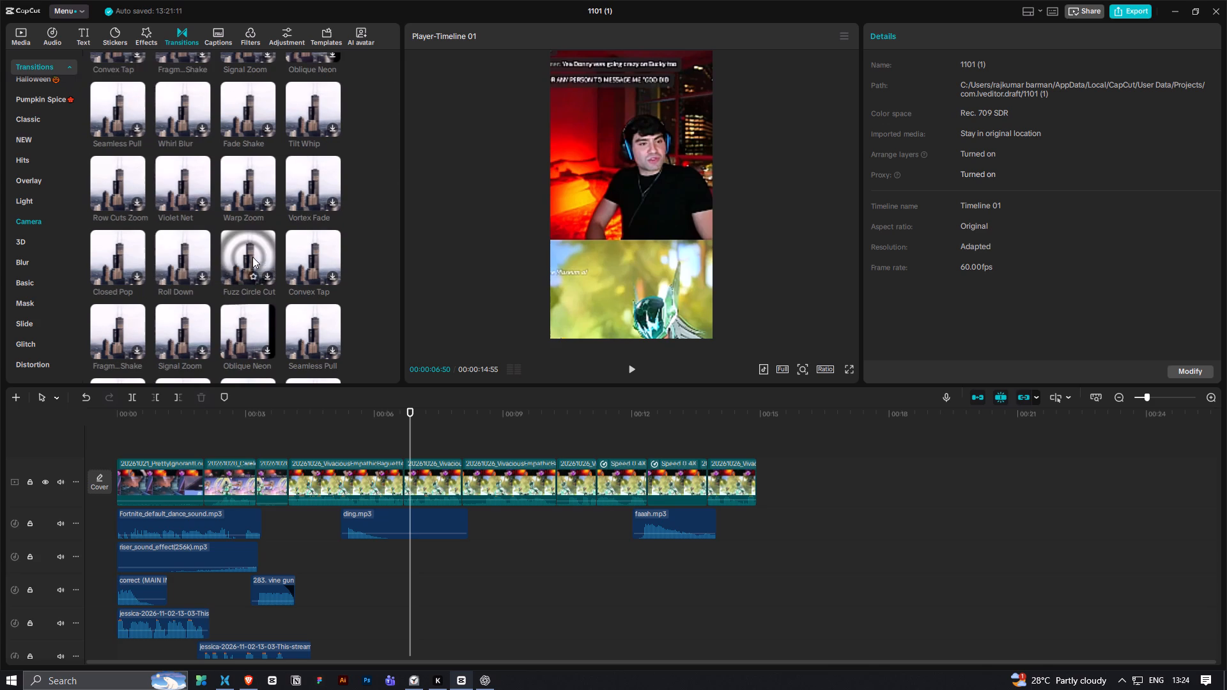
scroll(252, 257, down, 3)
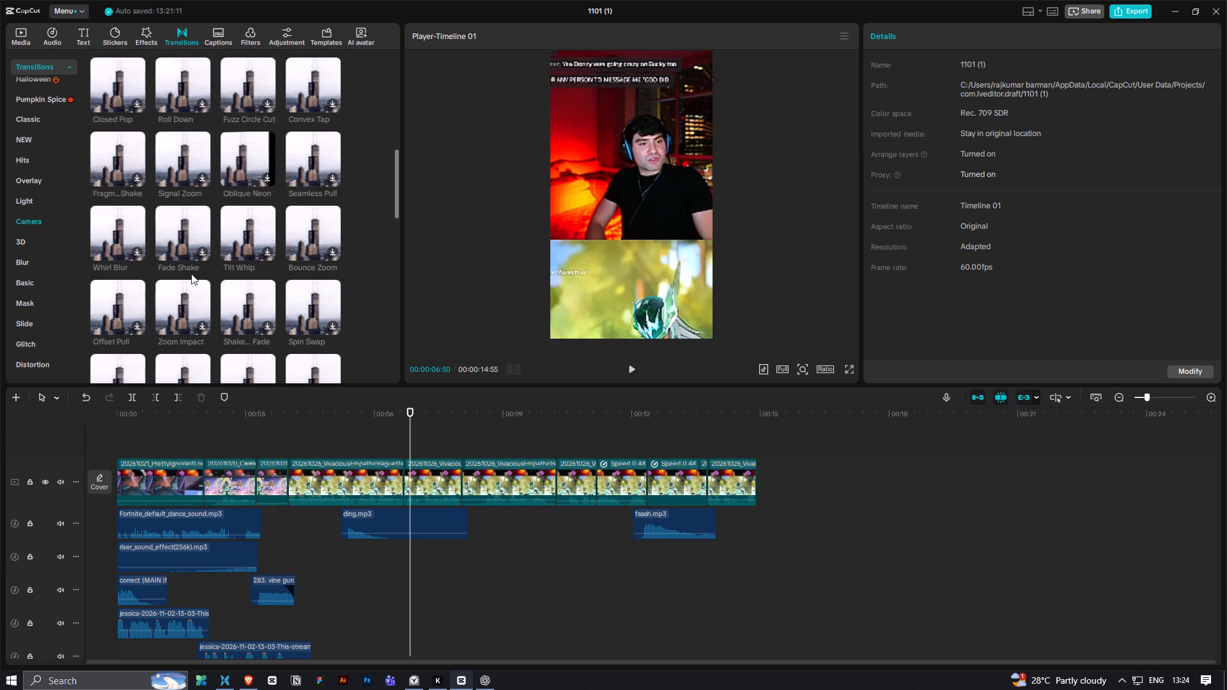
scroll(192, 281, down, 2)
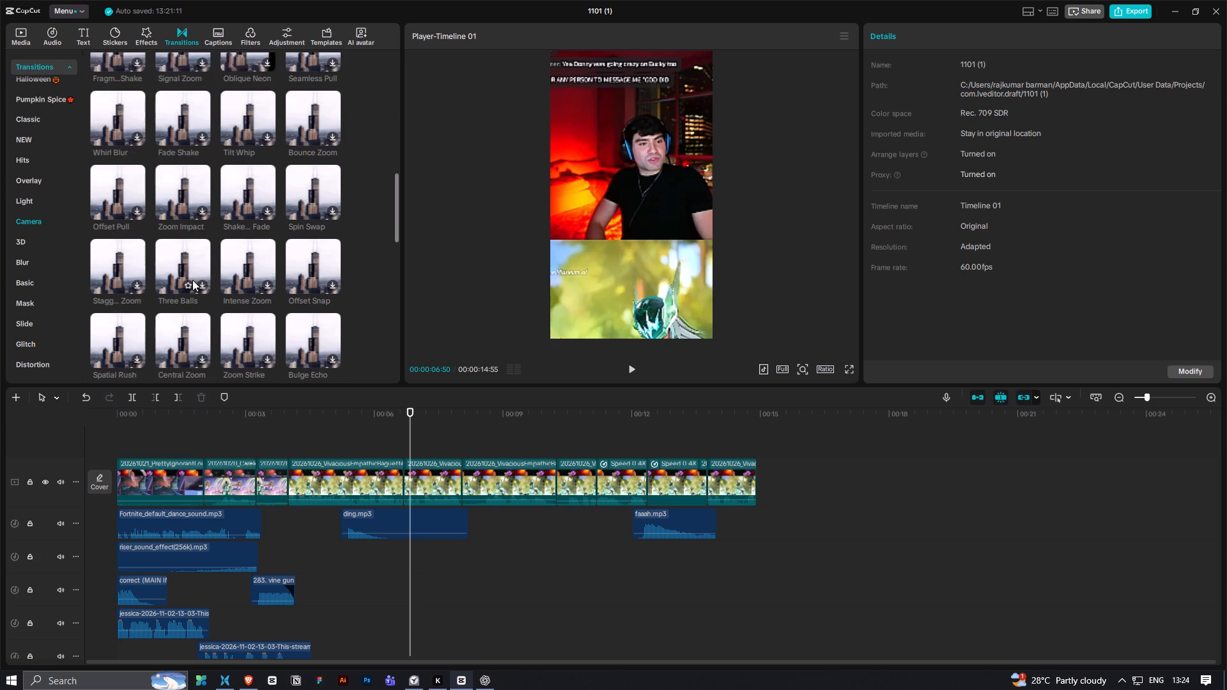
scroll(192, 280, down, 2)
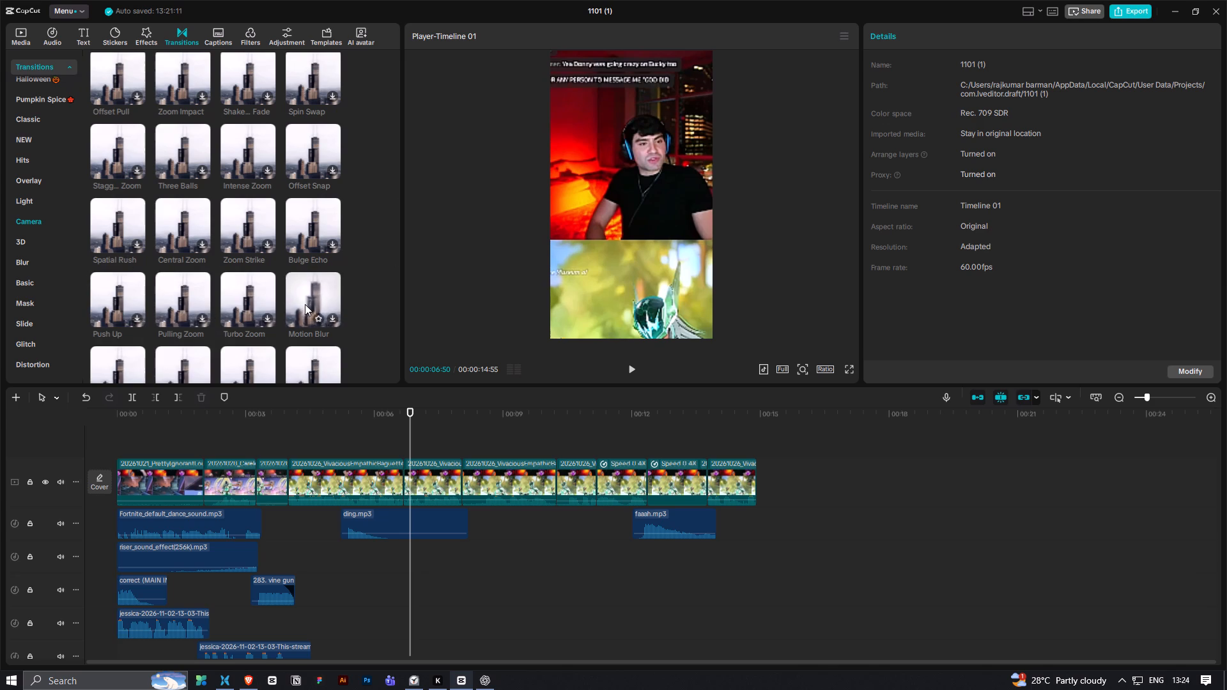
scroll(306, 304, down, 1)
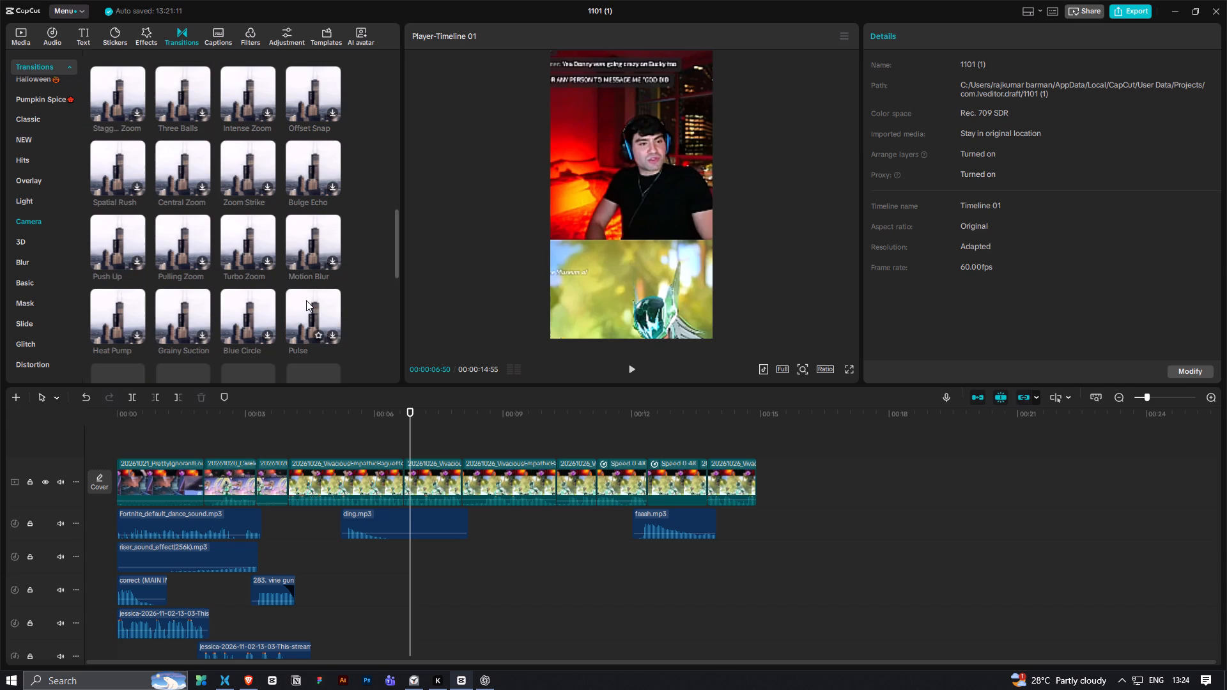
scroll(306, 300, down, 2)
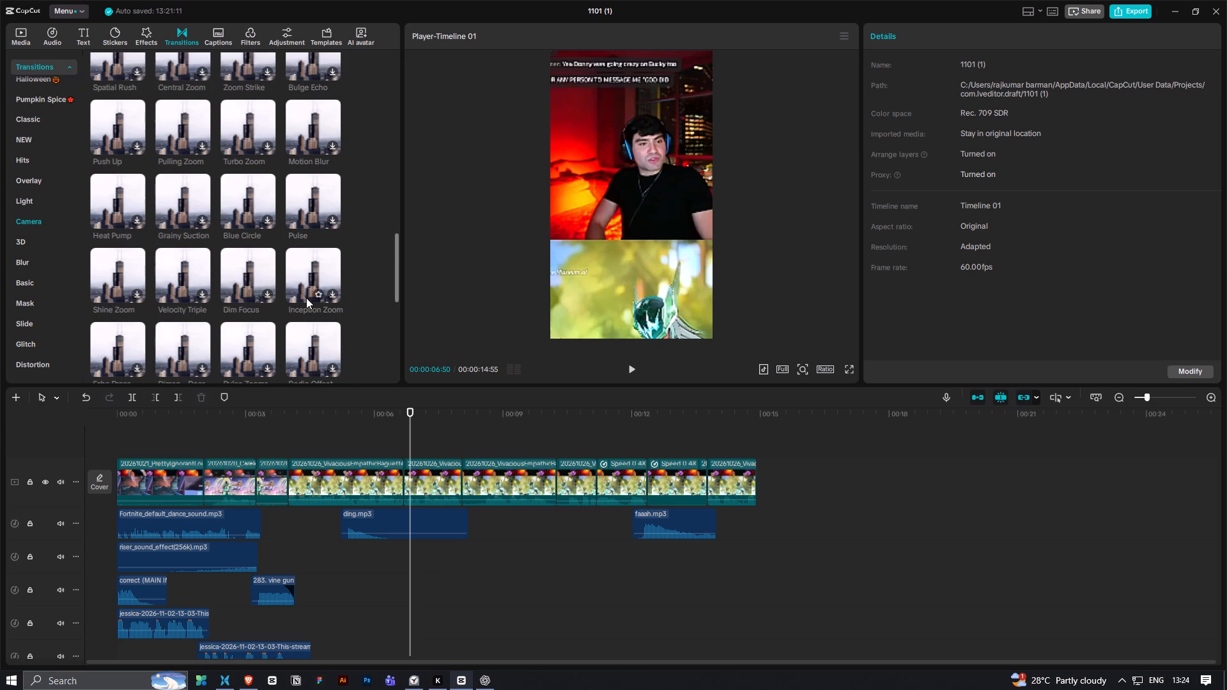
scroll(306, 298, down, 2)
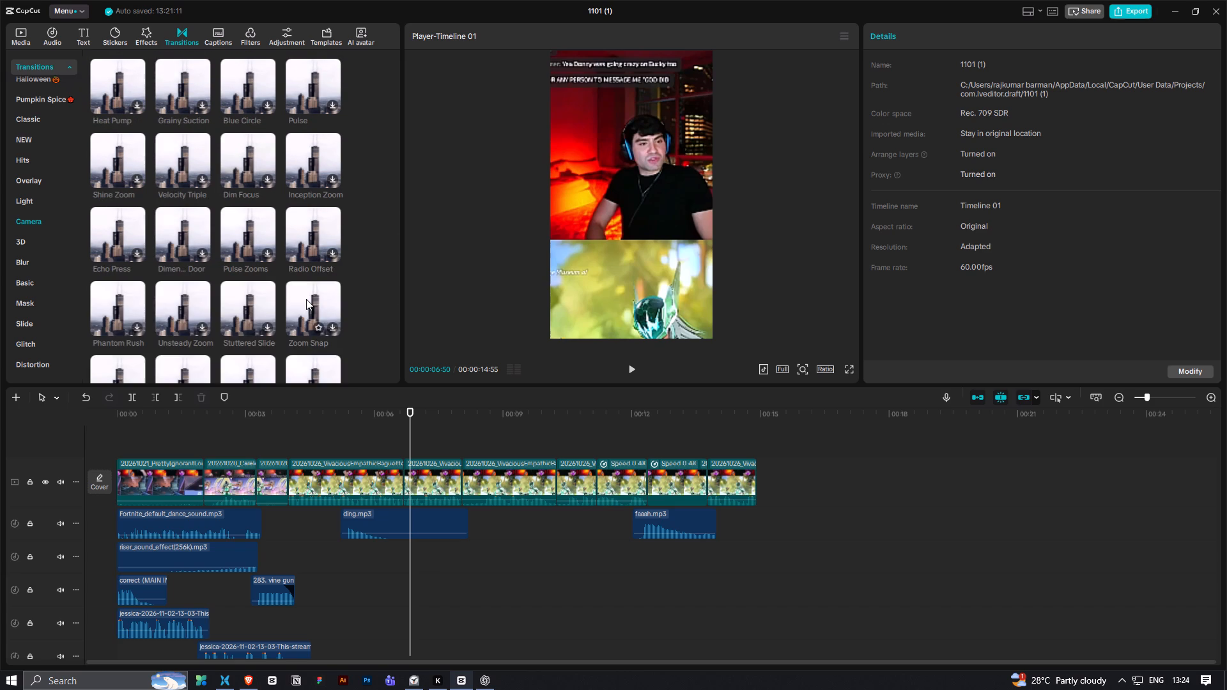
scroll(306, 299, down, 1)
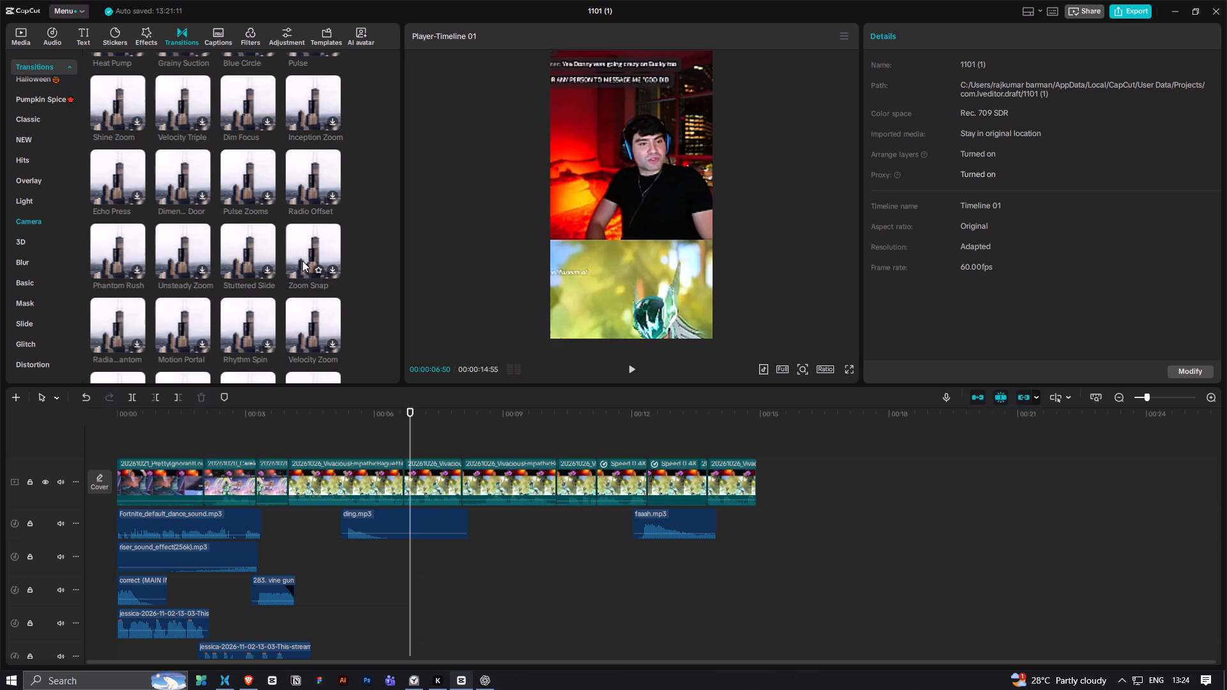
scroll(302, 261, down, 1)
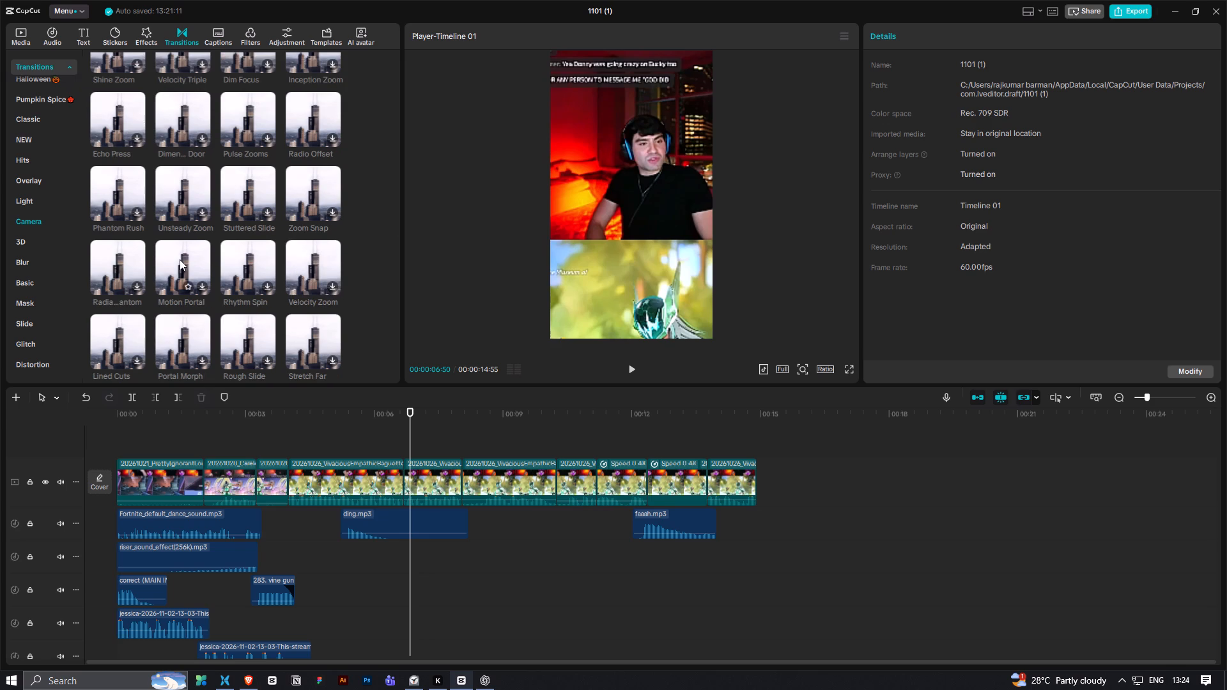
scroll(180, 259, down, 13)
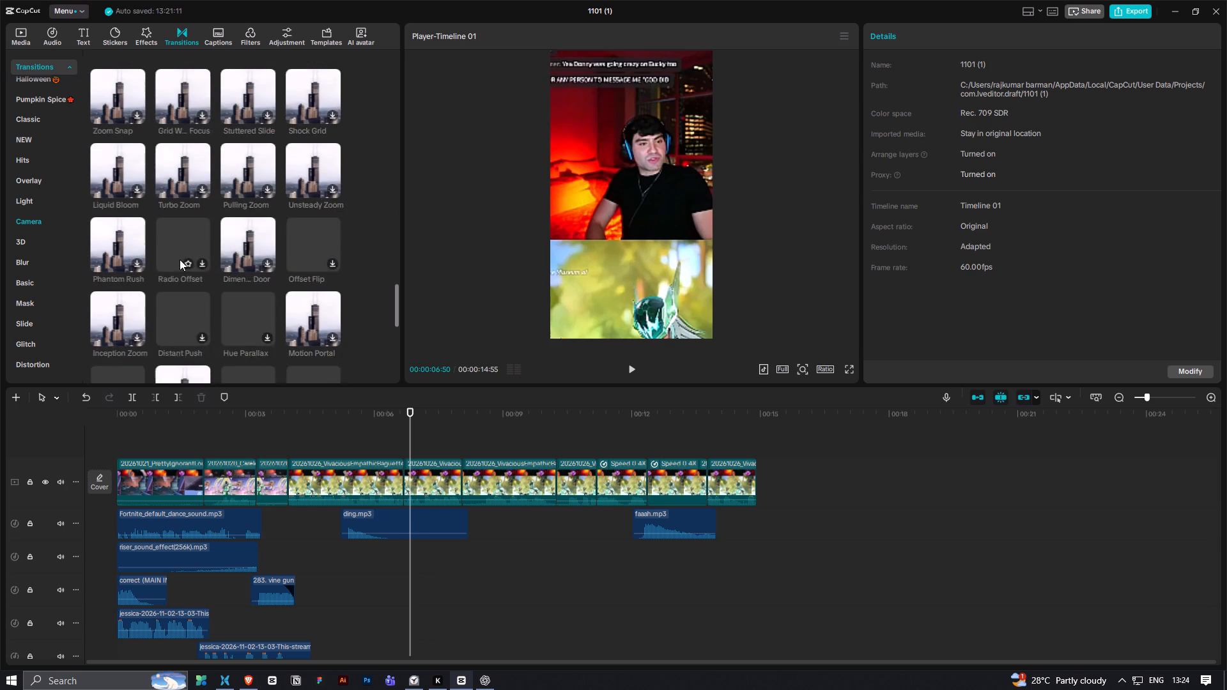
scroll(180, 259, down, 11)
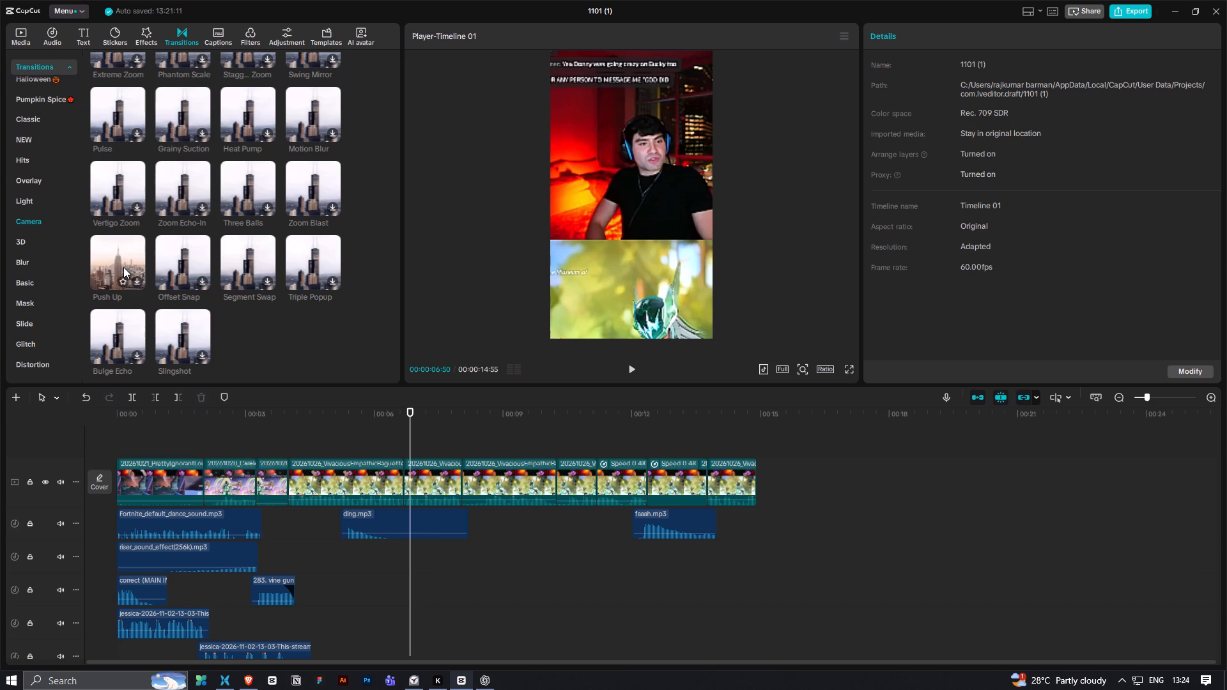
Go back over the Camera transitions from the start of the category and preview candidates such as Vortex Fade, Closed Pop and Tilt Whip.
scroll(123, 267, up, 1)
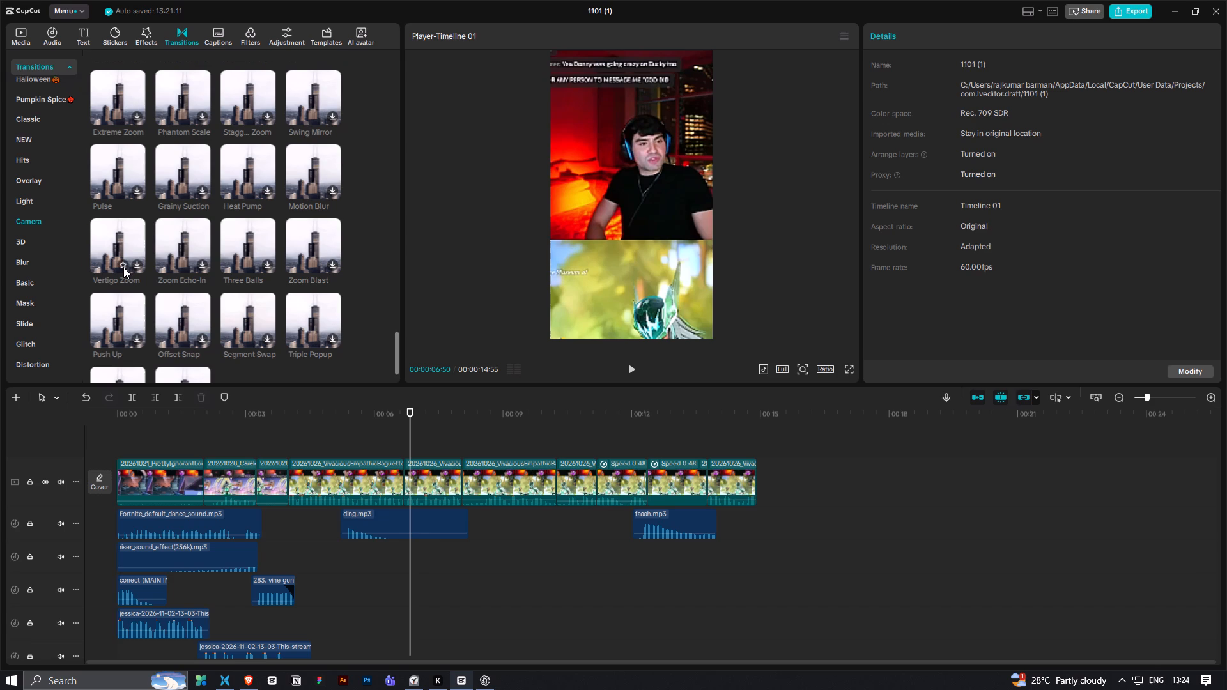
scroll(123, 267, up, 2)
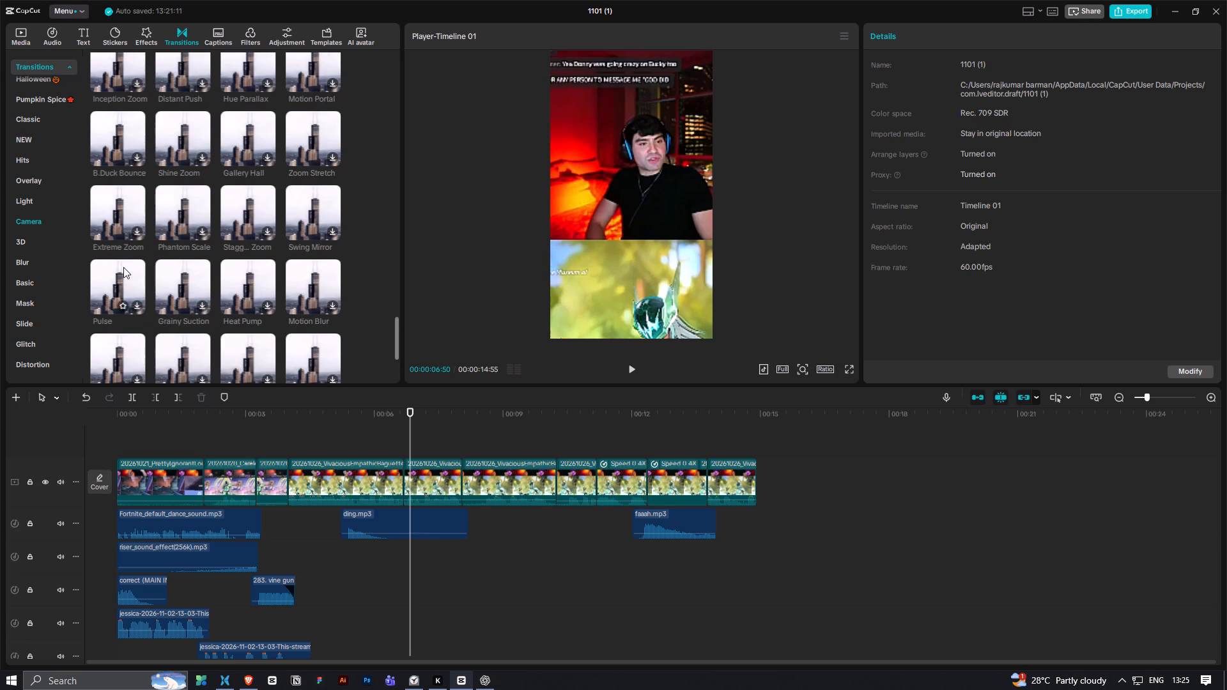
scroll(123, 267, up, 1)
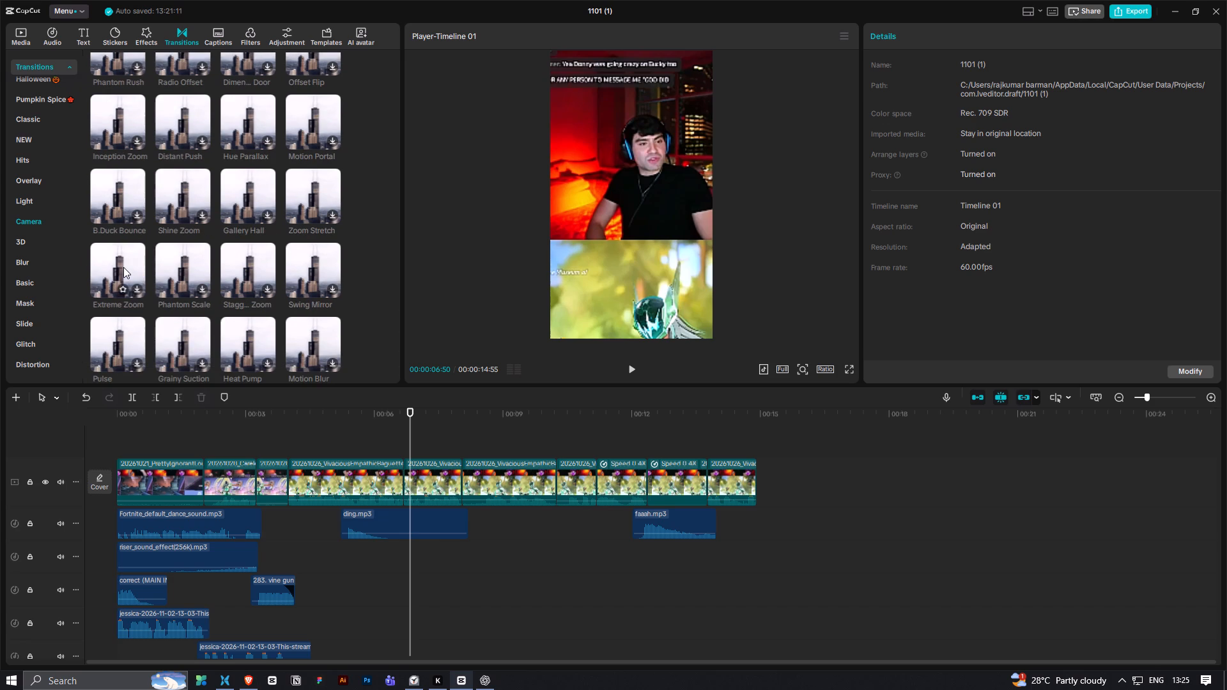
scroll(123, 267, up, 13)
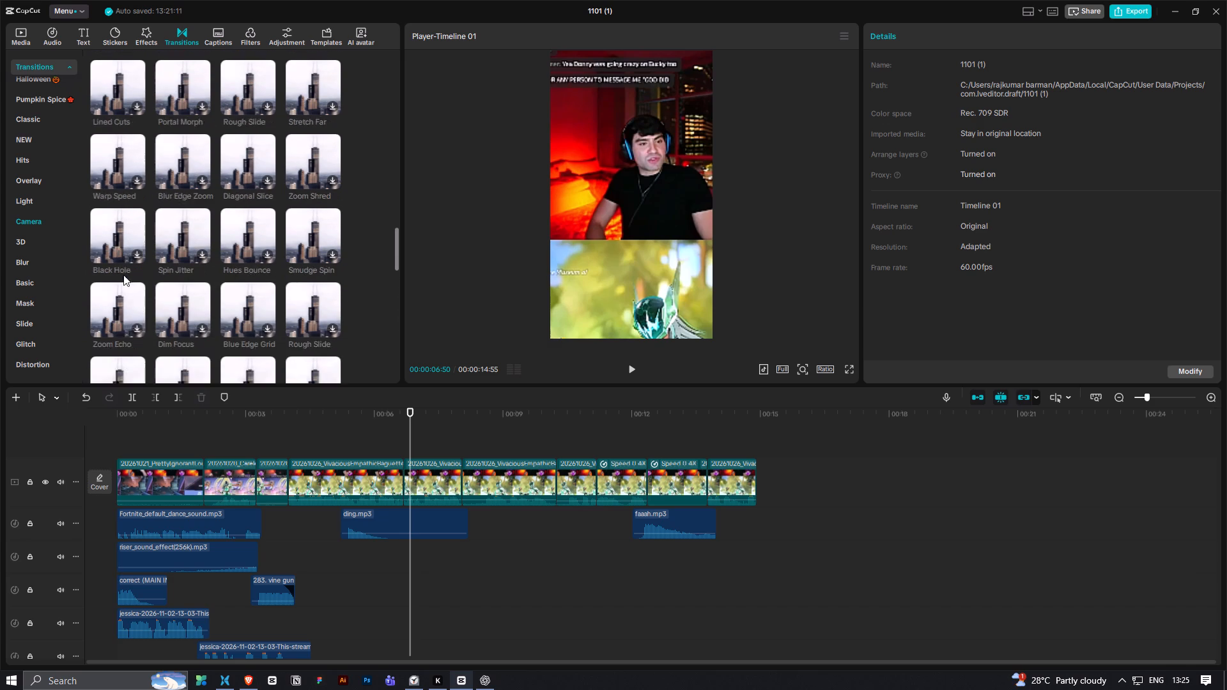
scroll(123, 275, up, 20)
scroll(123, 275, up, 3)
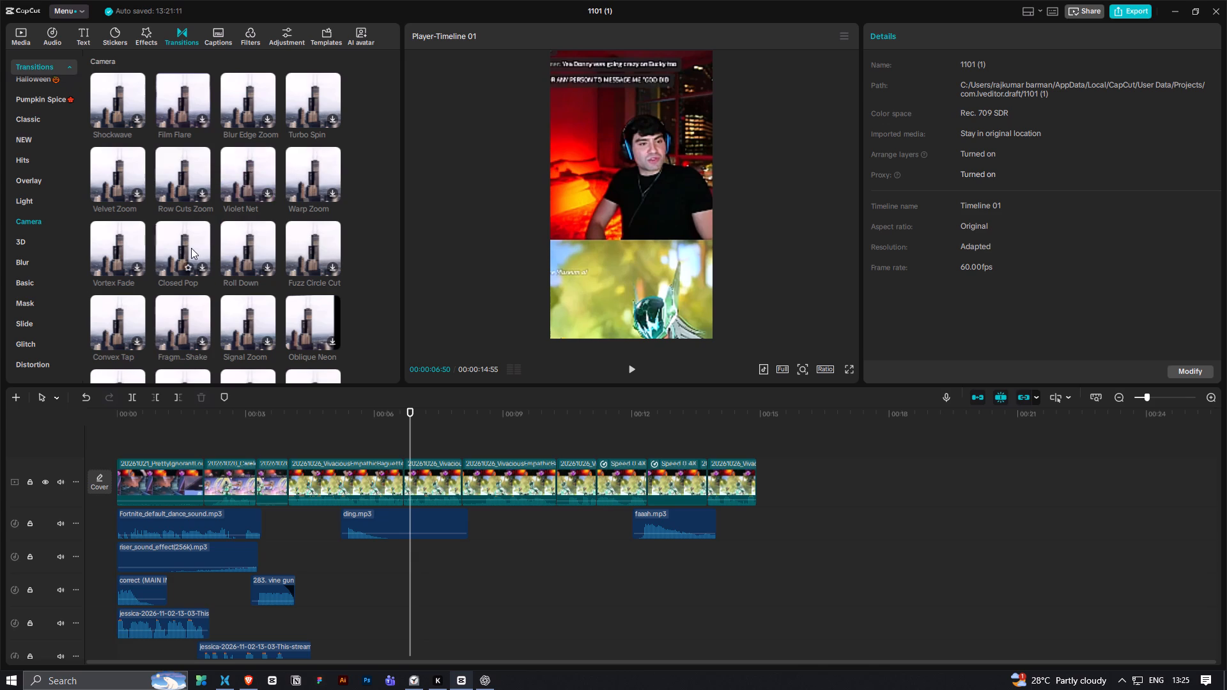
scroll(126, 249, down, 1)
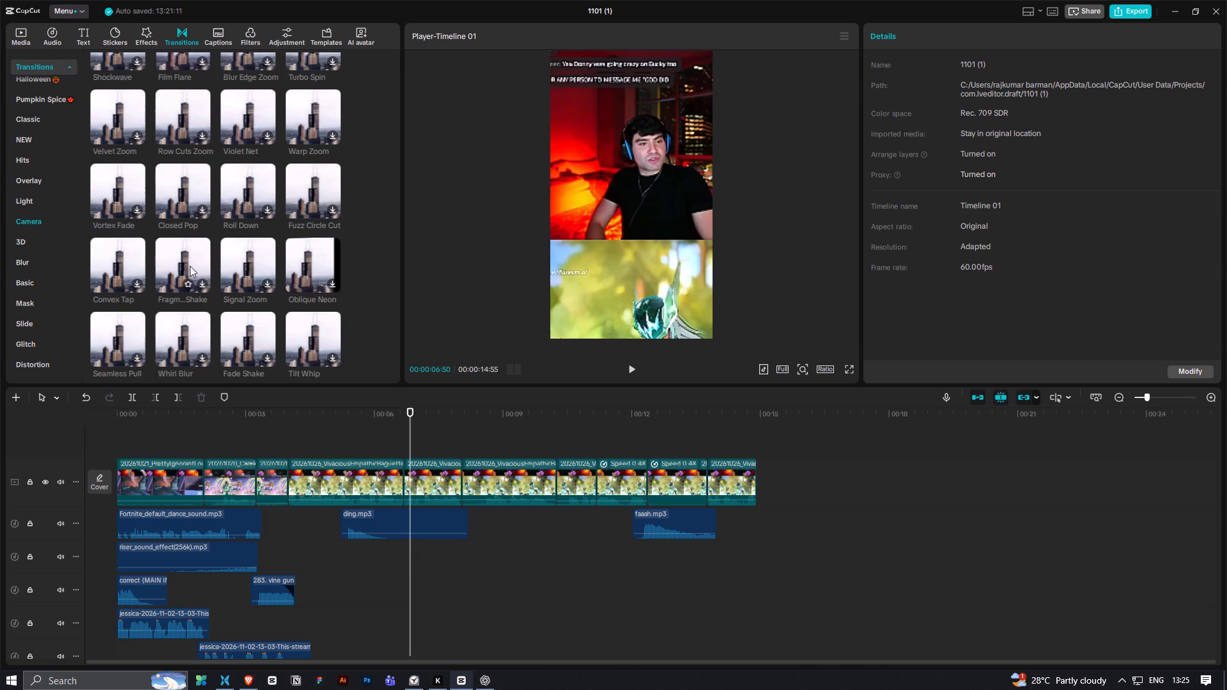
scroll(283, 264, down, 1)
scroll(139, 272, down, 1)
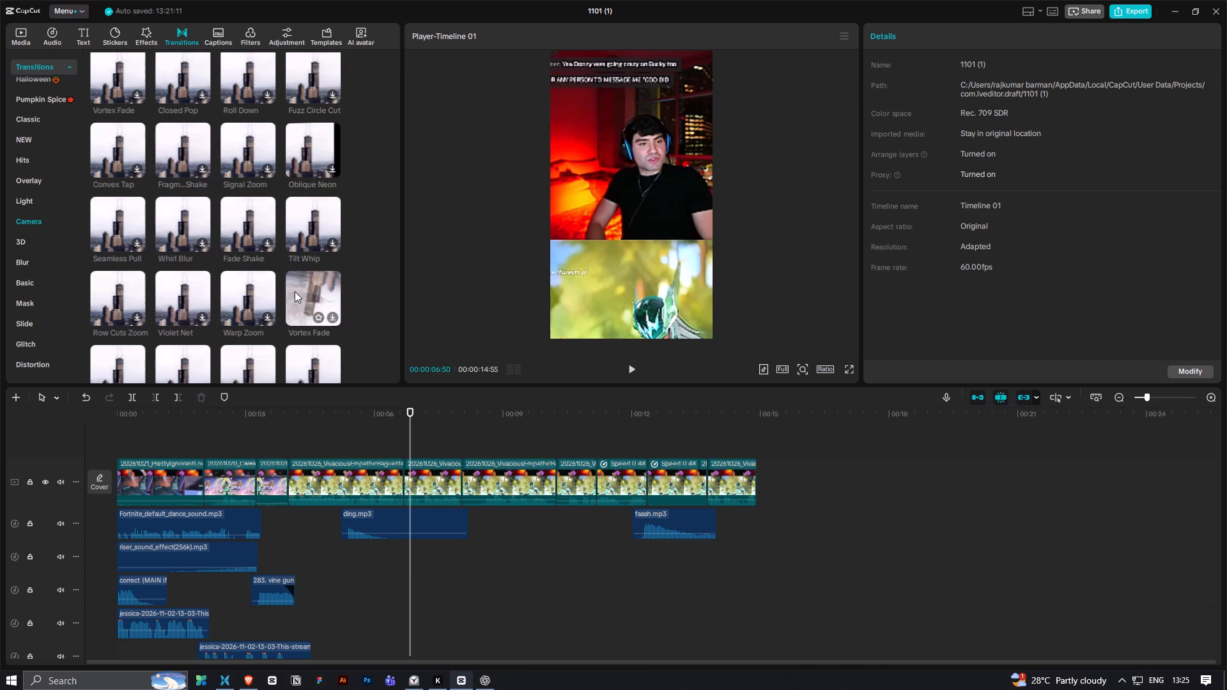
scroll(295, 293, down, 1)
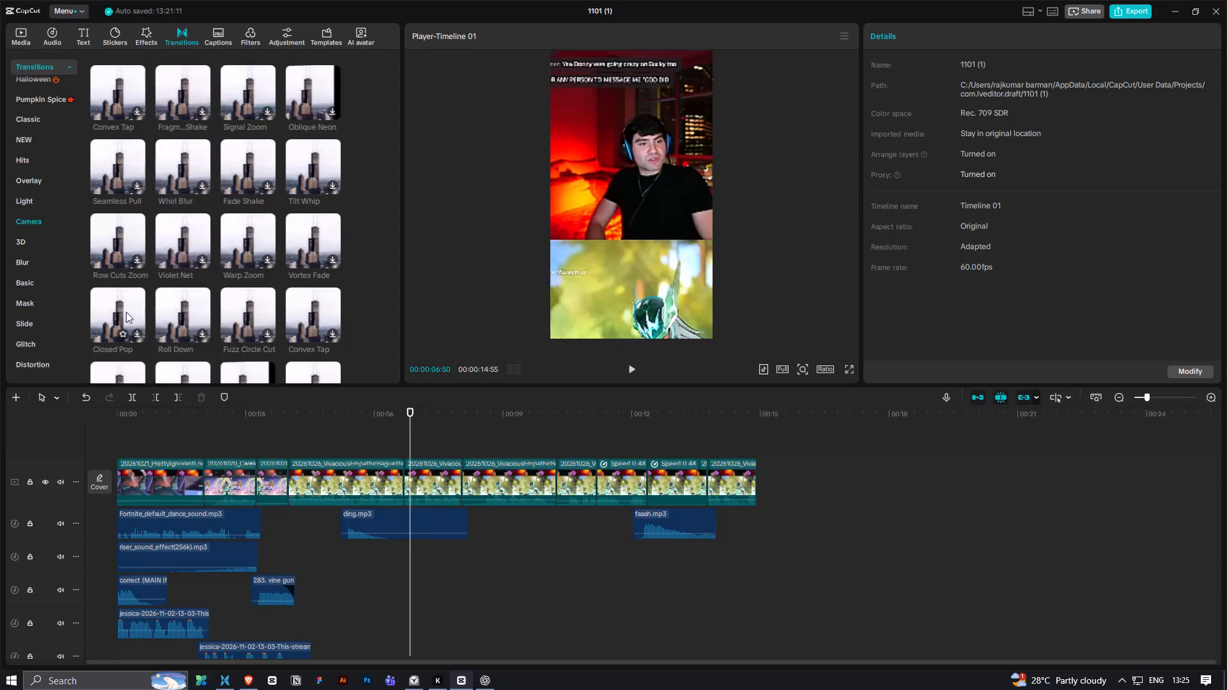
scroll(99, 312, down, 1)
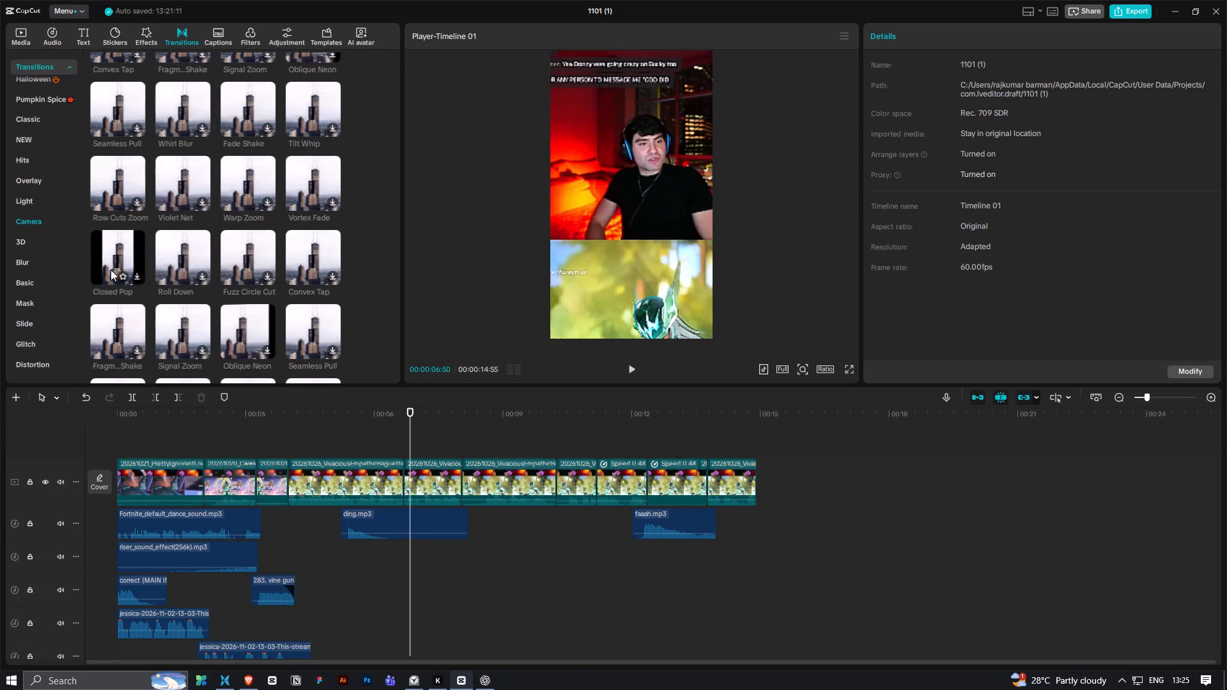
scroll(117, 309, down, 2)
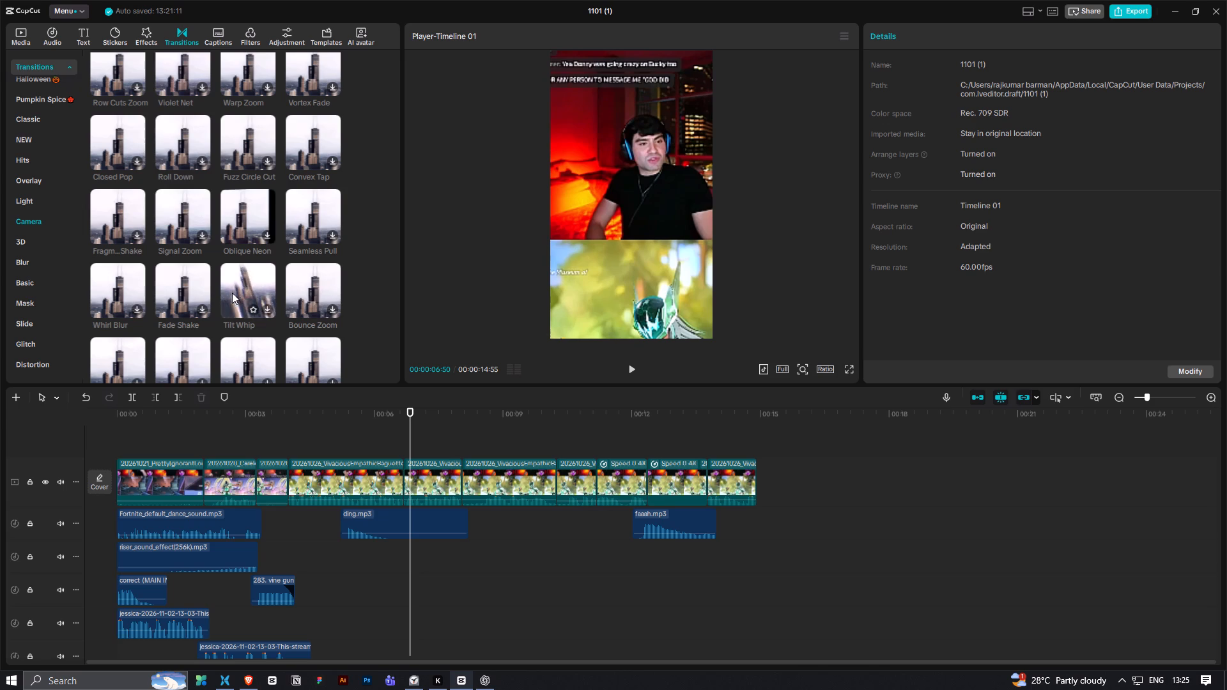
scroll(122, 295, down, 1)
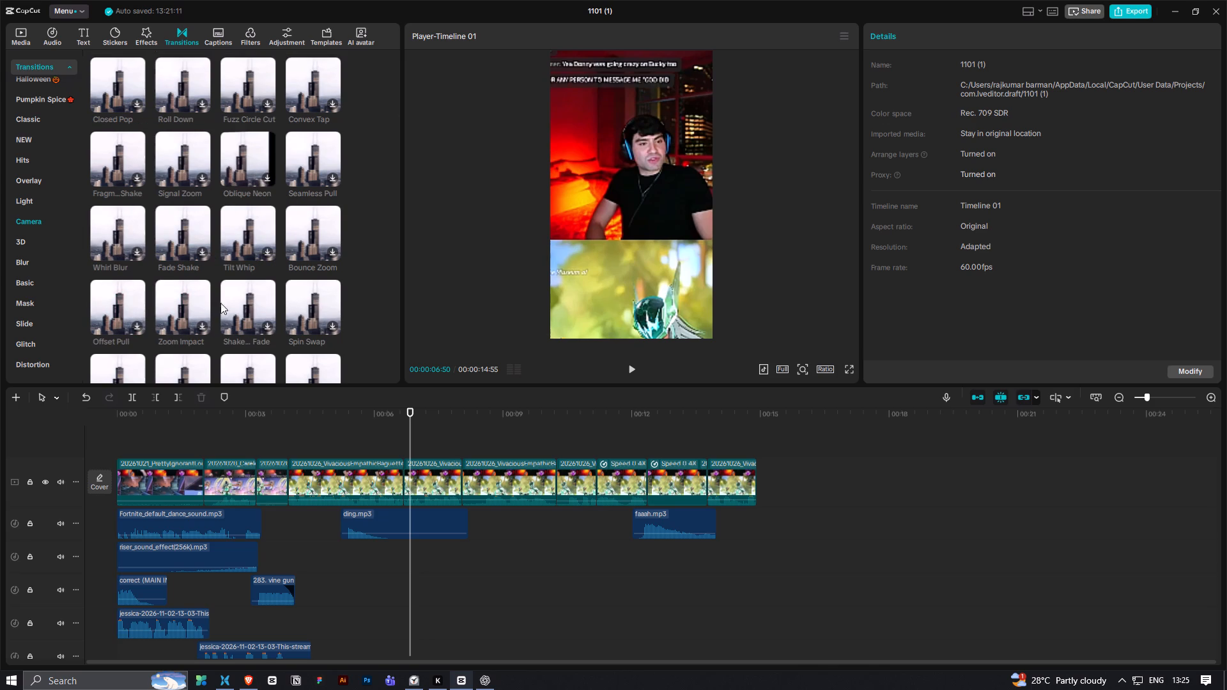
scroll(316, 303, down, 1)
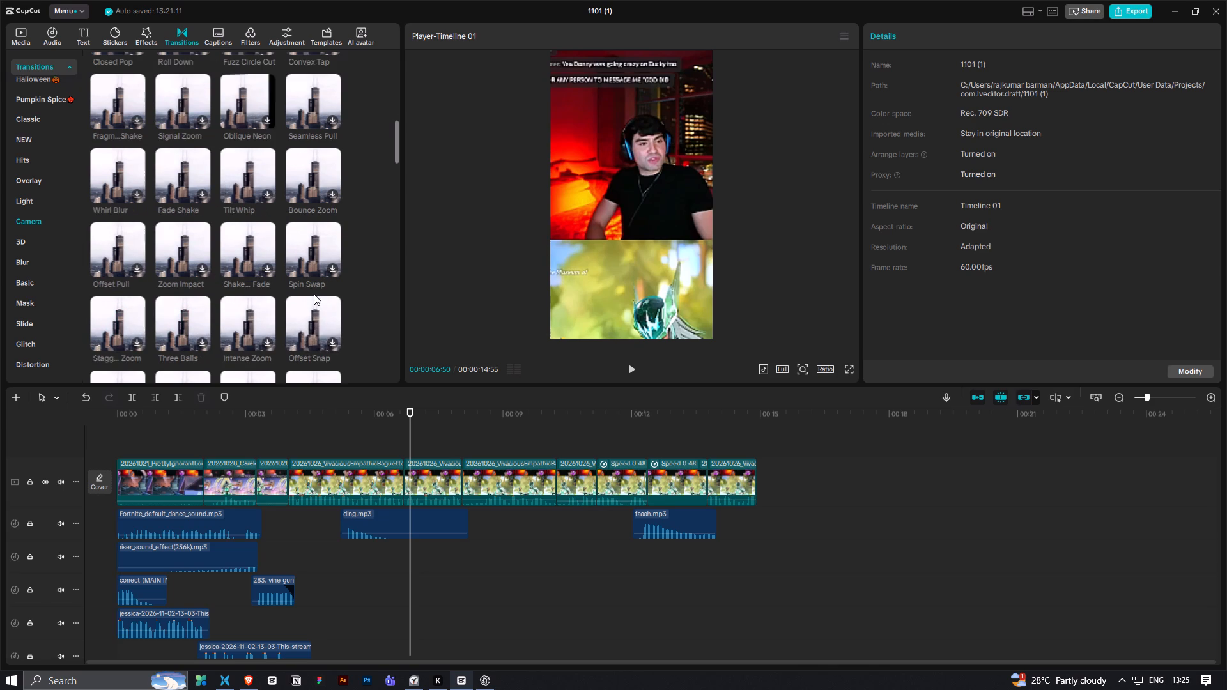
scroll(314, 294, down, 1)
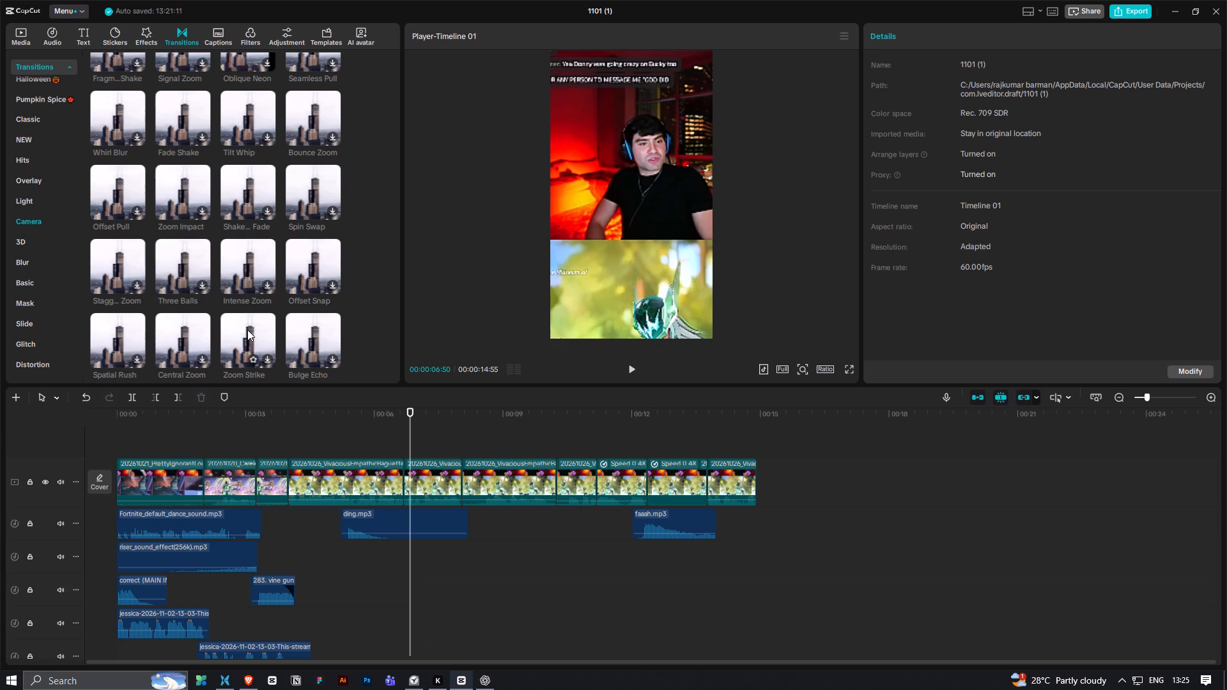
scroll(42, 119, up, 2)
Check the favorite transitions and look through the Trending transition category for one that suits the edit.
click(43, 66)
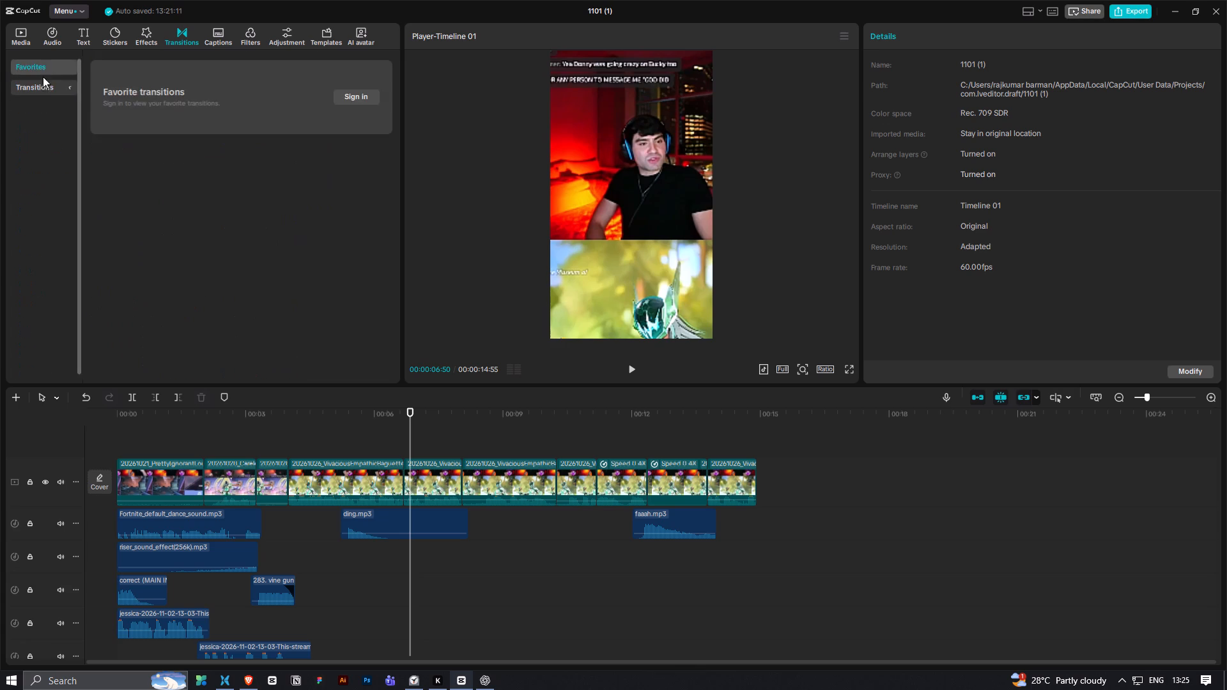
click(43, 89)
scroll(160, 175, up, 12)
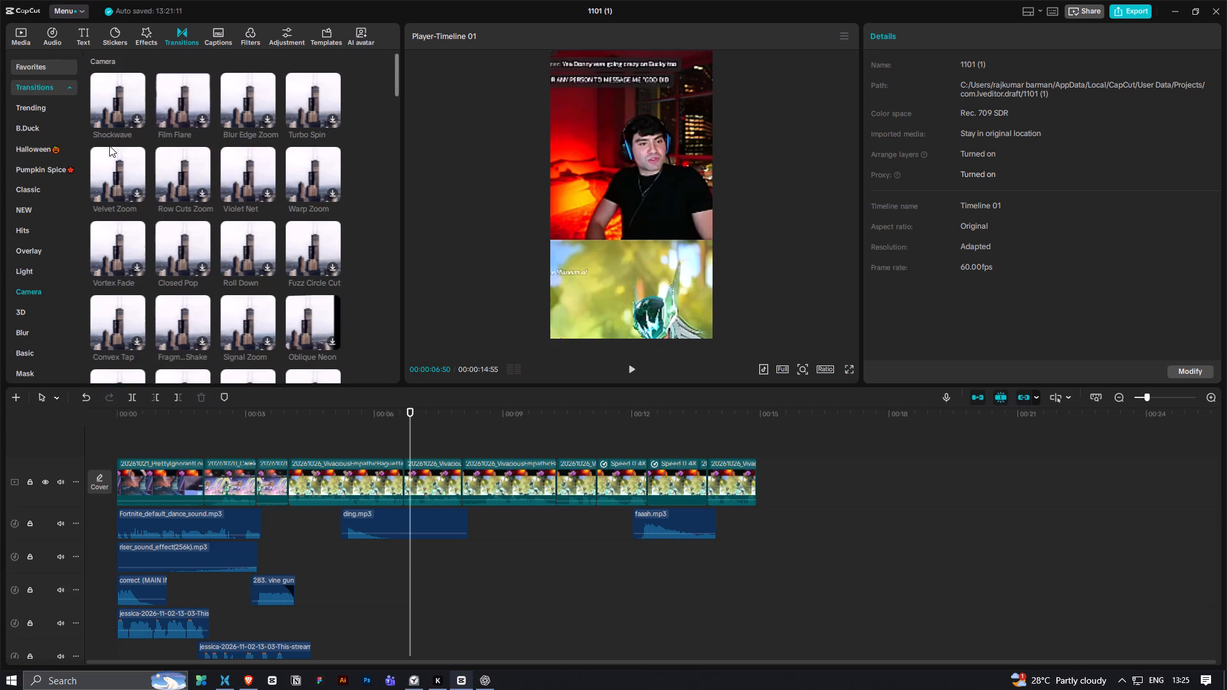
scroll(109, 146, up, 8)
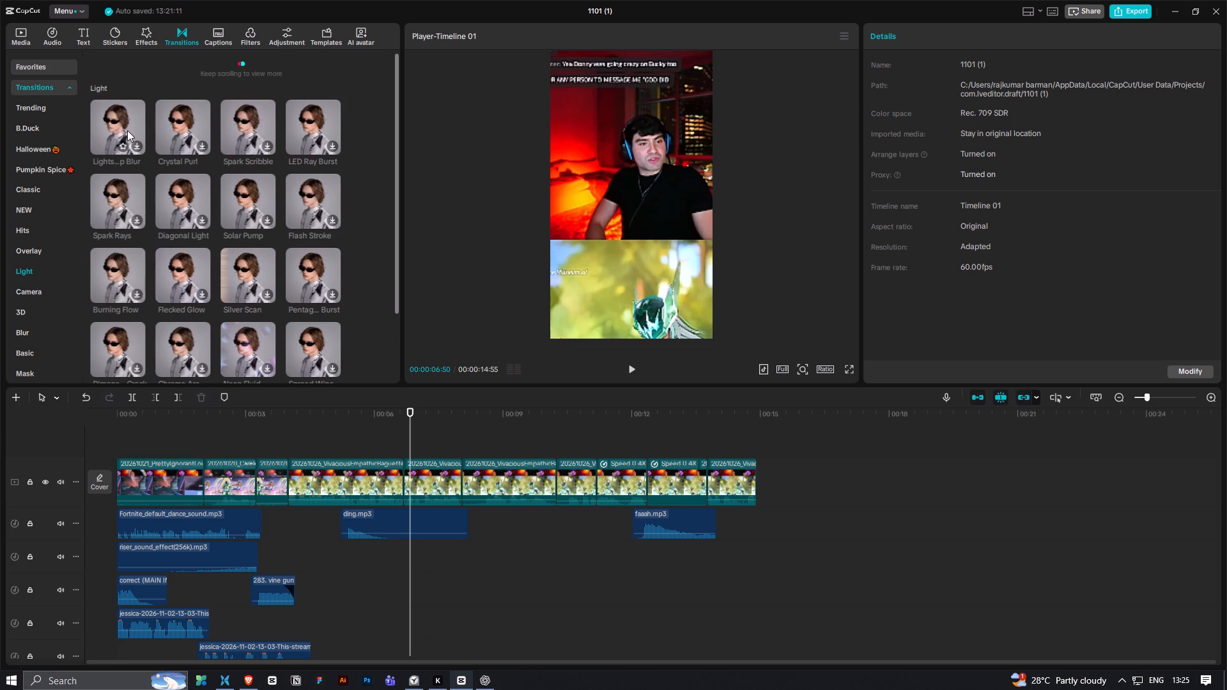
scroll(114, 124, up, 4)
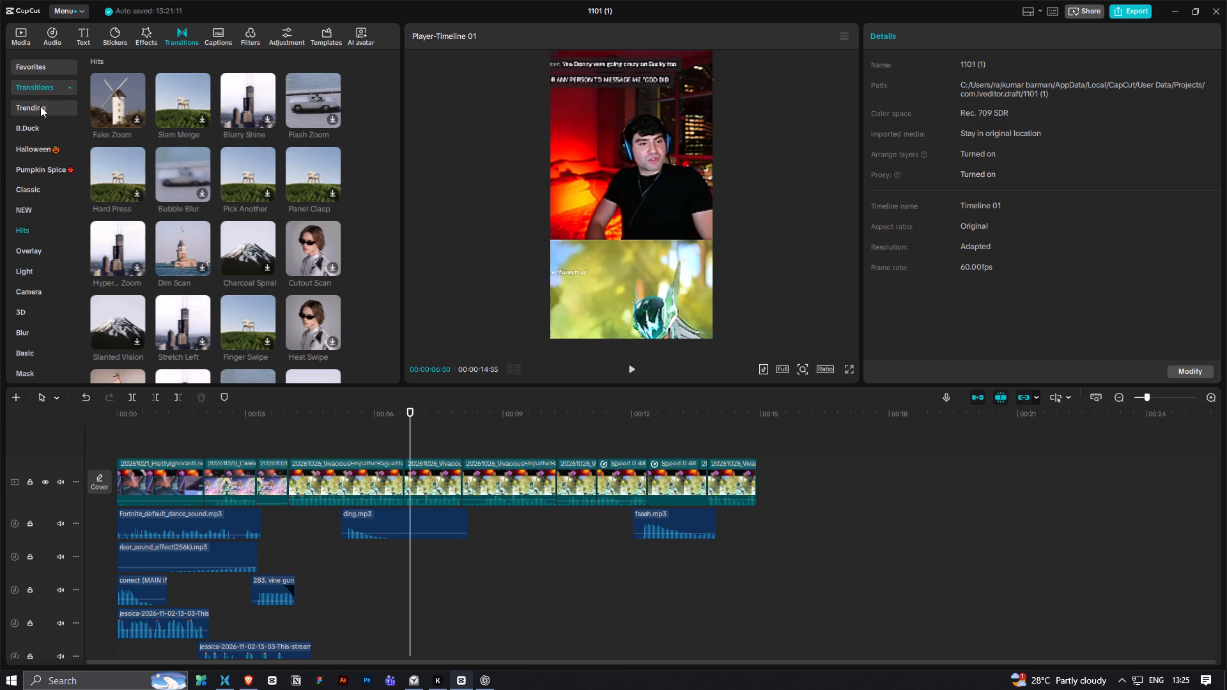
click(40, 112)
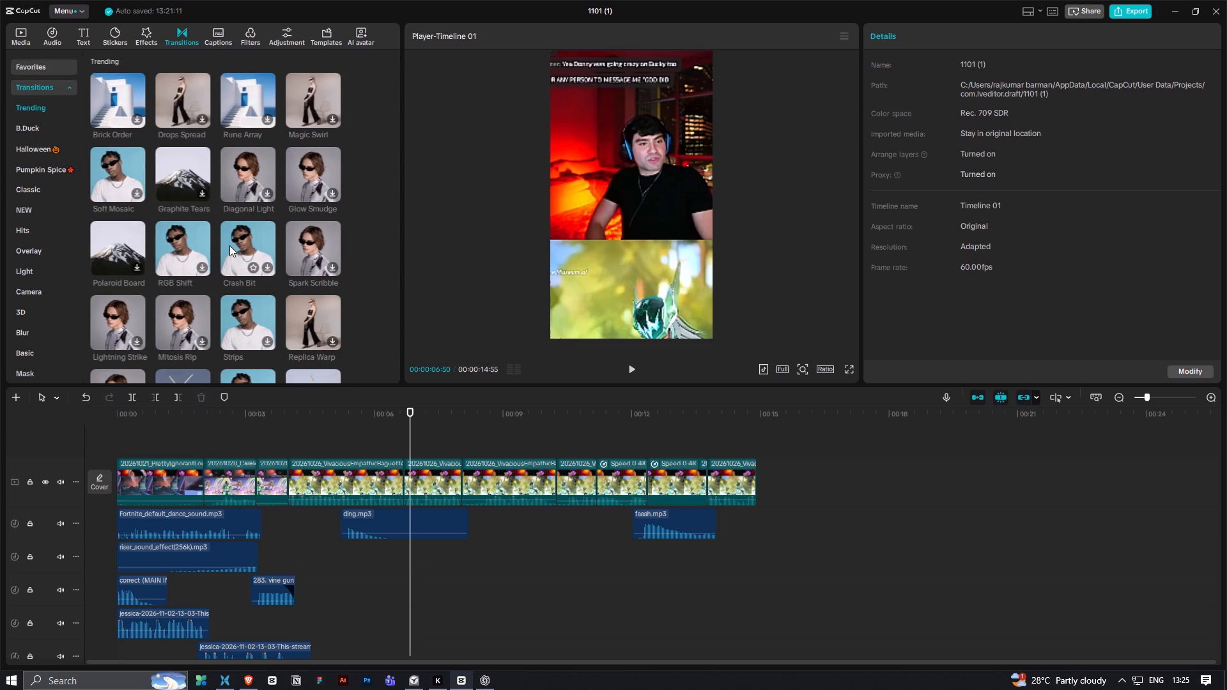
scroll(231, 245, up, 3)
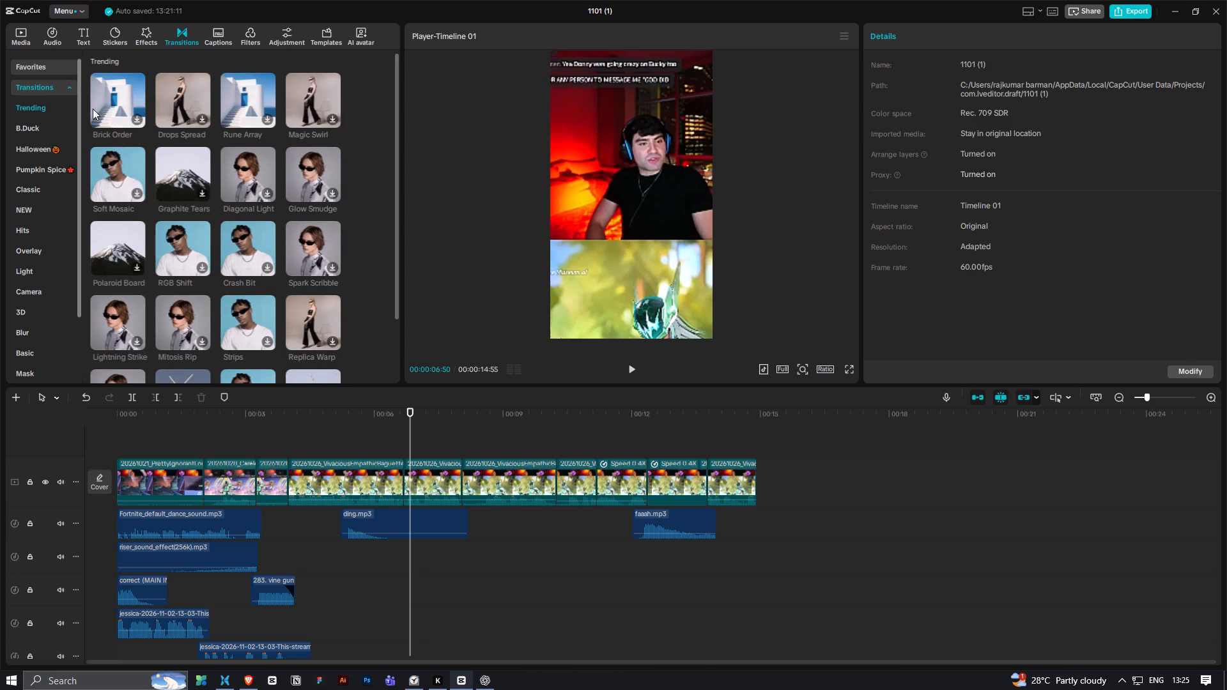
scroll(212, 198, down, 2)
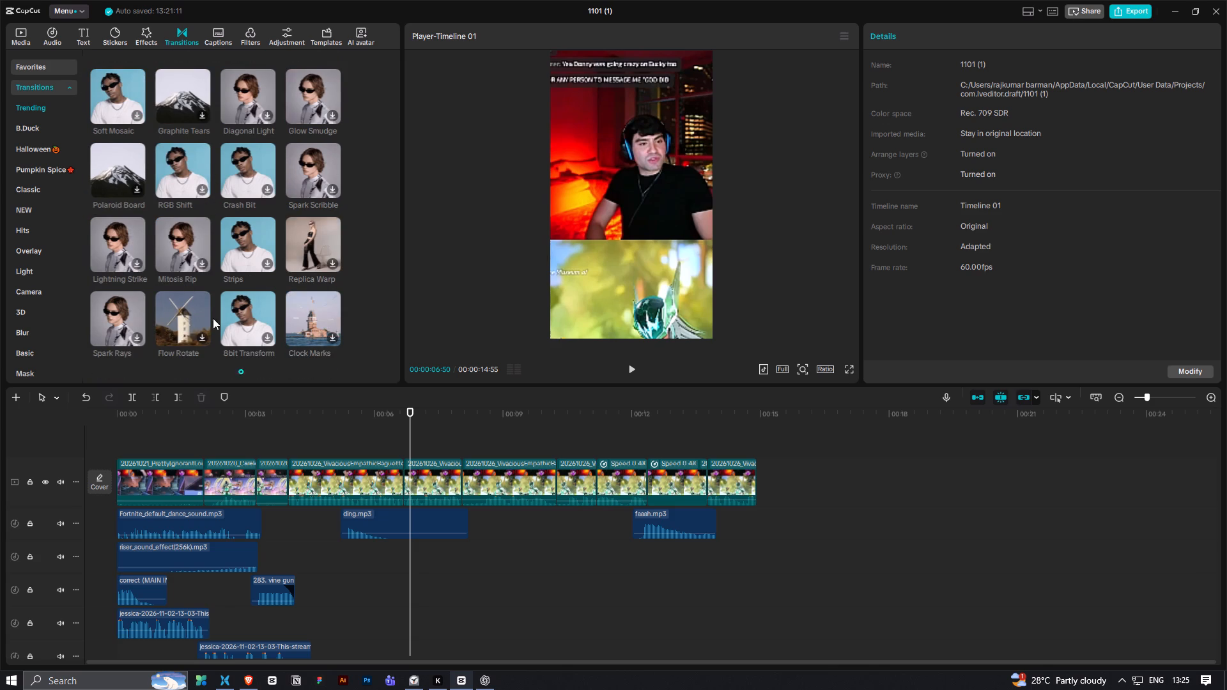
scroll(249, 318, down, 4)
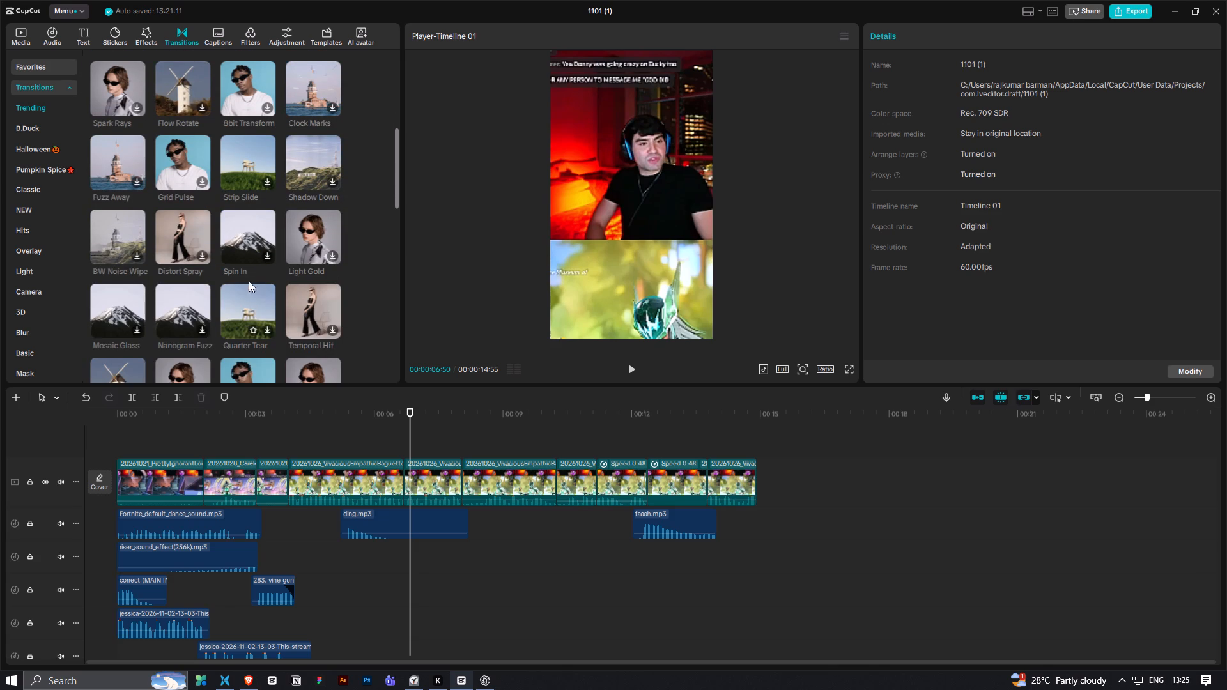
scroll(169, 238, up, 3)
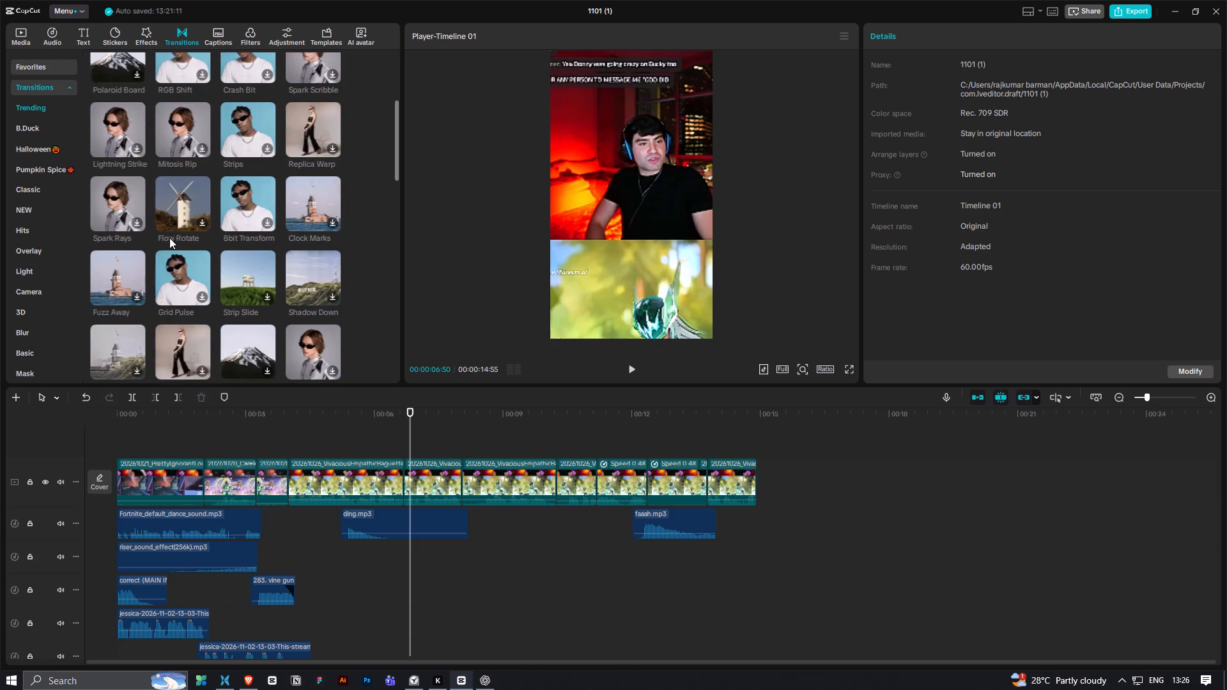
Close the 1101 (1) project and exit the video editor.
scroll(169, 238, up, 2)
click(80, 13)
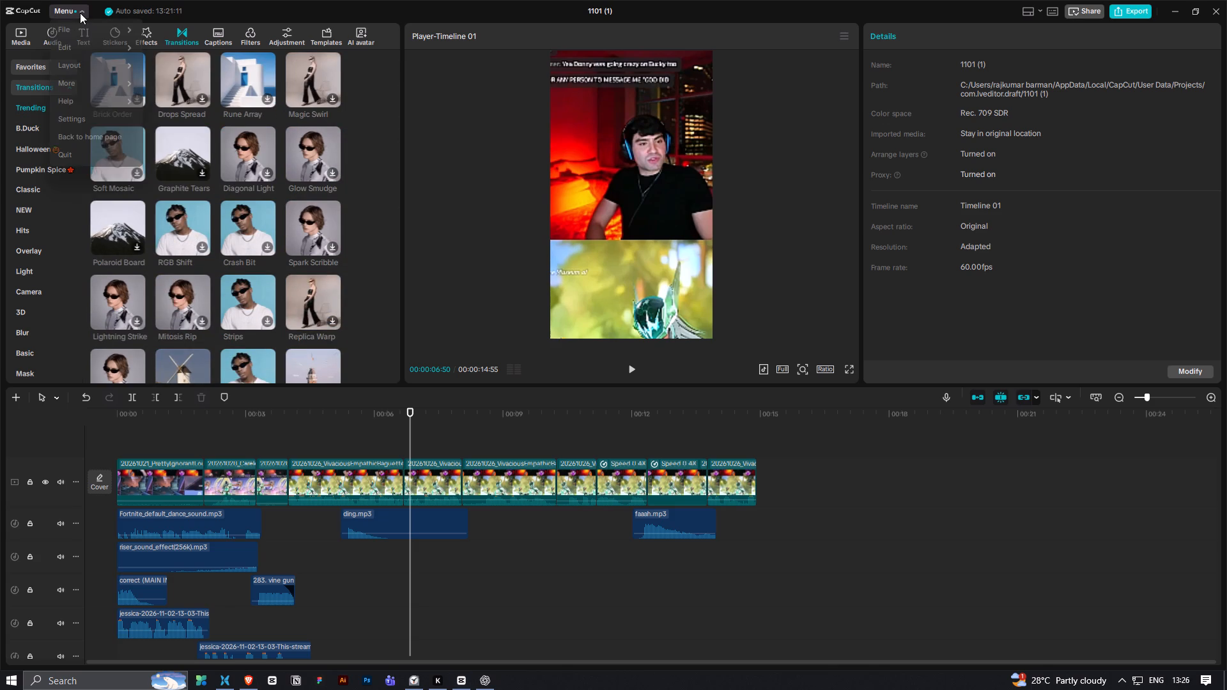
click(1221, 14)
click(1221, 13)
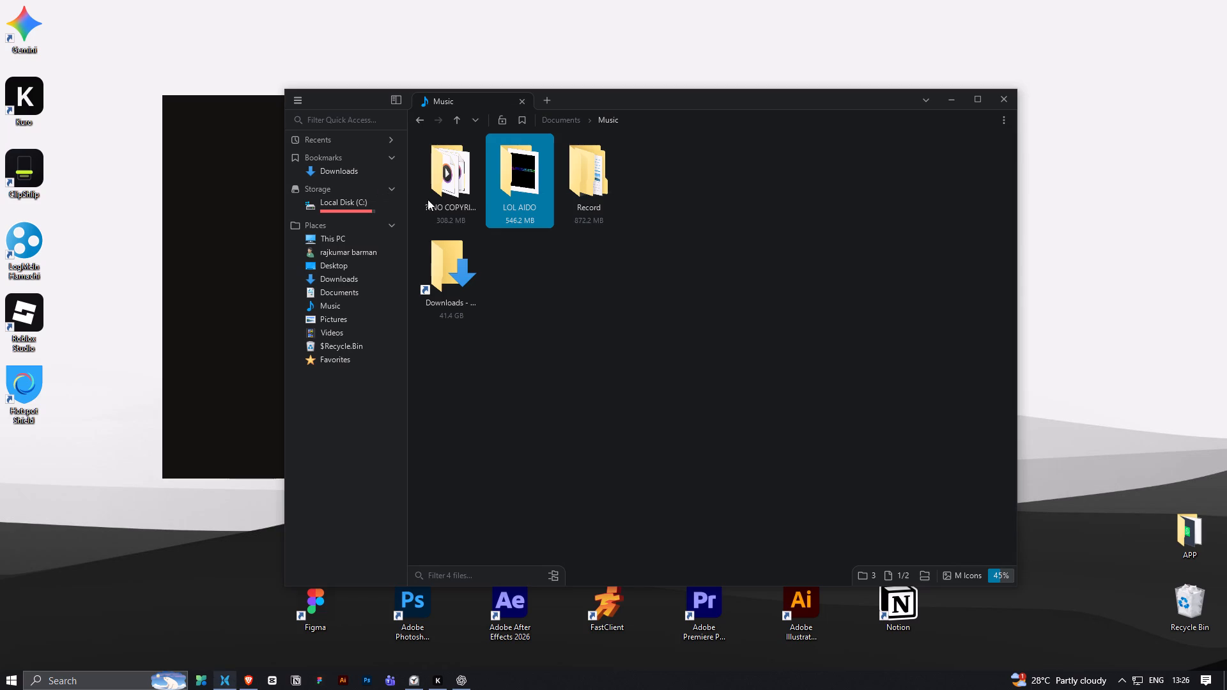
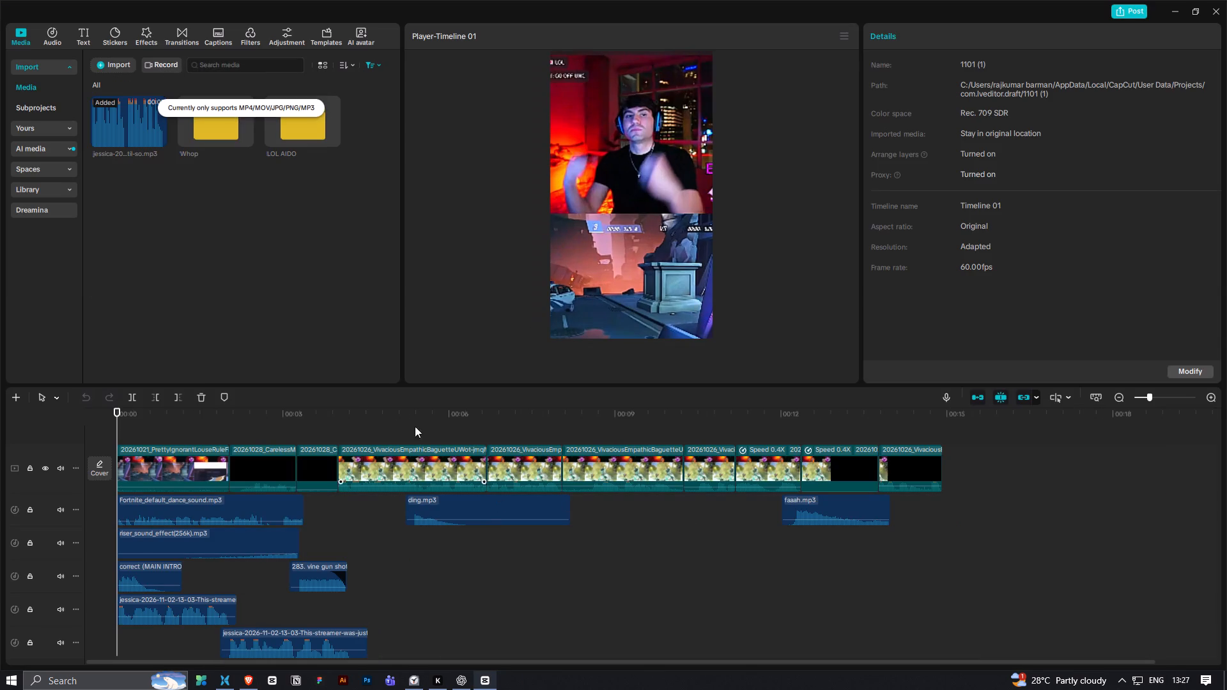
Add the Pull in transition from the Camera category at the cut just after 6 seconds and play it back.
click(190, 45)
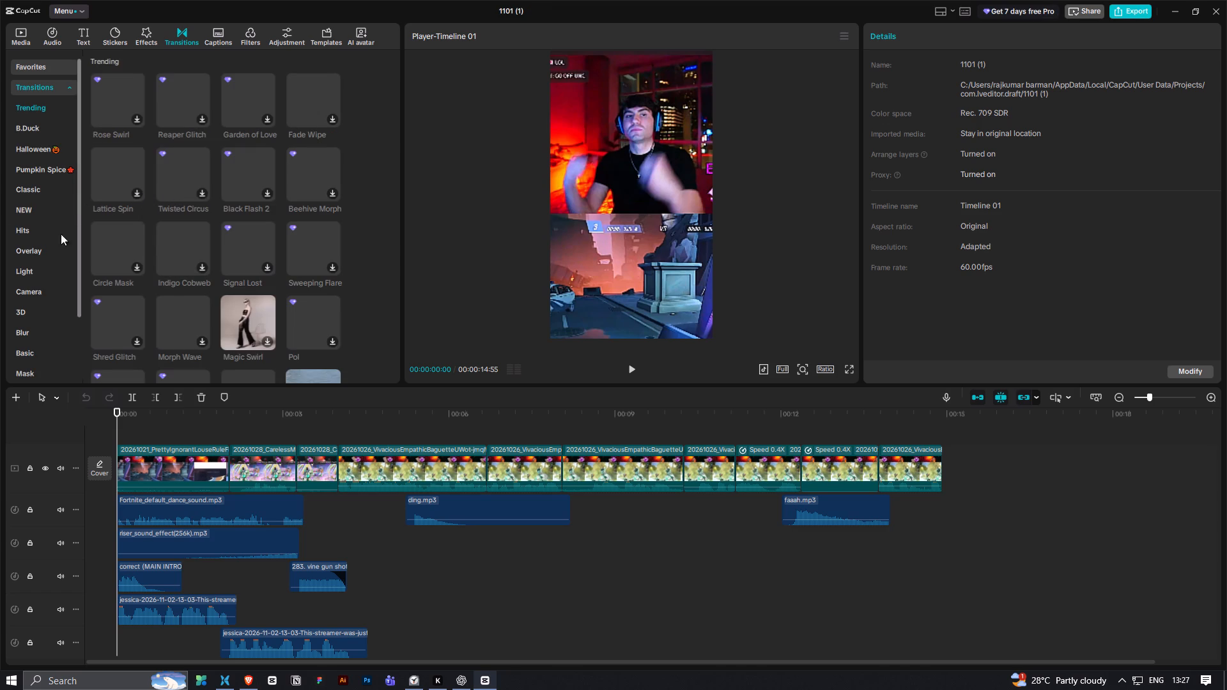
click(48, 286)
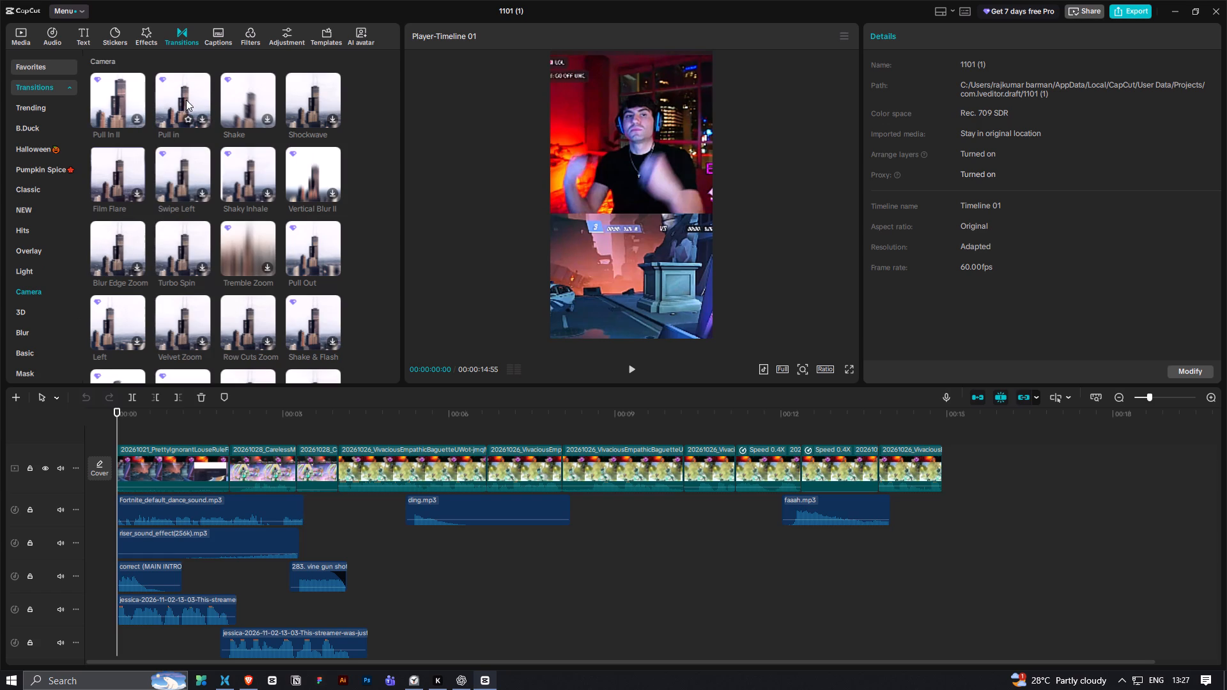
drag(181, 102, 489, 501)
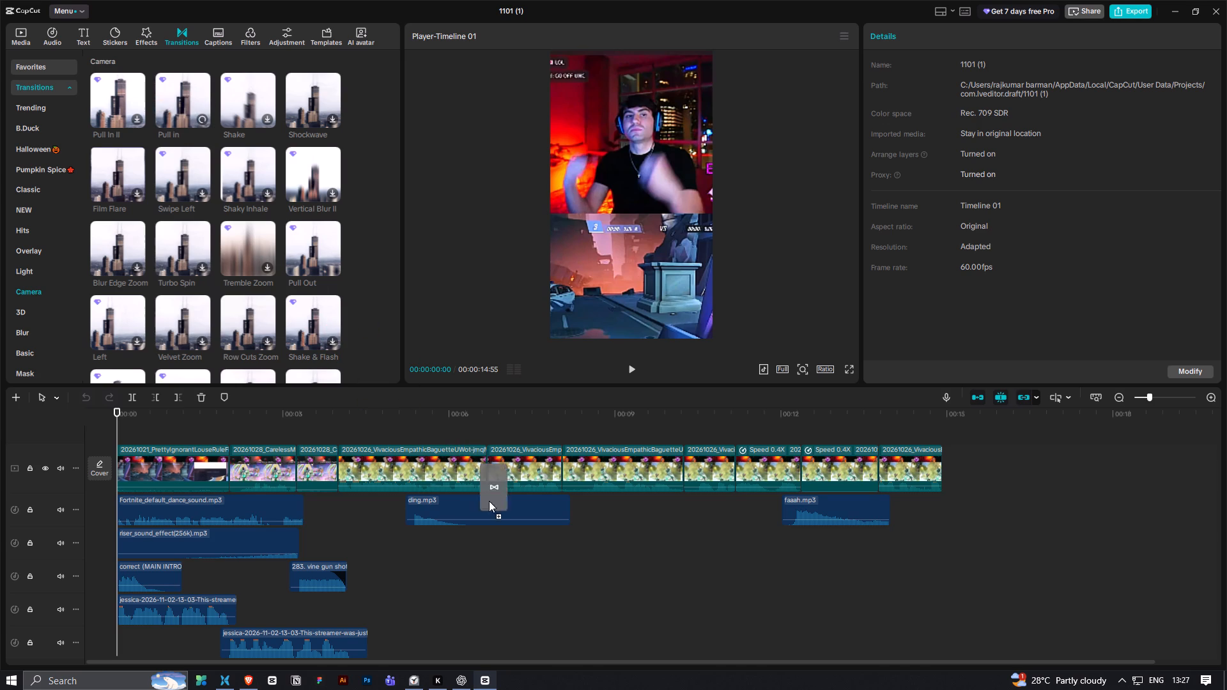
drag(489, 501, 475, 469)
click(459, 423)
key(space)
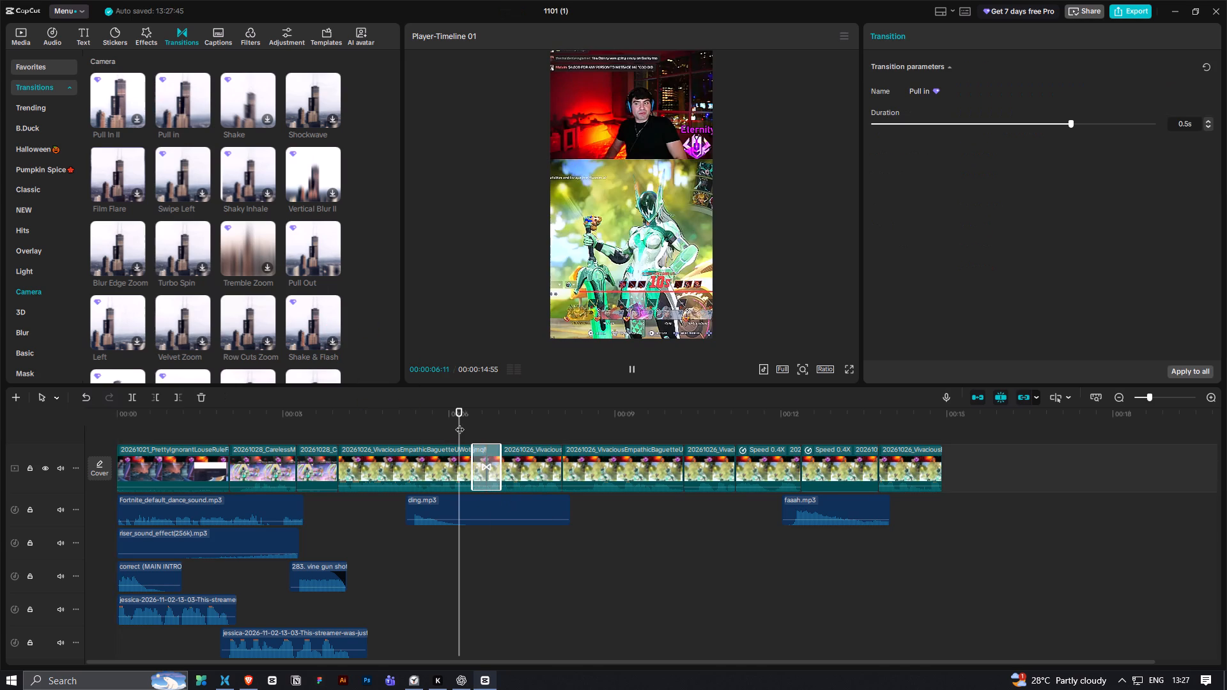
key(space)
ctrl+scroll(514, 507, up, 4)
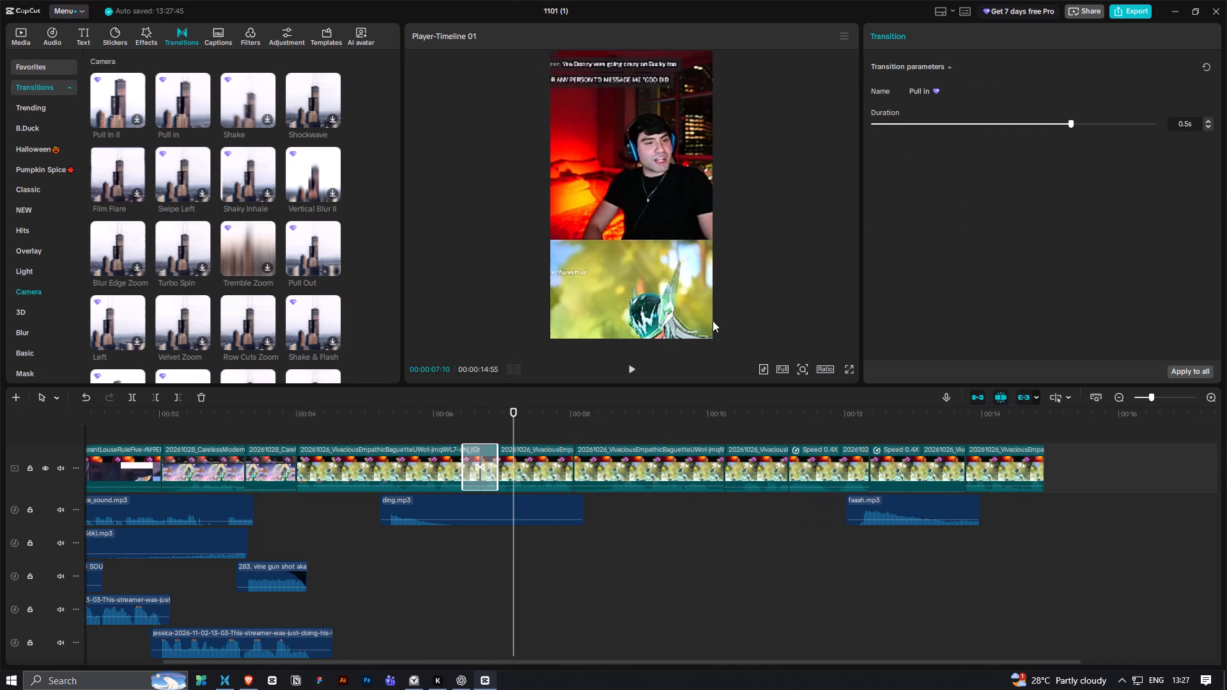
Set the Pull in transition's duration to 0.1 s and check the cut by playing back the surrounding clips.
drag(922, 125, 874, 141)
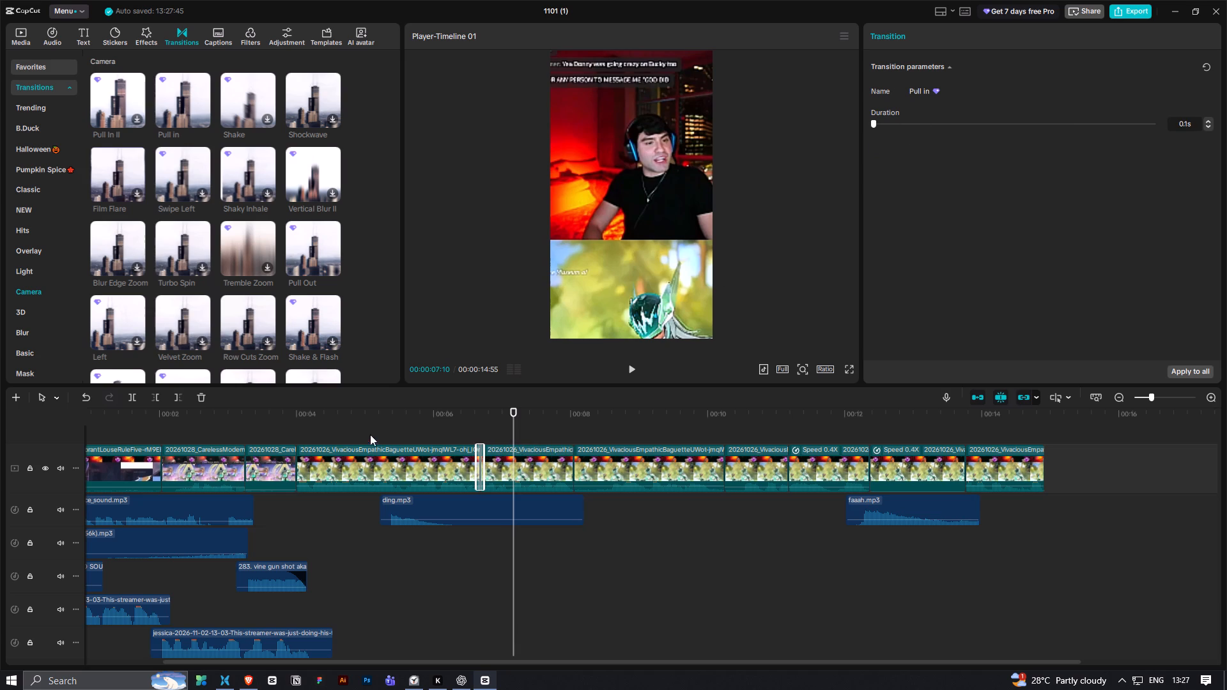
click(411, 424)
key(space)
key(space)
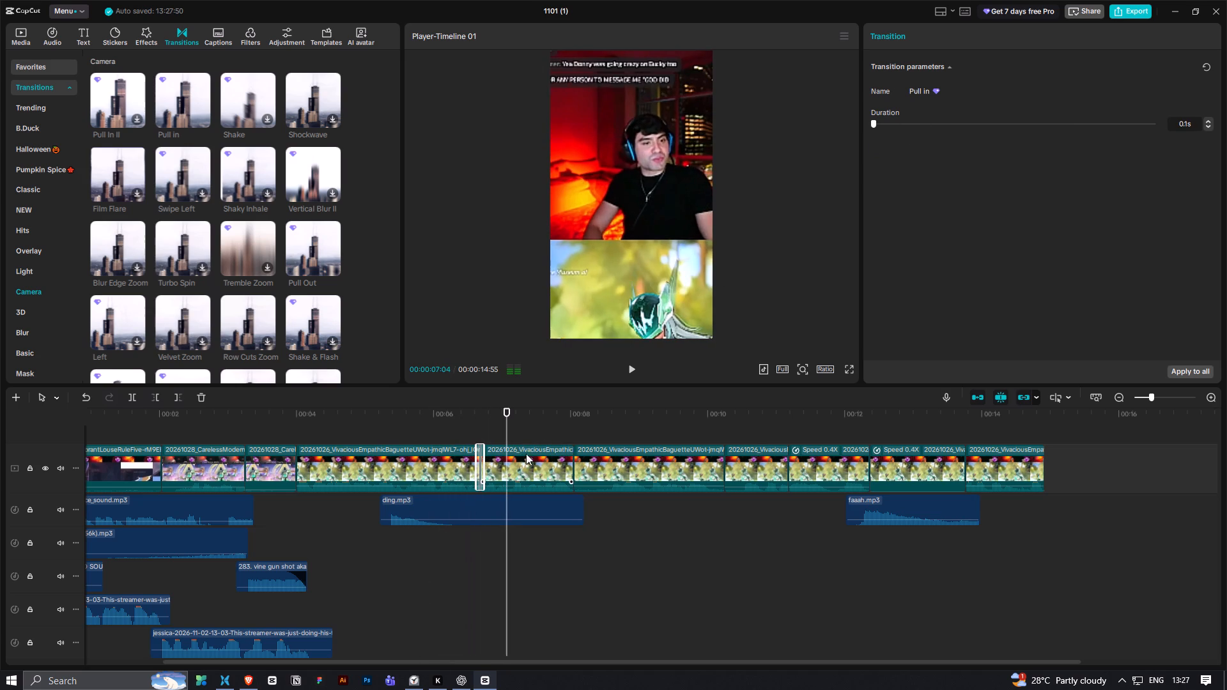
drag(879, 125, 897, 128)
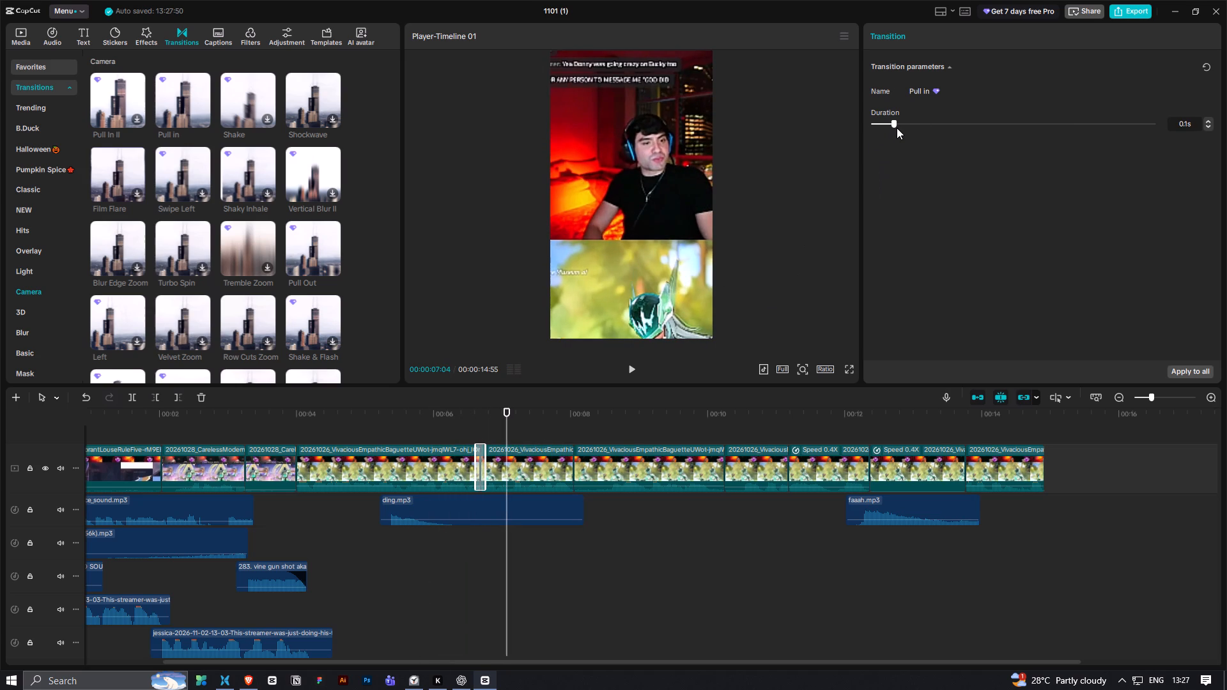
click(434, 429)
key(space)
click(447, 425)
key(space)
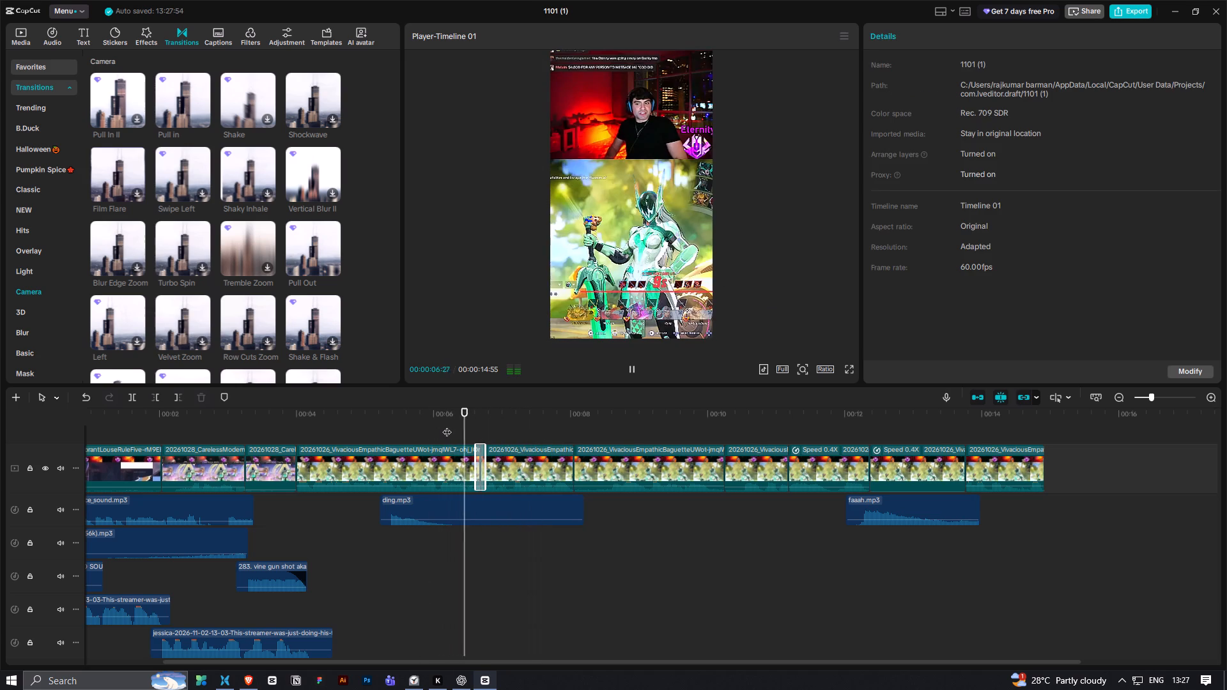
key(space)
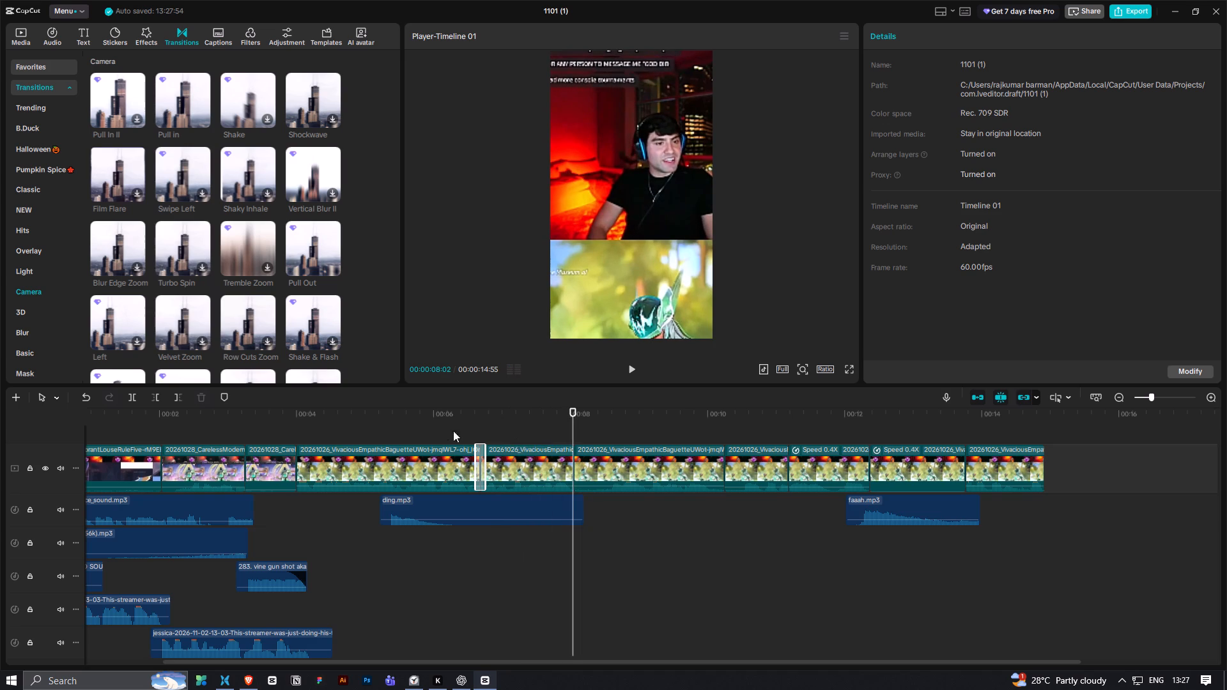
scroll(433, 431, up, 1)
click(350, 411)
key(space)
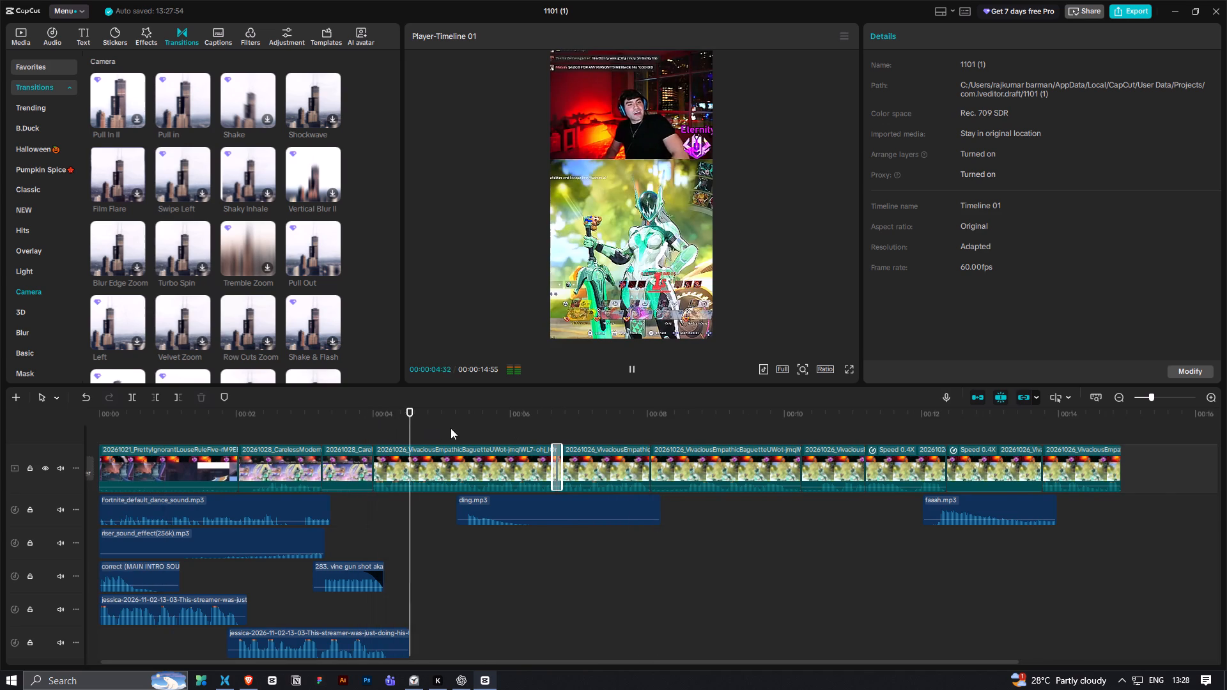
key(space)
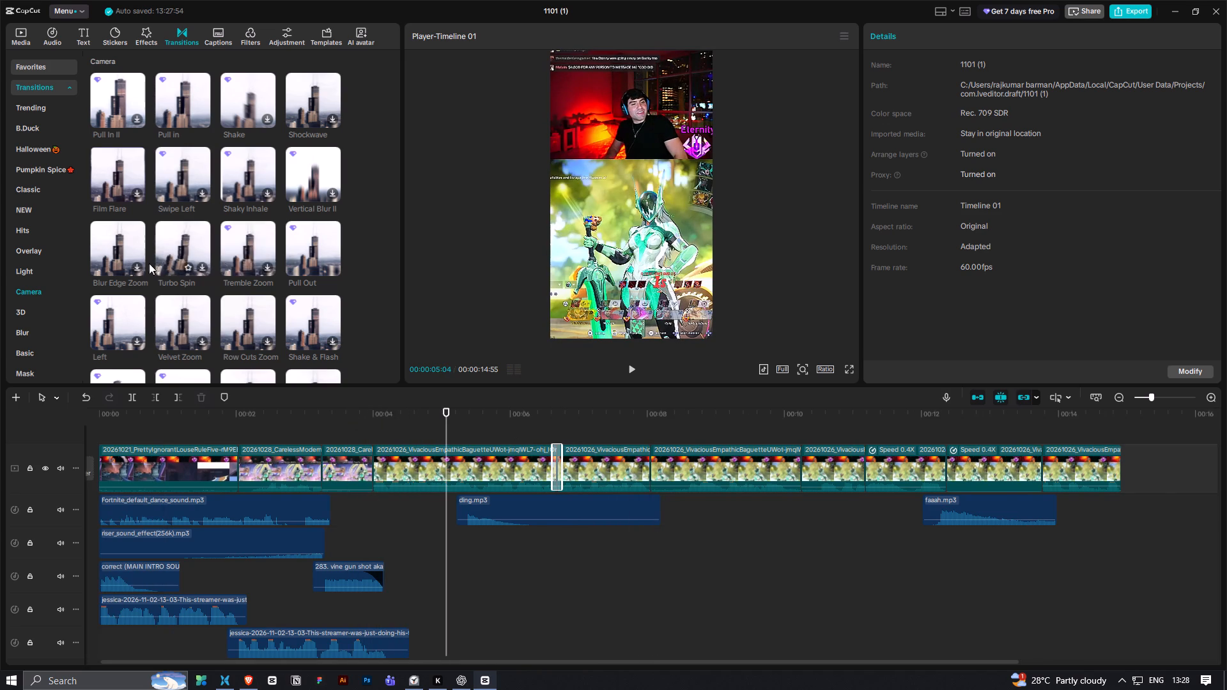
Open the Pro subscription offer and close it.
click(1041, 8)
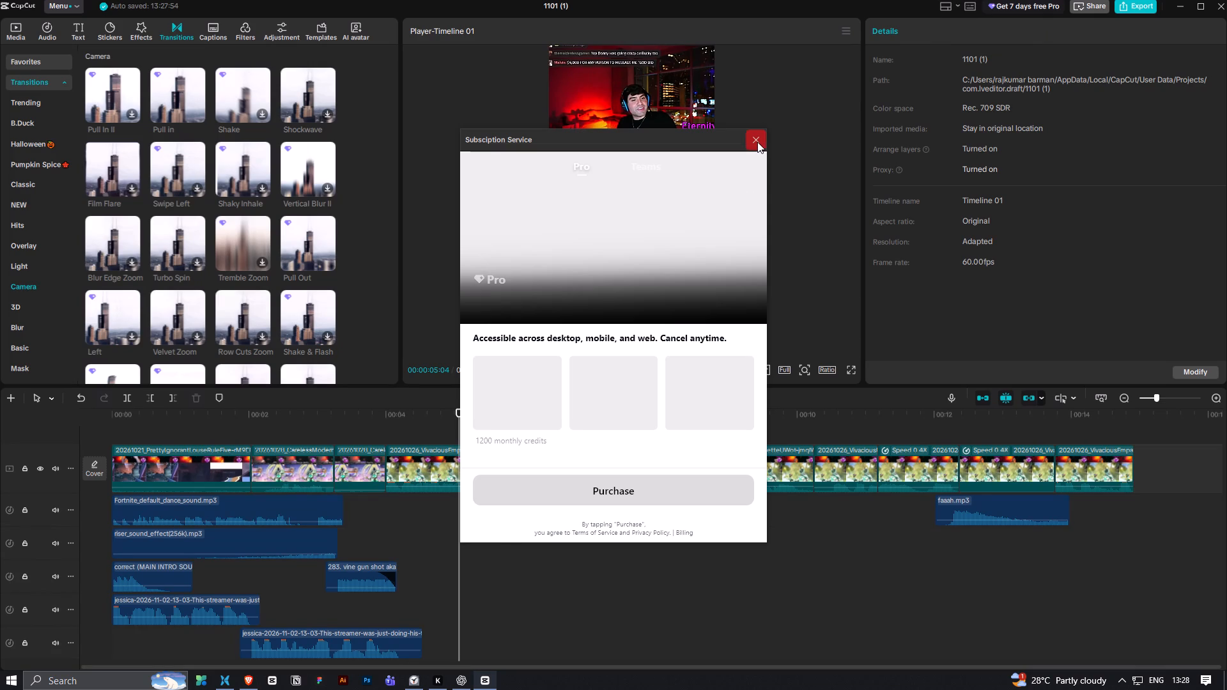
click(757, 142)
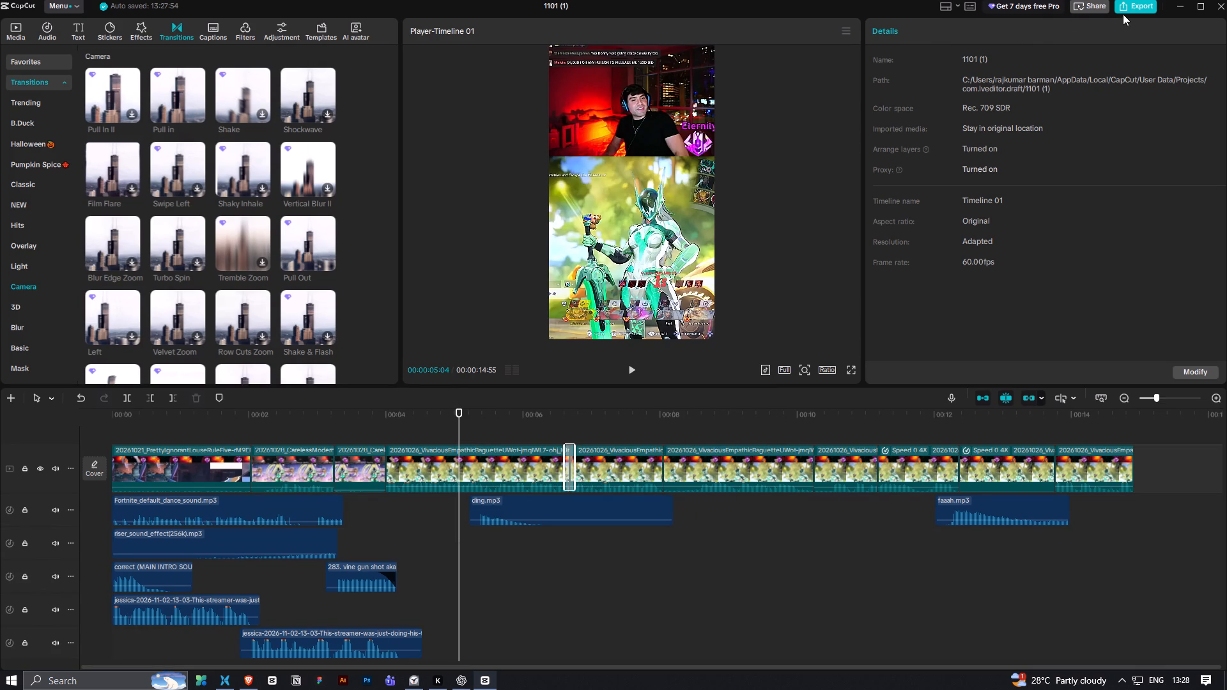
Play back the section around the Pull in transition from shortly before the ding sound.
click(491, 425)
key(space)
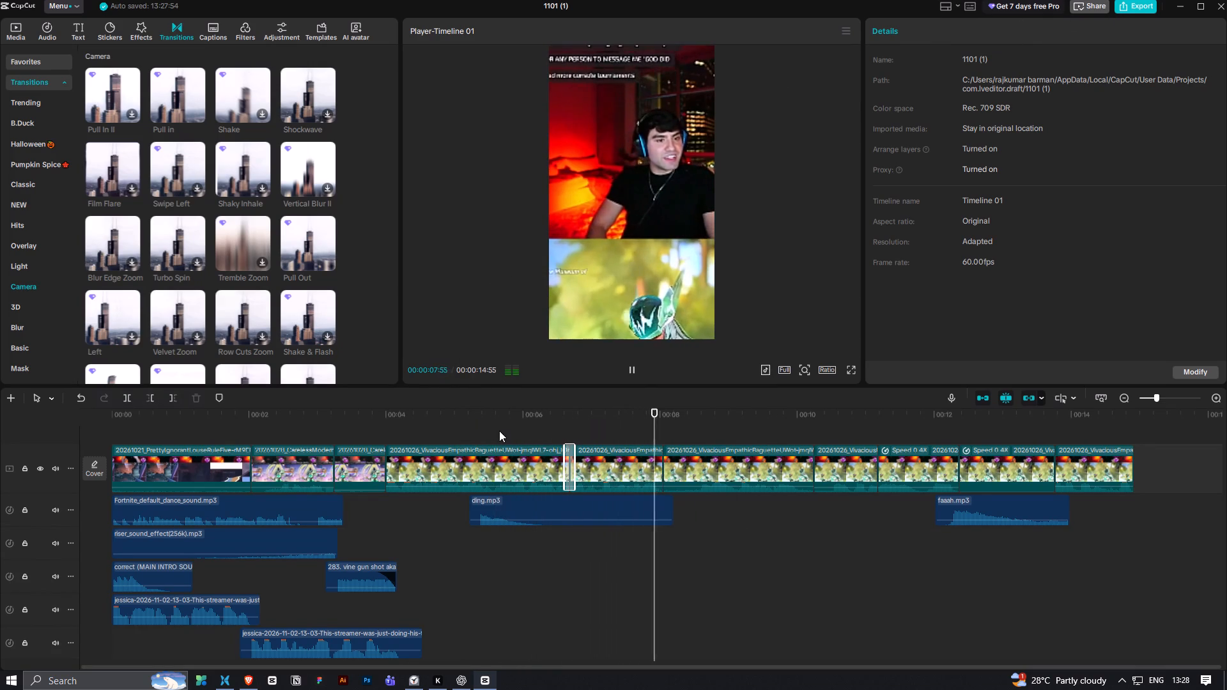
key(space)
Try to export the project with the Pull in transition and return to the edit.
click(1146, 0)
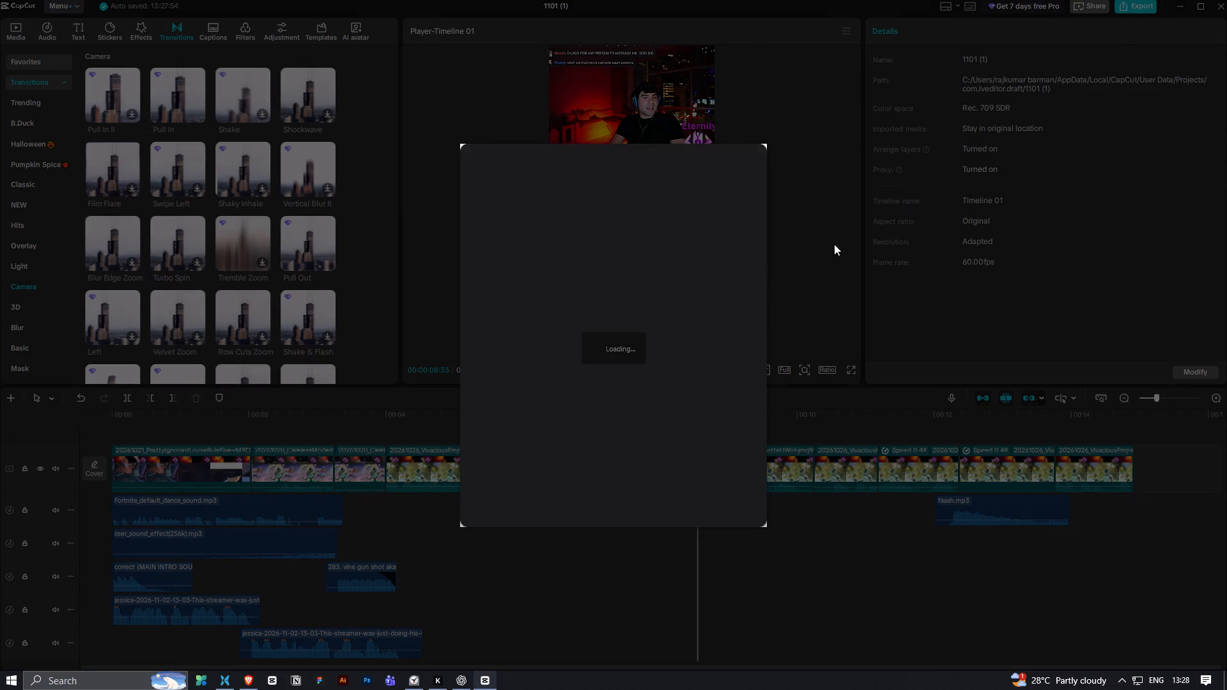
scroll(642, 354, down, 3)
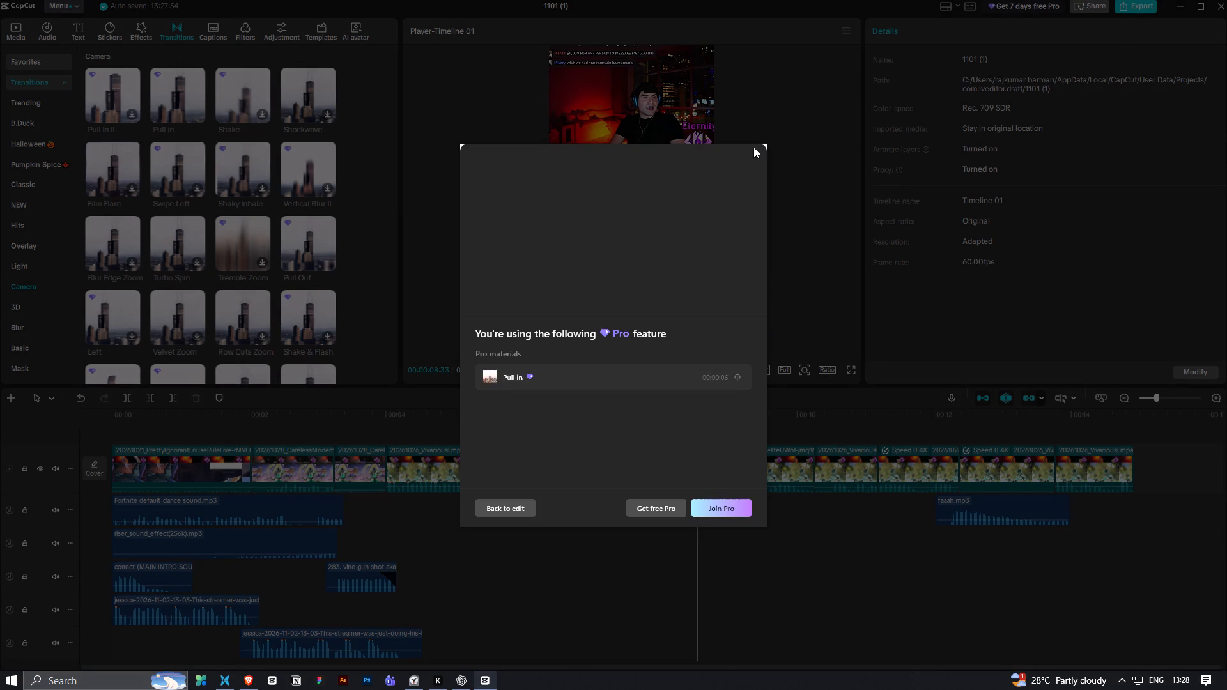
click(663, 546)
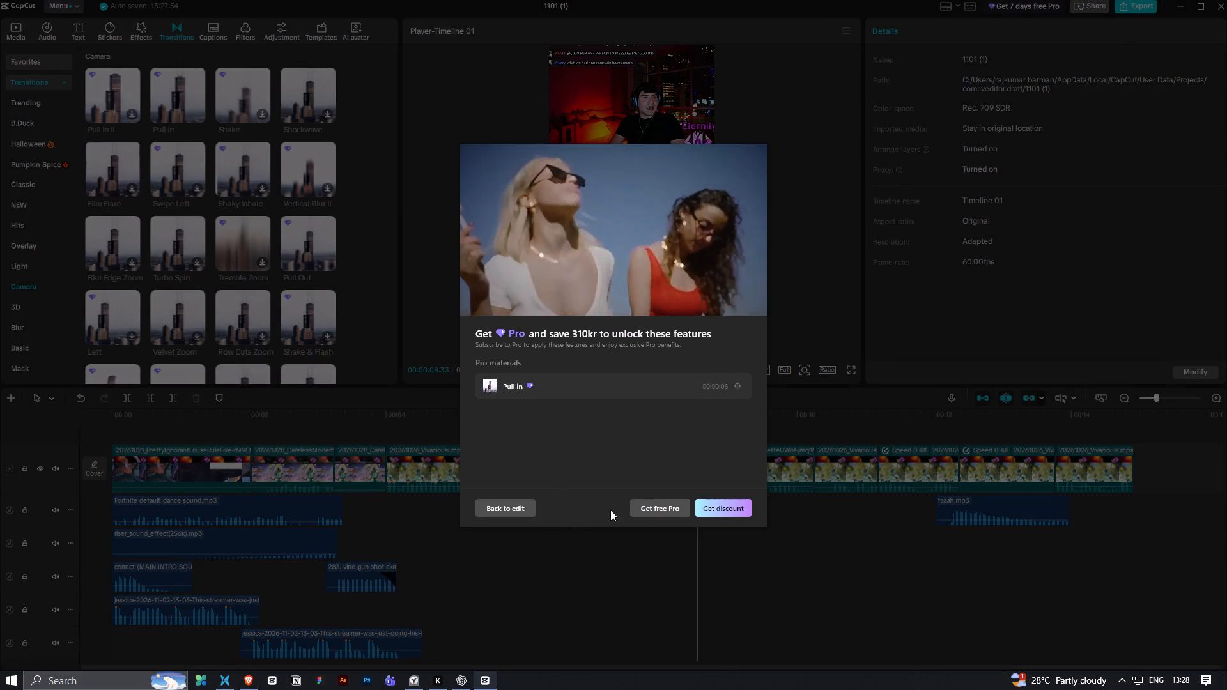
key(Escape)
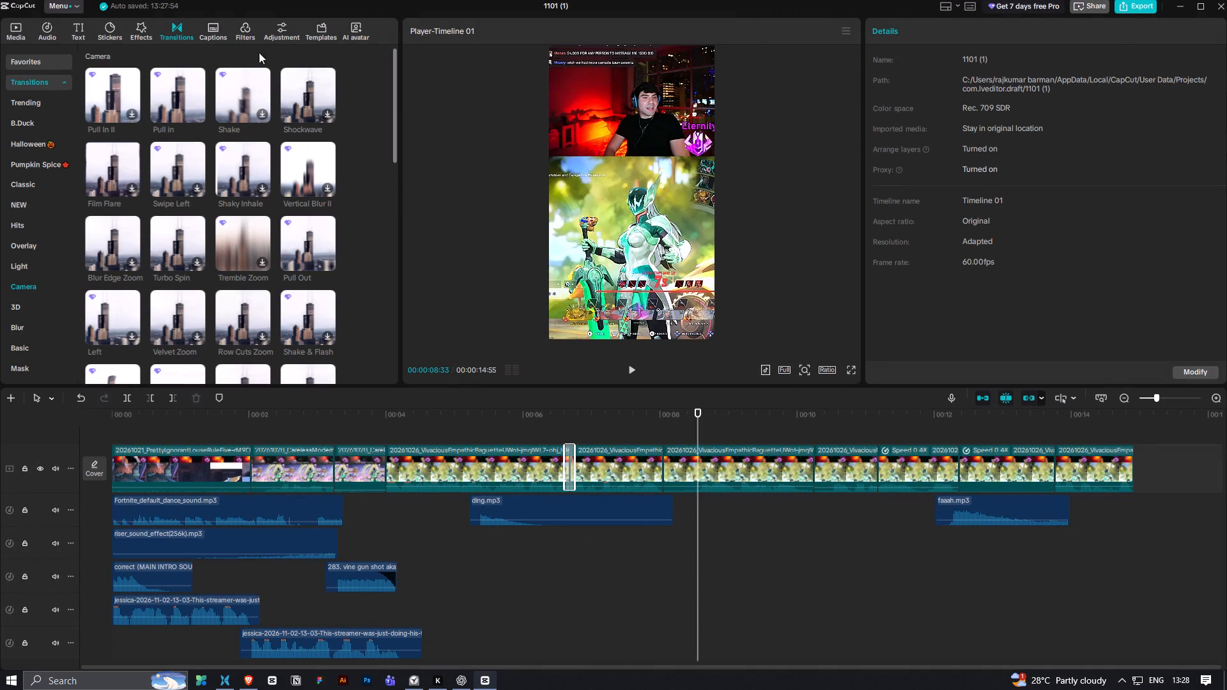
Close the project, switch the account on the home screen and reopen project 1101 (1).
click(1224, 4)
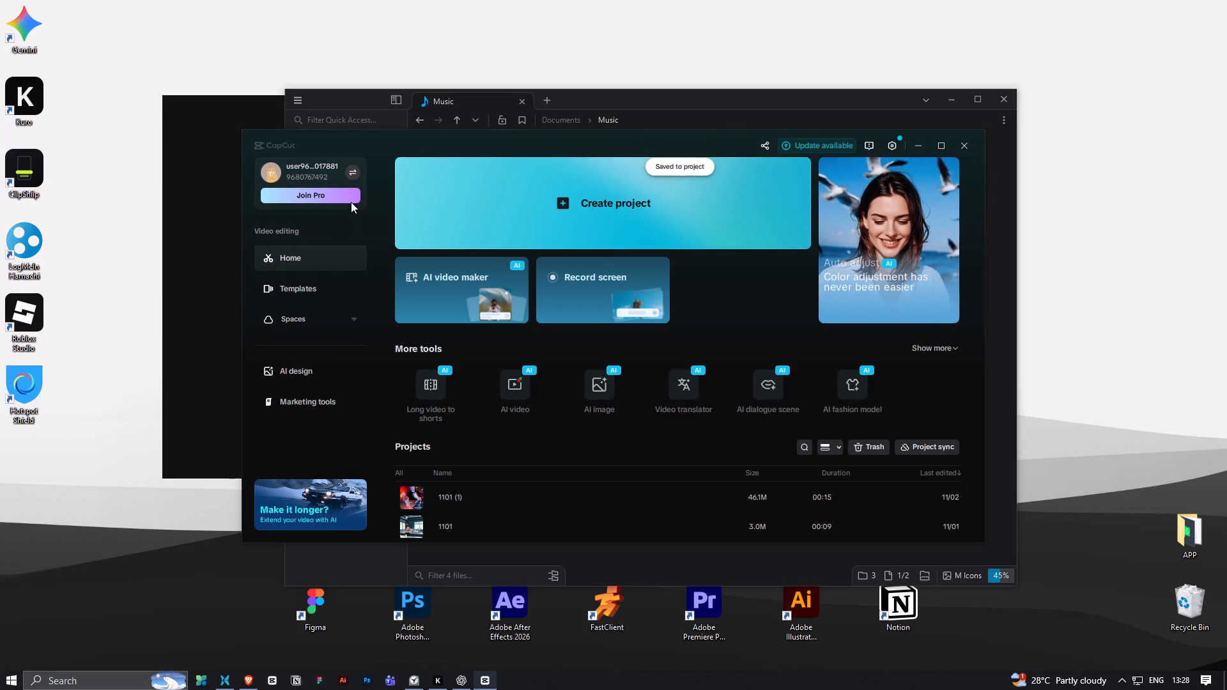
click(355, 174)
click(321, 231)
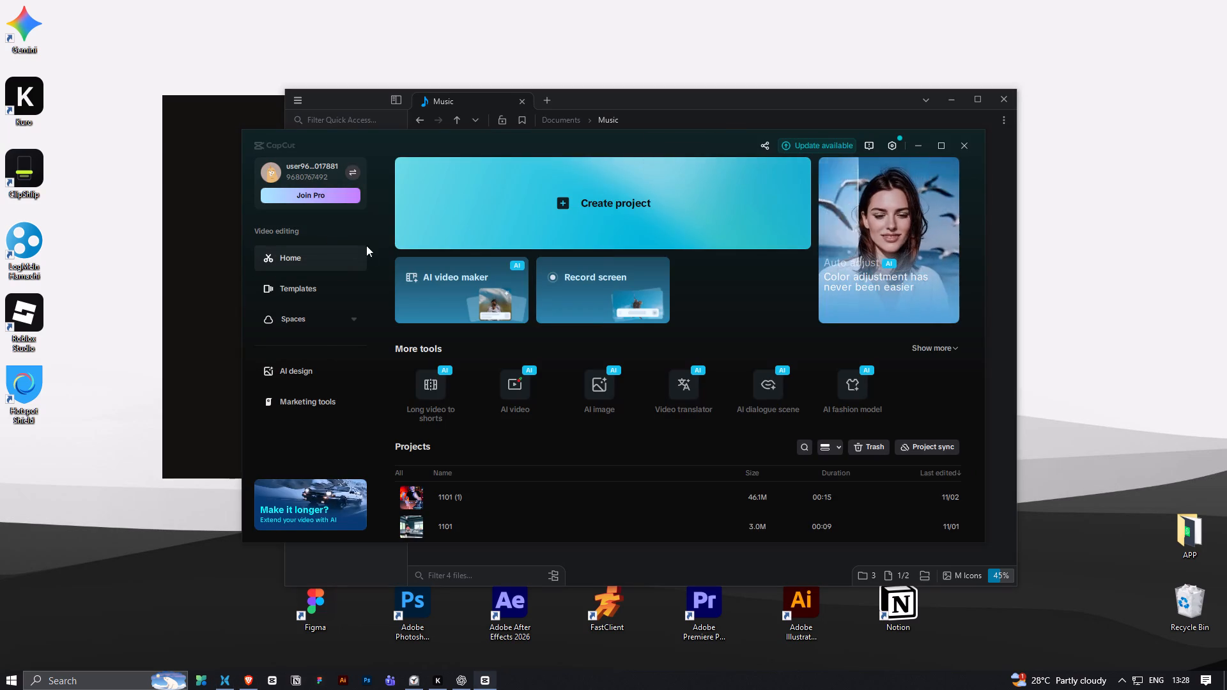
click(505, 496)
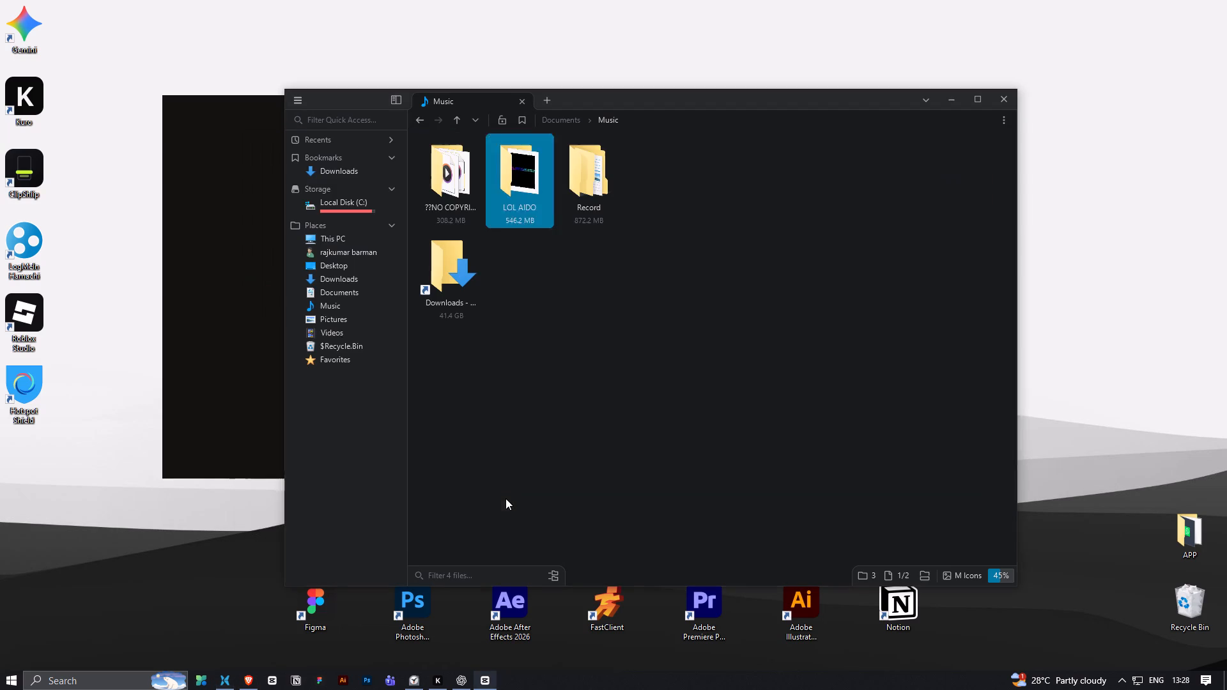
click(505, 498)
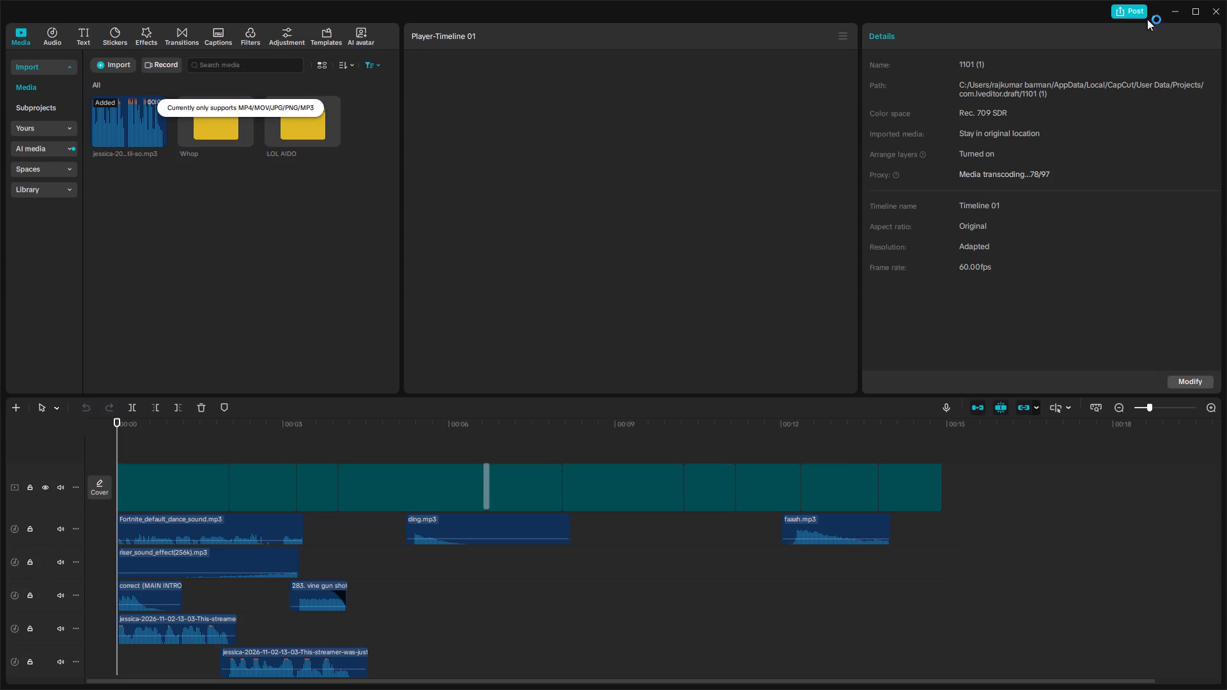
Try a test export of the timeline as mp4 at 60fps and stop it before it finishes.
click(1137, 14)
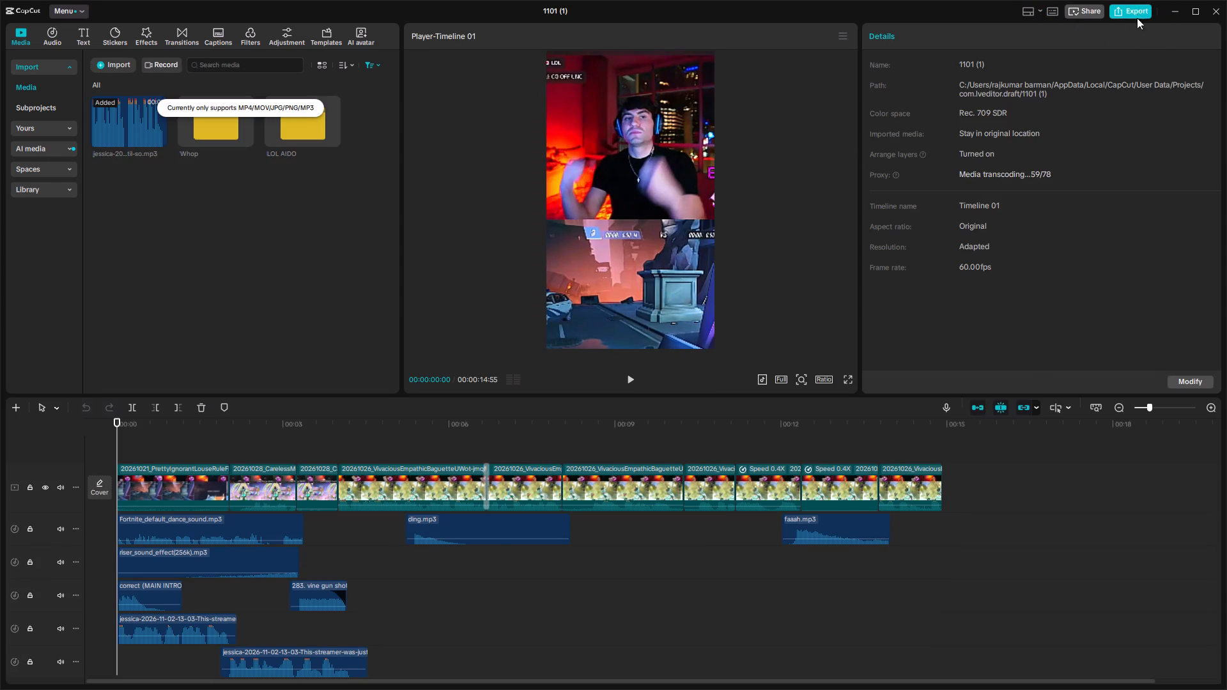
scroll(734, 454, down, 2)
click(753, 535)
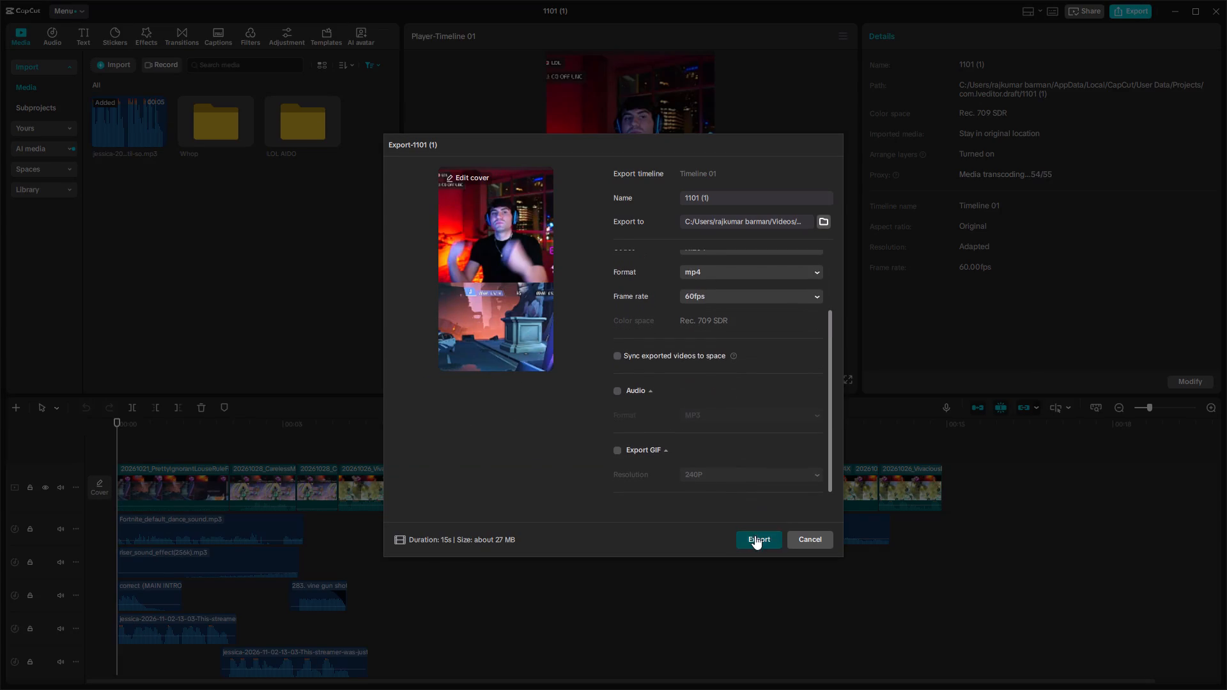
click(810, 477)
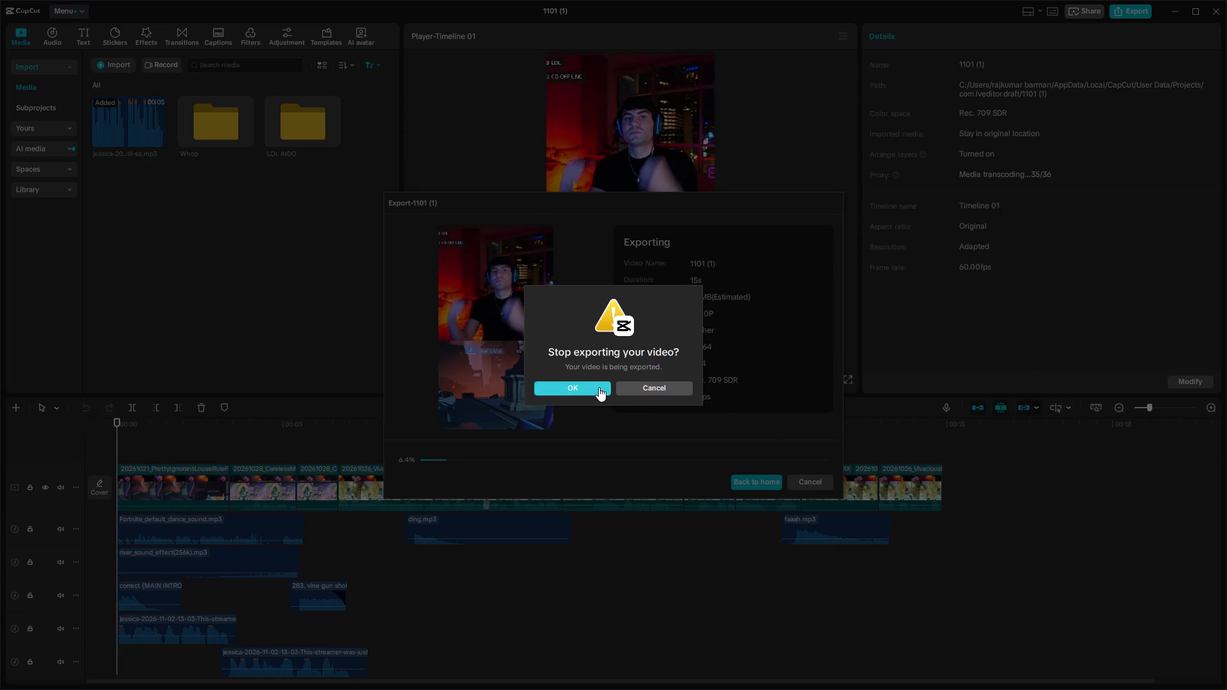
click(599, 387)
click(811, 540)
Play back the Pull in transition in the reopened project.
click(471, 432)
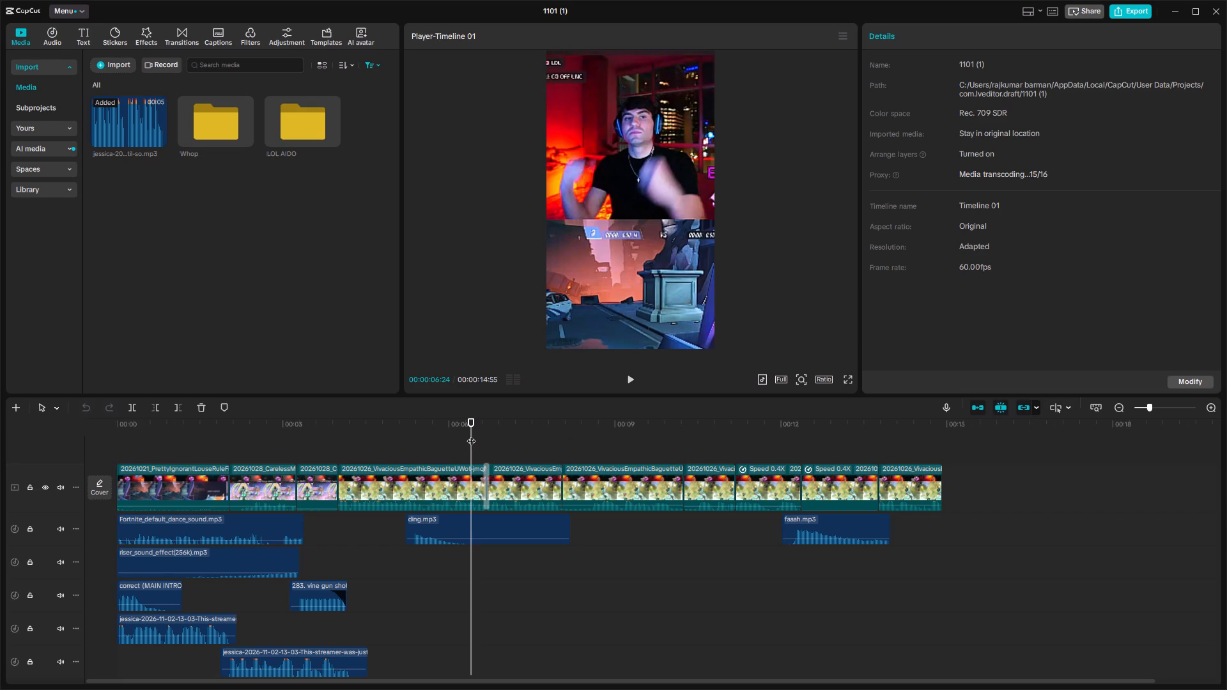
key(space)
key(space)
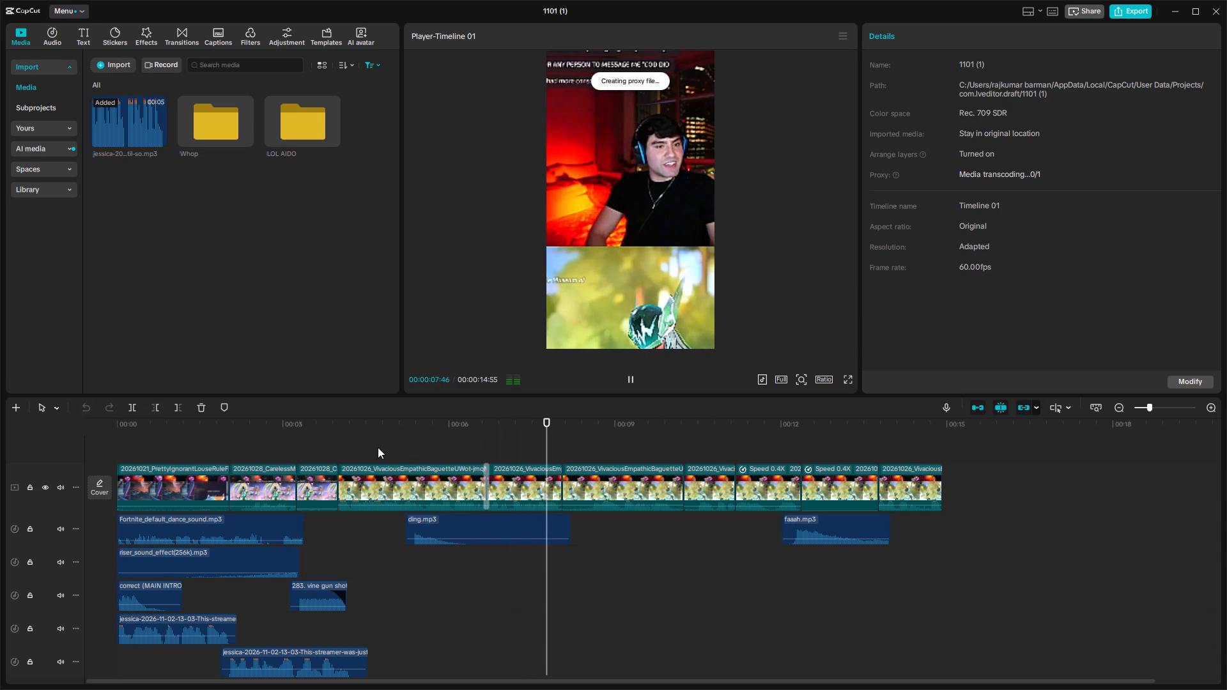
Search the video effects for light.
click(148, 43)
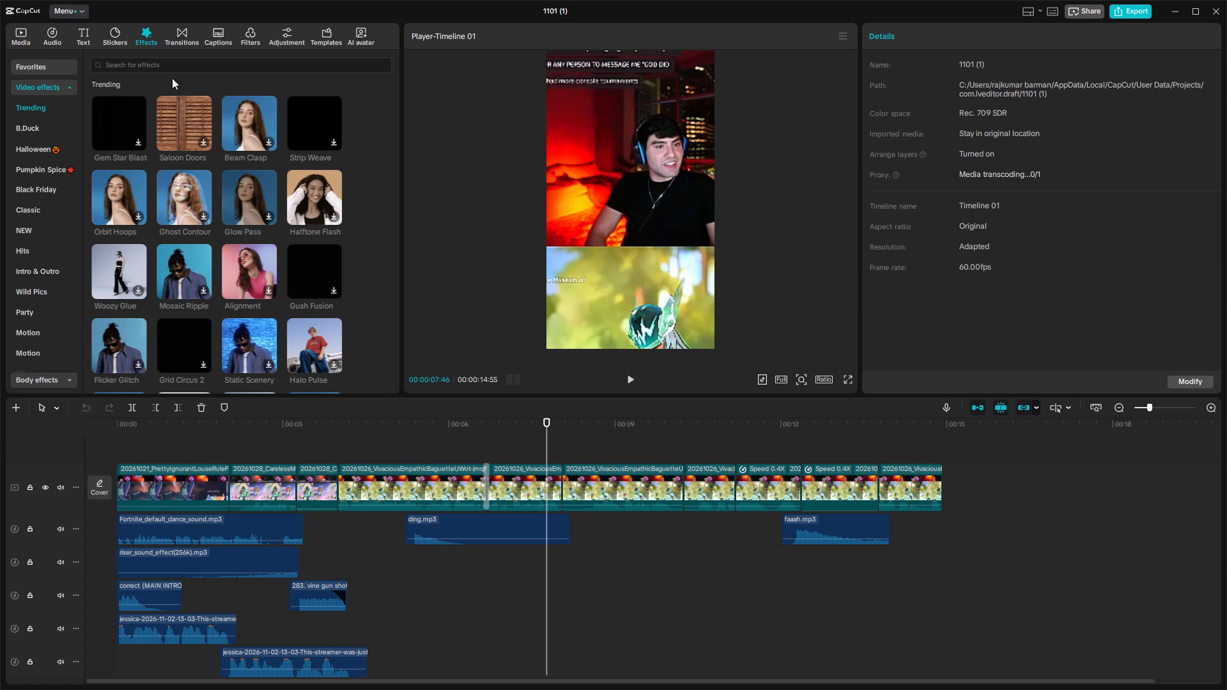
click(157, 65)
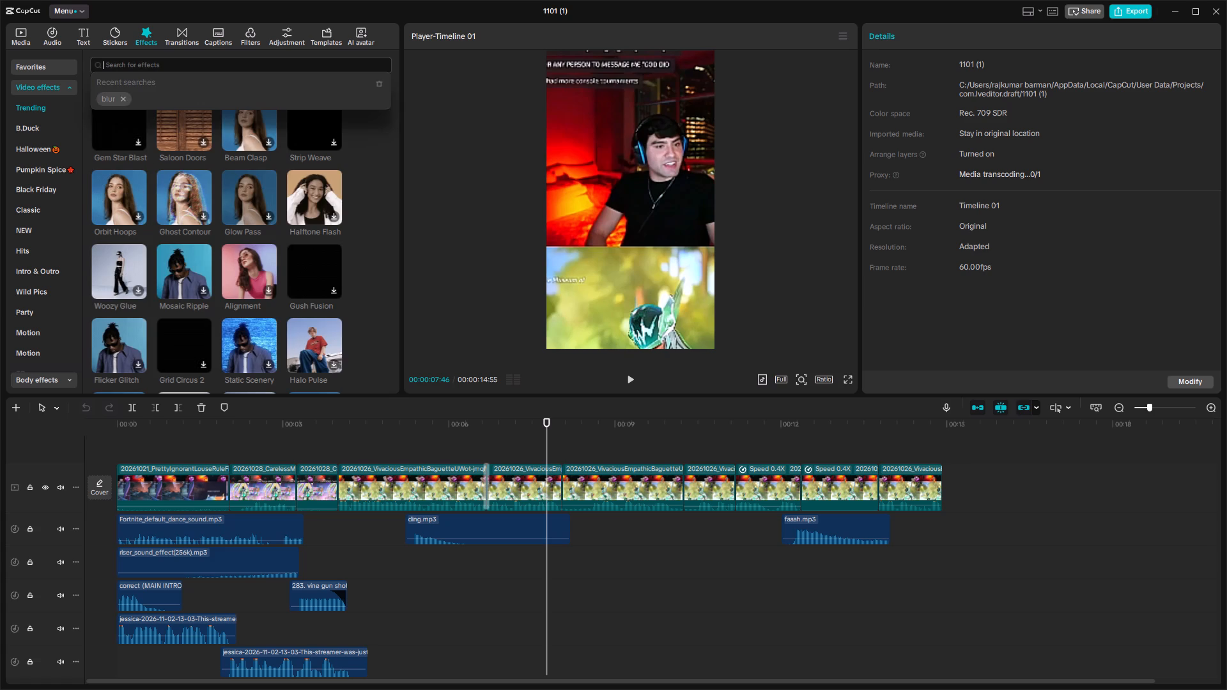
text(light)
key(Return)
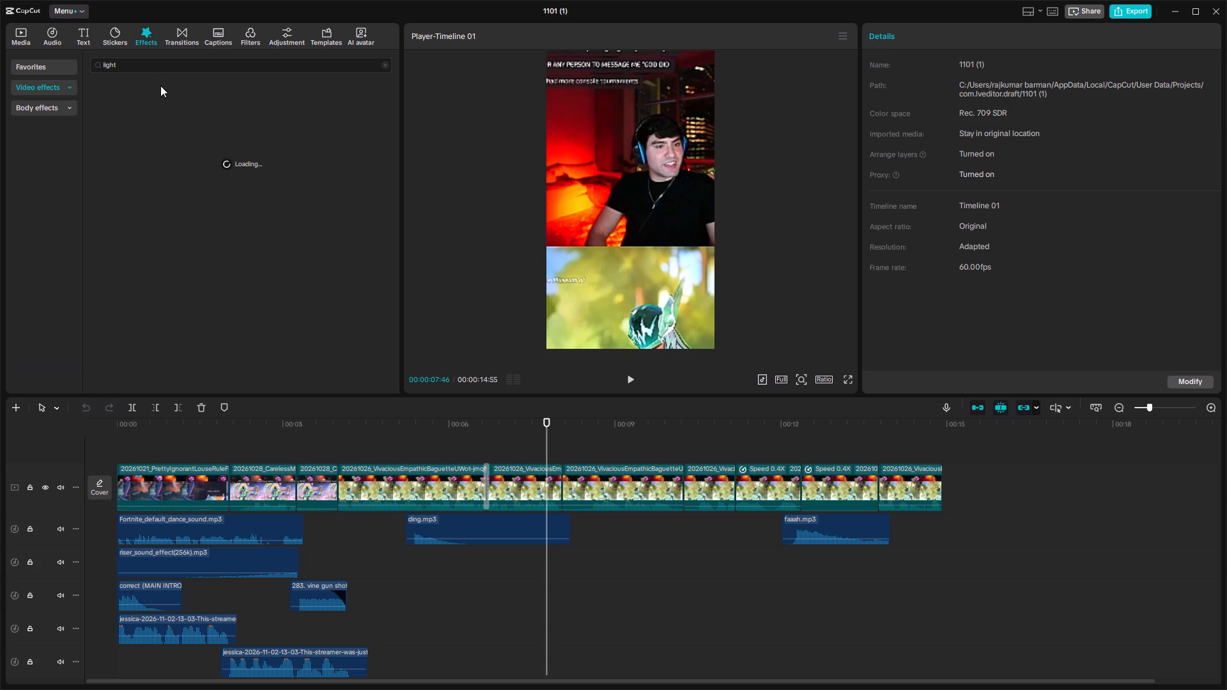
Play the timeline from the start through the hook to review where an effect could go.
click(251, 418)
drag(243, 423, 116, 436)
key(space)
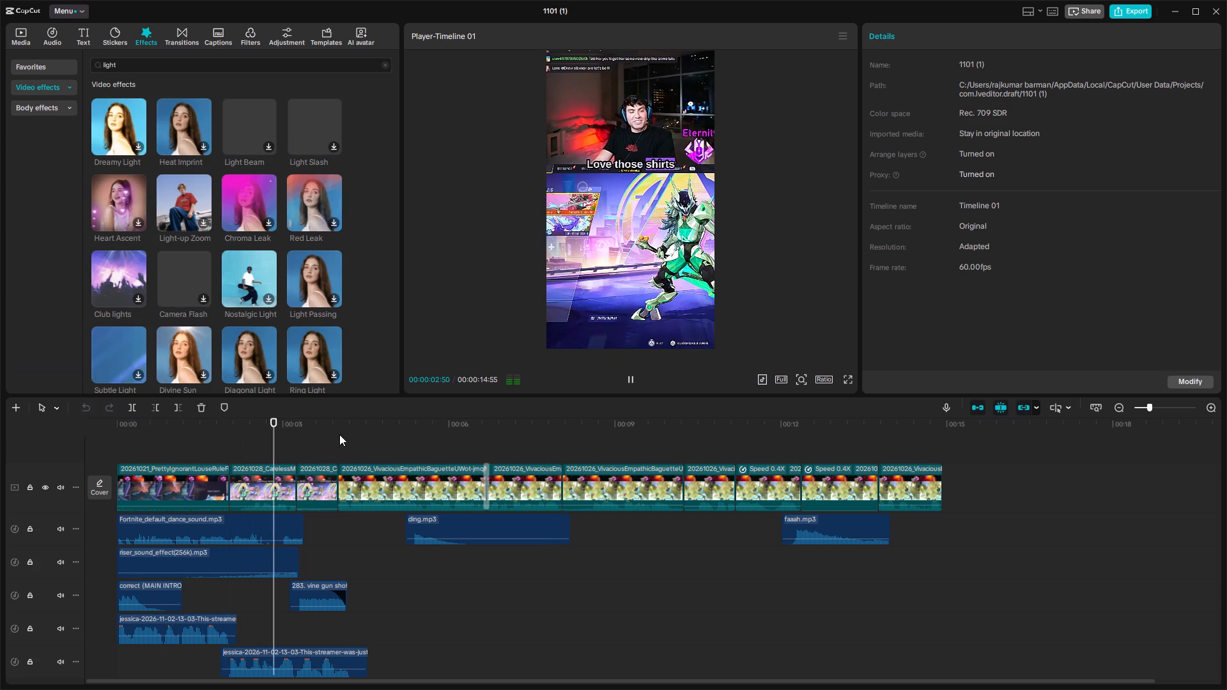
key(space)
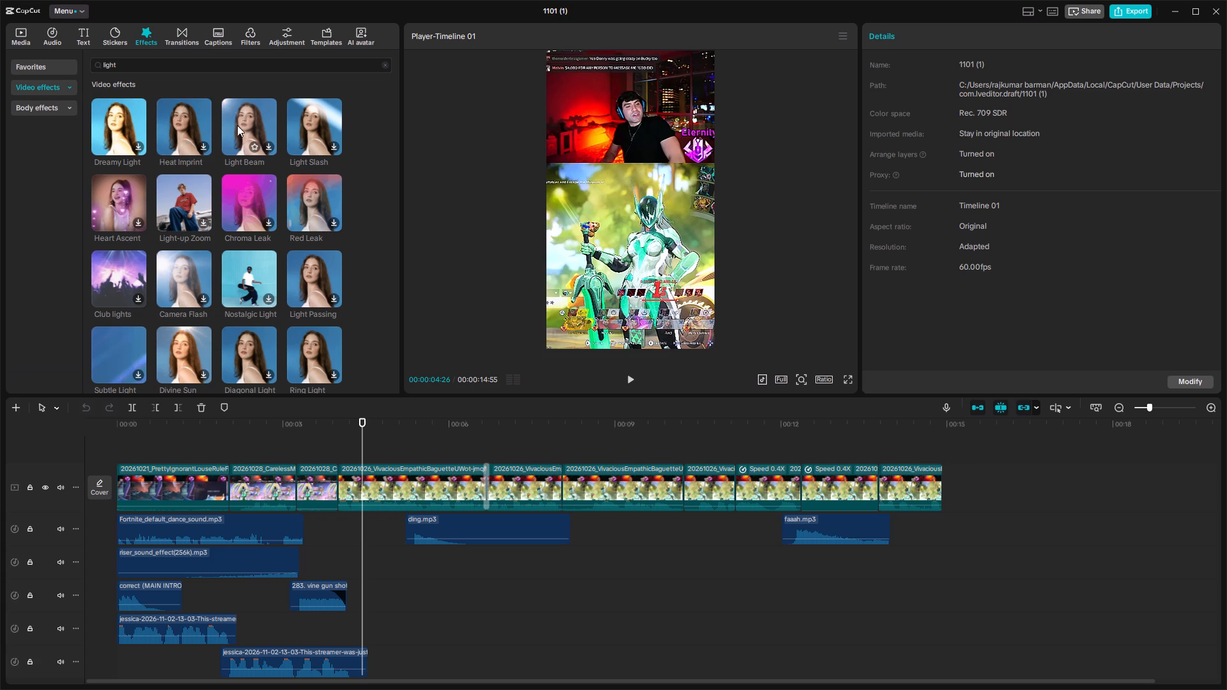
Search the video effects for flash.
click(187, 59)
key(ctrl+a)
text(flash)
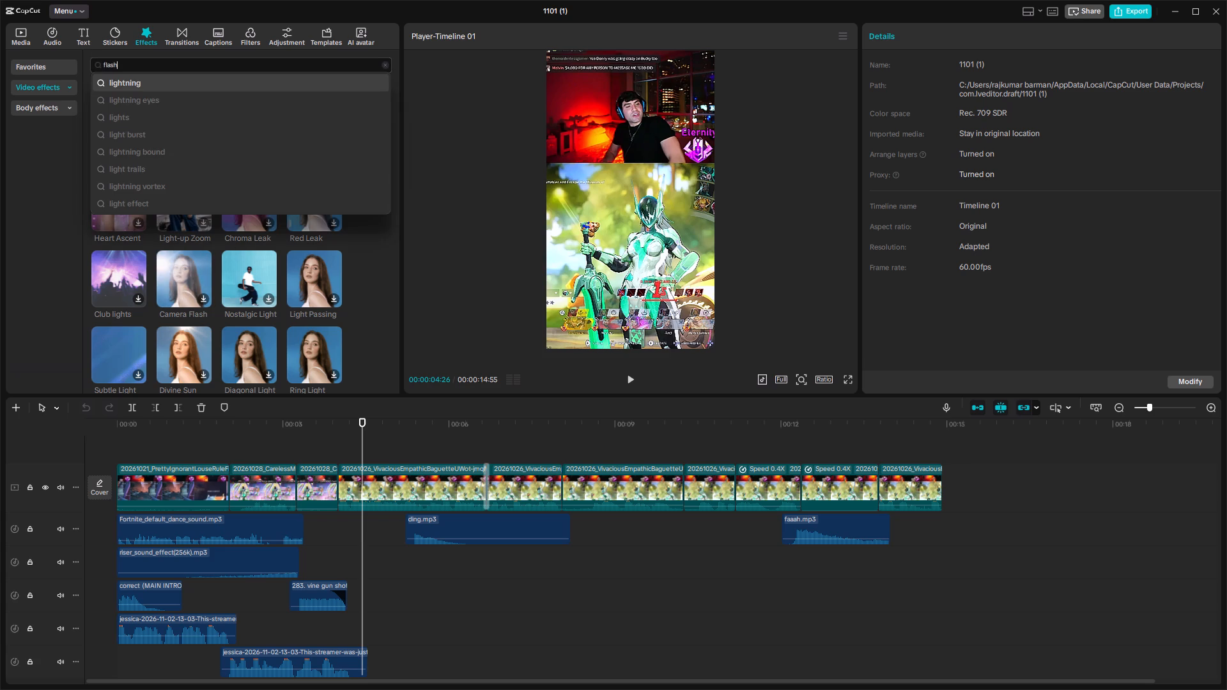
key(Return)
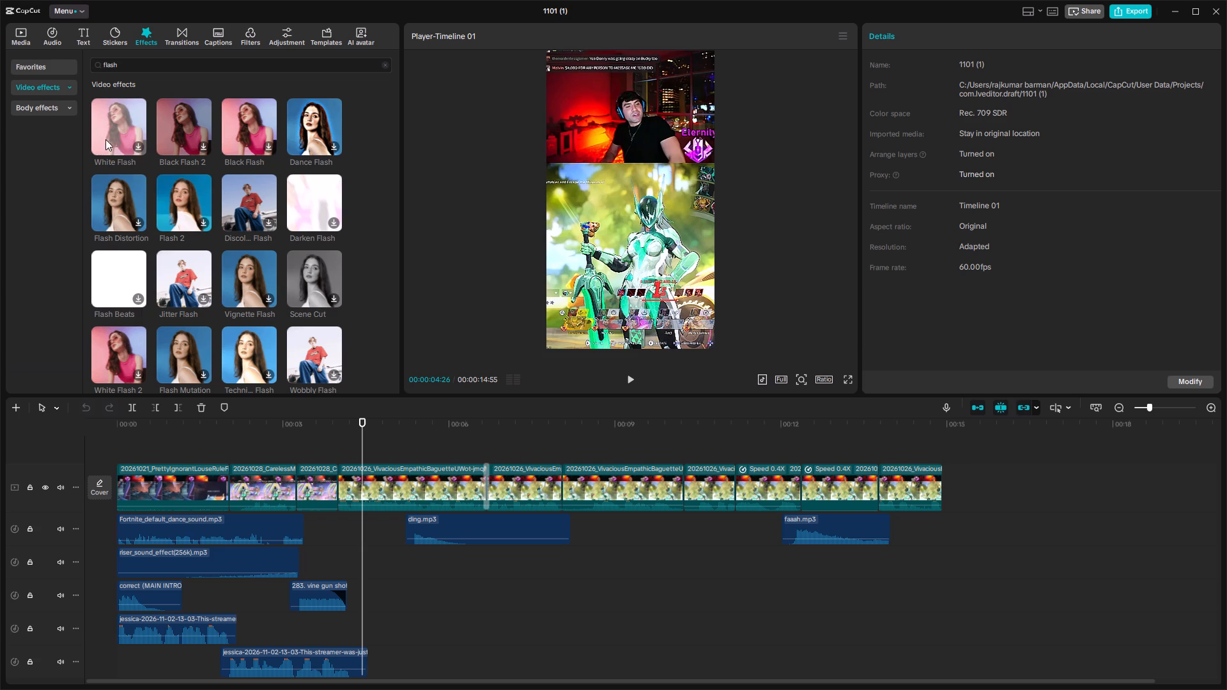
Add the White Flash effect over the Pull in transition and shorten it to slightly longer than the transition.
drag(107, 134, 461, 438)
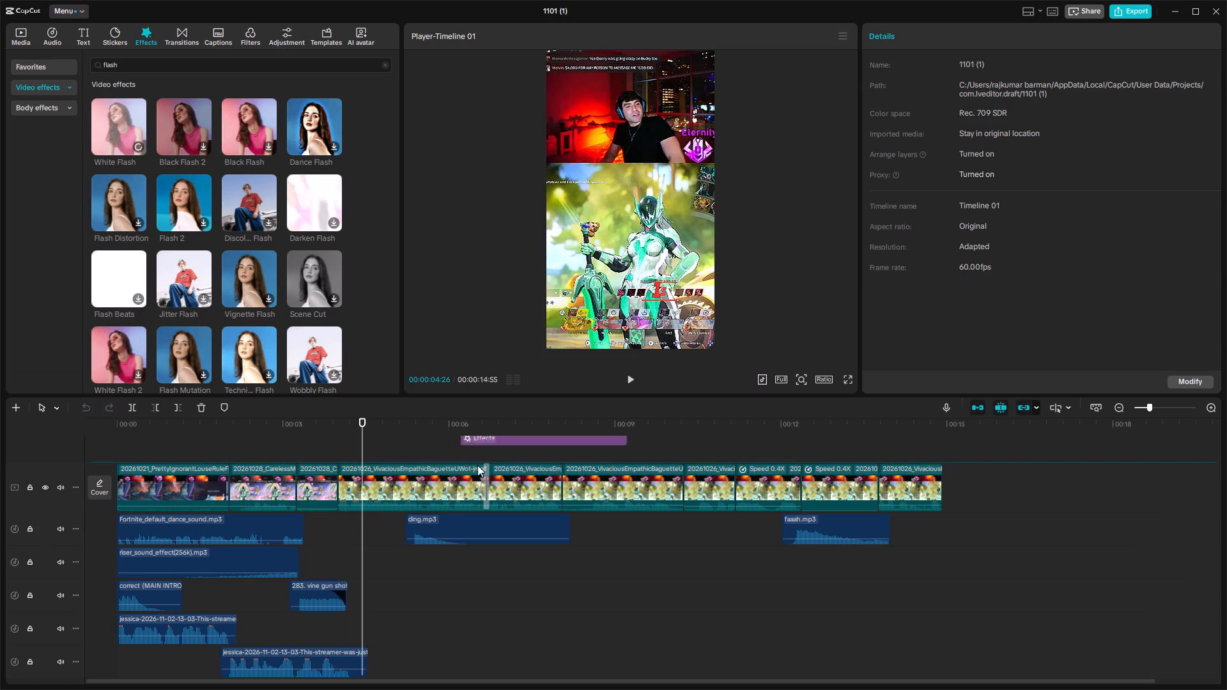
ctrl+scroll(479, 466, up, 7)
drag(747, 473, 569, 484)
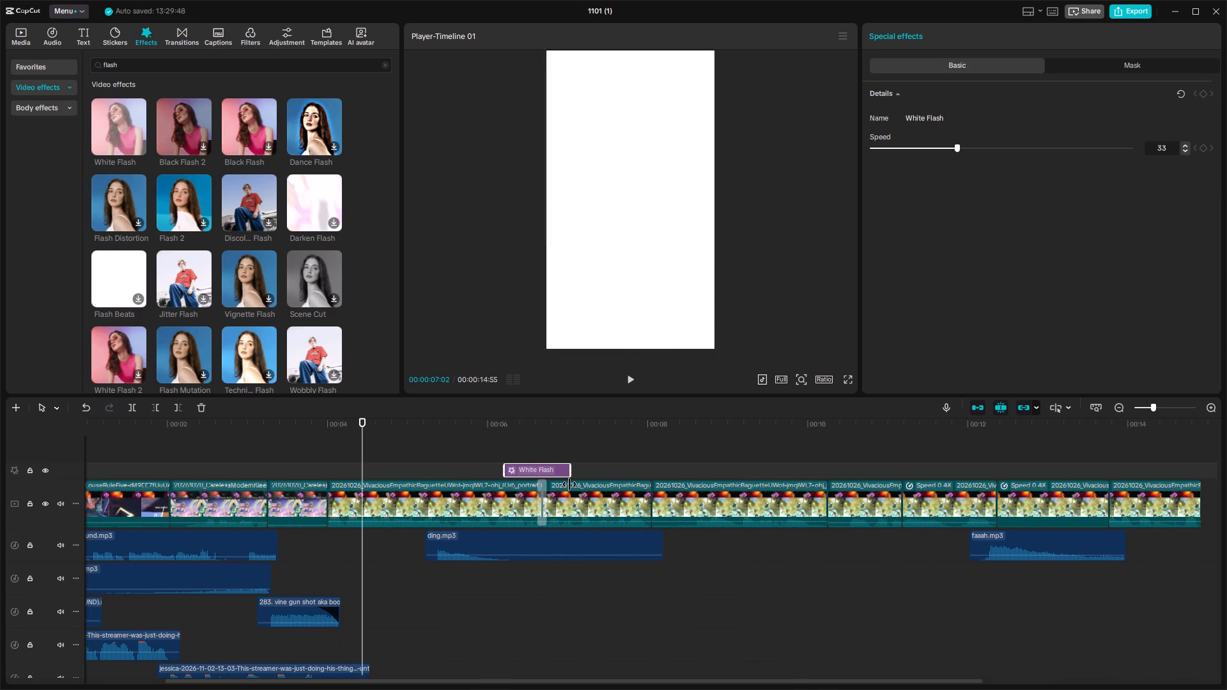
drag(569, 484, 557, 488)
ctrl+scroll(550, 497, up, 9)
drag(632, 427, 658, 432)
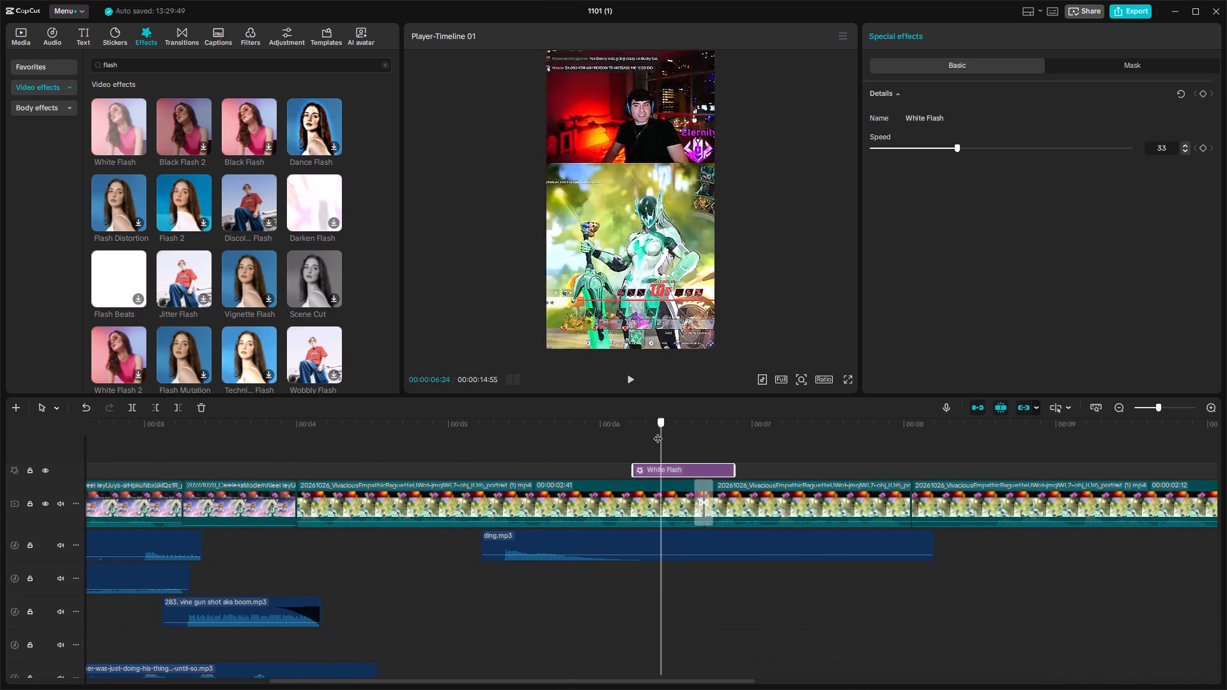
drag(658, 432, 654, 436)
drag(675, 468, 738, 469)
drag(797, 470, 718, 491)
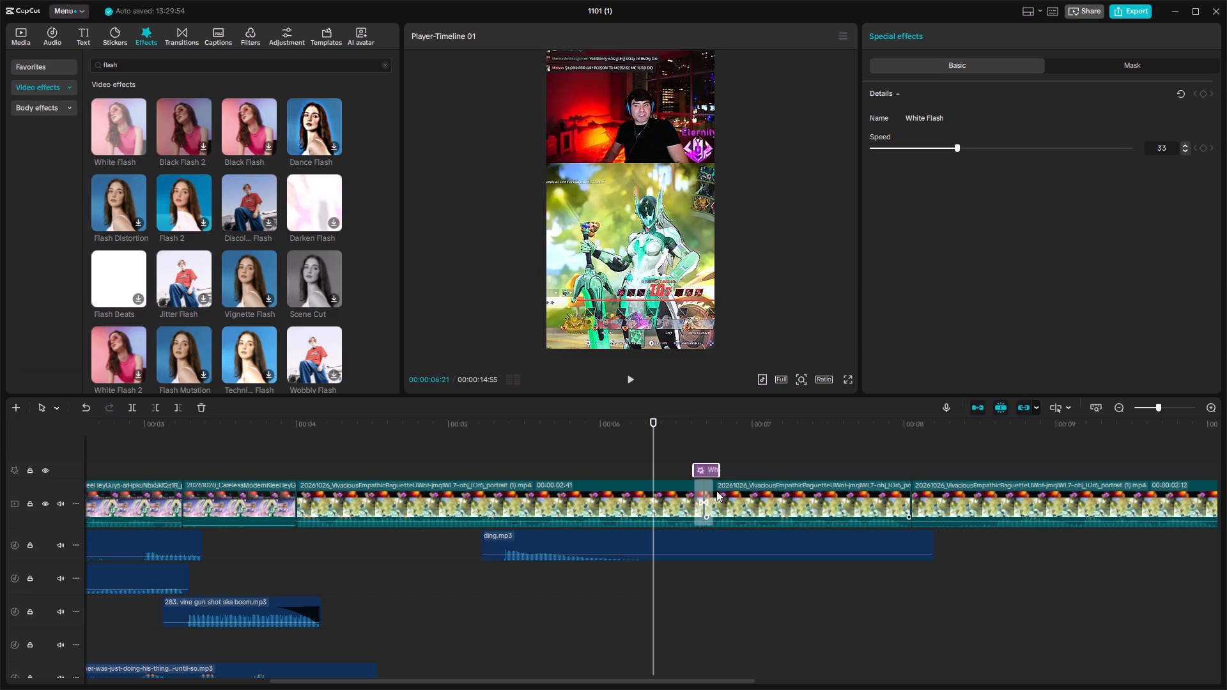
Play back the transition repeatedly to review how the White Flash looks over it.
ctrl+scroll(760, 450, up, 9)
drag(715, 424, 774, 440)
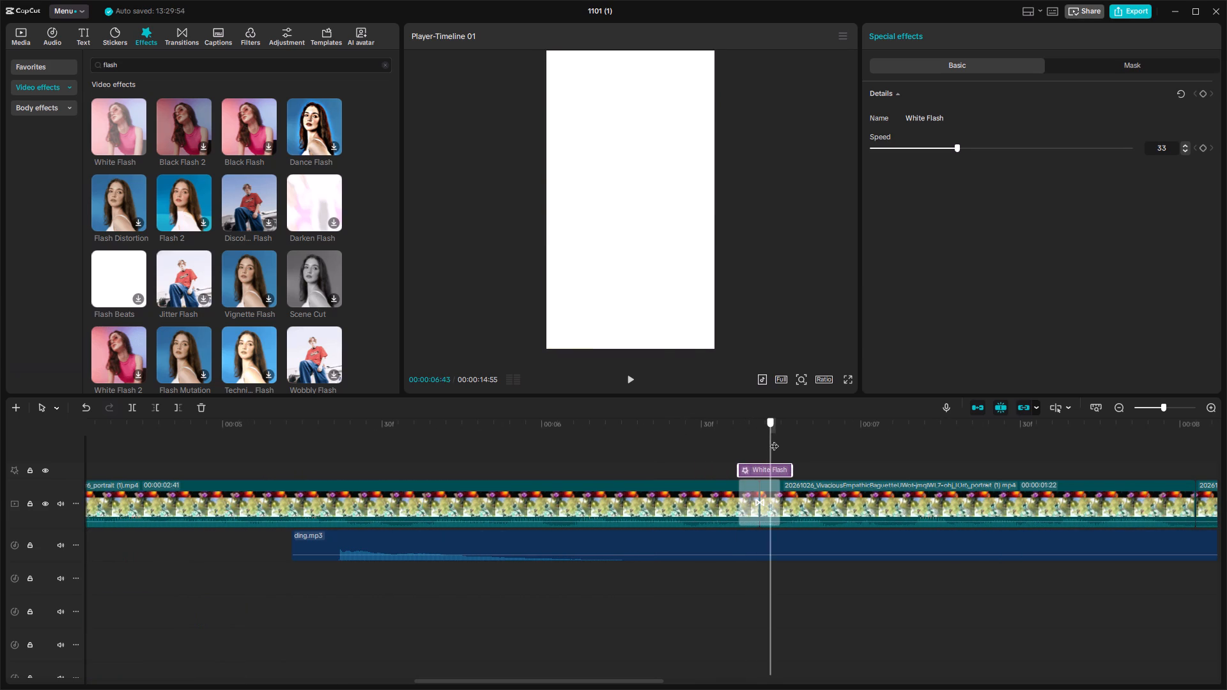
drag(774, 440, 687, 452)
key(space)
key(space)
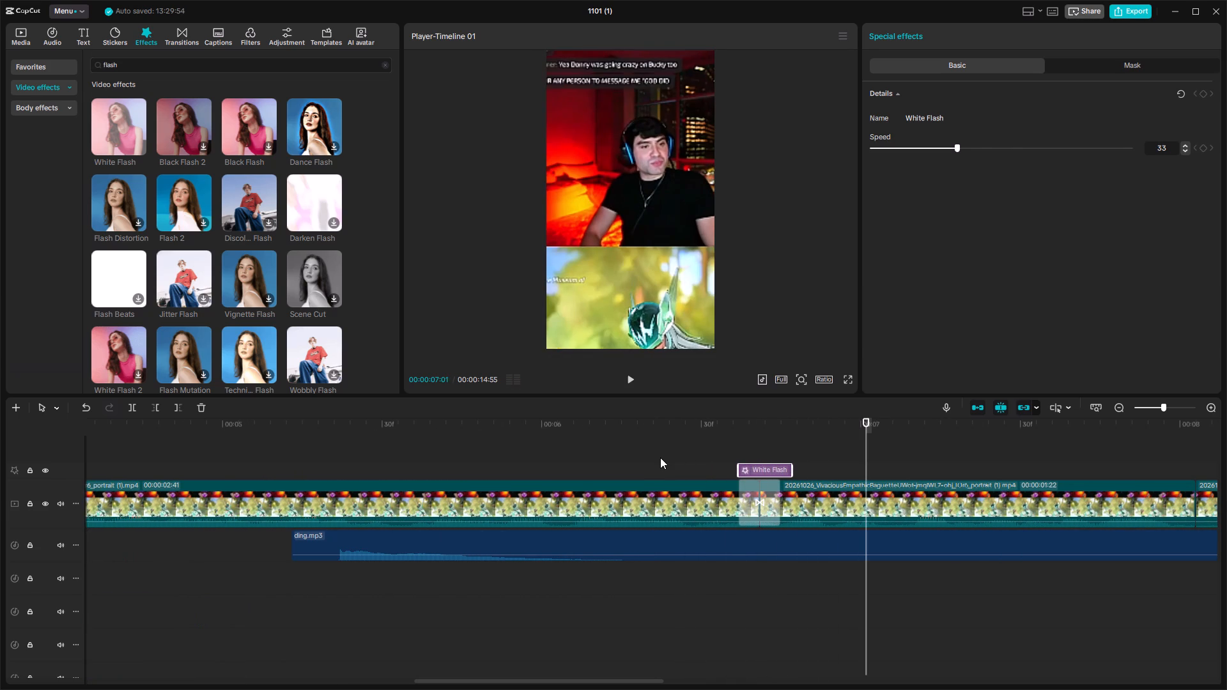
click(660, 457)
key(space)
key(space)
scroll(654, 442, down, 4)
ctrl+scroll(530, 461, up, 4)
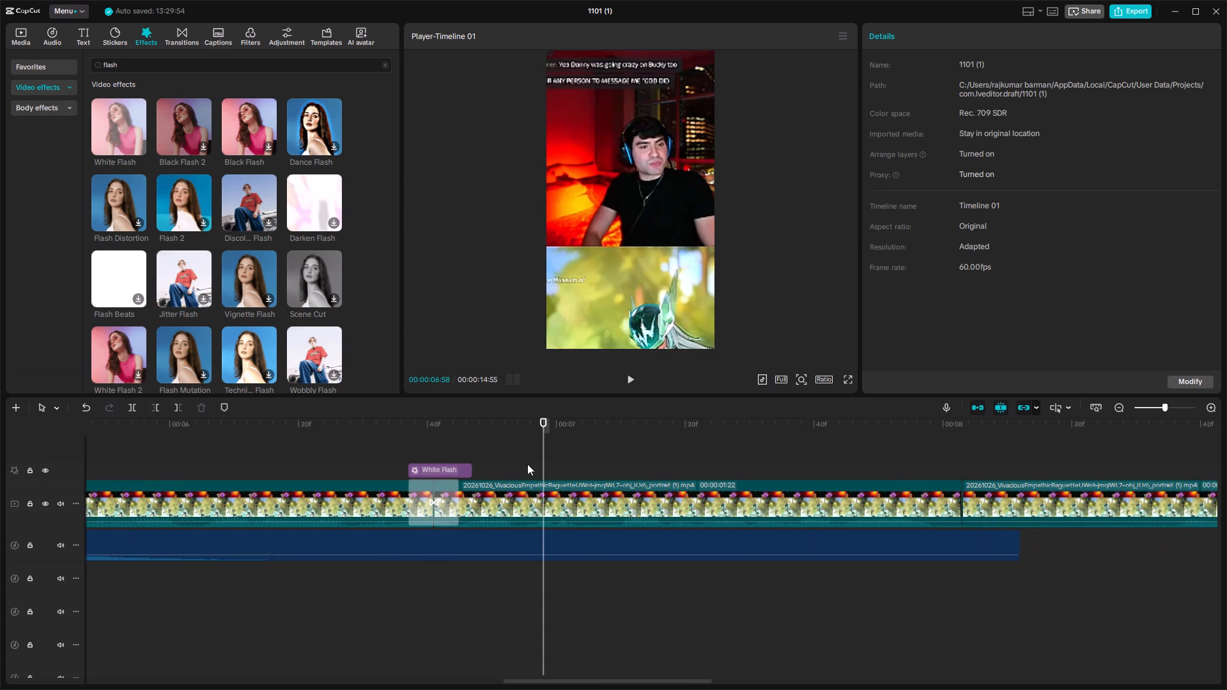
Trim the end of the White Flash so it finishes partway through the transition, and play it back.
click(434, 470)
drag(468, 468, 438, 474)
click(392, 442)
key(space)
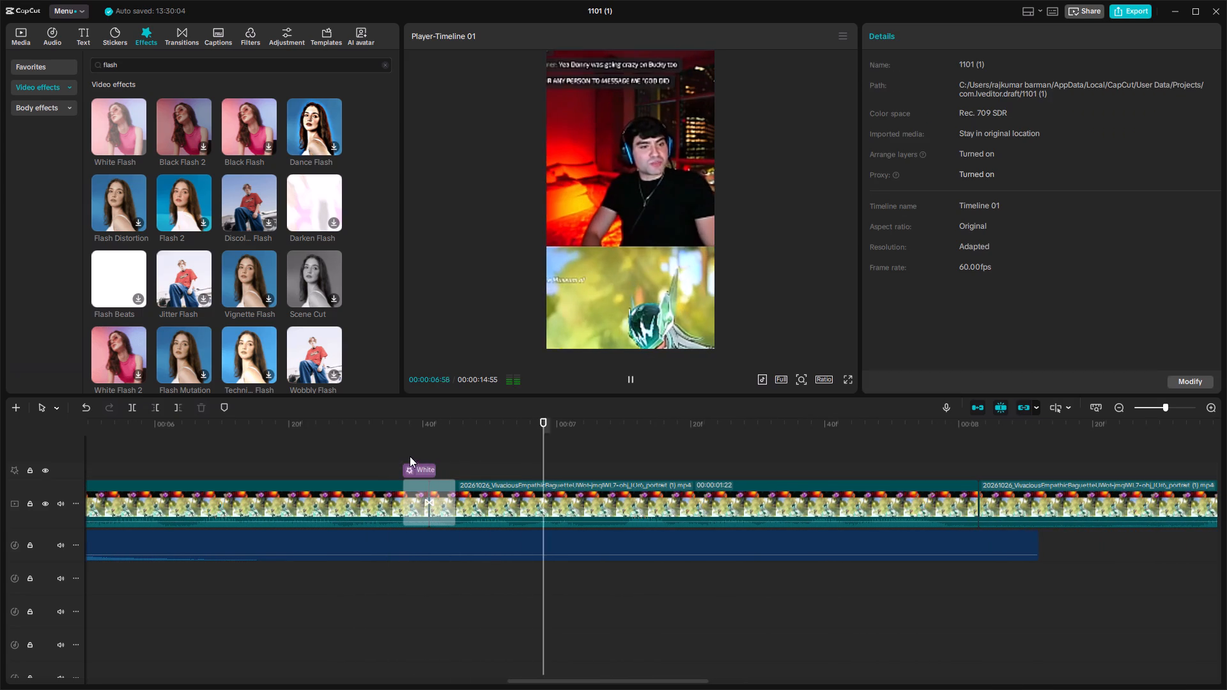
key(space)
Slightly shorten the duration of the transition beneath the White Flash and play back the result.
click(442, 491)
drag(881, 128, 871, 130)
click(375, 443)
key(space)
key(space)
click(361, 459)
key(space)
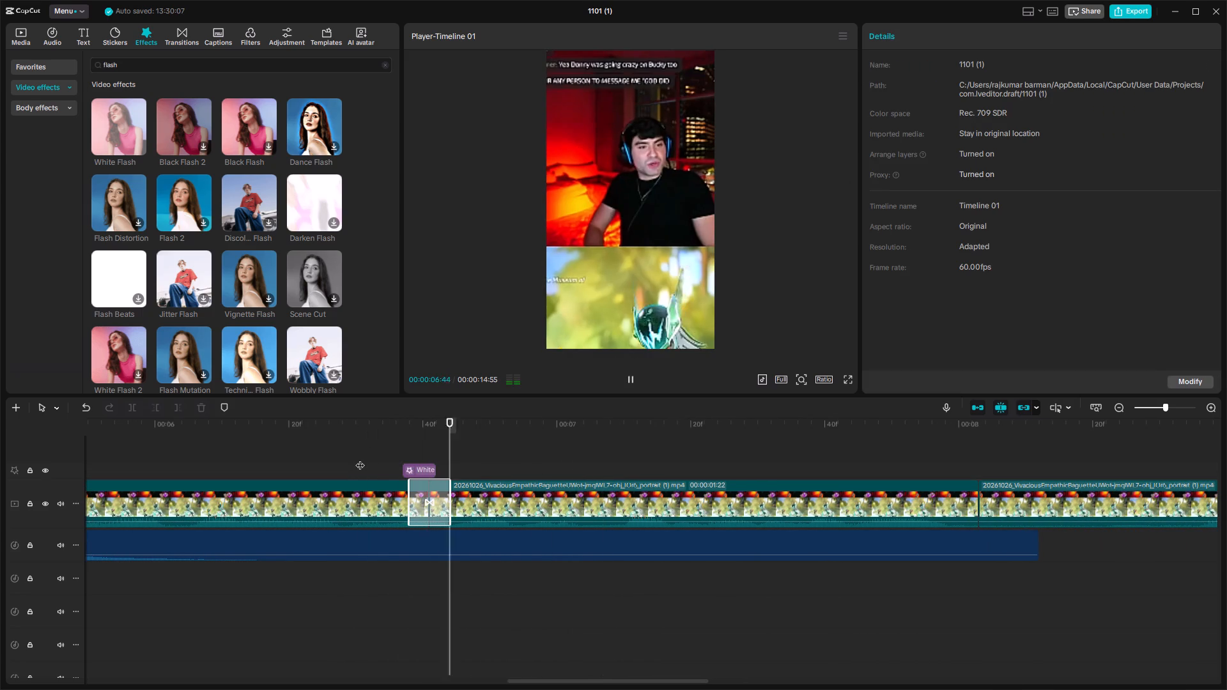
key(space)
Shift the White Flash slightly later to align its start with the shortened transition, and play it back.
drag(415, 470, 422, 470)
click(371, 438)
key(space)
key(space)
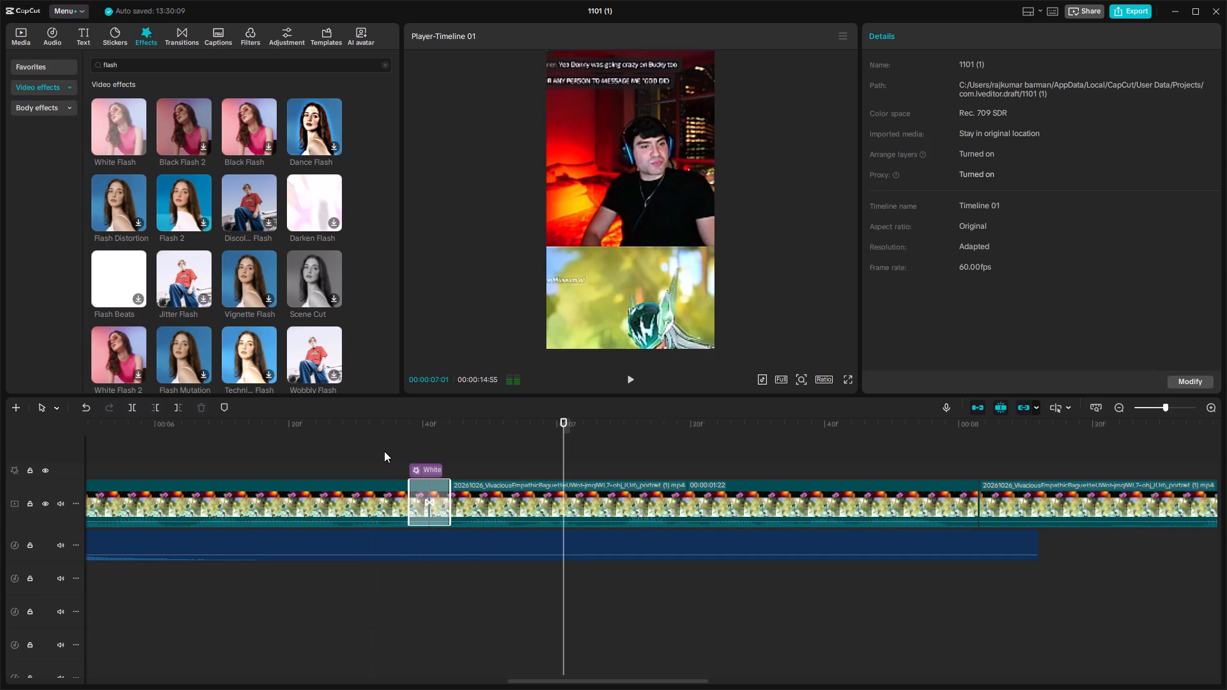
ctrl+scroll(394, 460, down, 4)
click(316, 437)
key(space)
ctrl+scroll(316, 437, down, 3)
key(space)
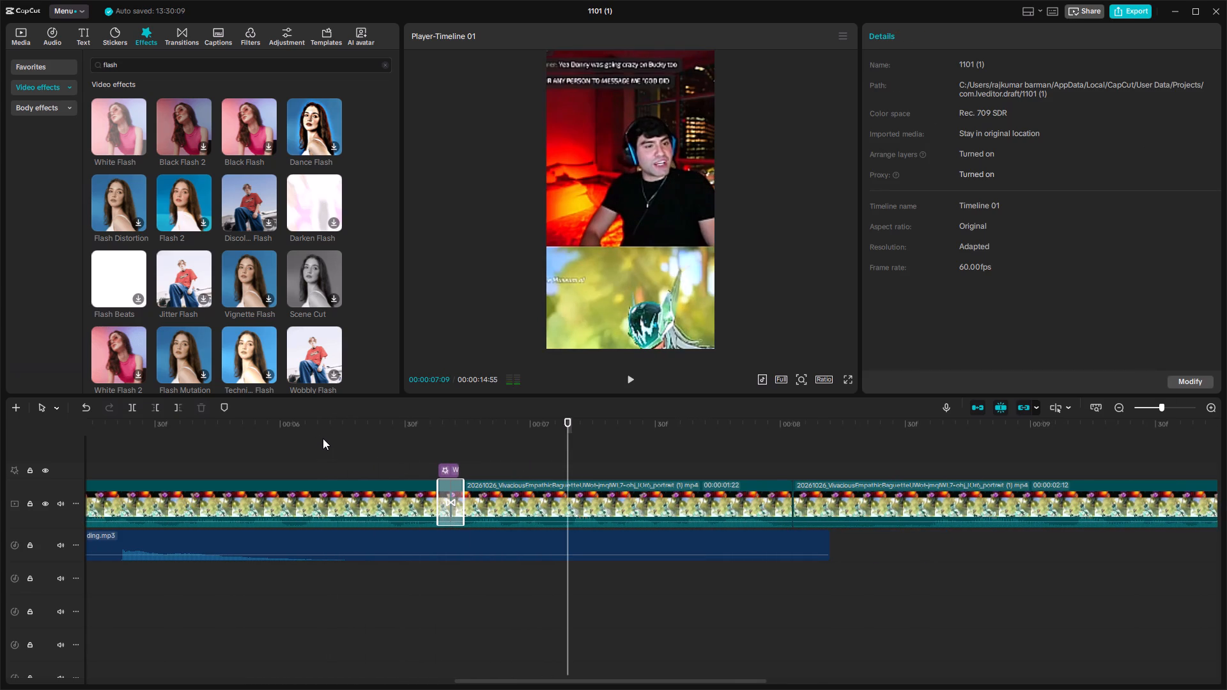
Add the Darken Flash effect on a track above, starting just before the transition, and play it back.
ctrl+scroll(323, 438, down, 4)
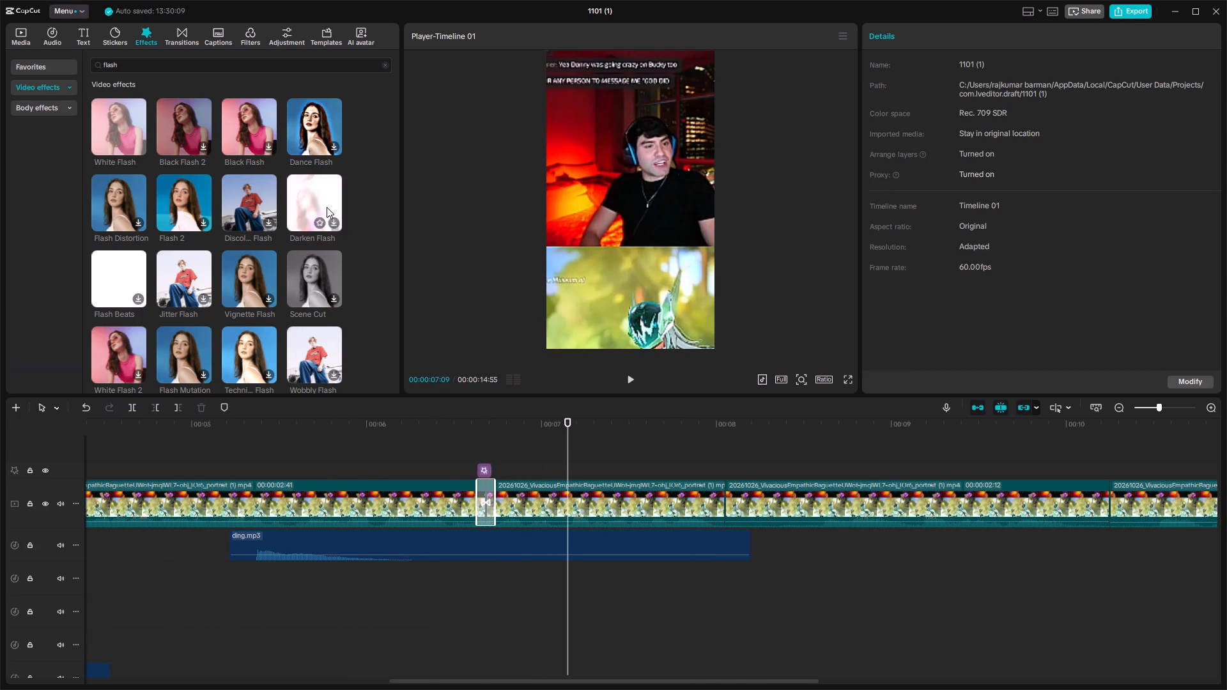
drag(321, 207, 462, 451)
click(431, 437)
key(space)
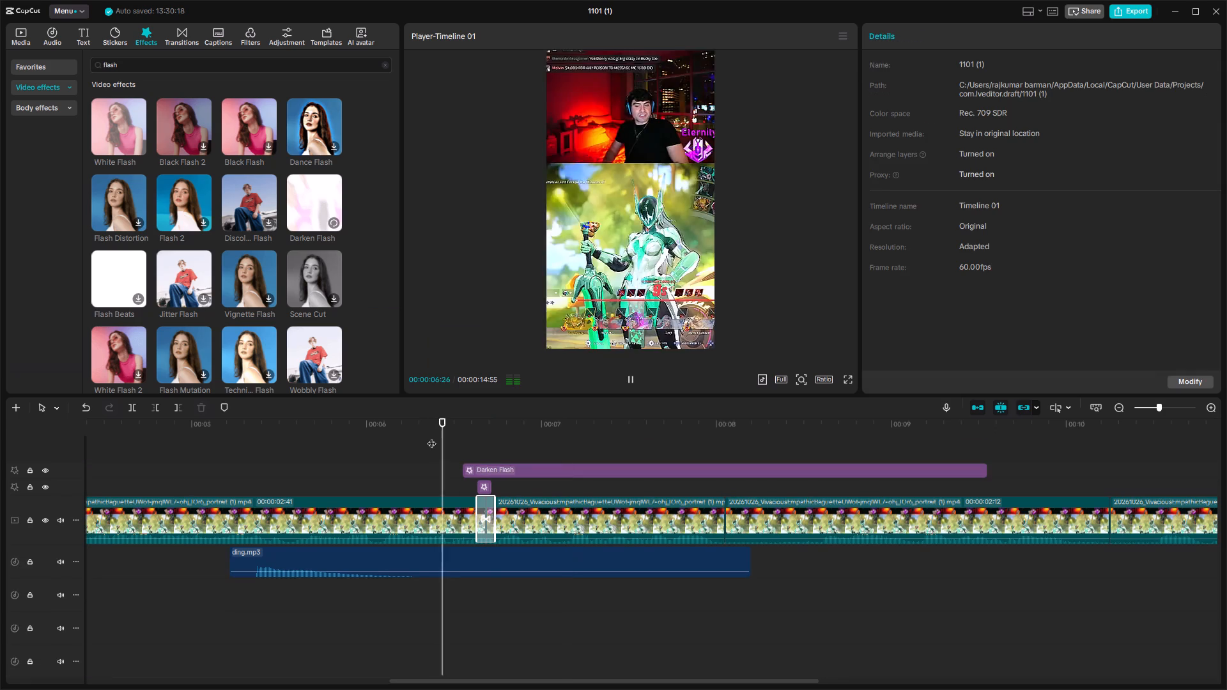
key(space)
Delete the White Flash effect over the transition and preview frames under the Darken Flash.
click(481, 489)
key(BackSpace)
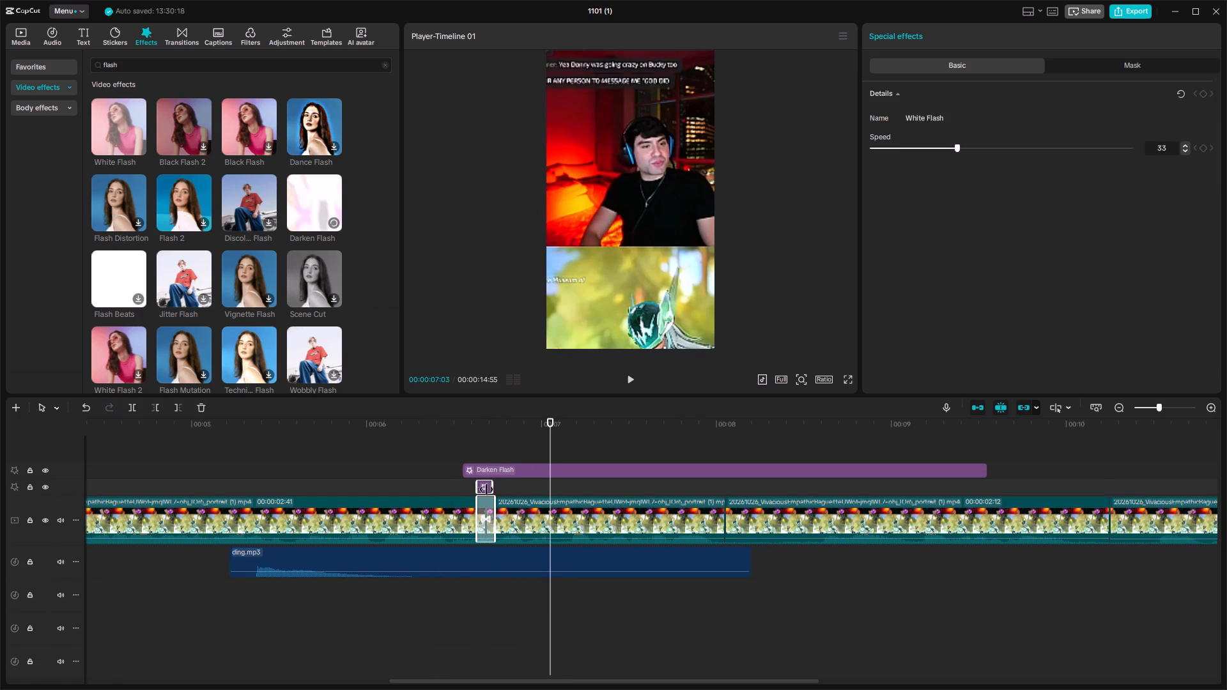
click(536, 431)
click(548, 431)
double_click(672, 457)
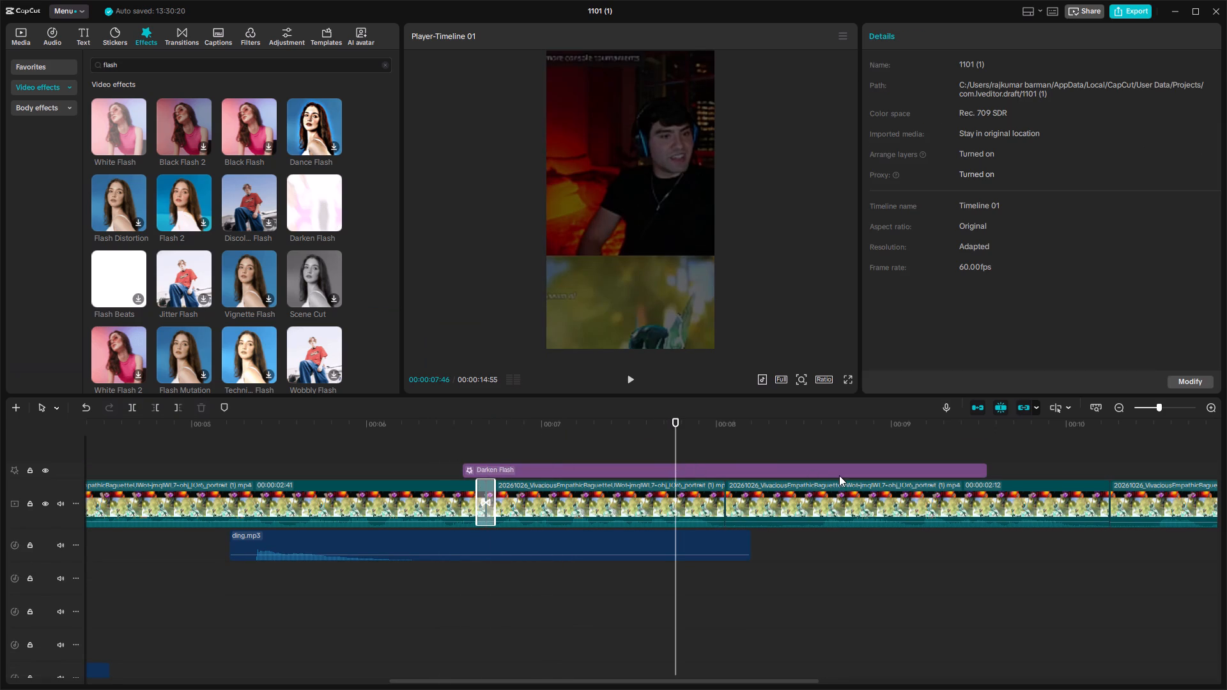
Trim the end of the Darken Flash back to the end of the transition and play it back.
click(839, 475)
drag(989, 469, 489, 484)
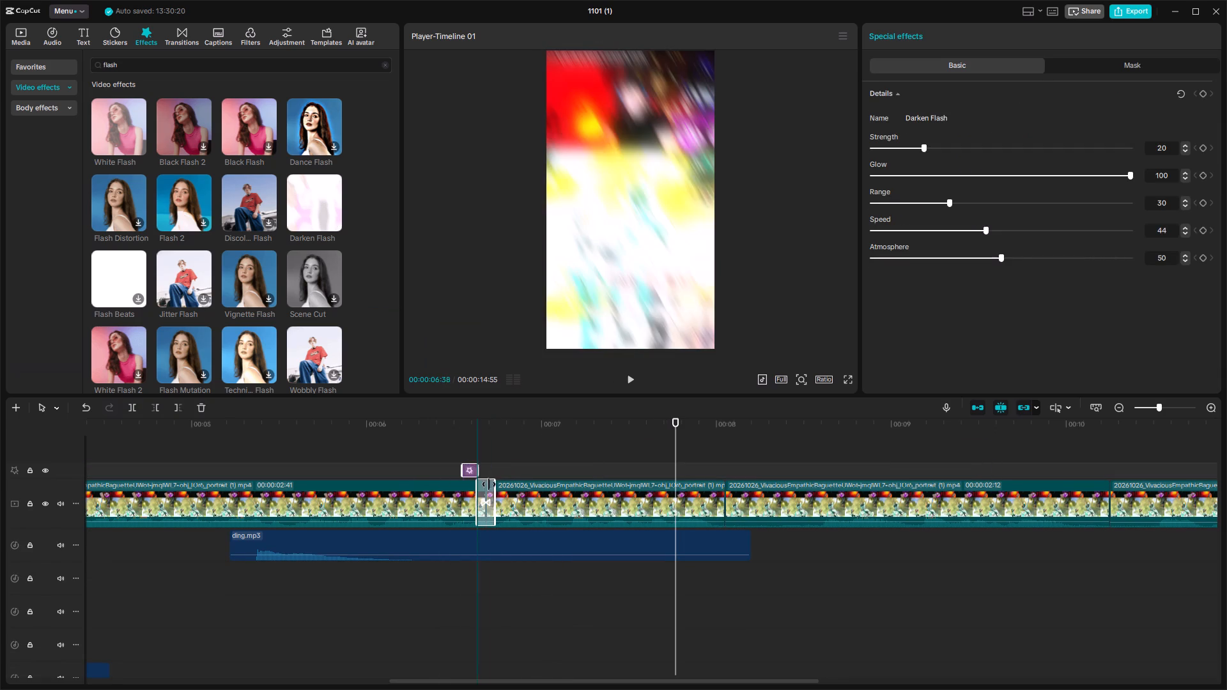
drag(489, 484, 490, 484)
scroll(512, 450, up, 3)
click(632, 438)
drag(629, 440, 622, 446)
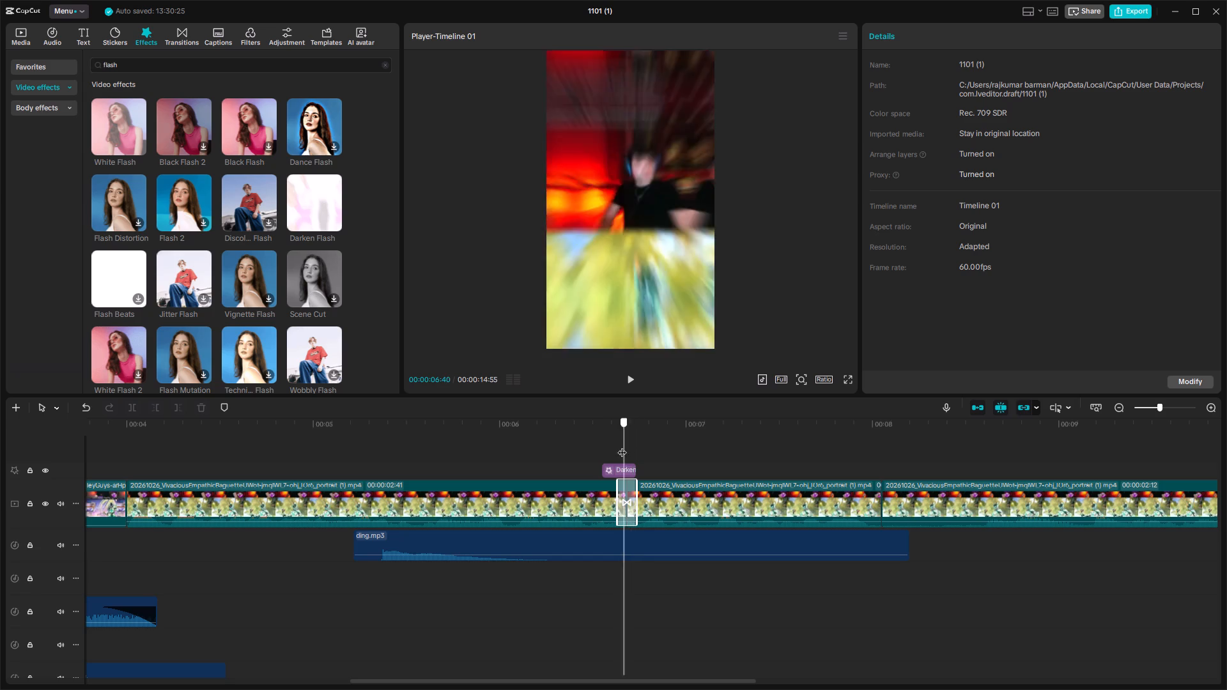
drag(622, 446, 624, 456)
click(568, 448)
key(space)
key(space)
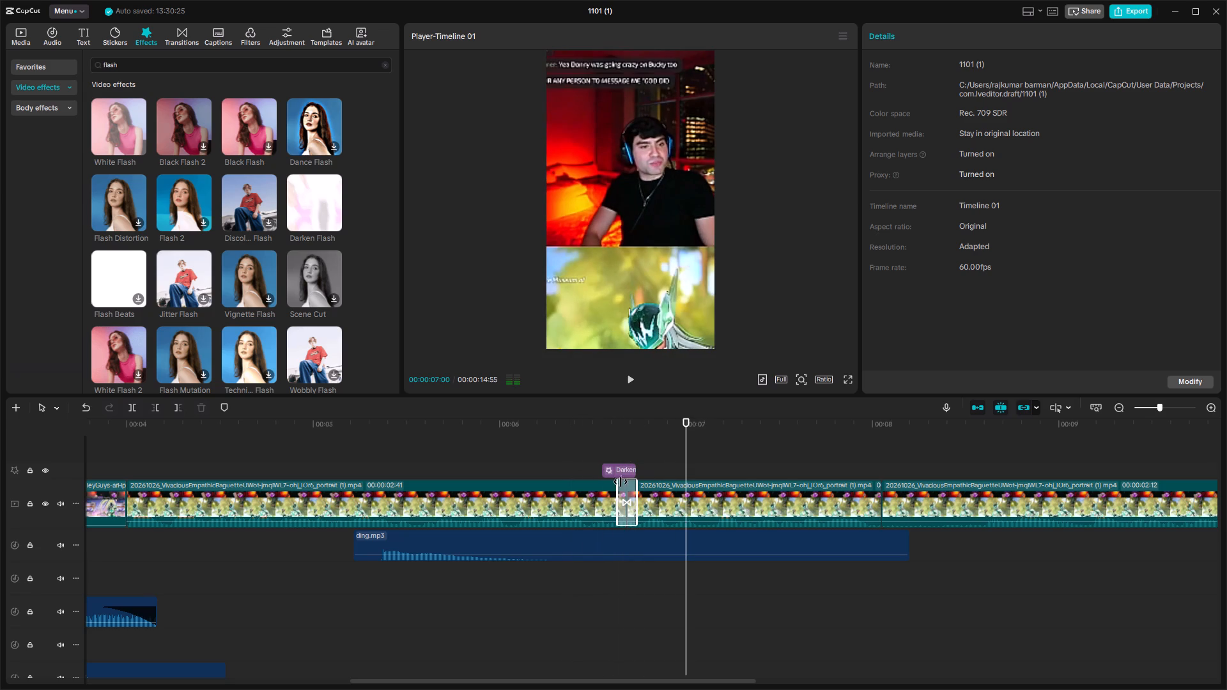
Move the Darken Flash later so it starts exactly where the transition starts, and play it back.
ctrl+scroll(621, 482, up, 4)
drag(598, 471, 617, 469)
click(535, 417)
key(space)
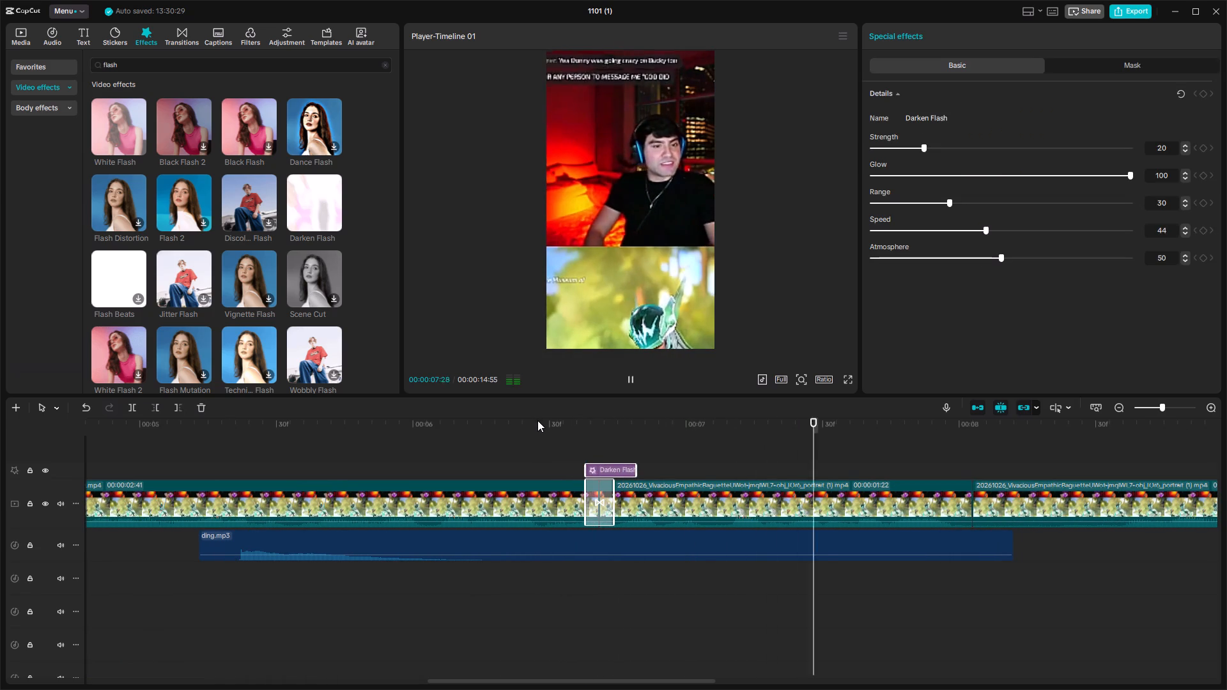
click(537, 420)
key(space)
key(space)
key(space)
Trim the Darken Flash's end to match the transition's length and play back the section leading into it.
click(622, 465)
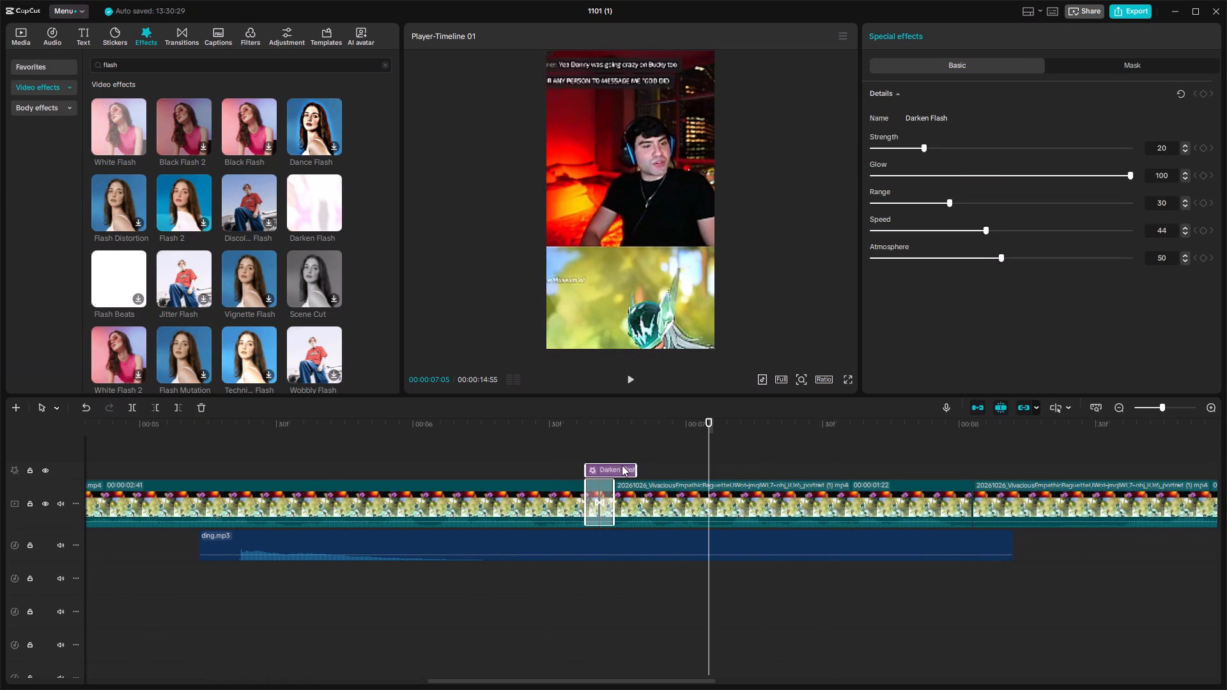
drag(633, 468, 613, 473)
click(552, 436)
key(space)
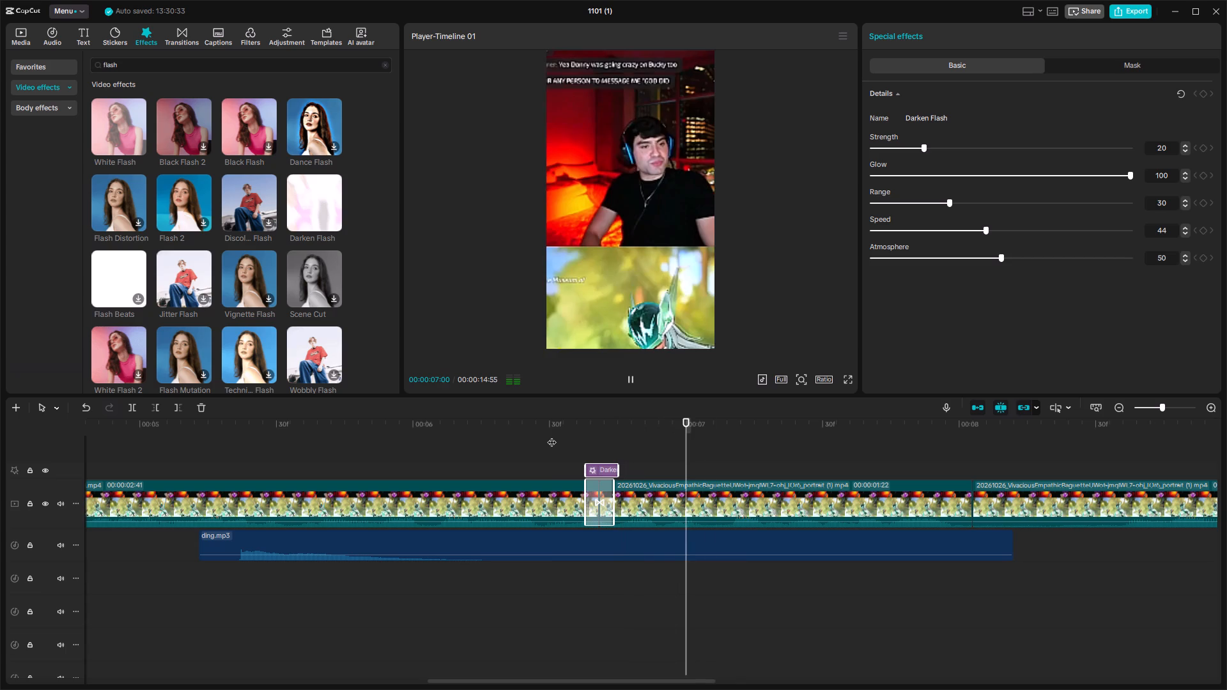
click(552, 436)
key(space)
drag(617, 465, 610, 475)
click(552, 446)
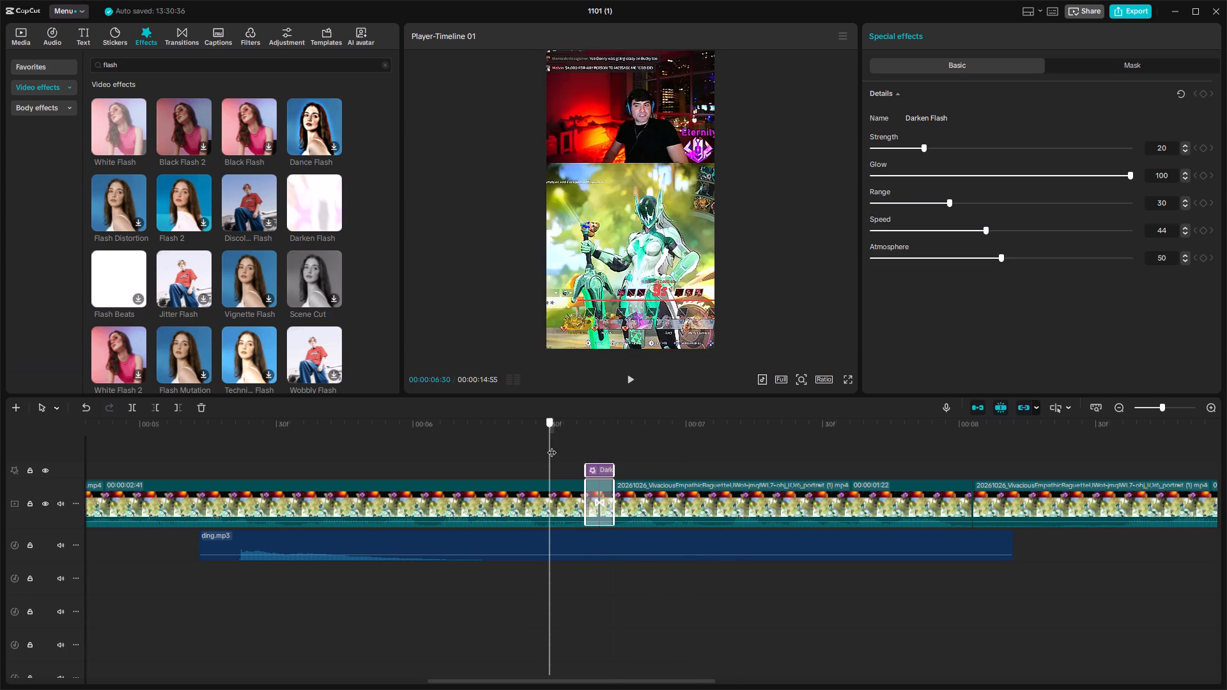
key(space)
click(544, 446)
key(space)
ctrl+scroll(544, 447, down, 3)
click(466, 434)
key(space)
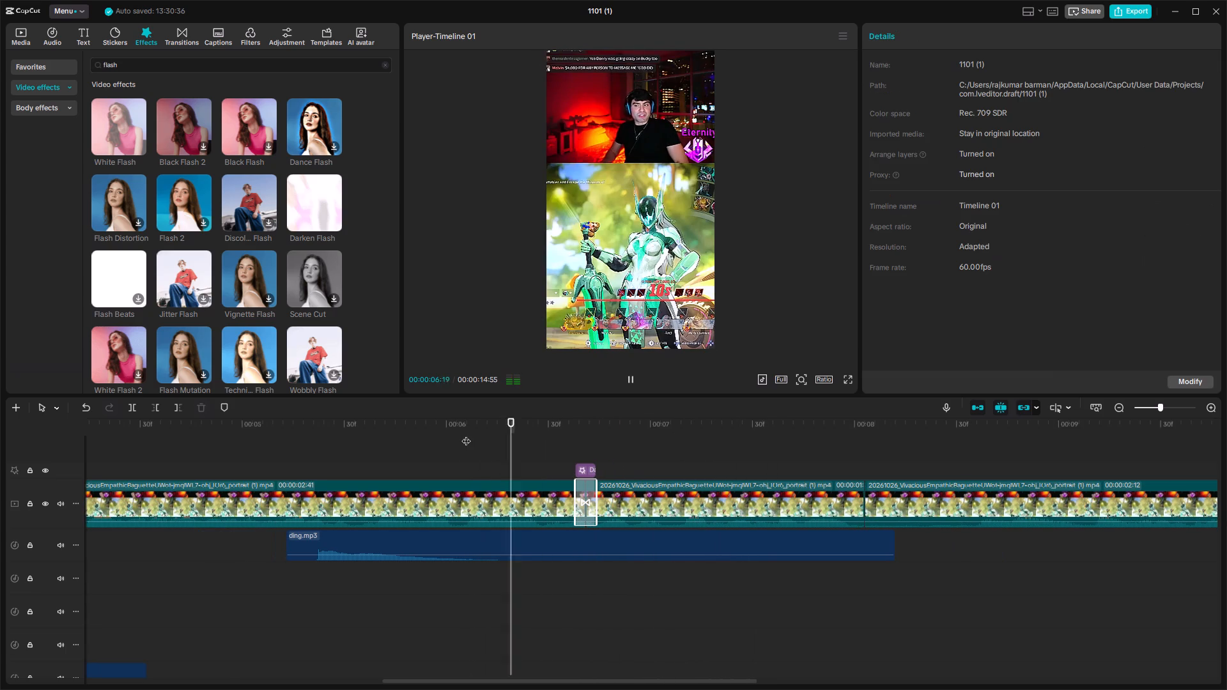
key(space)
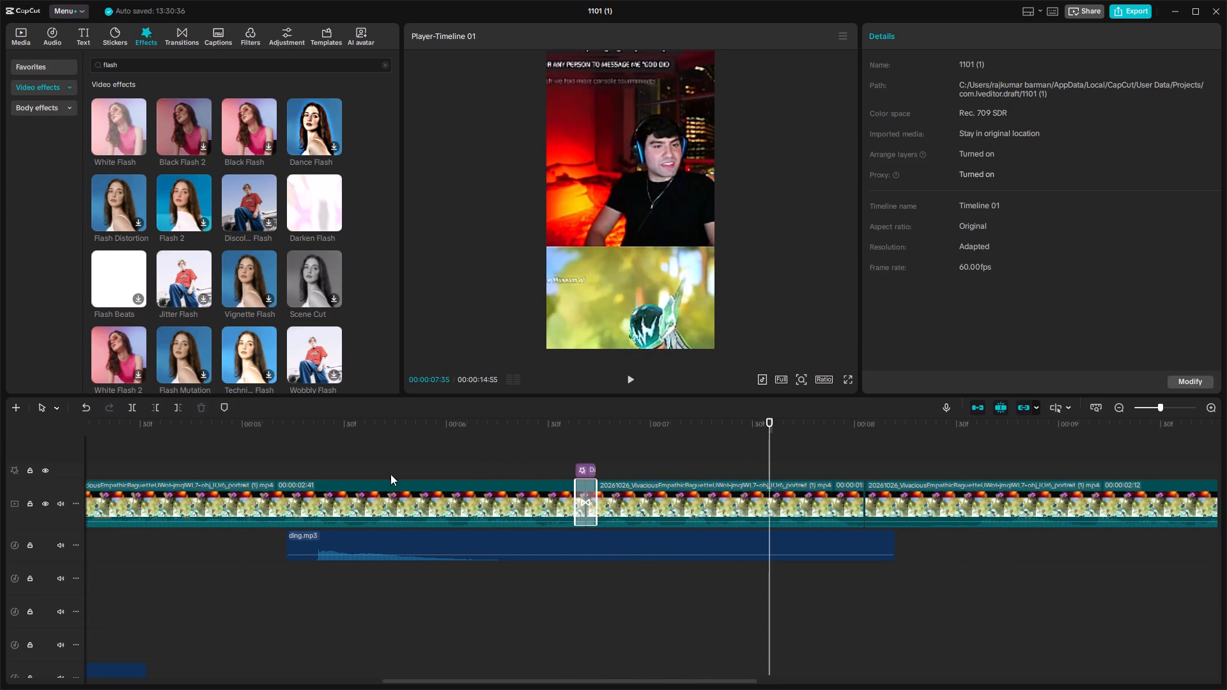
Switch to Brave and search the web for "smoke grenade png" in a new tab.
key(F11)
click(1193, 11)
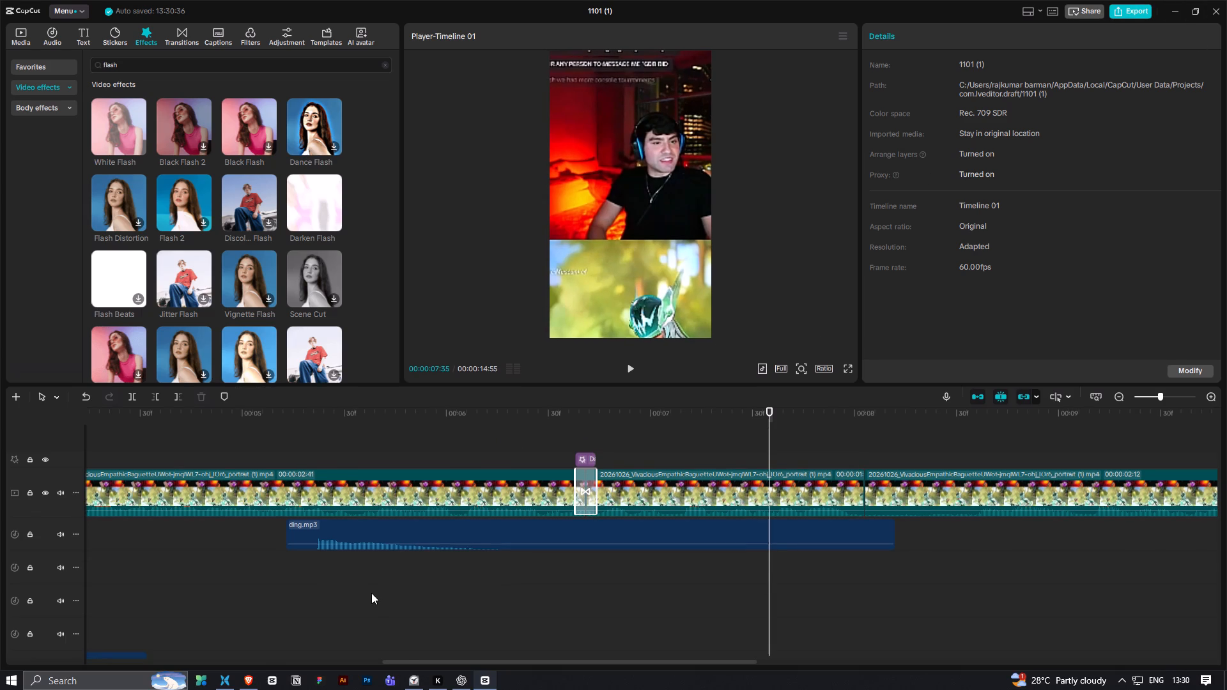
click(252, 675)
click(540, 13)
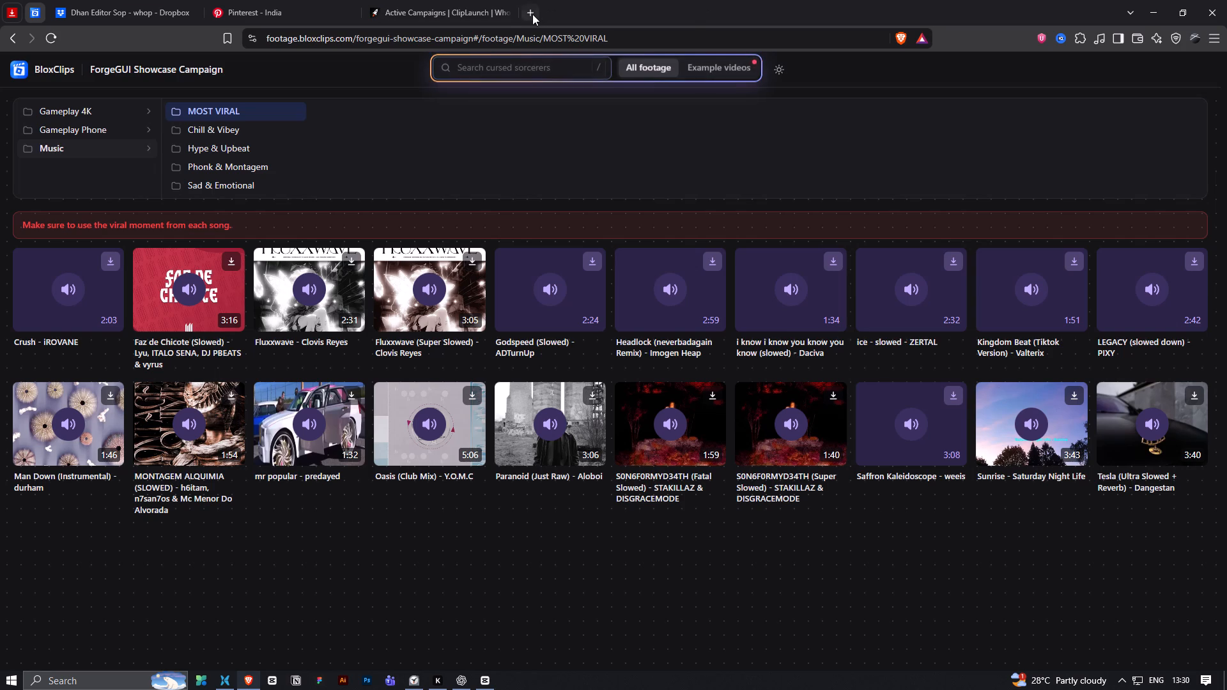
click(532, 14)
click(567, 197)
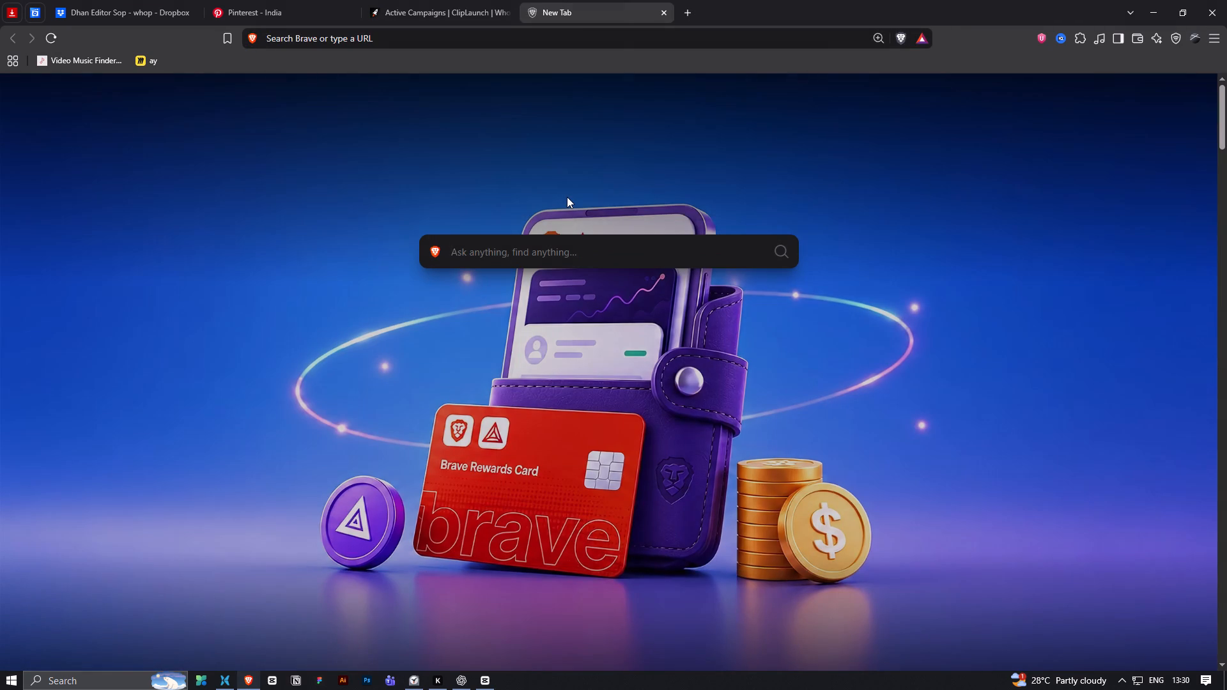
text(smoke grena)
key(d)
key(BackSpace)
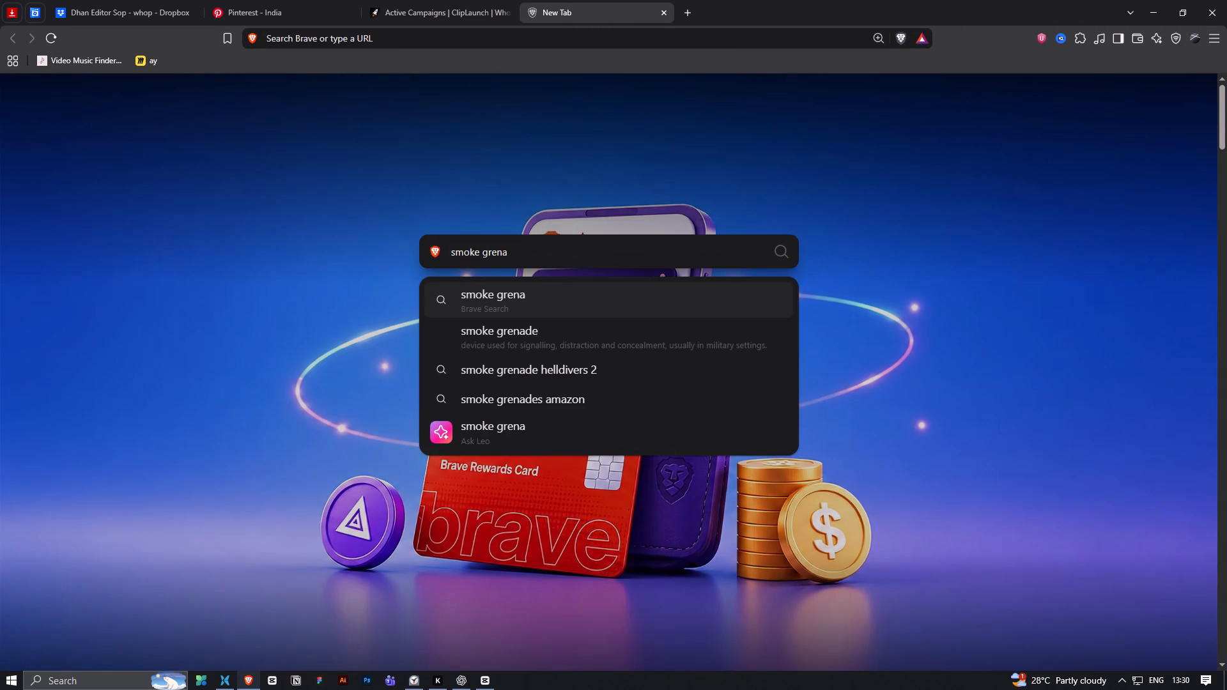
text(de png)
key(Return)
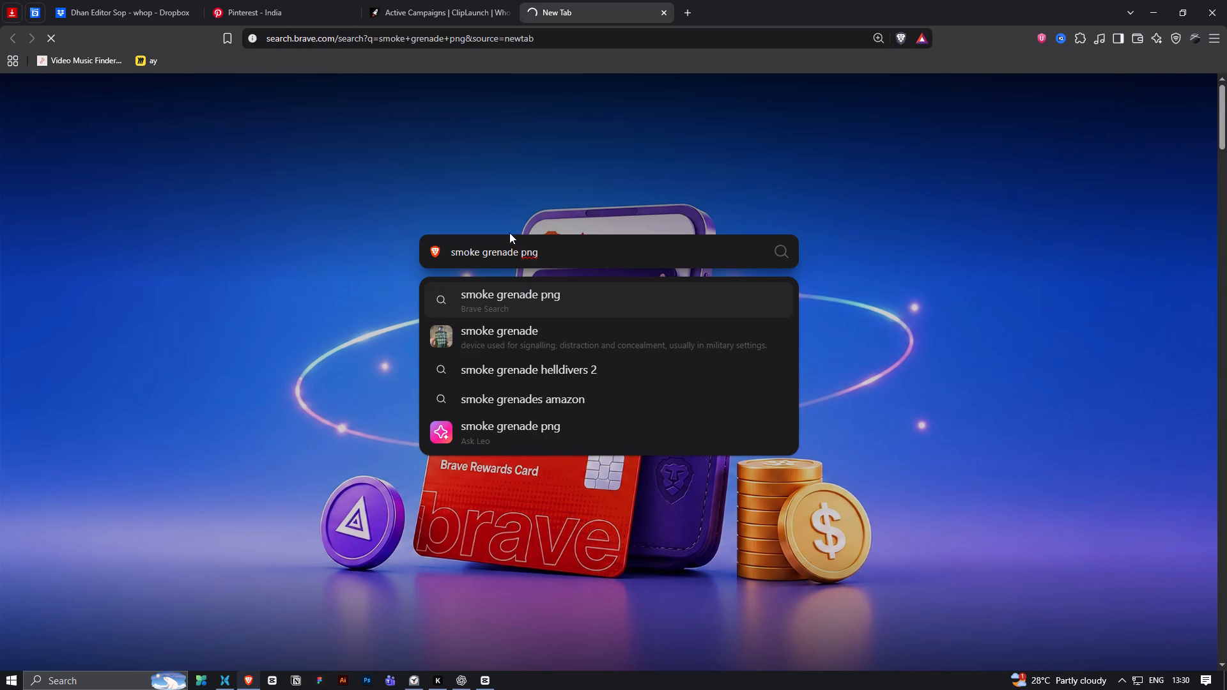
Look through the smoke grenade results, checking the Noun Project icons and opening the PNGWing images page.
scroll(406, 401, down, 3)
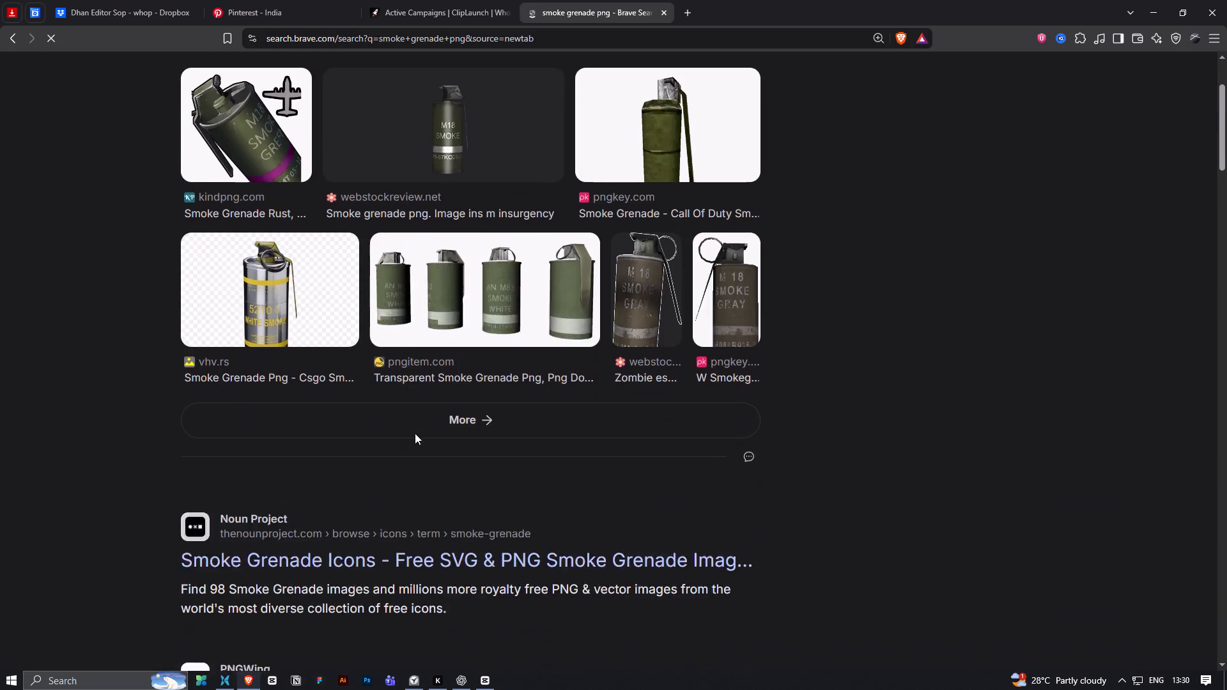
scroll(415, 433, down, 2)
click(421, 394)
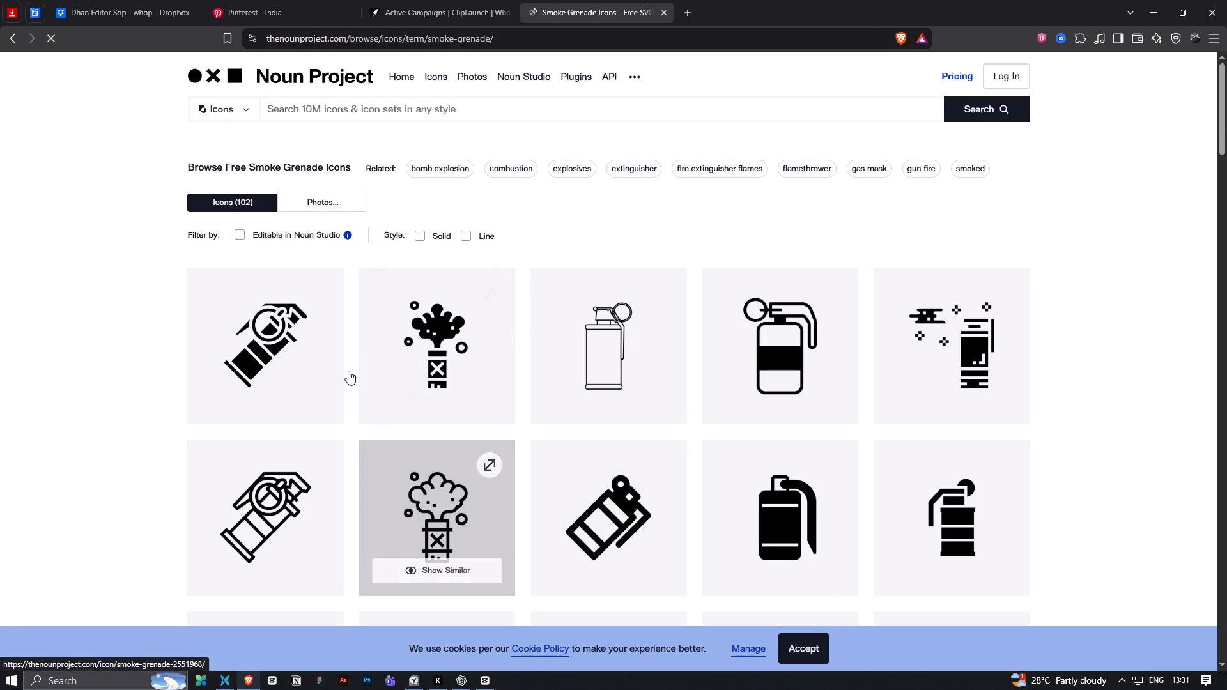
click(13, 41)
scroll(372, 440, down, 2)
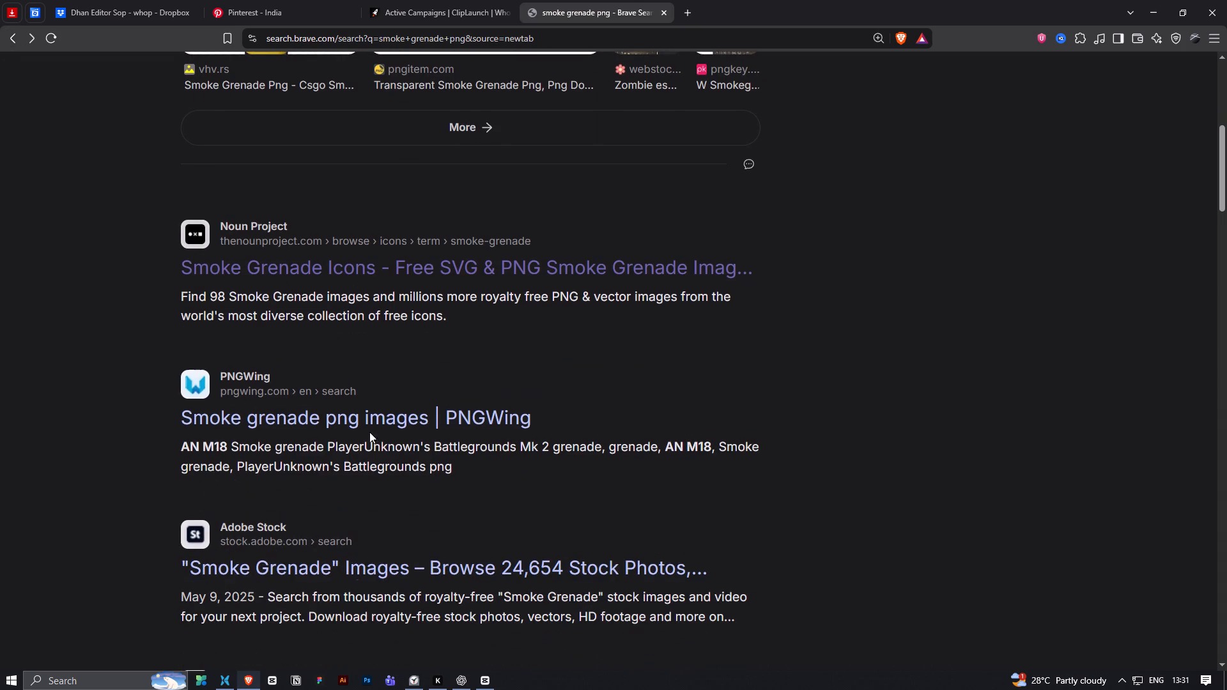
click(369, 427)
scroll(369, 457, down, 4)
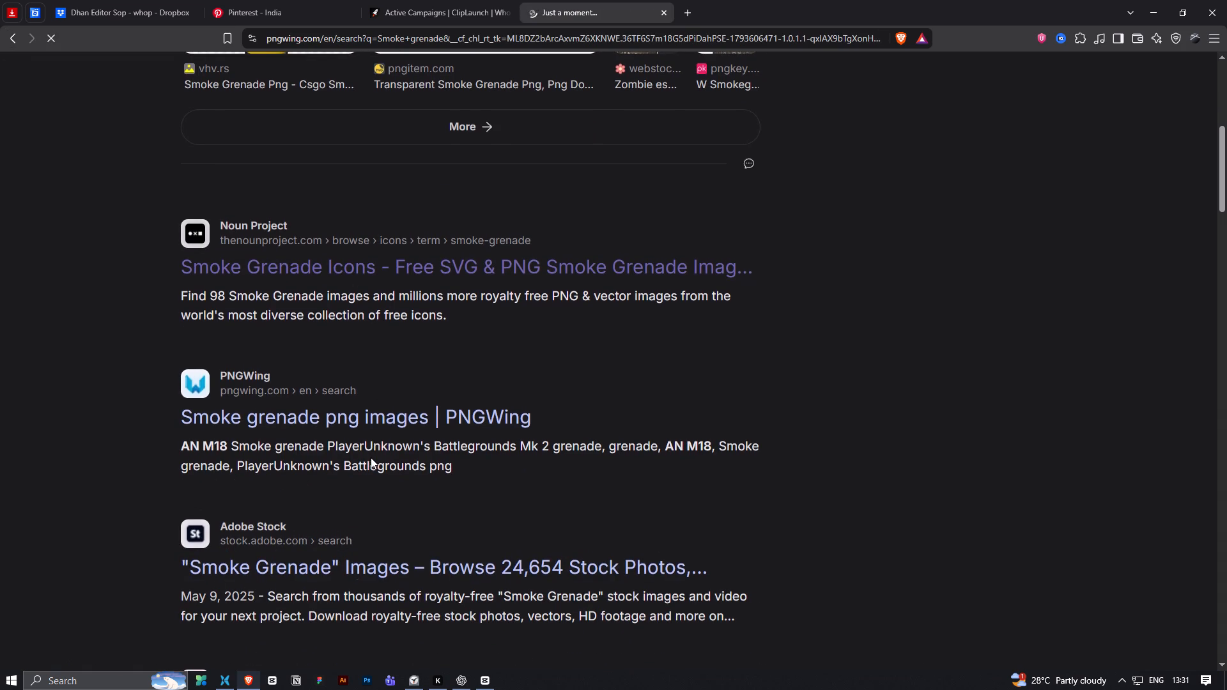
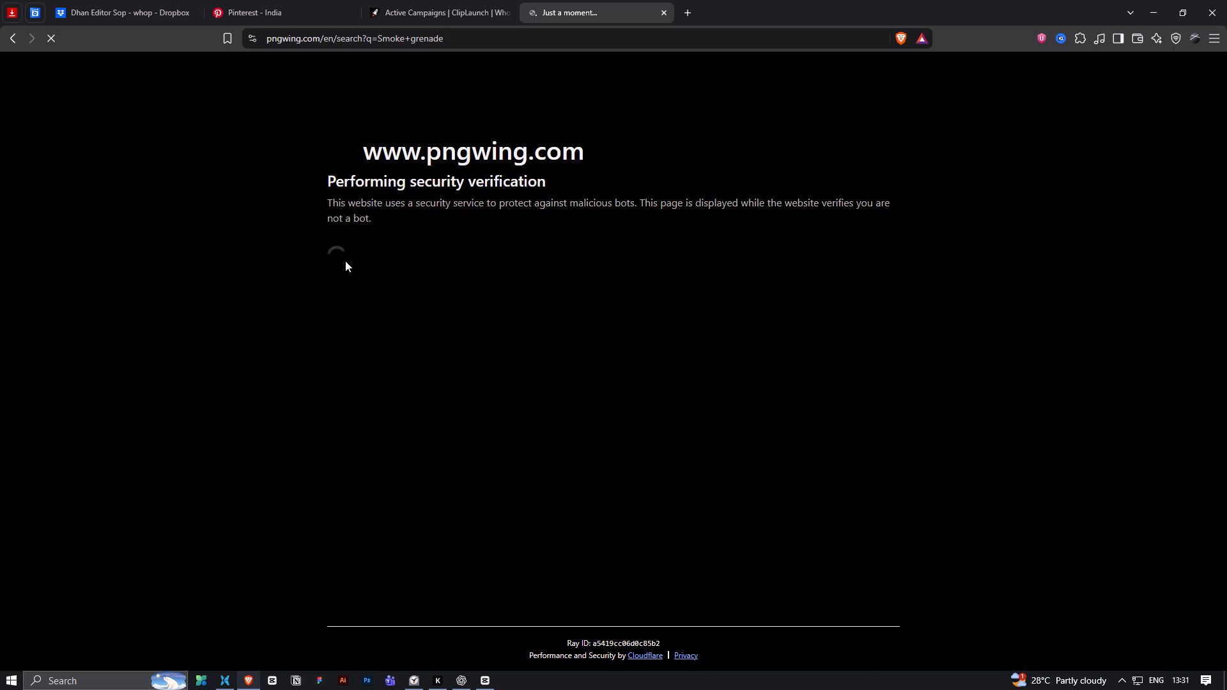
Open YouTube in a new tab, and return to the PNGWing tab.
click(690, 13)
click(657, 106)
click(575, 0)
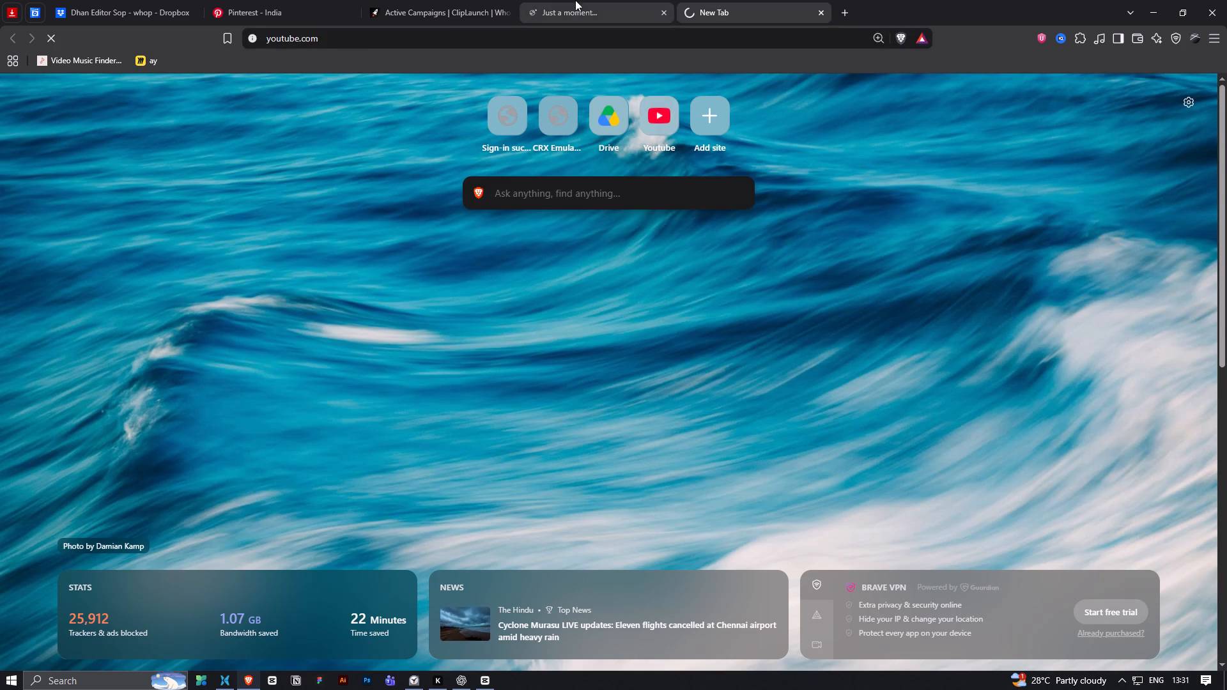
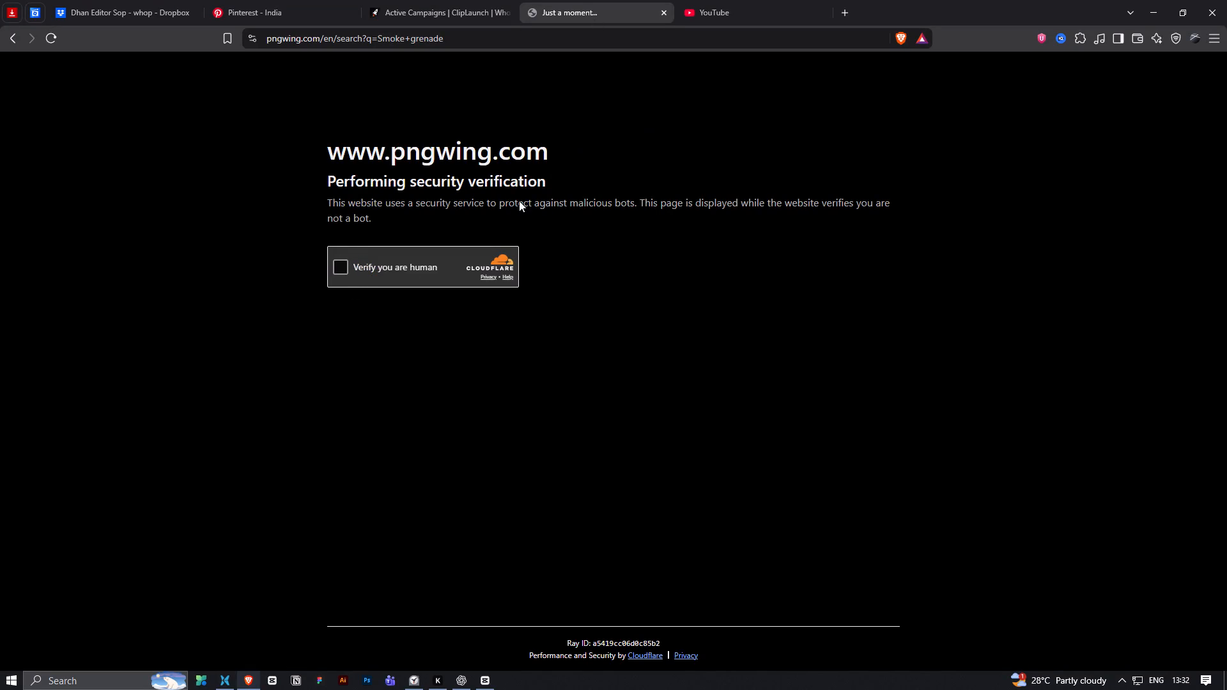
Complete the human verification on the PNGWing smoke grenade search page.
click(345, 273)
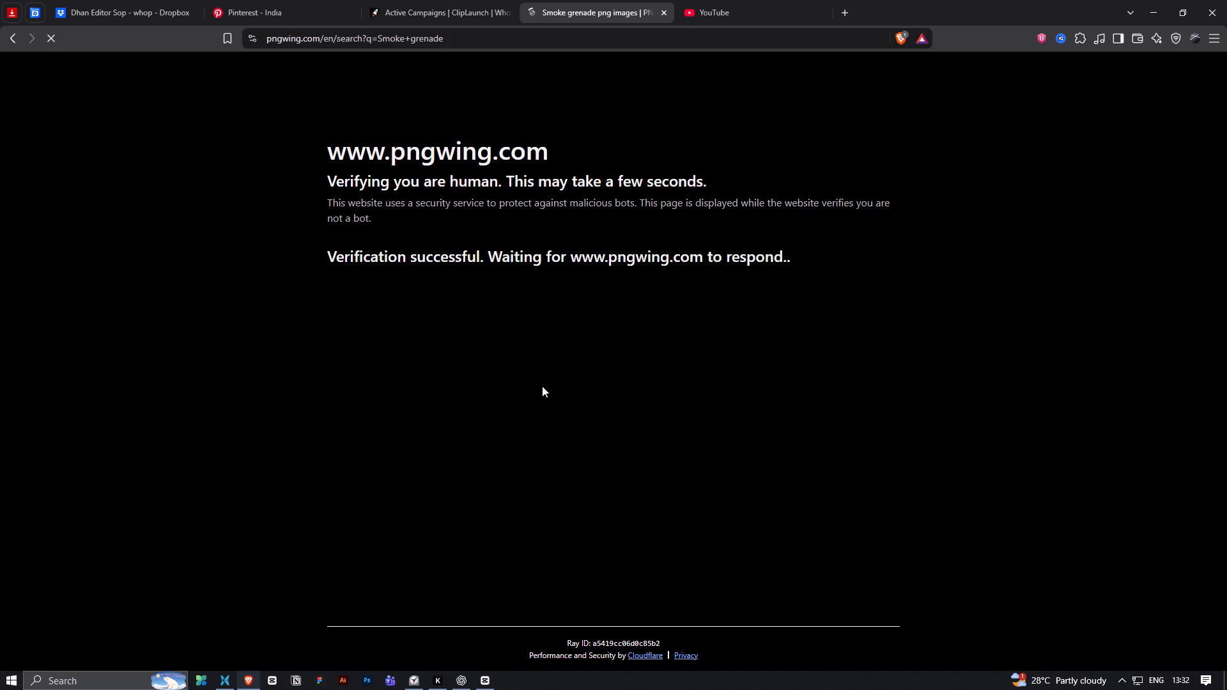
Switch to the YouTube tab and search for "best meme bg music".
click(717, 4)
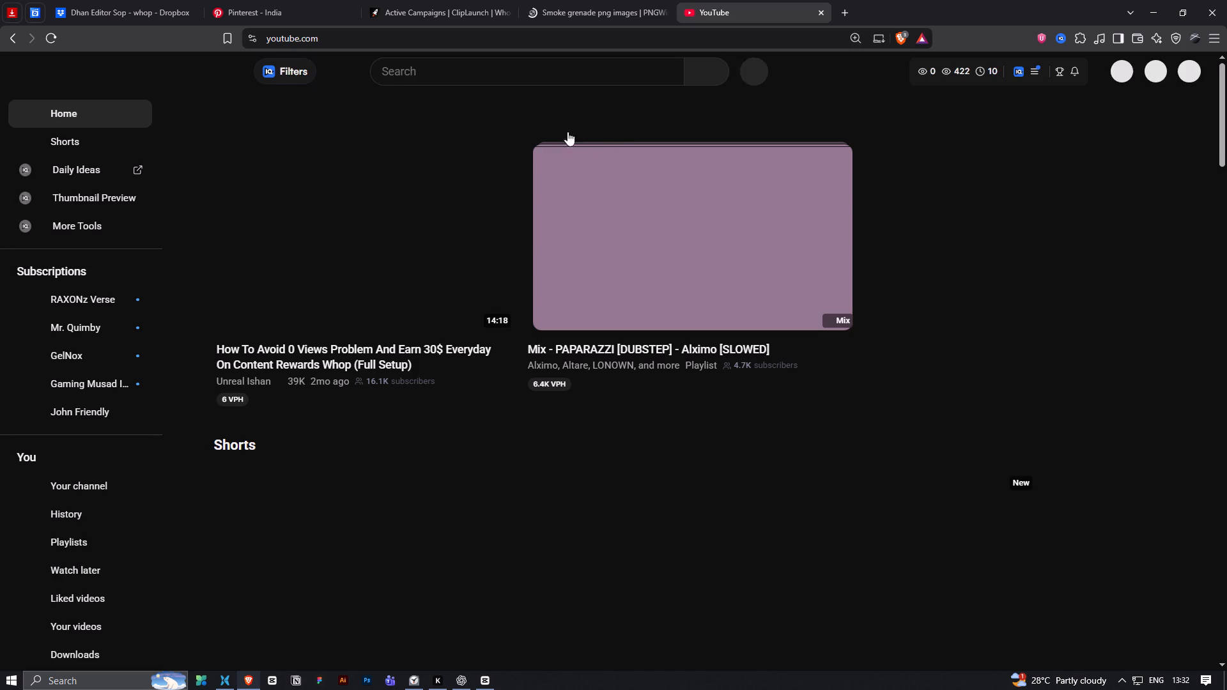
click(516, 72)
text(bes)
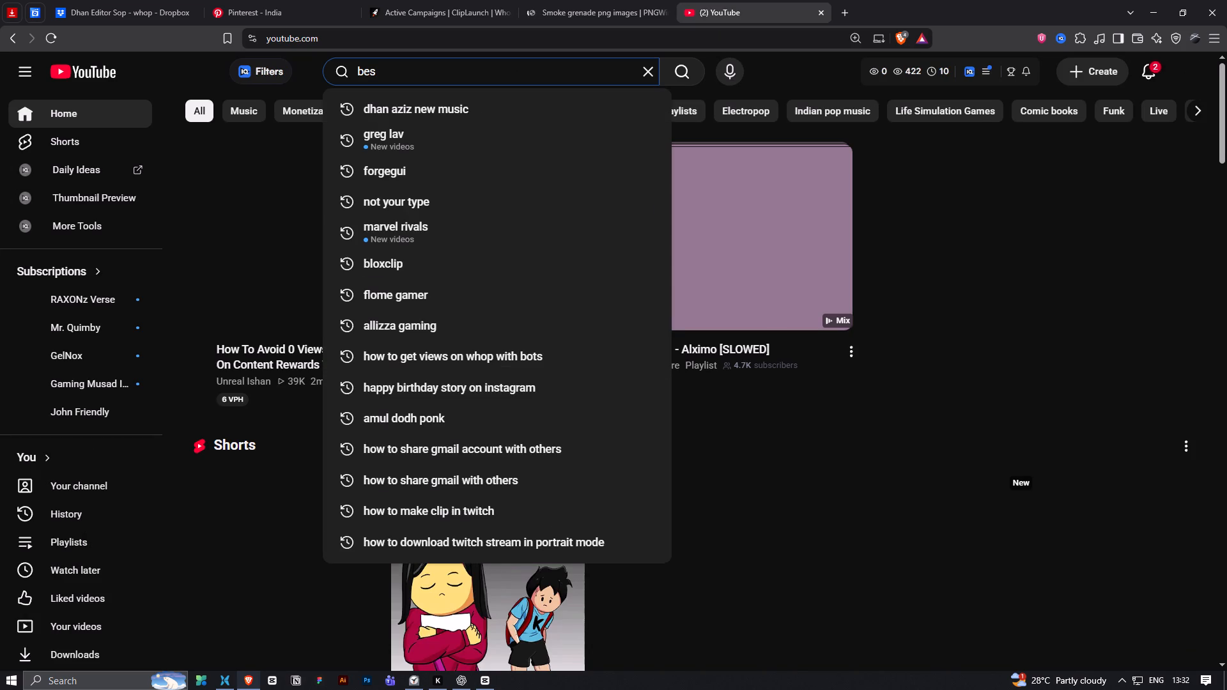
text(t e)
key(BackSpace)
text(meem)
key(BackSpace)
key(BackSpace)
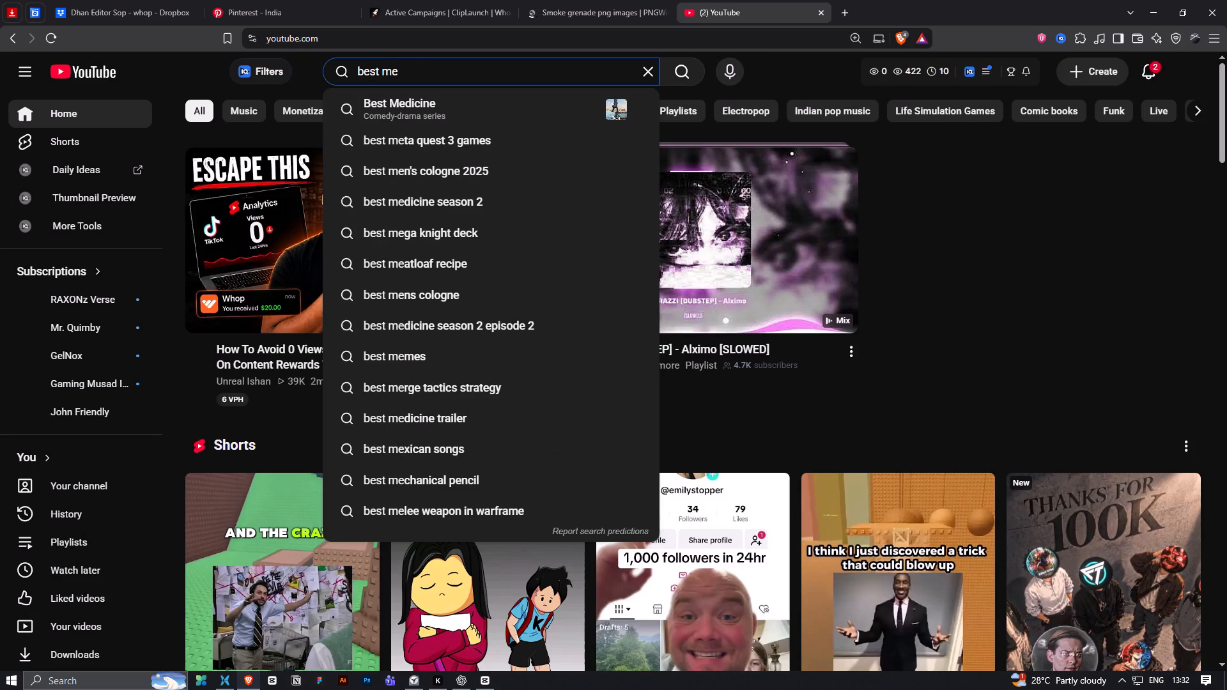
text(me bnac)
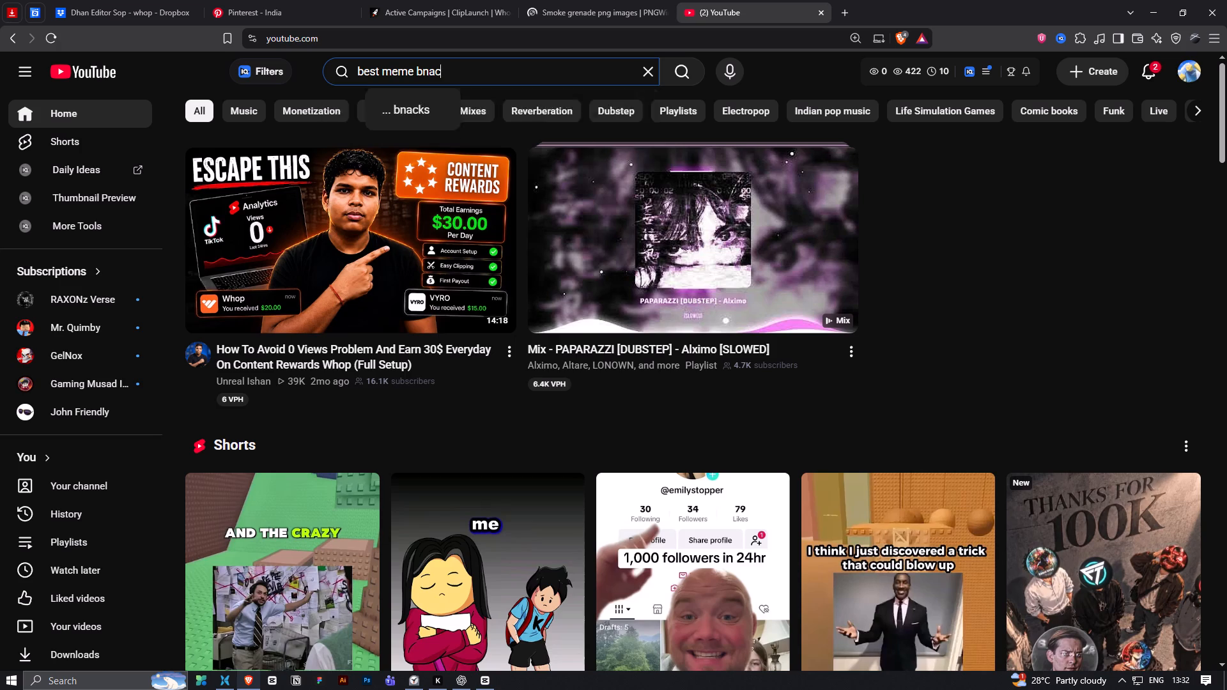
key(BackSpace)
key(BackSpace)
key(BackSpace)
text(g music)
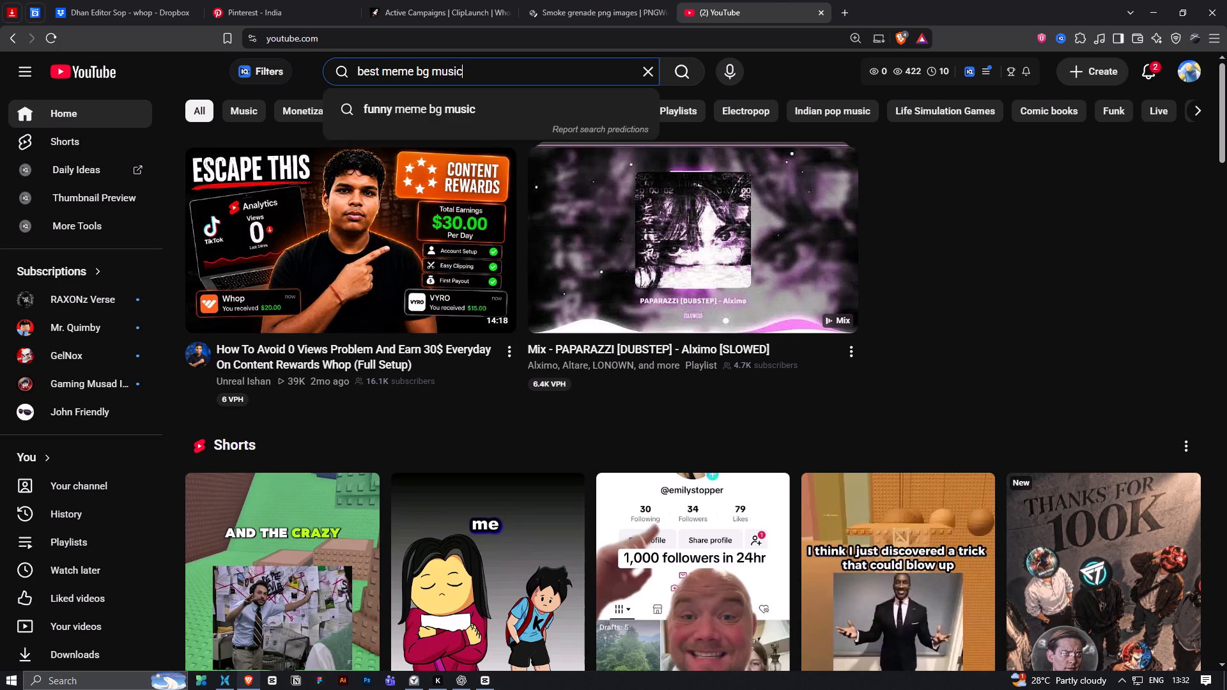
key(Return)
Return to the PNGWing results, choose the green AN M18 smoke grenade image and go to its download page.
click(587, 6)
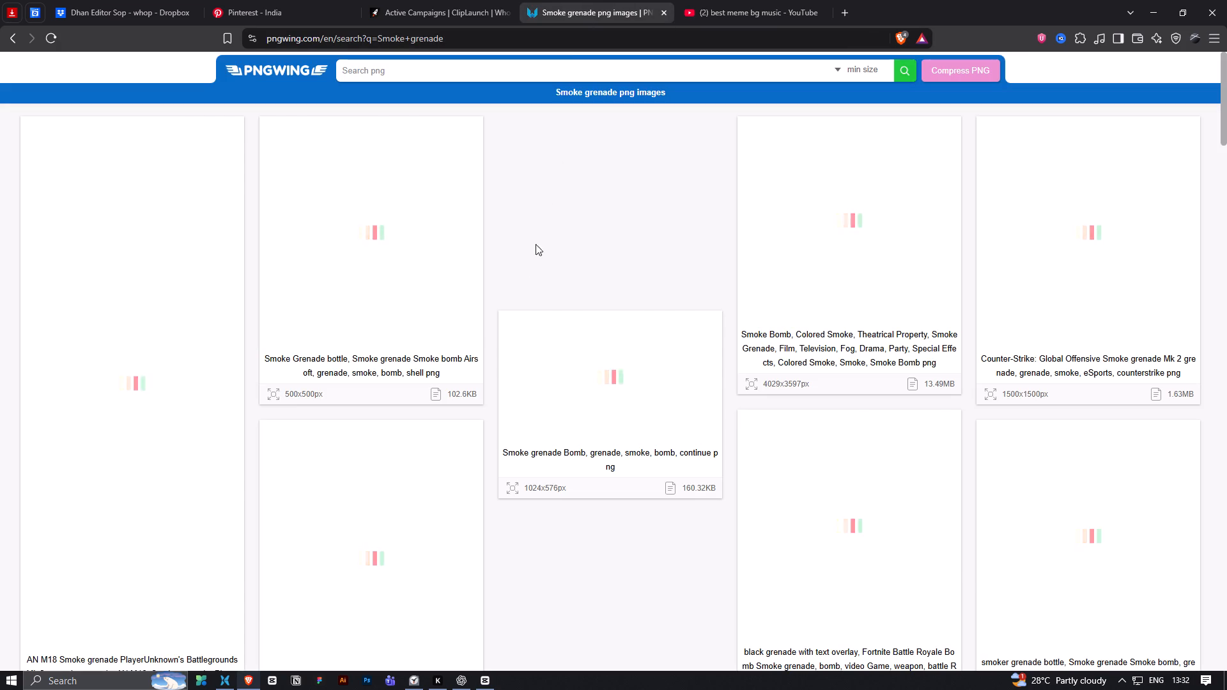
scroll(468, 452, down, 2)
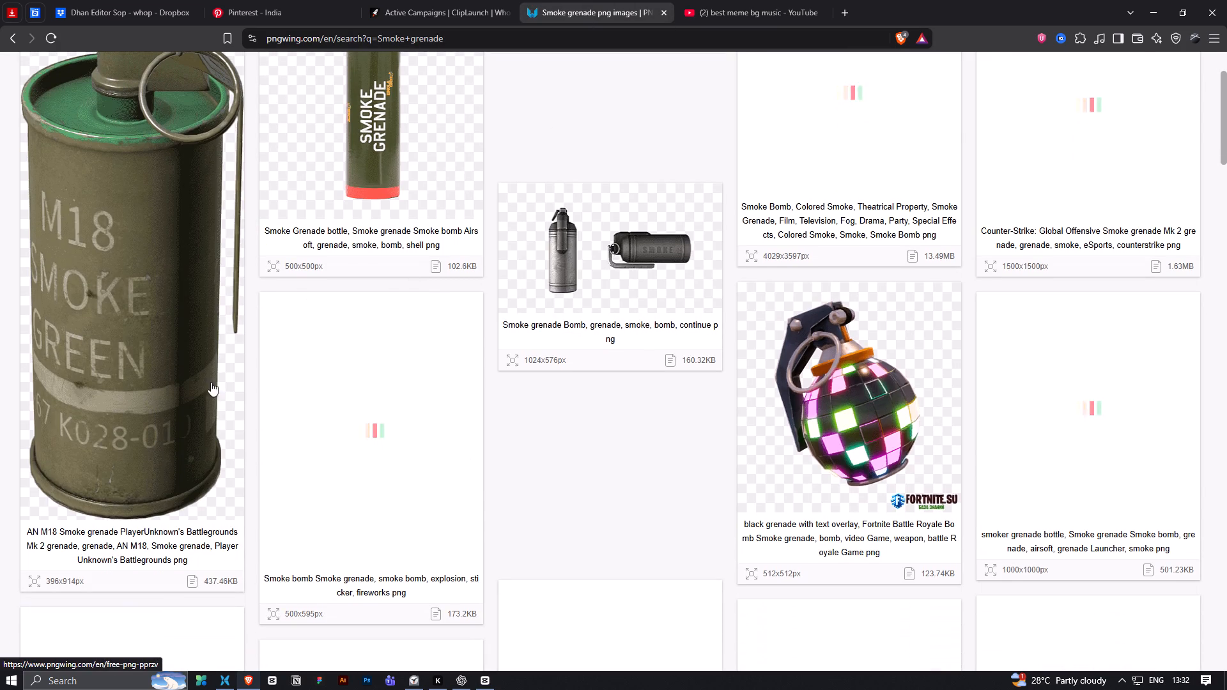
click(189, 365)
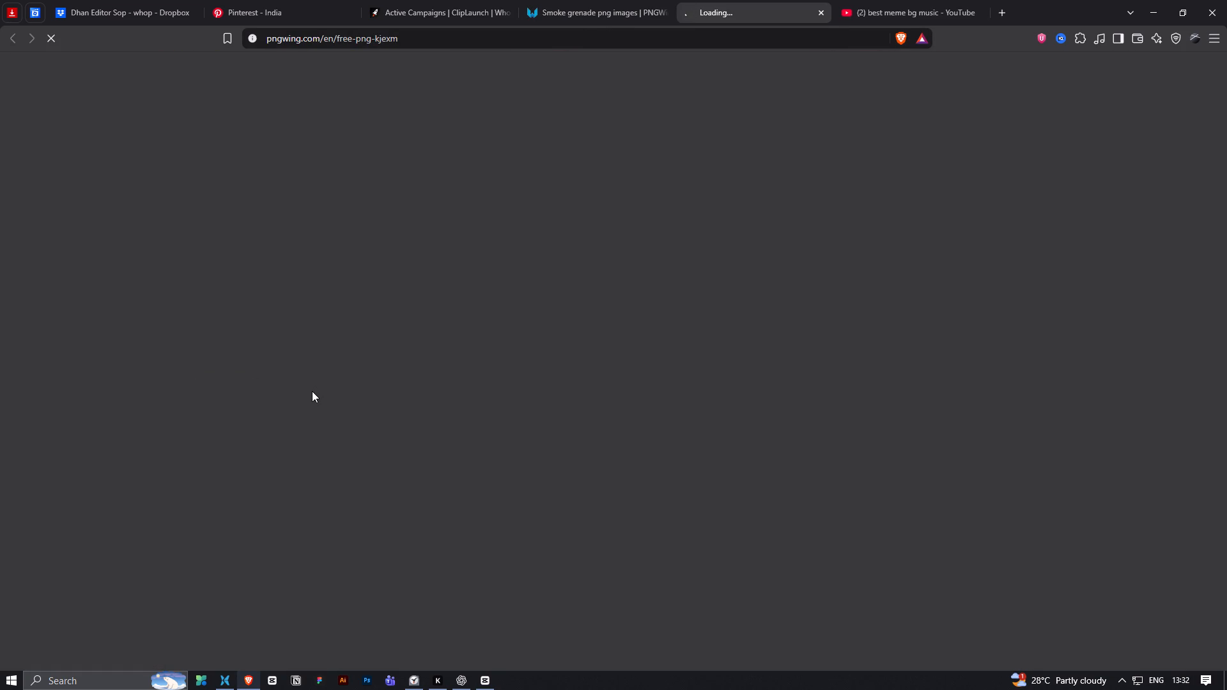
scroll(451, 429, down, 1)
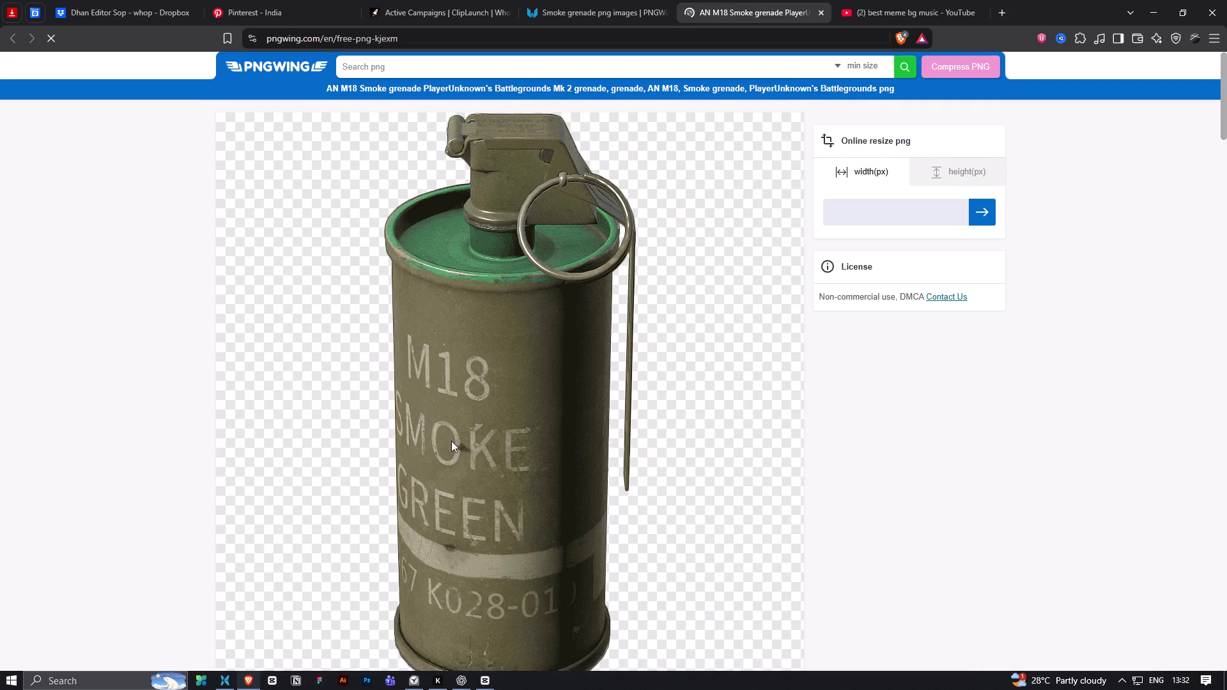
scroll(451, 441, down, 7)
click(505, 437)
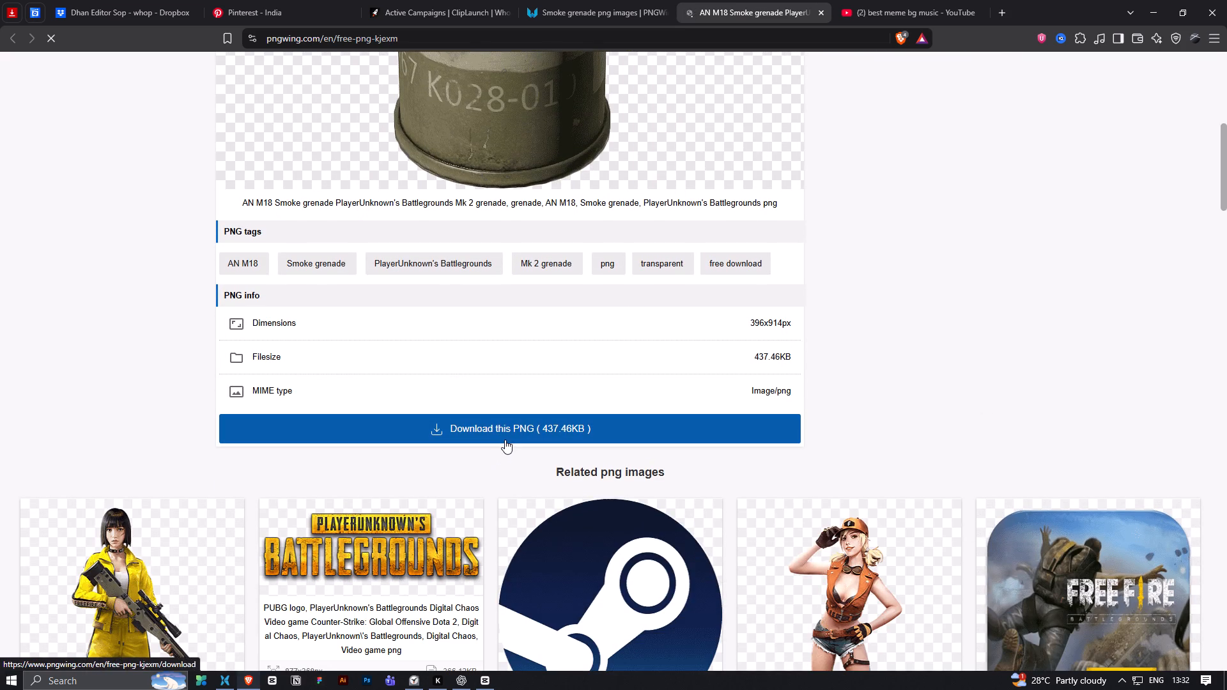
Start the AN M18 smoke grenade PNG download and solve the character-order captcha.
click(612, 400)
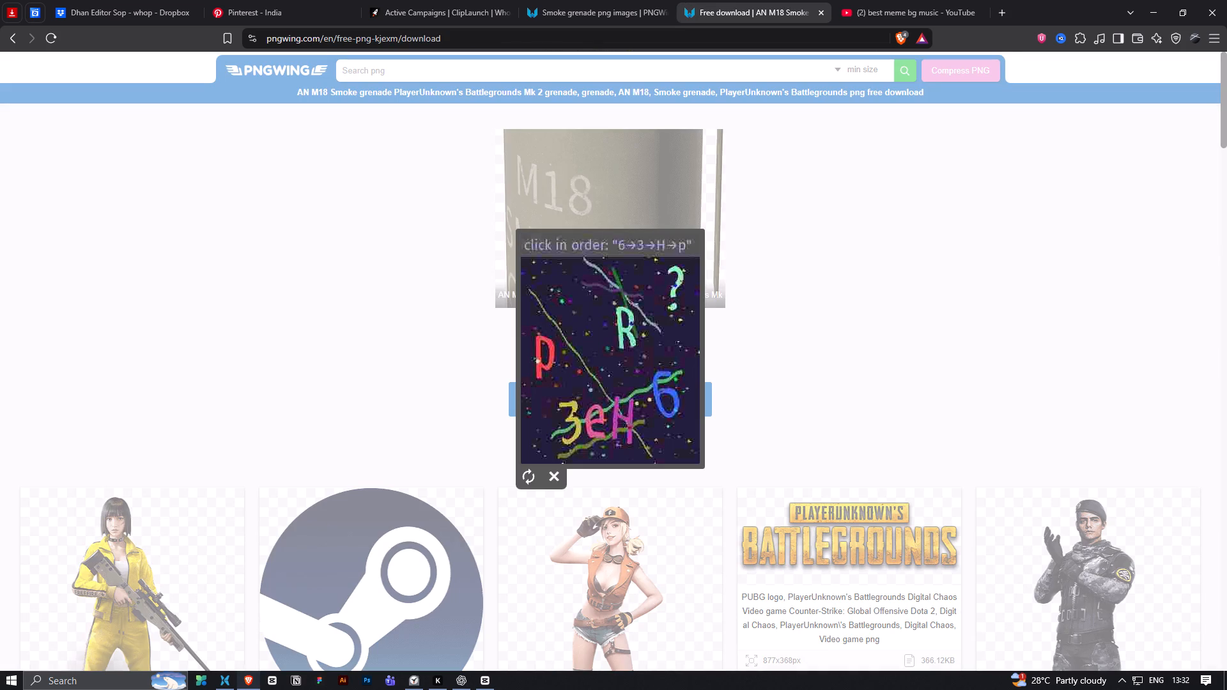
click(665, 394)
click(573, 415)
click(624, 417)
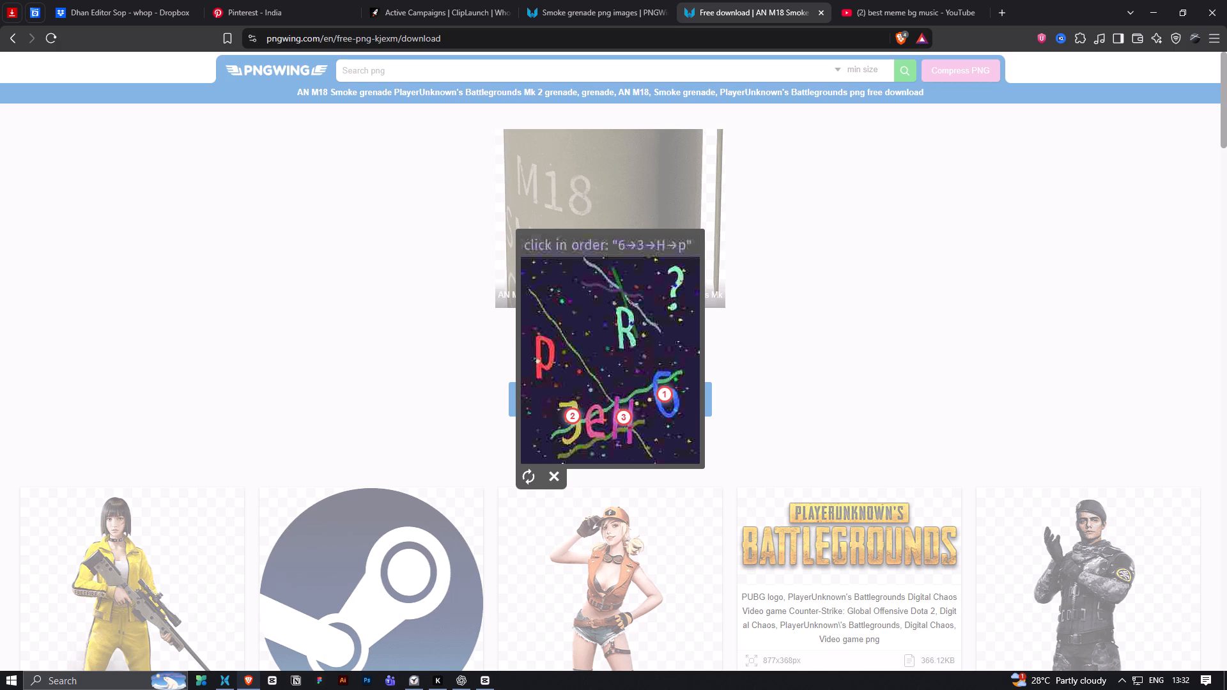
click(553, 354)
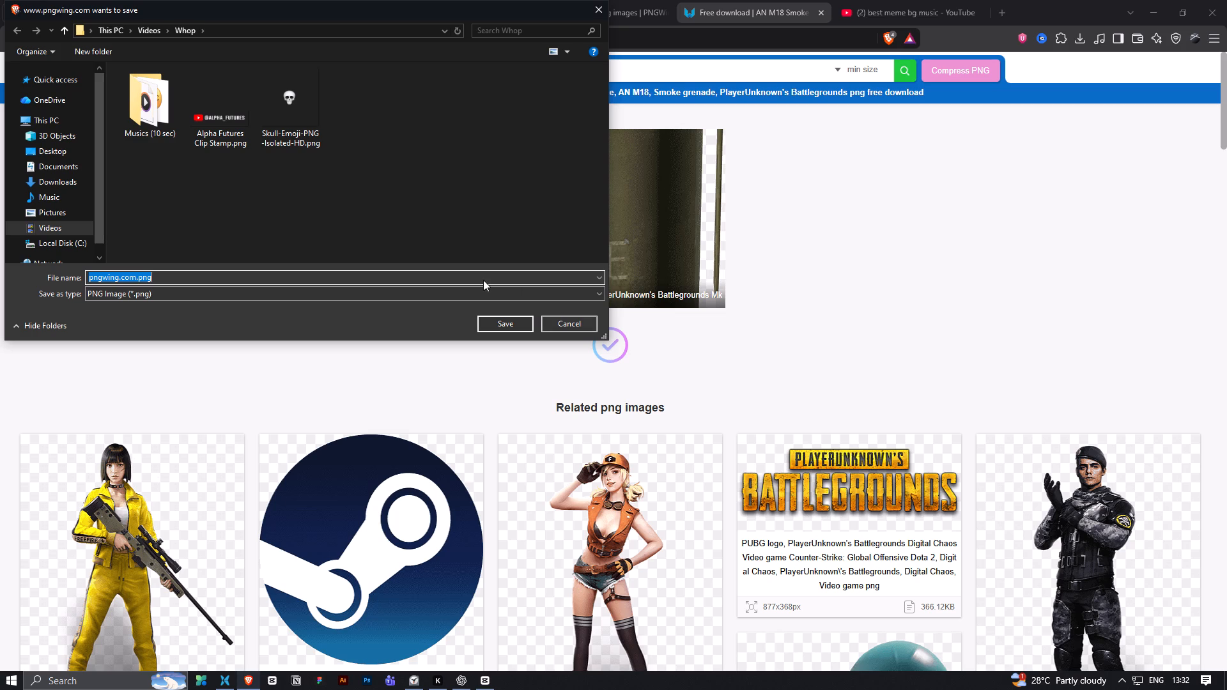
Save the smoke grenade image as pngwing.com.png in the Whop folder under Videos.
click(65, 26)
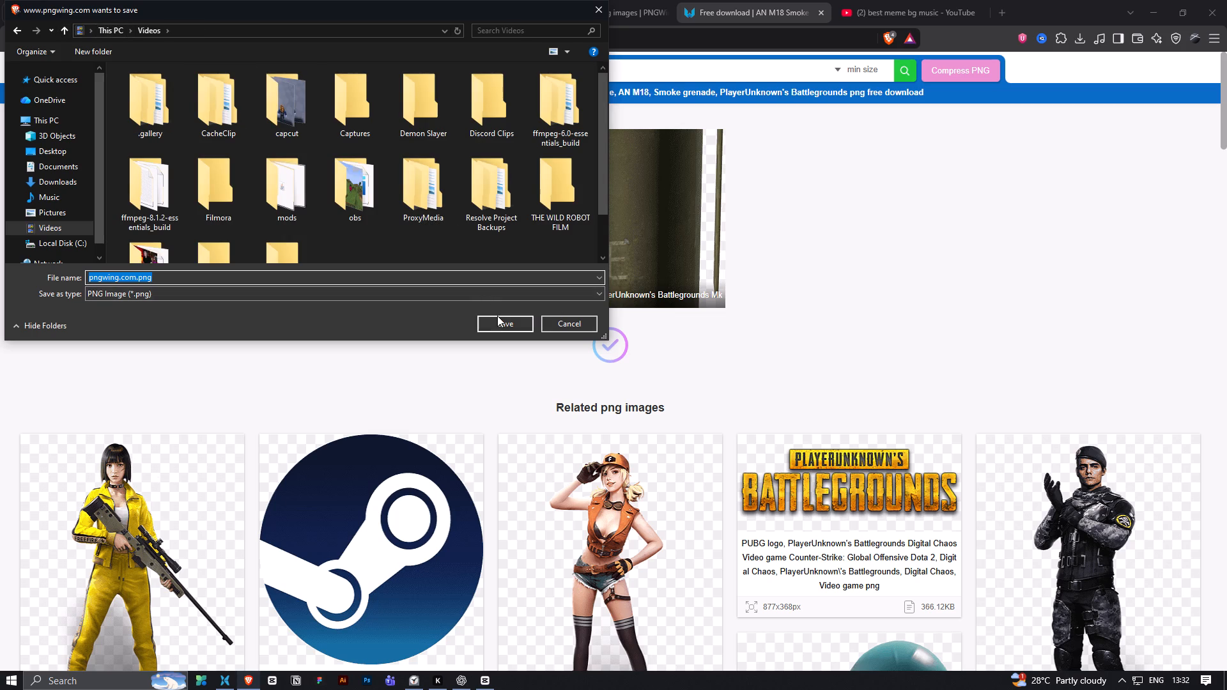
scroll(170, 179, down, 1)
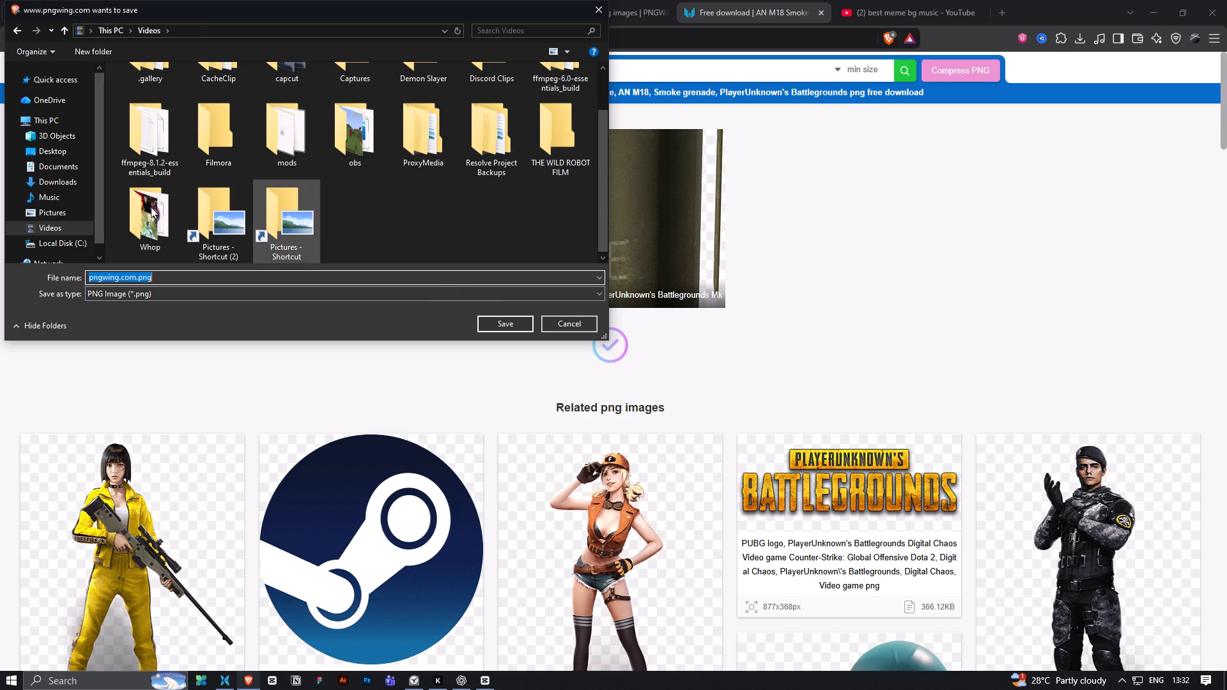
double_click(132, 207)
click(486, 325)
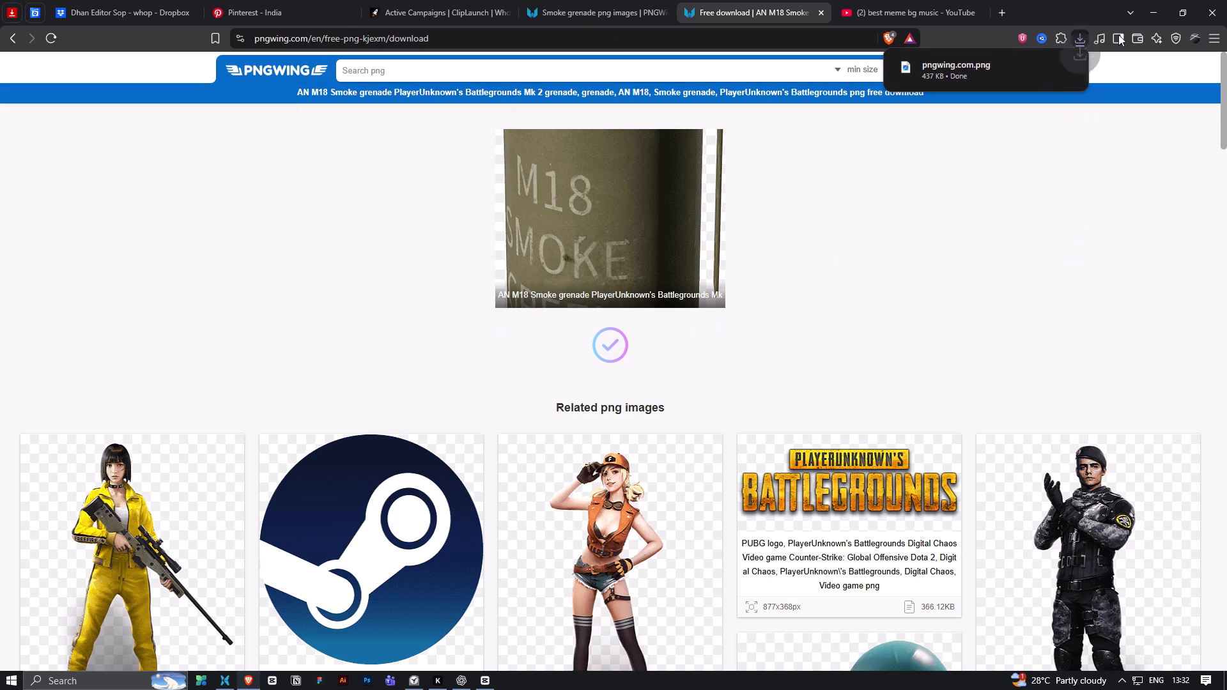
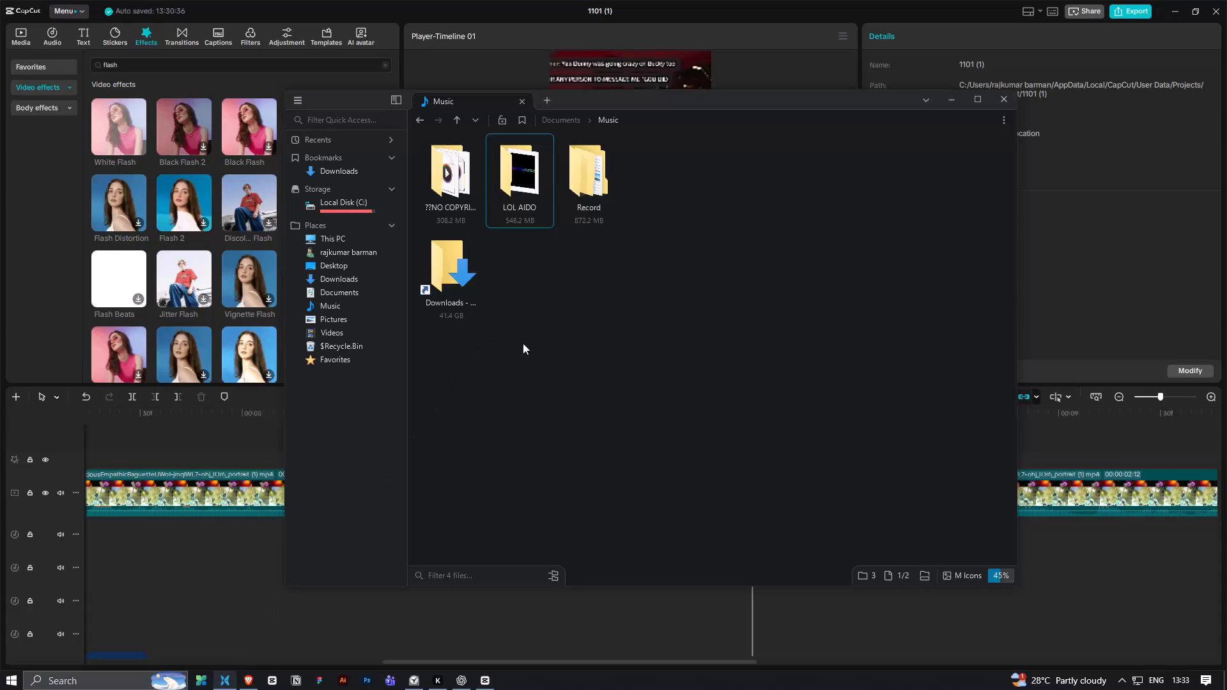
Add pngwing.com.png from the Whop folder under Videos to a track above the main clip, starting at 00:00:06:41.
click(368, 329)
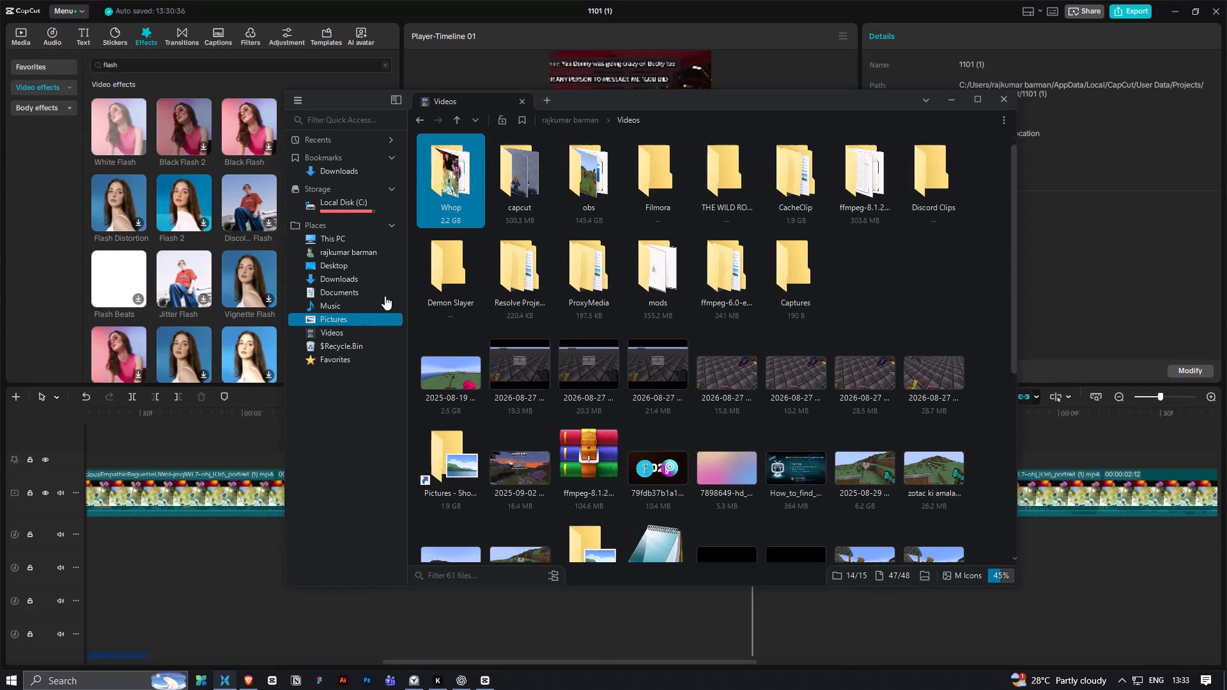
double_click(438, 195)
drag(472, 280, 247, 424)
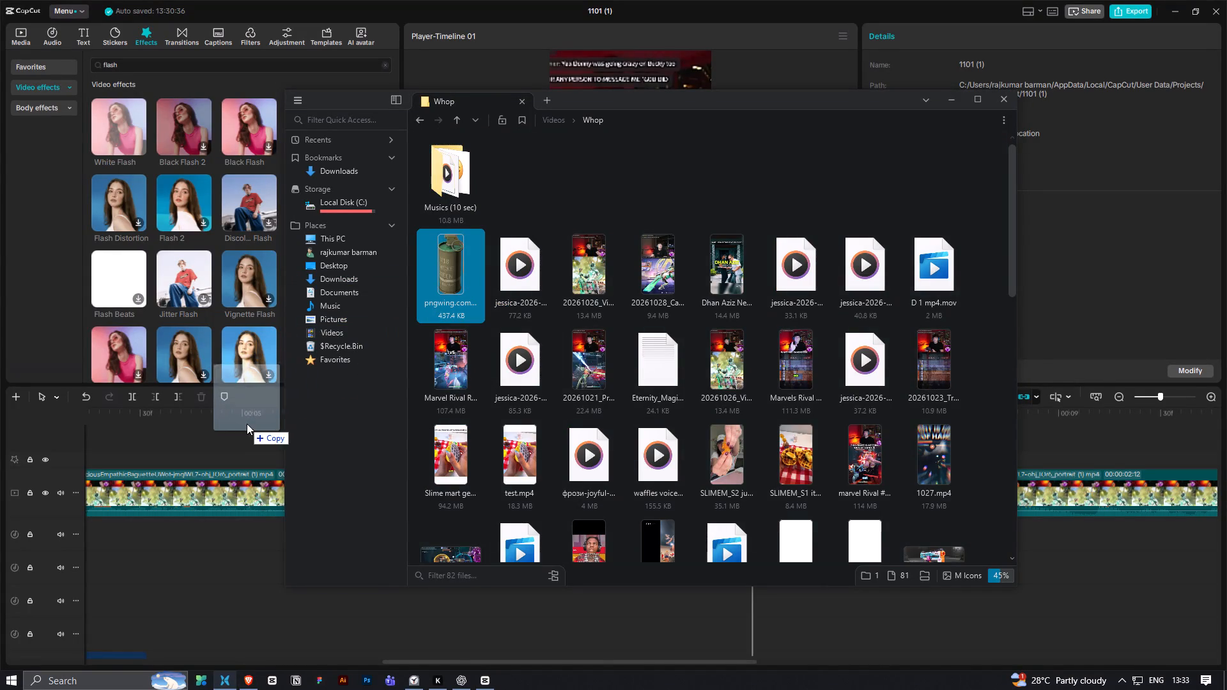
drag(247, 424, 248, 435)
drag(824, 454, 662, 456)
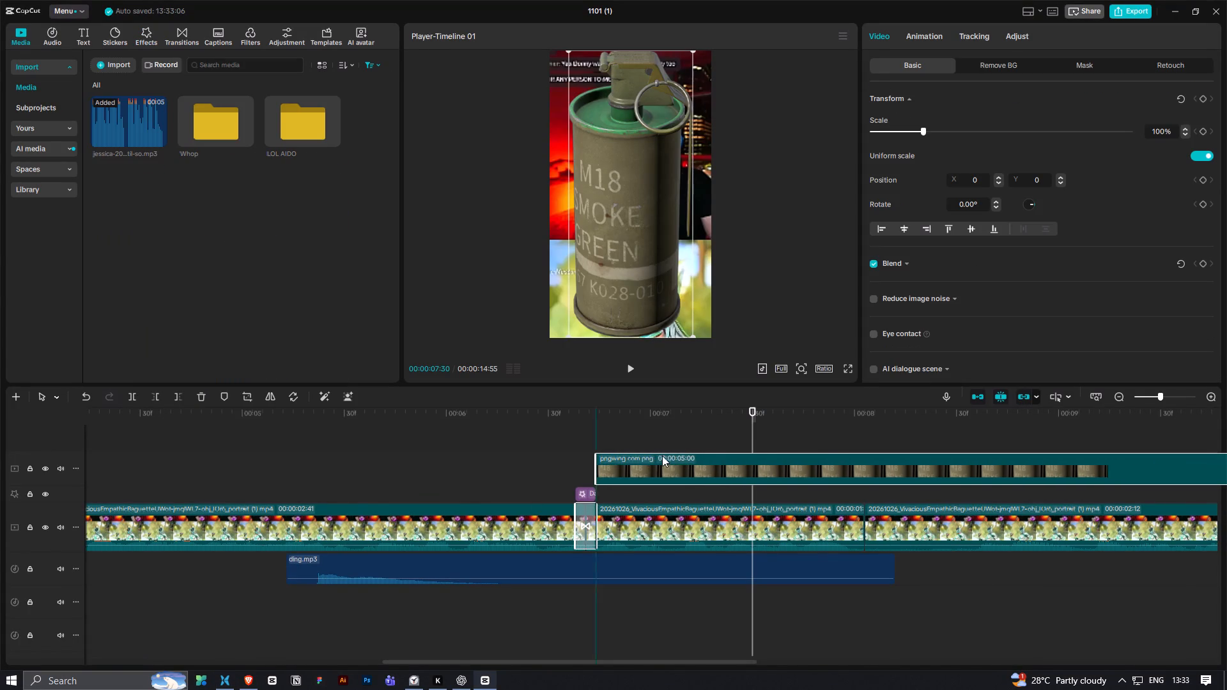
drag(662, 456, 660, 457)
Shrink the grenade image to 36% scale.
drag(689, 50, 630, 183)
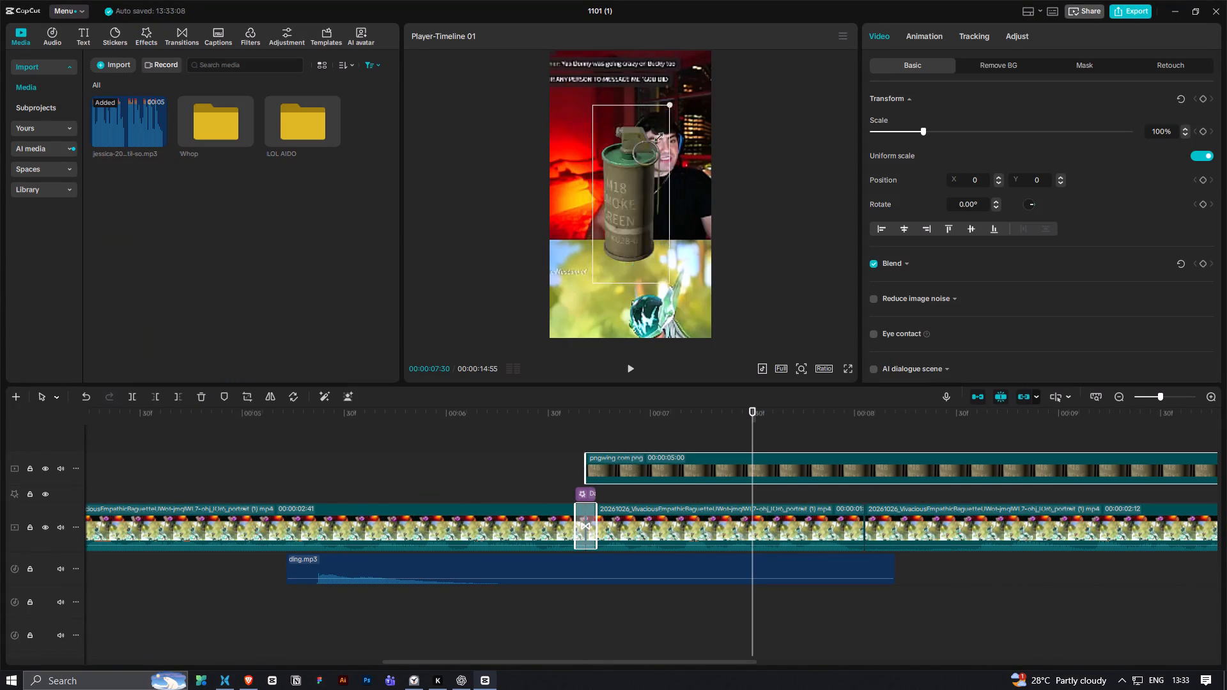
drag(630, 183, 651, 205)
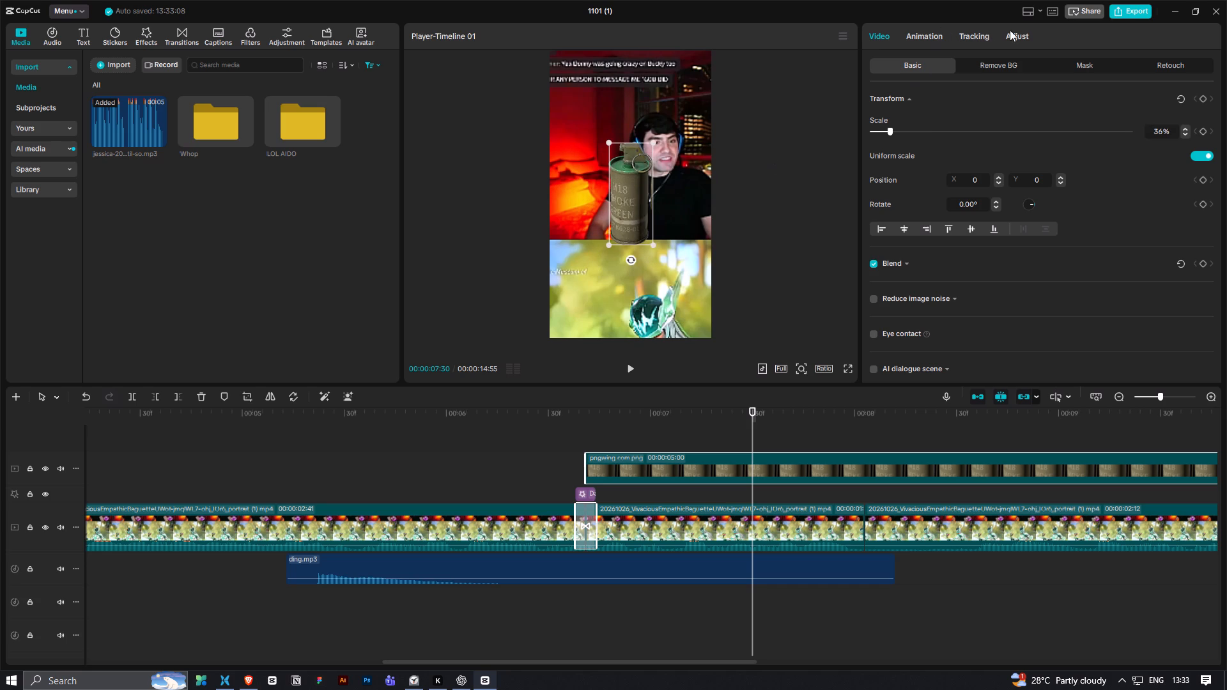
Adjust the grenade image's colour to saturation 11, exposure 18, contrast 16 and temp -7.
click(1011, 30)
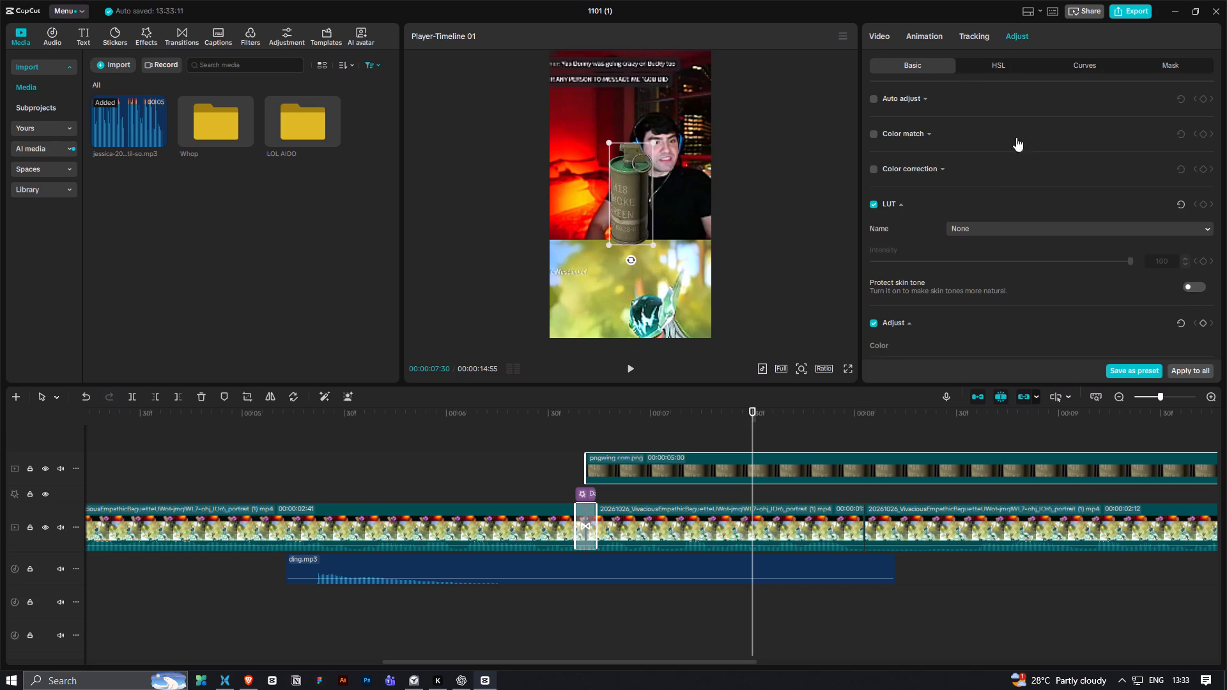
scroll(1022, 186, down, 3)
scroll(1010, 274, down, 1)
drag(1007, 302, 1015, 302)
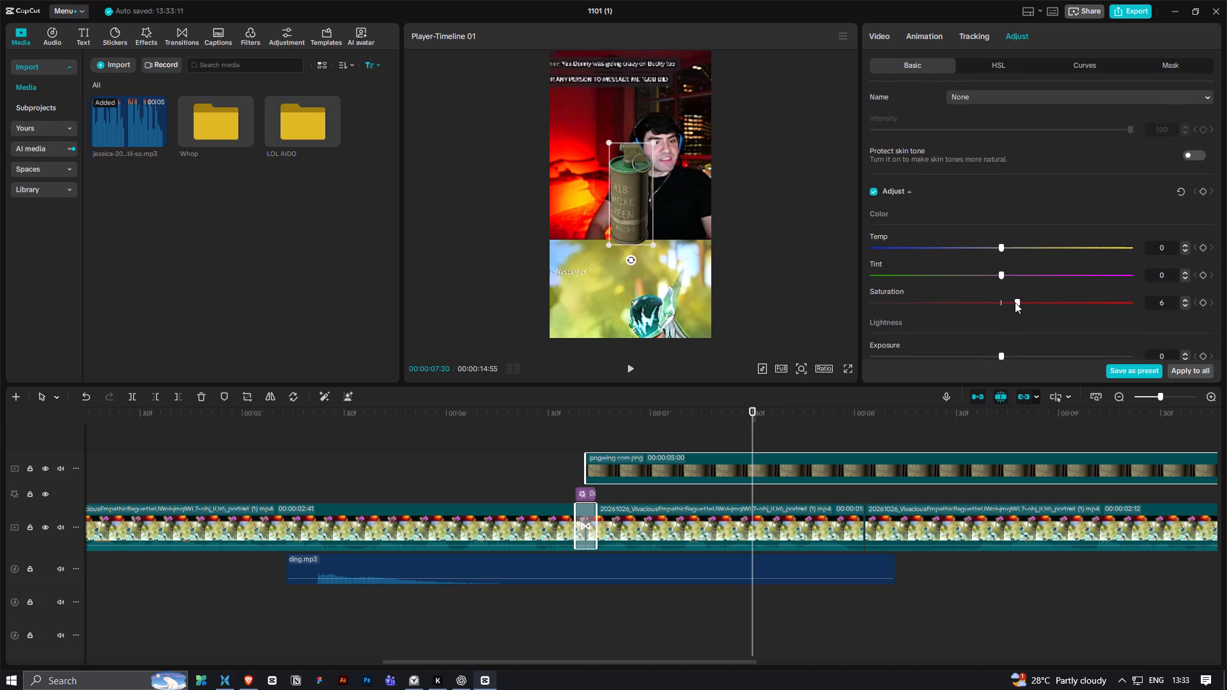
drag(1015, 302, 1026, 302)
scroll(1022, 329, down, 4)
drag(1005, 203, 1046, 222)
drag(1015, 233, 1056, 240)
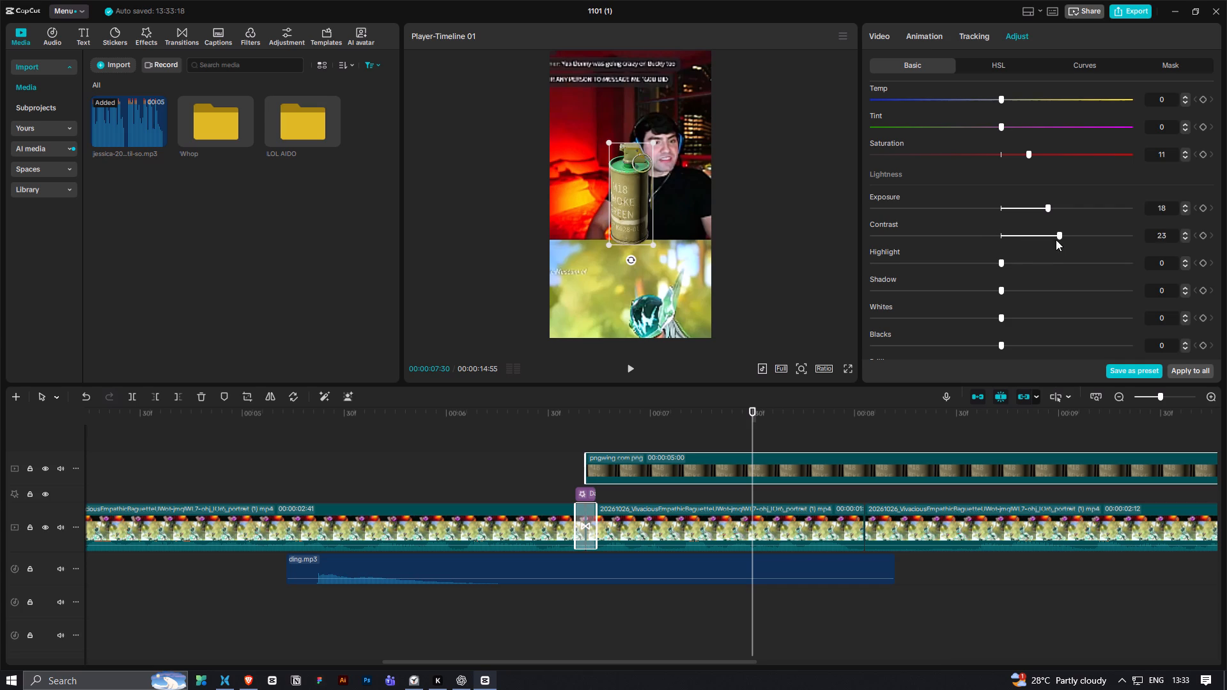
drag(1056, 240, 1040, 251)
scroll(983, 232, down, 4)
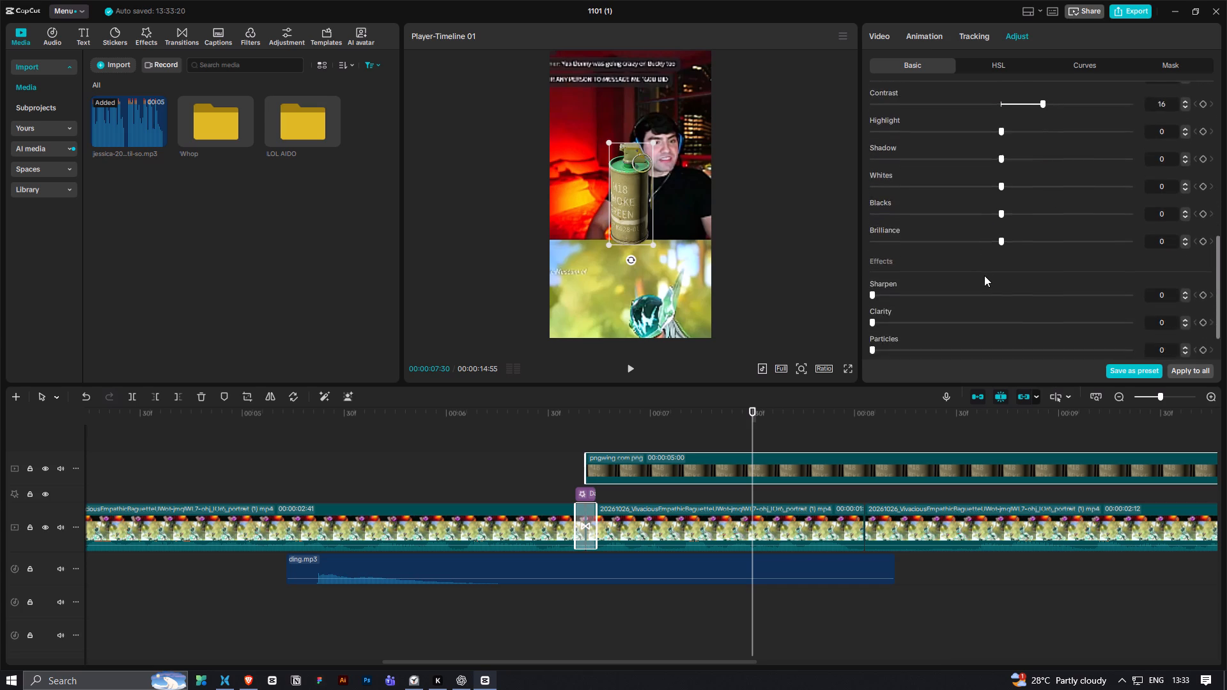
scroll(984, 275, up, 4)
drag(1001, 113, 993, 128)
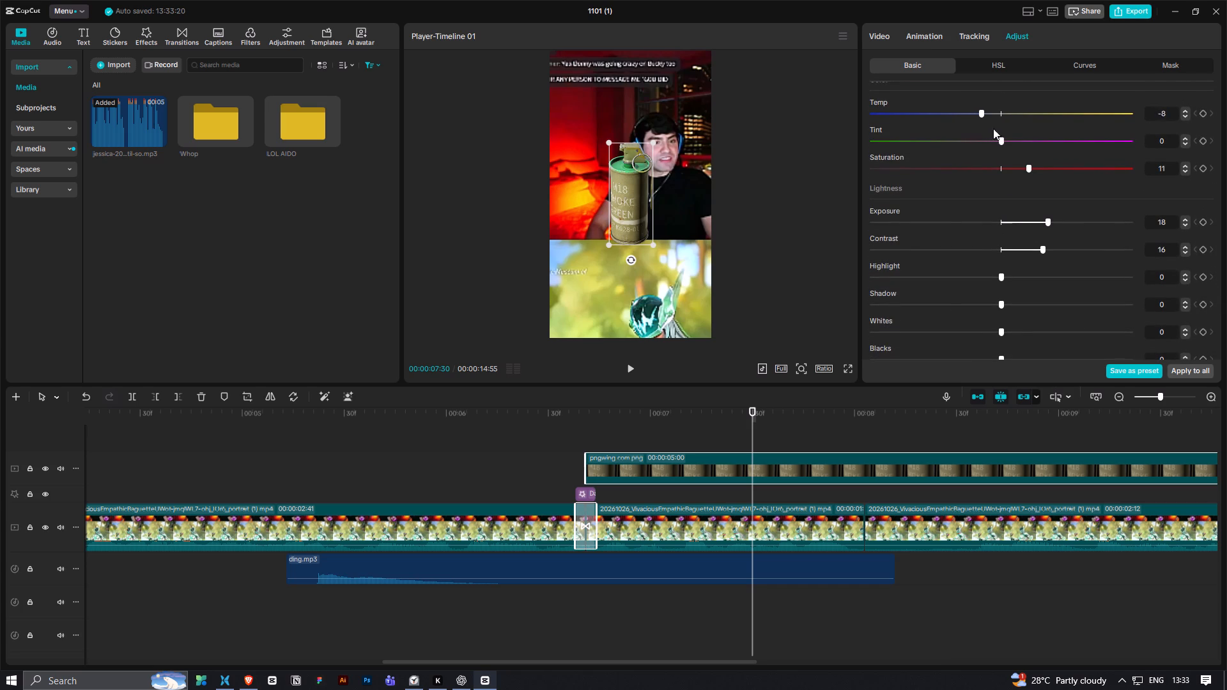
drag(993, 128, 980, 151)
Set the grenade image's sharpen to 30, clarity to 9 and highlight to 20.
scroll(1031, 261, down, 7)
drag(953, 274, 951, 287)
click(904, 302)
drag(902, 302, 893, 307)
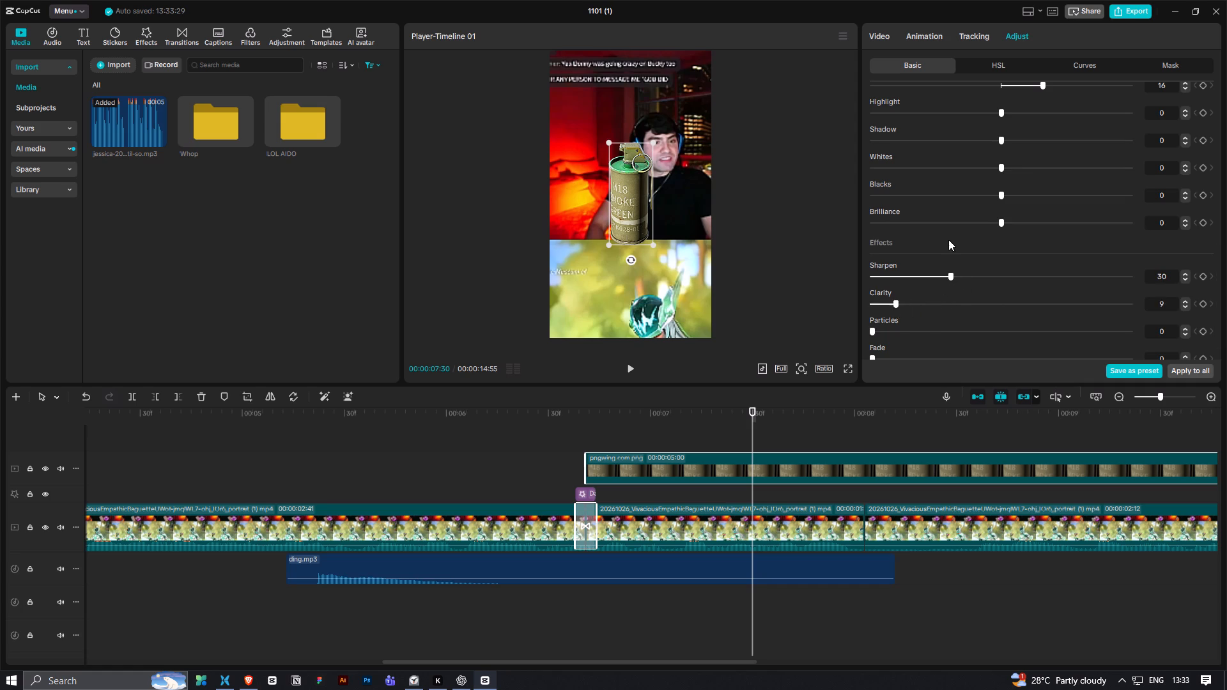
scroll(948, 237, up, 2)
drag(1006, 181, 1058, 210)
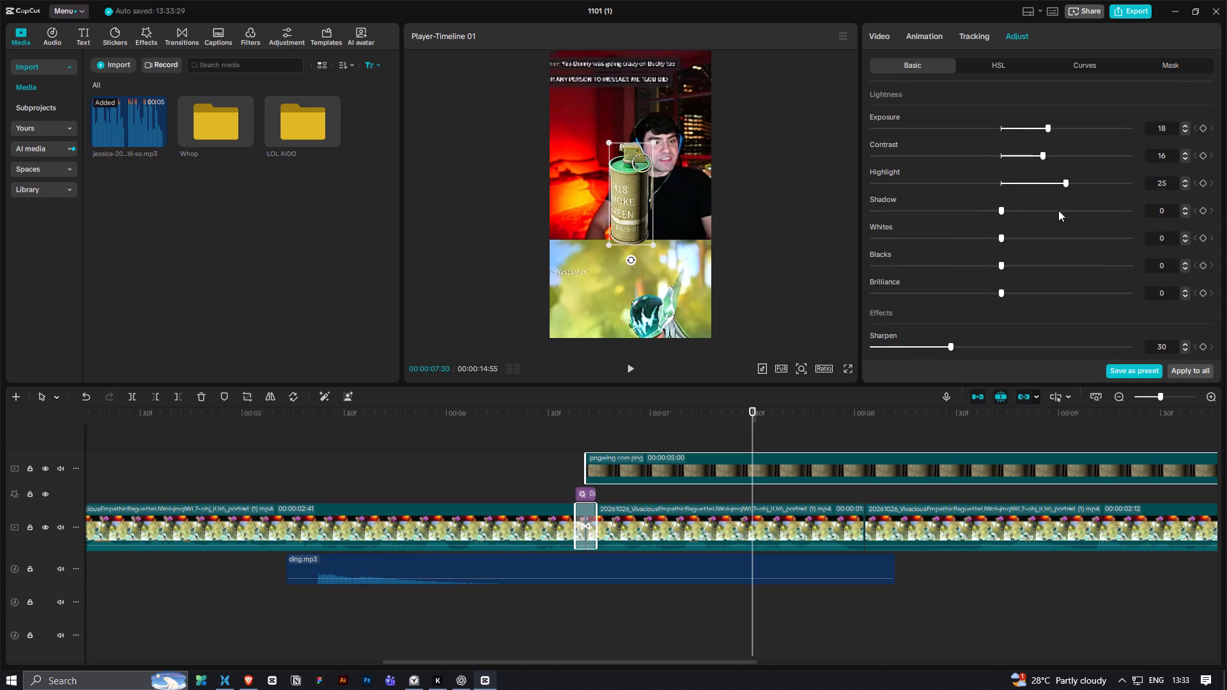
drag(1058, 210, 1051, 214)
Scale the grenade to 26%, rotate it about 36° and place it beside the streamer's head at about X -525, Y 397.
drag(652, 243, 633, 229)
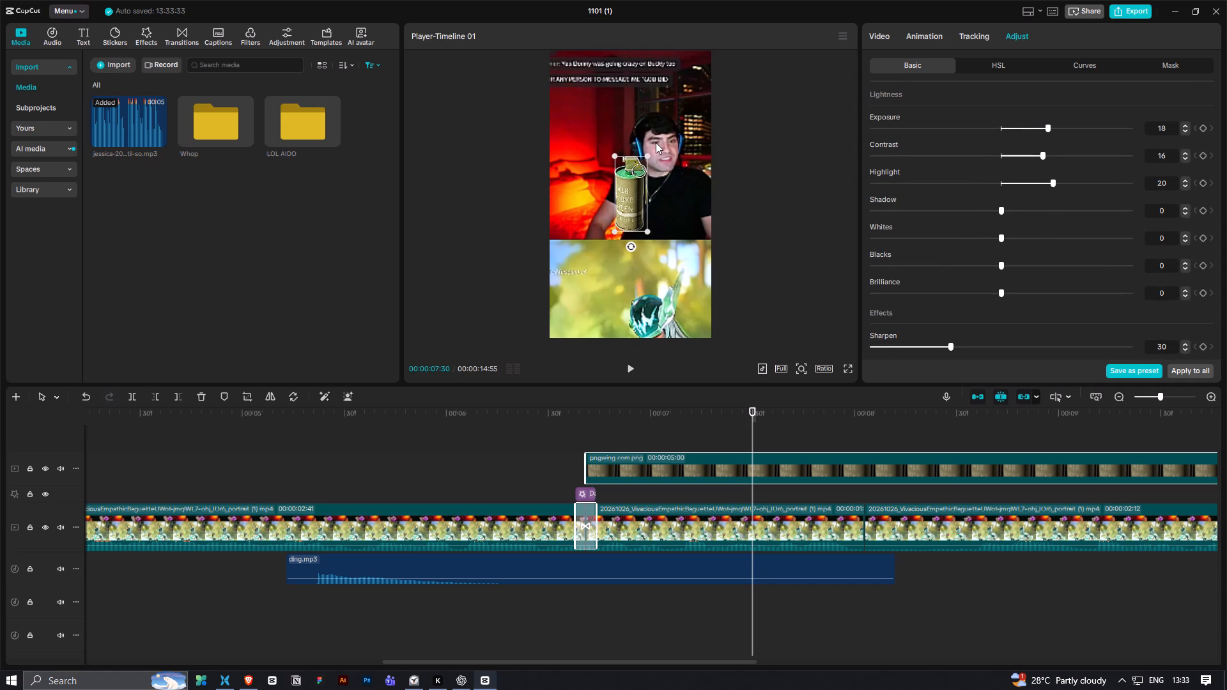
click(877, 31)
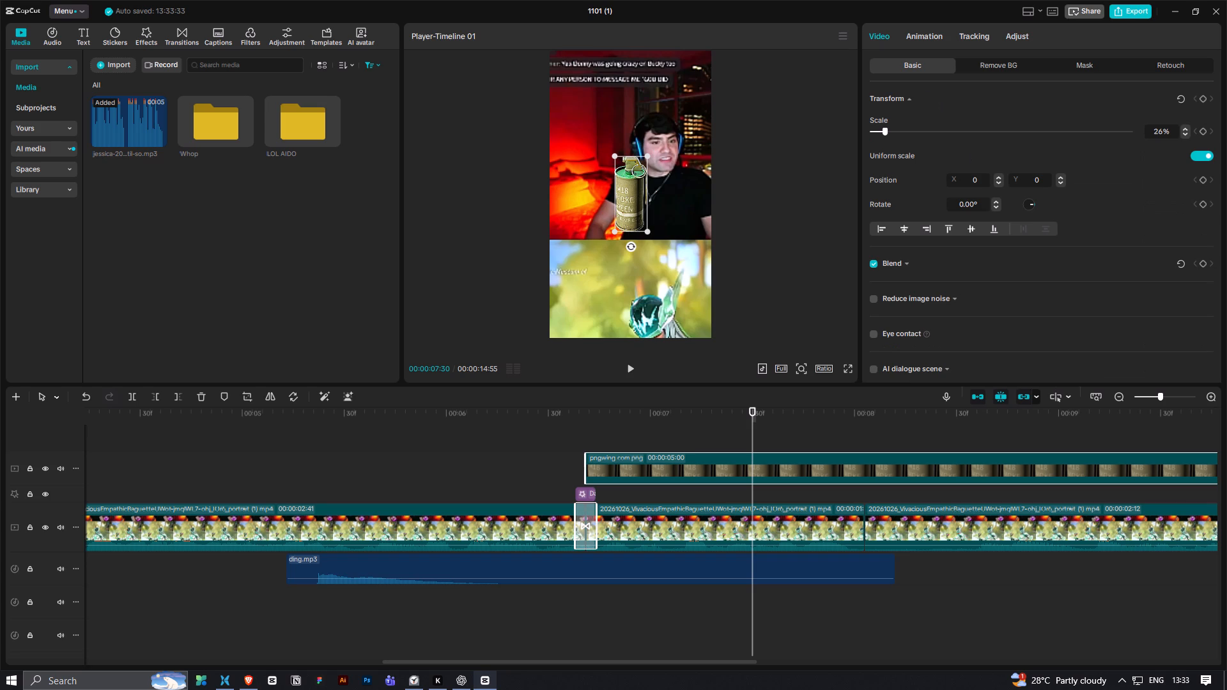
drag(1029, 206, 1044, 199)
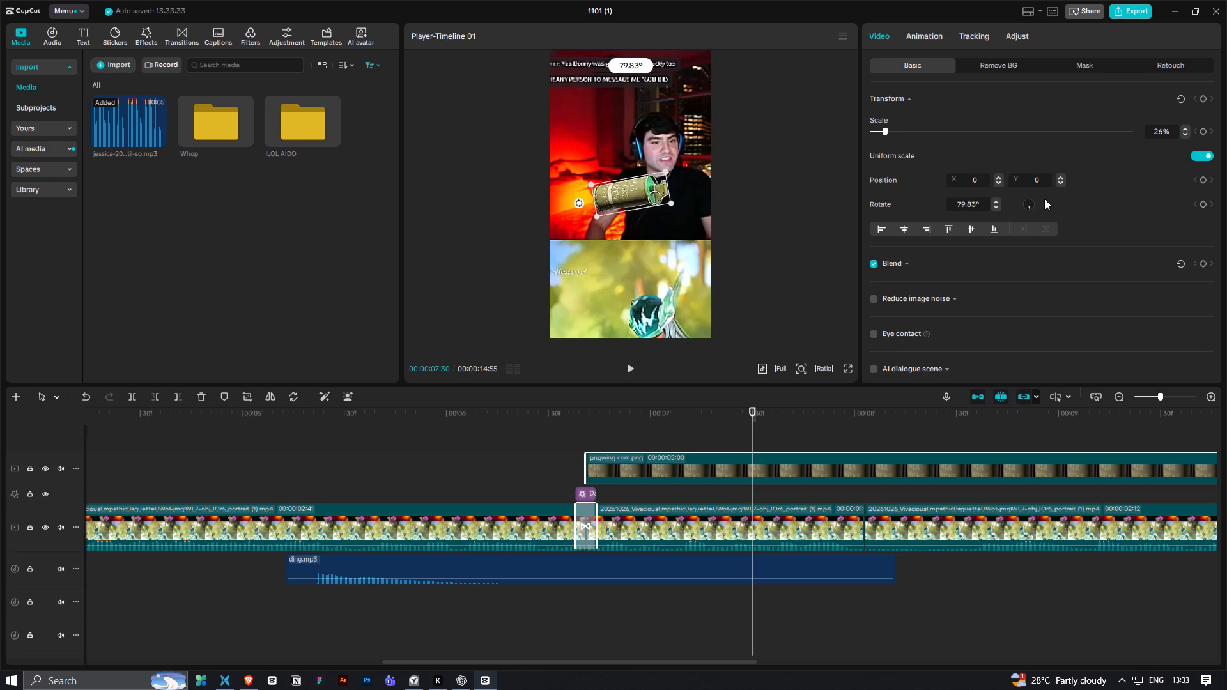
drag(1044, 199, 1033, 192)
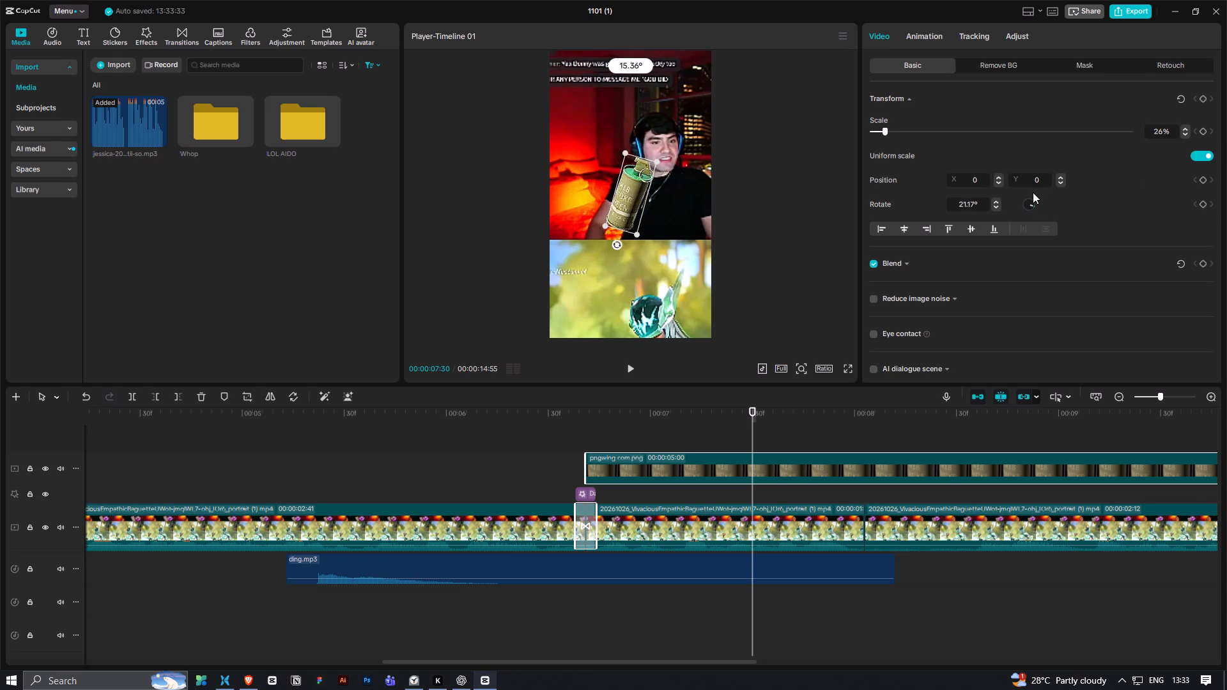
drag(1033, 192, 1034, 194)
drag(635, 187, 596, 158)
Preview the grenade section and reduce the grenade image to 21% scale.
click(580, 427)
click(538, 431)
key(space)
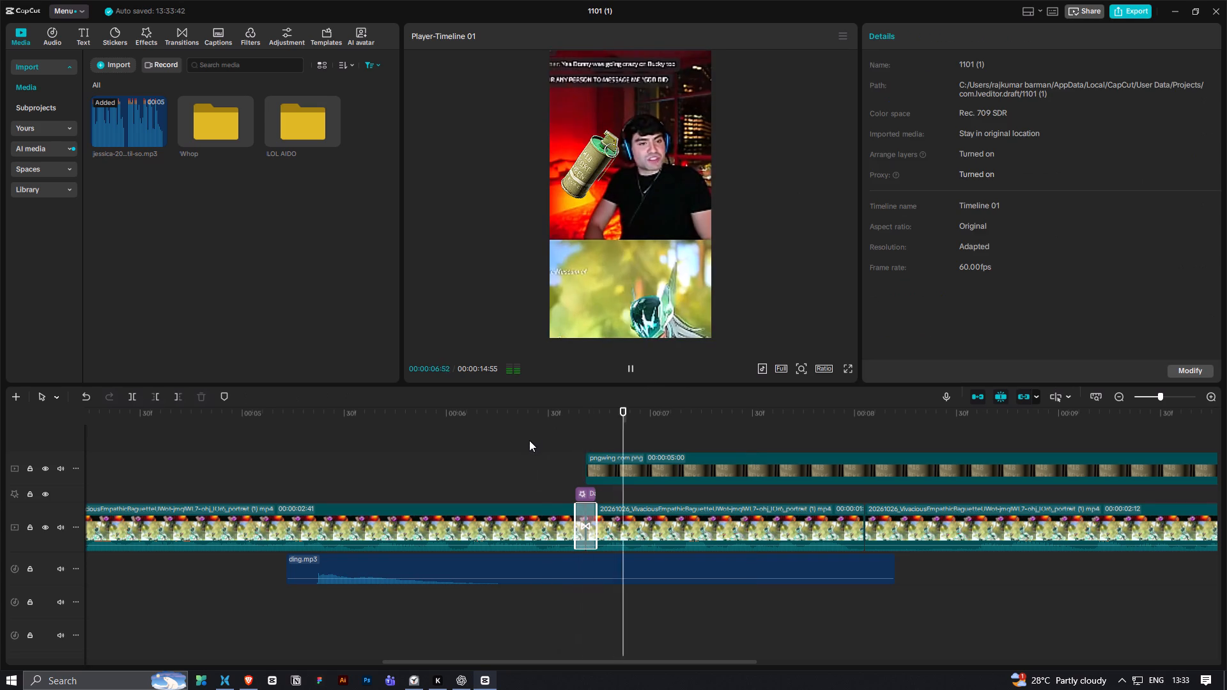
key(space)
click(652, 466)
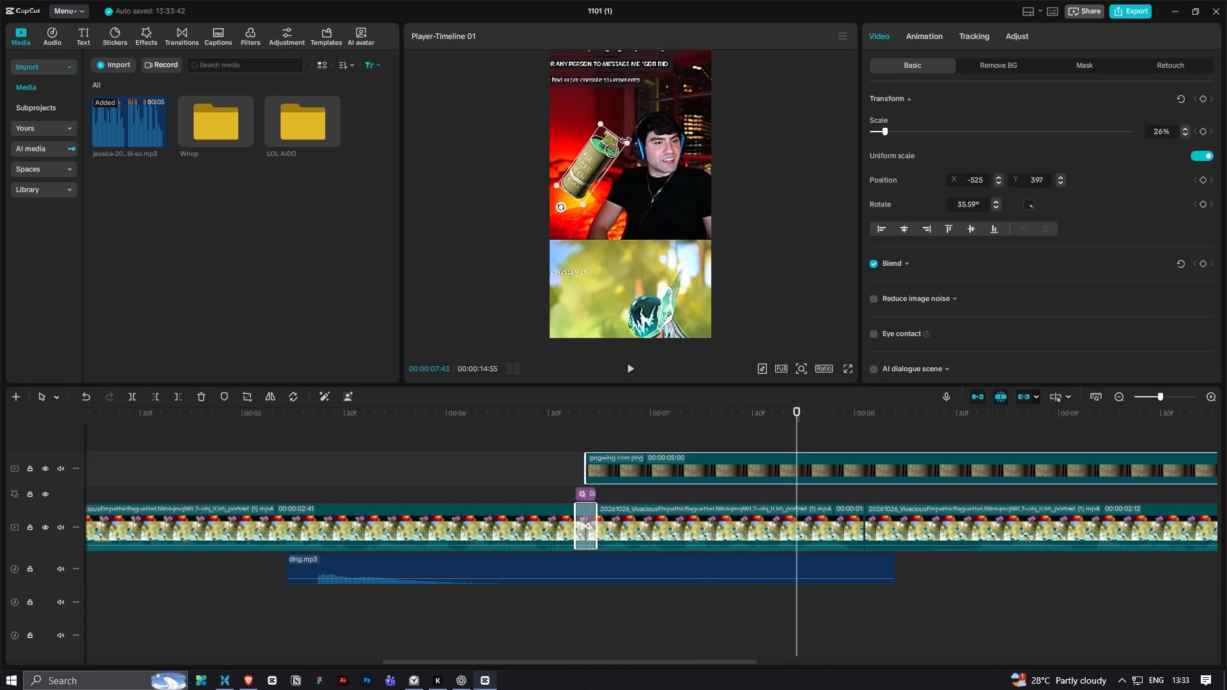
drag(628, 139, 620, 150)
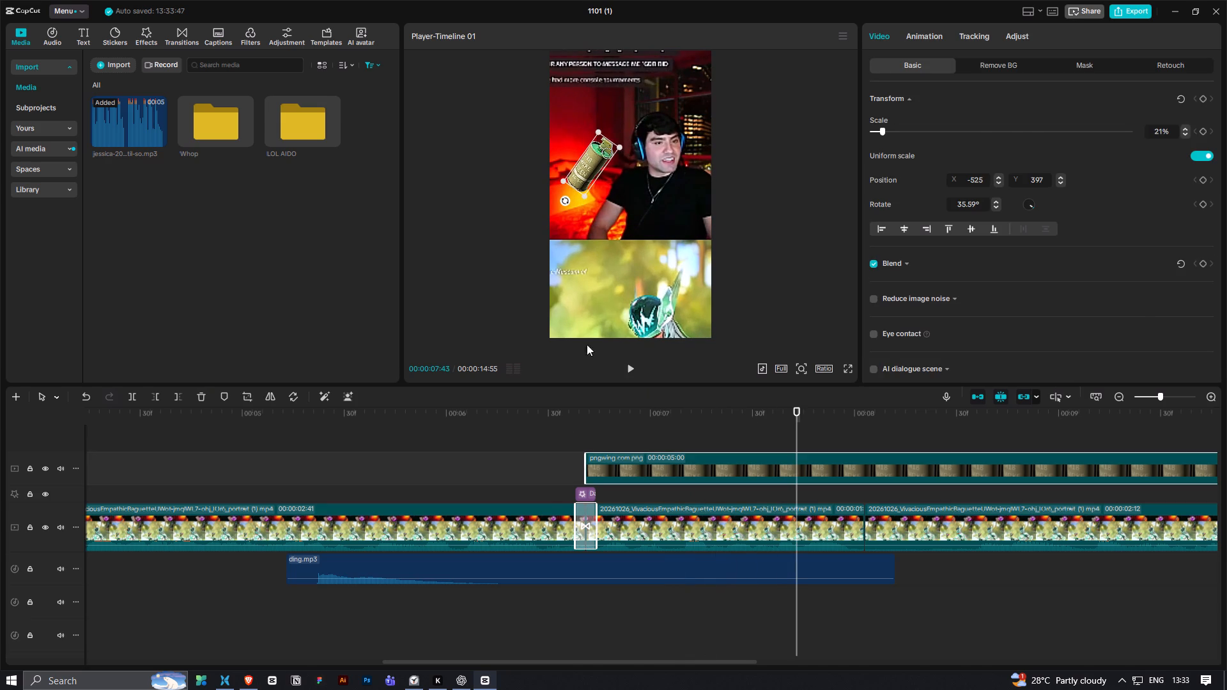
click(552, 435)
key(space)
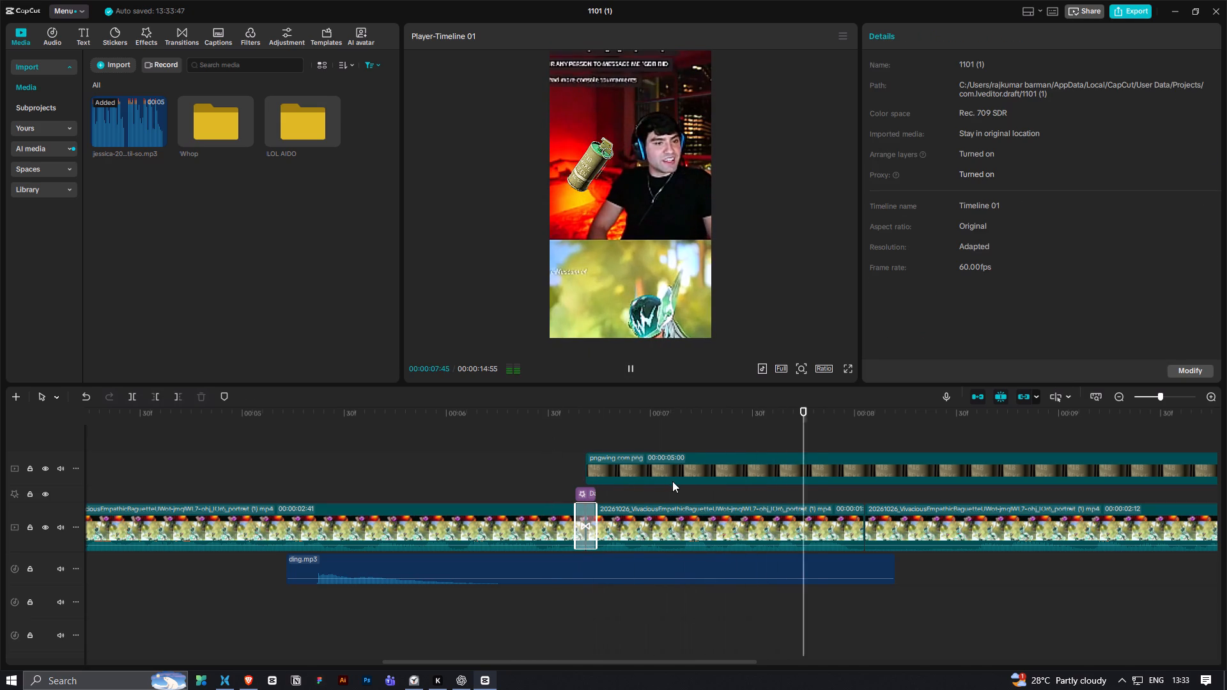
key(space)
Trim the end of the grenade clip to a duration of 00:00:01:08.
click(672, 481)
ctrl+scroll(680, 467, down, 11)
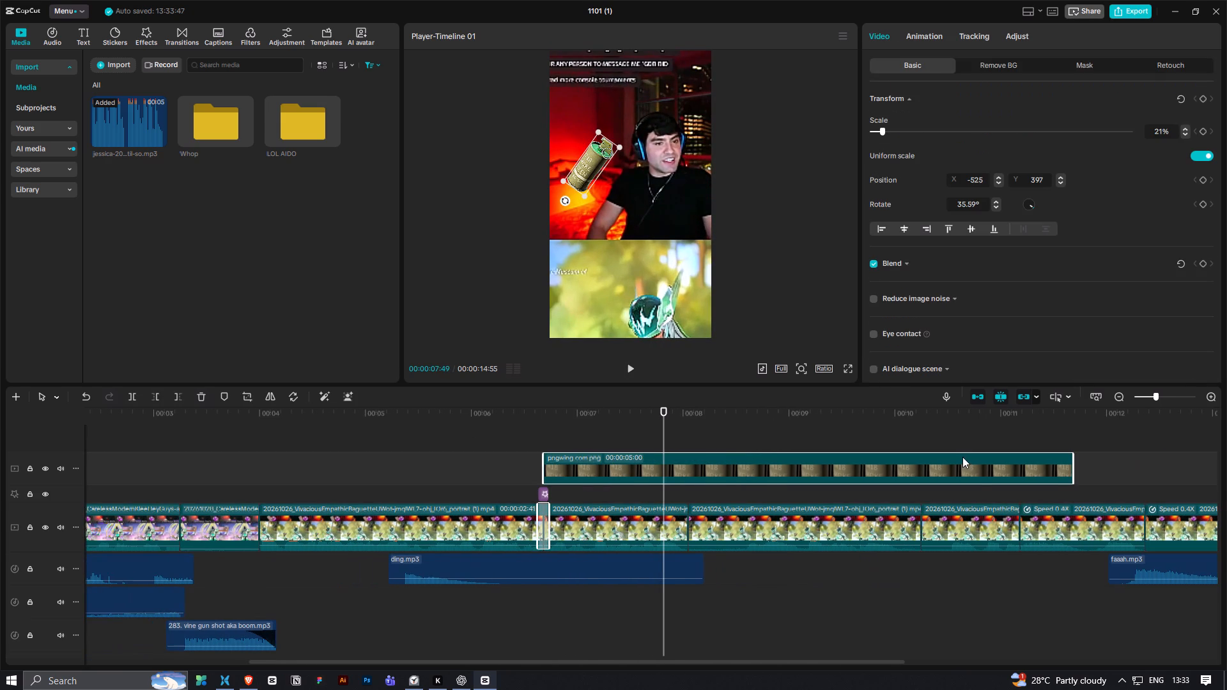
drag(998, 464, 584, 487)
Add a position keyframe to the grenade clip at 00:00:06:46, just after the zoom transition.
click(456, 429)
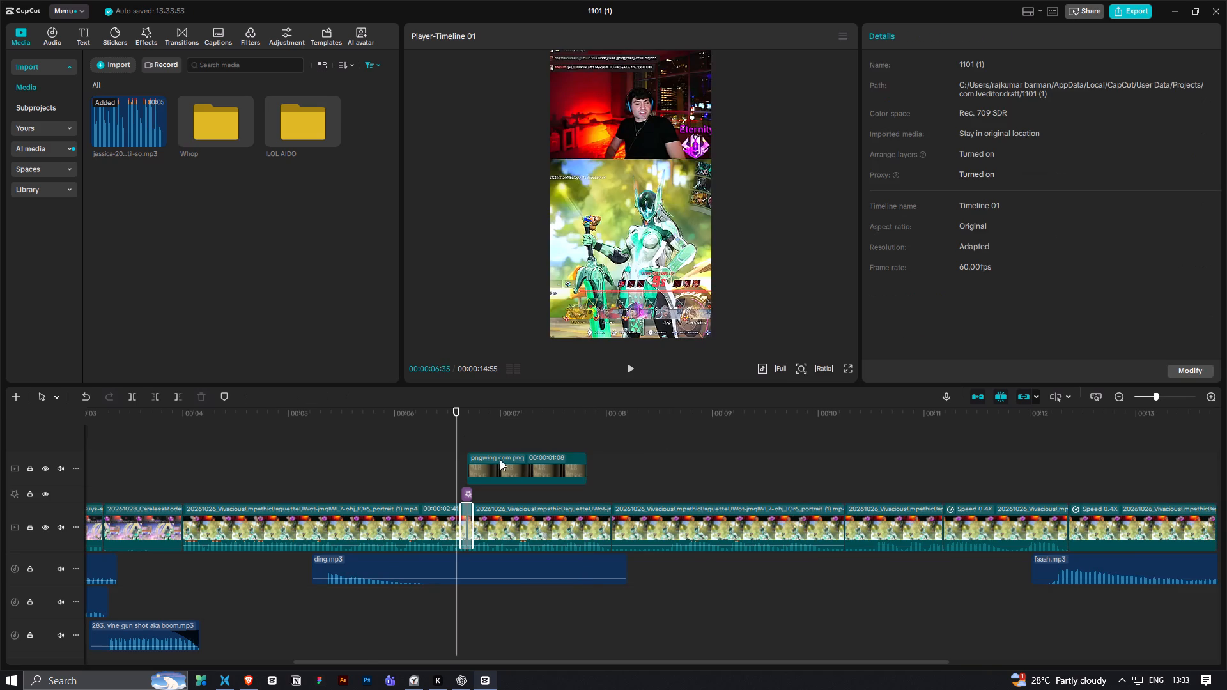
ctrl+scroll(513, 467, up, 4)
ctrl+click(538, 452)
ctrl+scroll(511, 458, up, 5)
drag(543, 421, 509, 426)
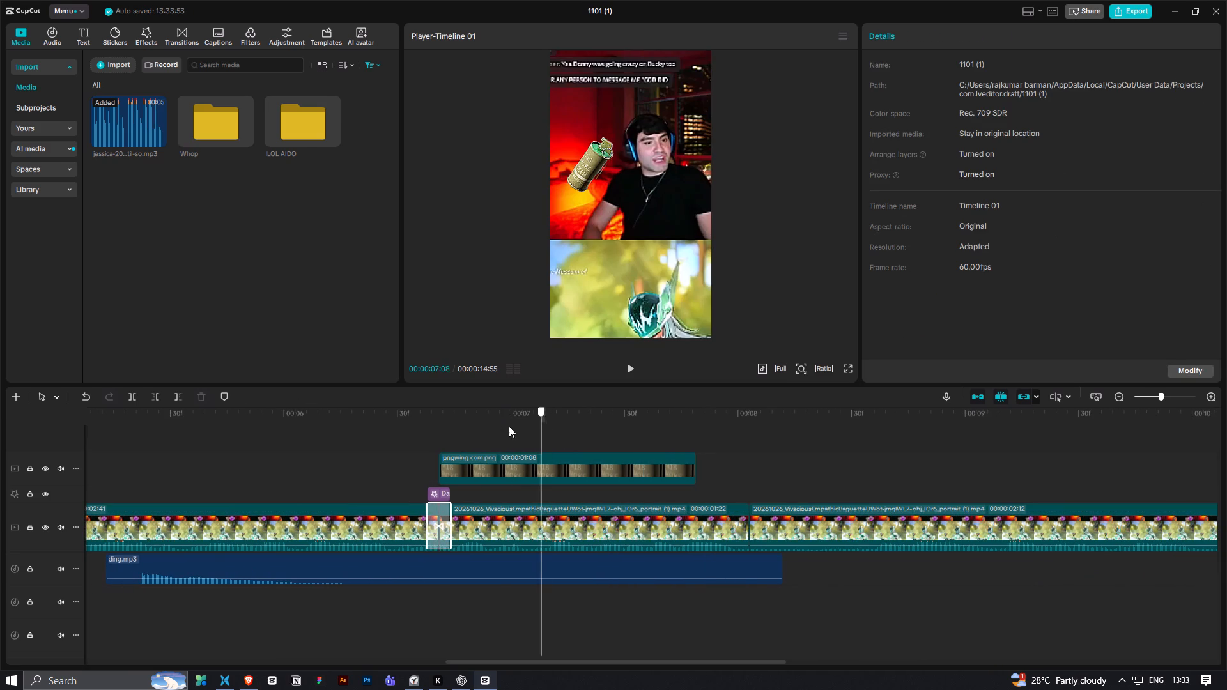
drag(509, 426, 438, 434)
click(482, 456)
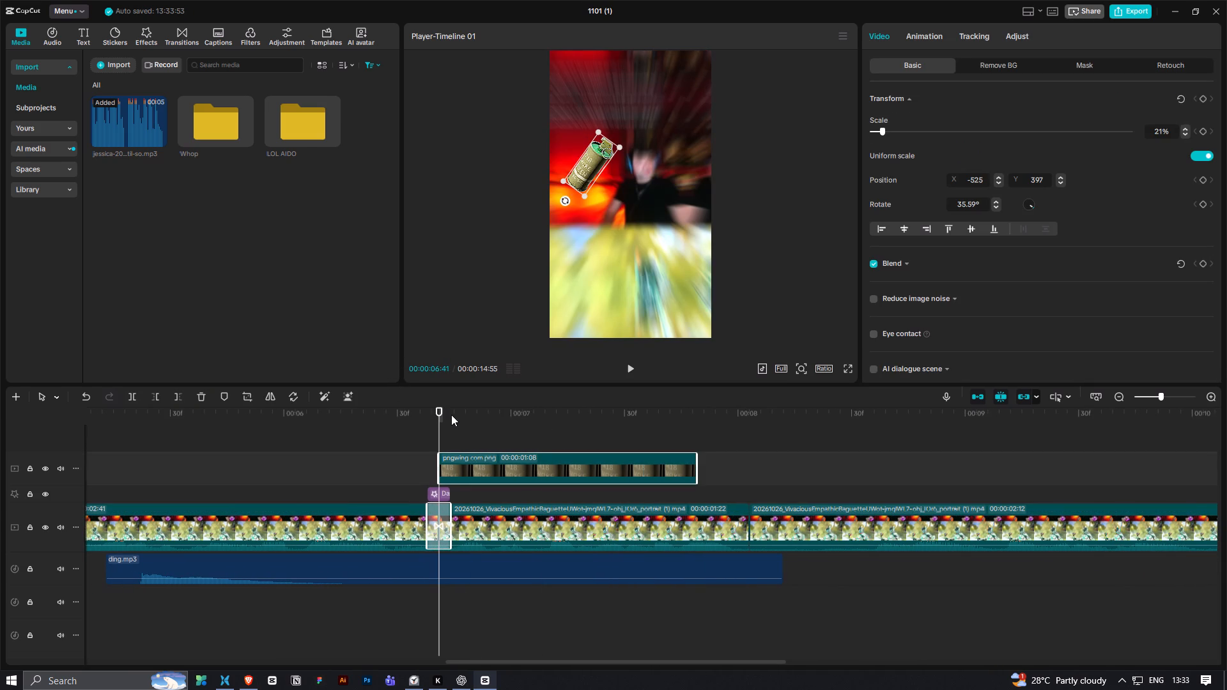
ctrl+scroll(469, 464, up, 6)
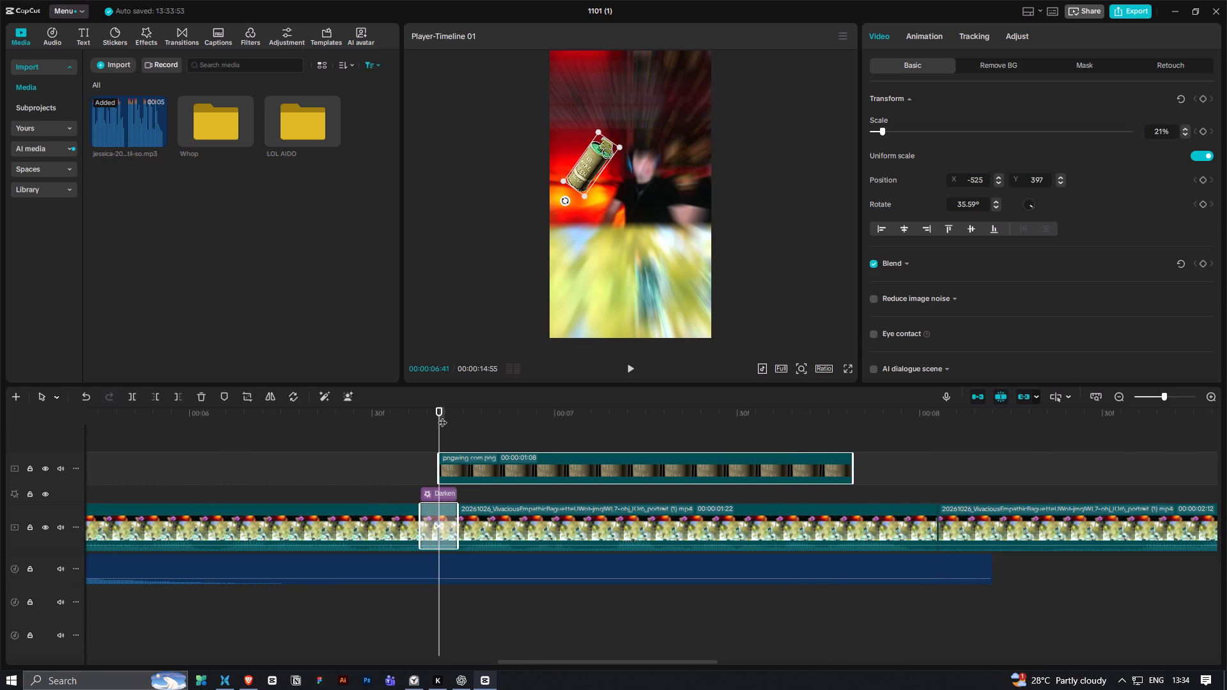
click(441, 416)
drag(437, 418, 468, 421)
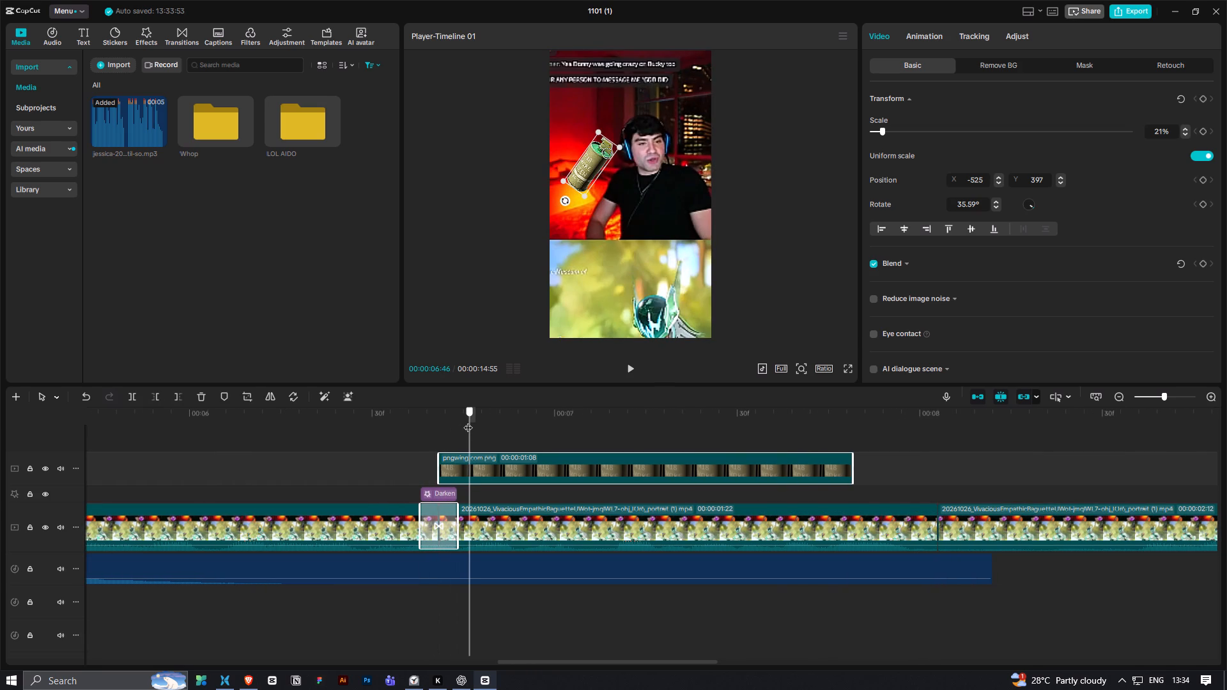
drag(468, 421, 469, 422)
click(878, 33)
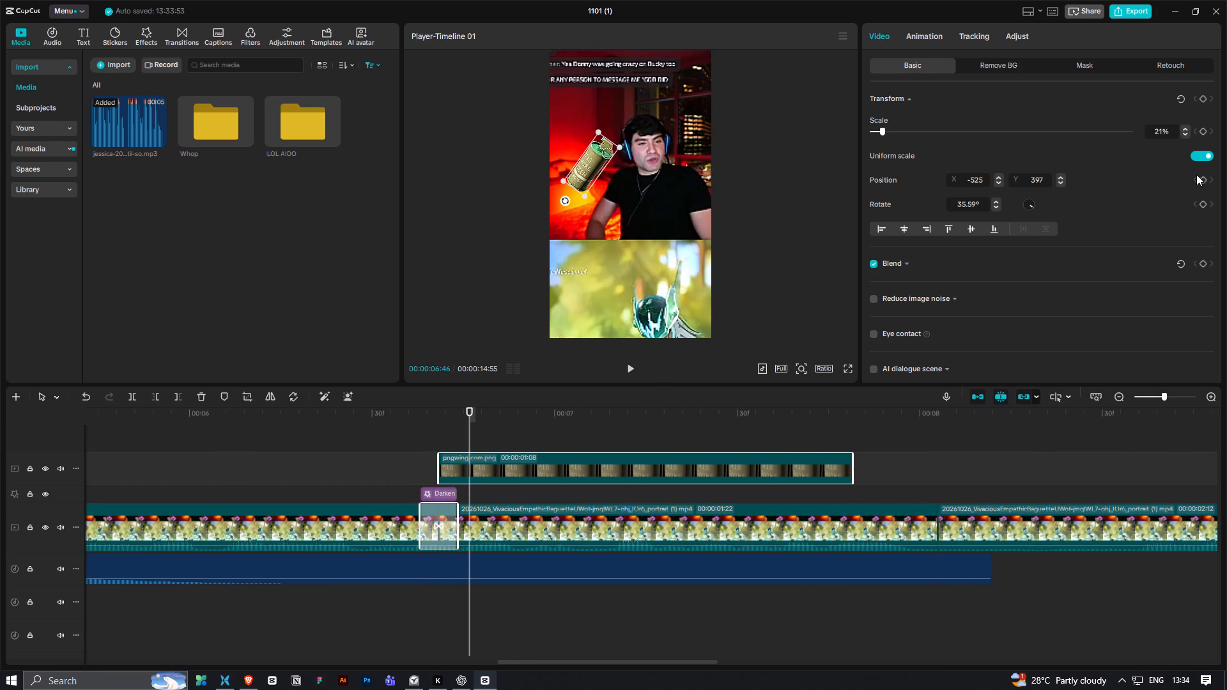
click(1204, 185)
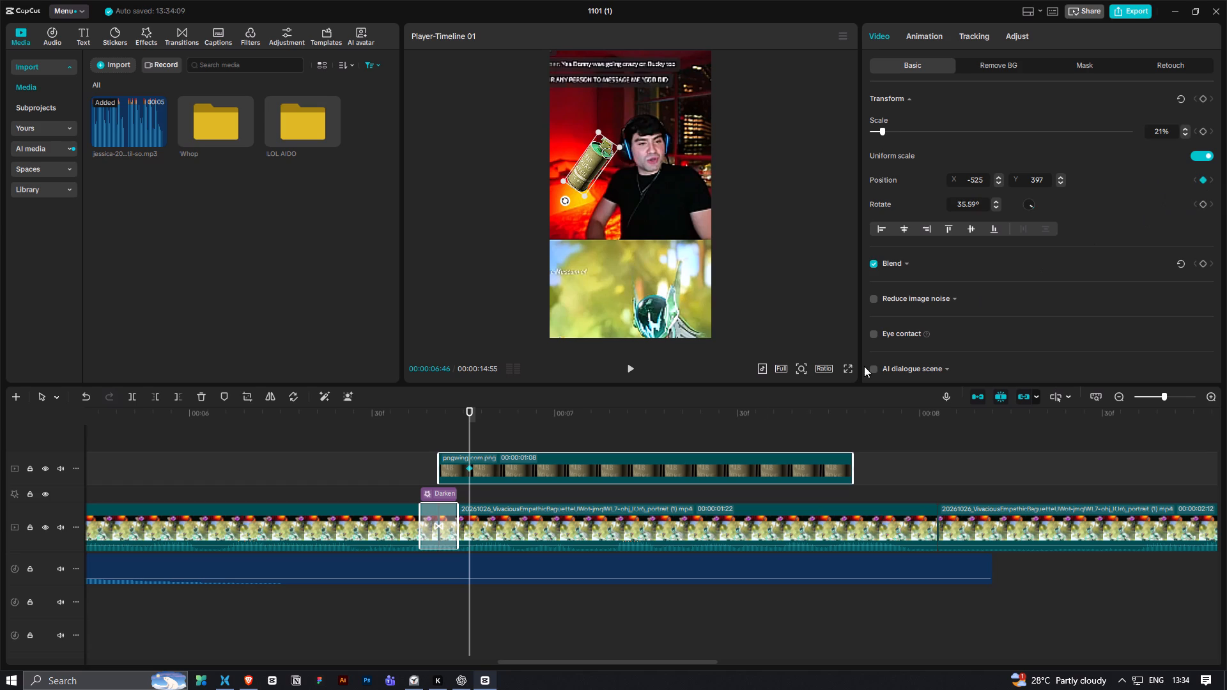
At 00:00:06:50, move the grenade off the frame's left edge to about X -1430, Y 367, keyframing its position.
drag(464, 408, 493, 411)
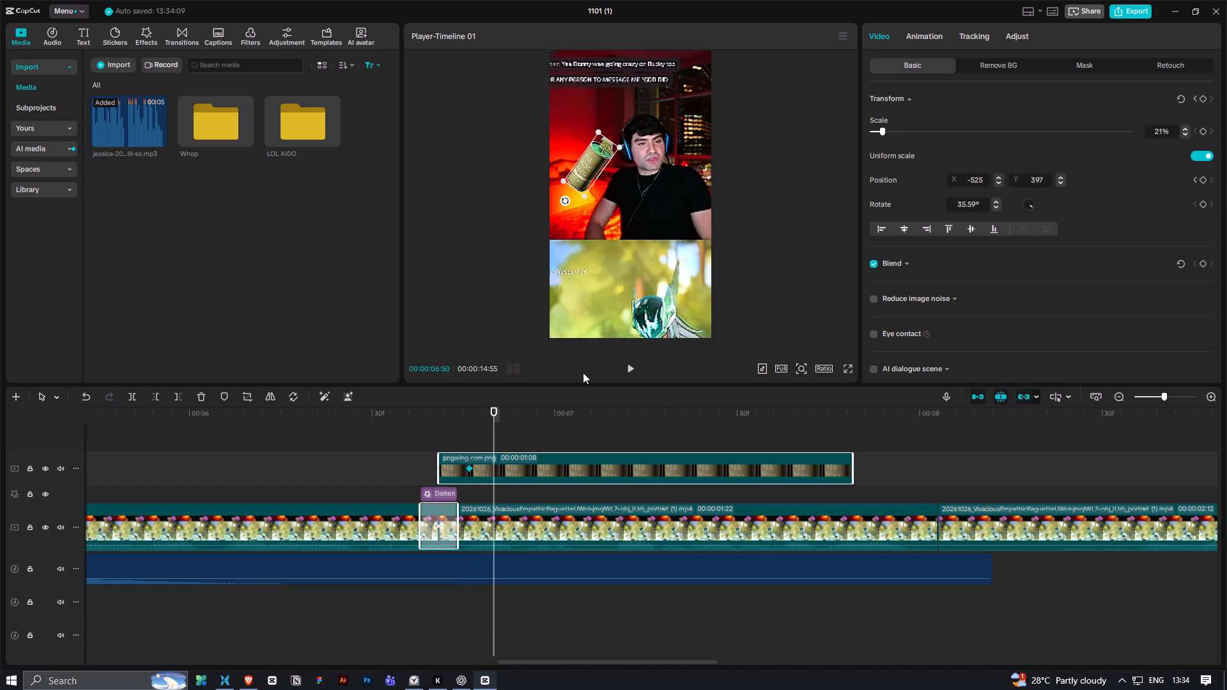
drag(582, 171, 528, 173)
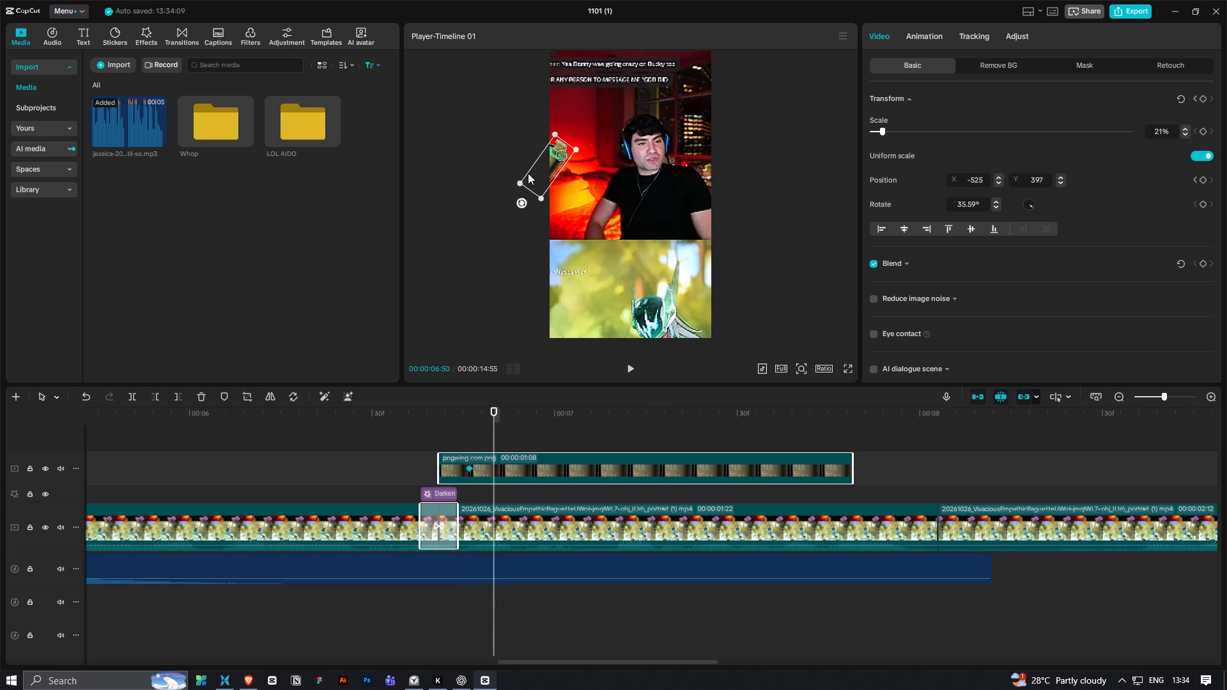
drag(528, 173, 514, 173)
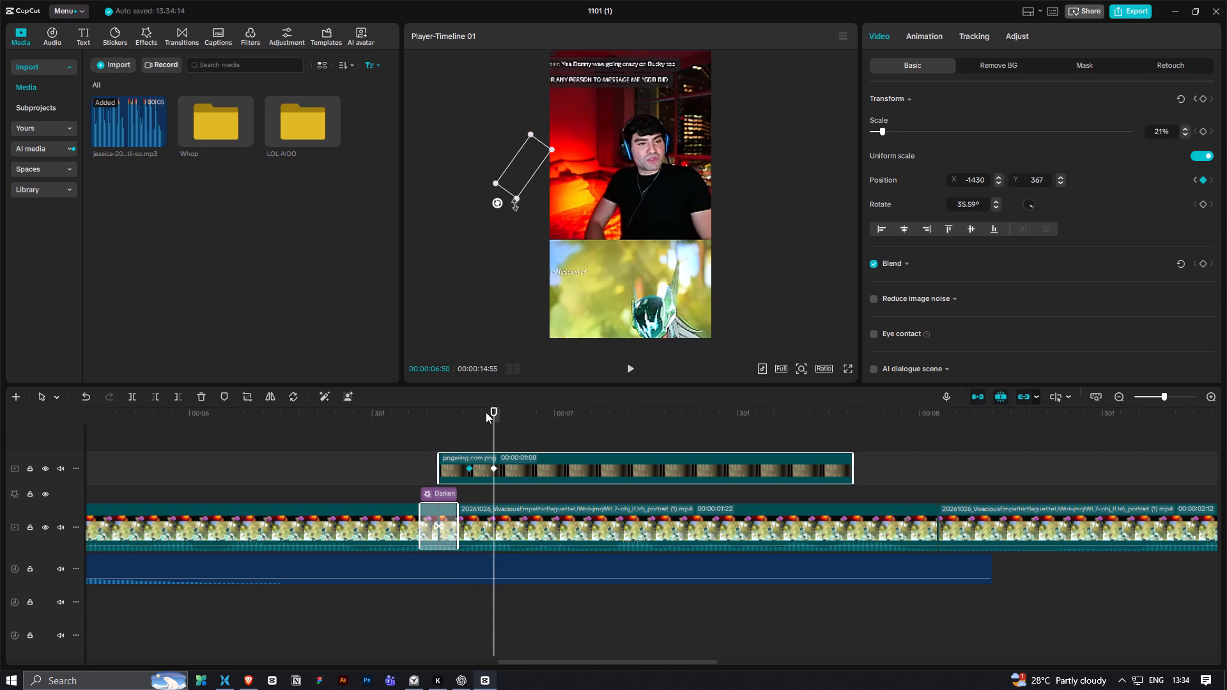
At the grenade clip's start, 00:00:06:41, move the image off the frame's left edge as another position keyframe.
drag(488, 411, 438, 430)
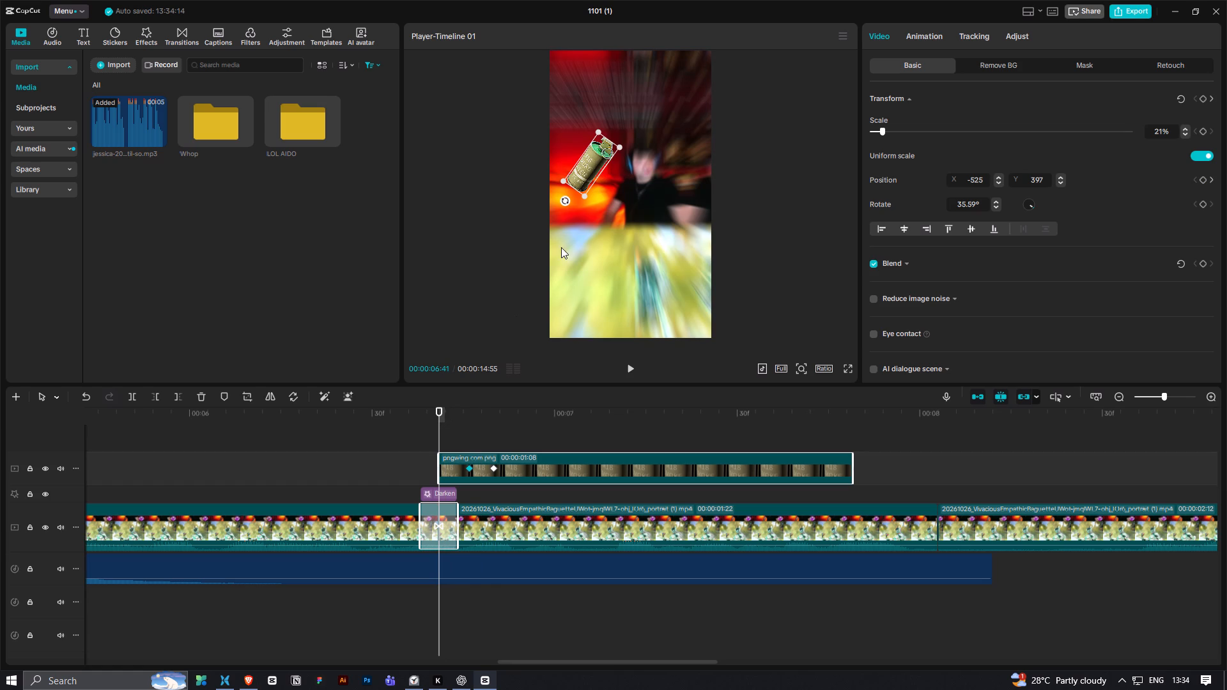
drag(588, 169, 514, 169)
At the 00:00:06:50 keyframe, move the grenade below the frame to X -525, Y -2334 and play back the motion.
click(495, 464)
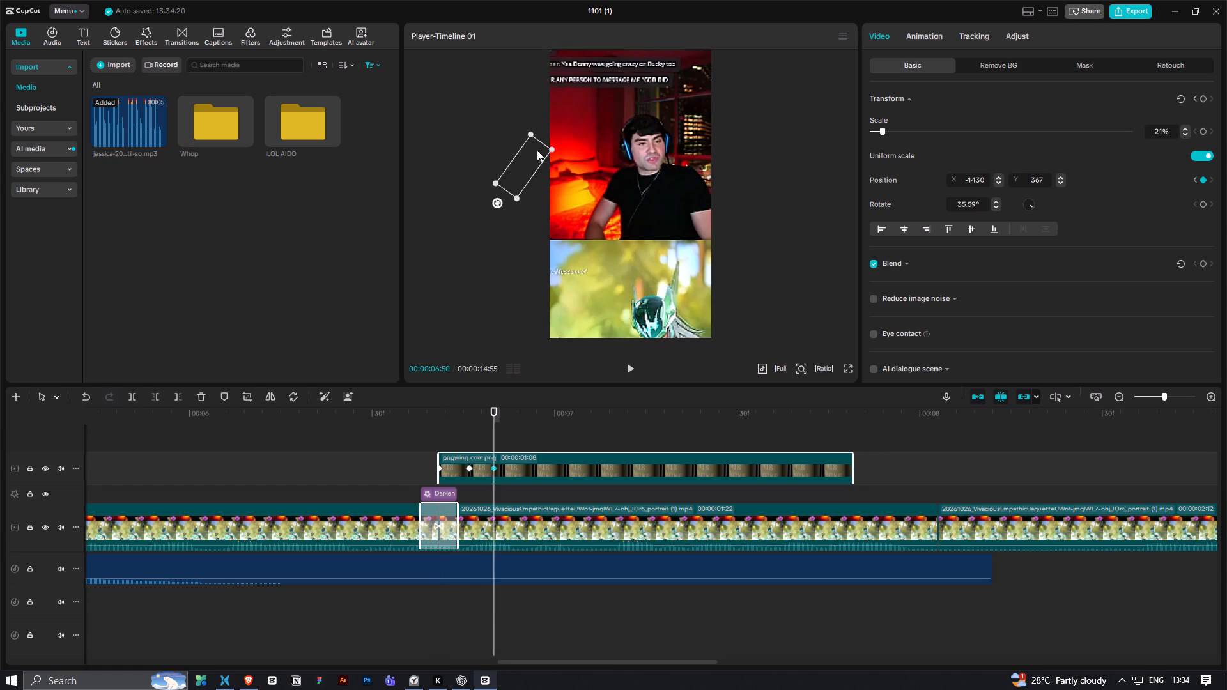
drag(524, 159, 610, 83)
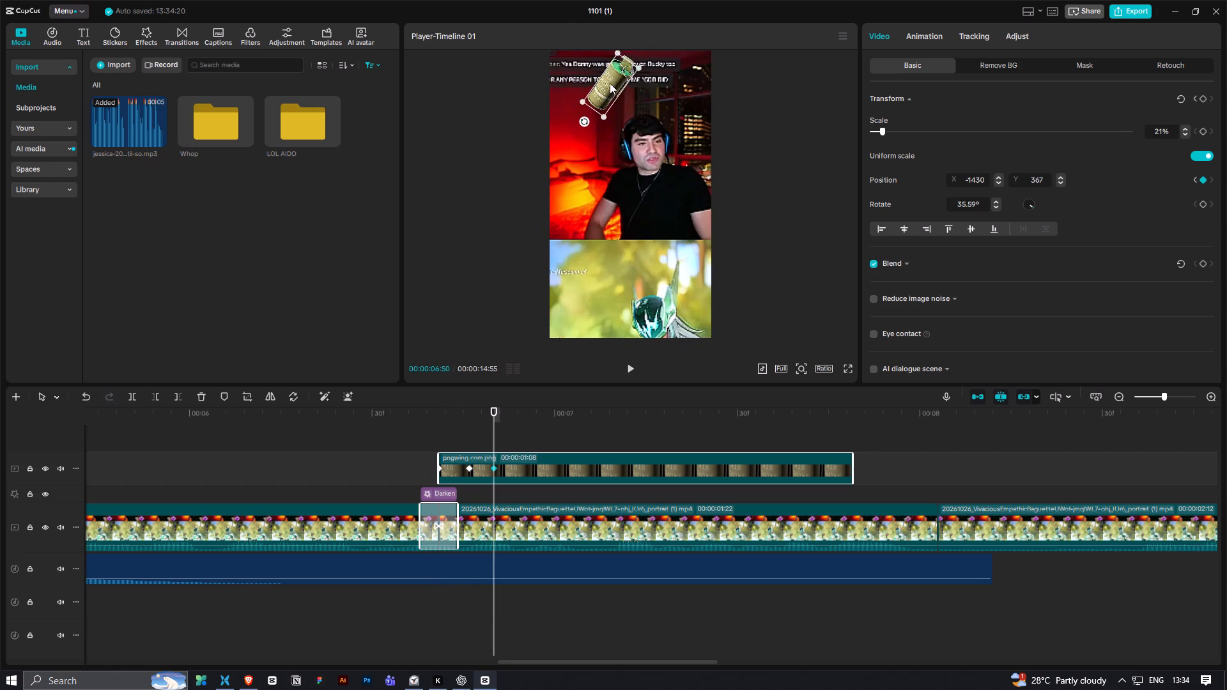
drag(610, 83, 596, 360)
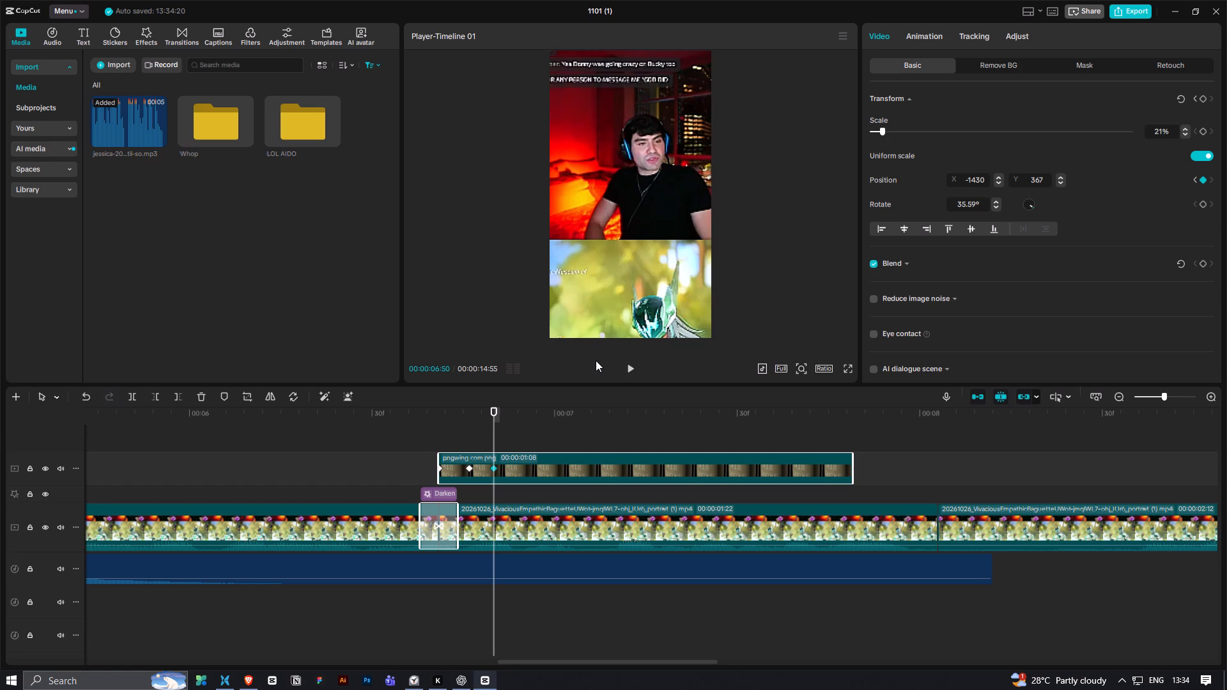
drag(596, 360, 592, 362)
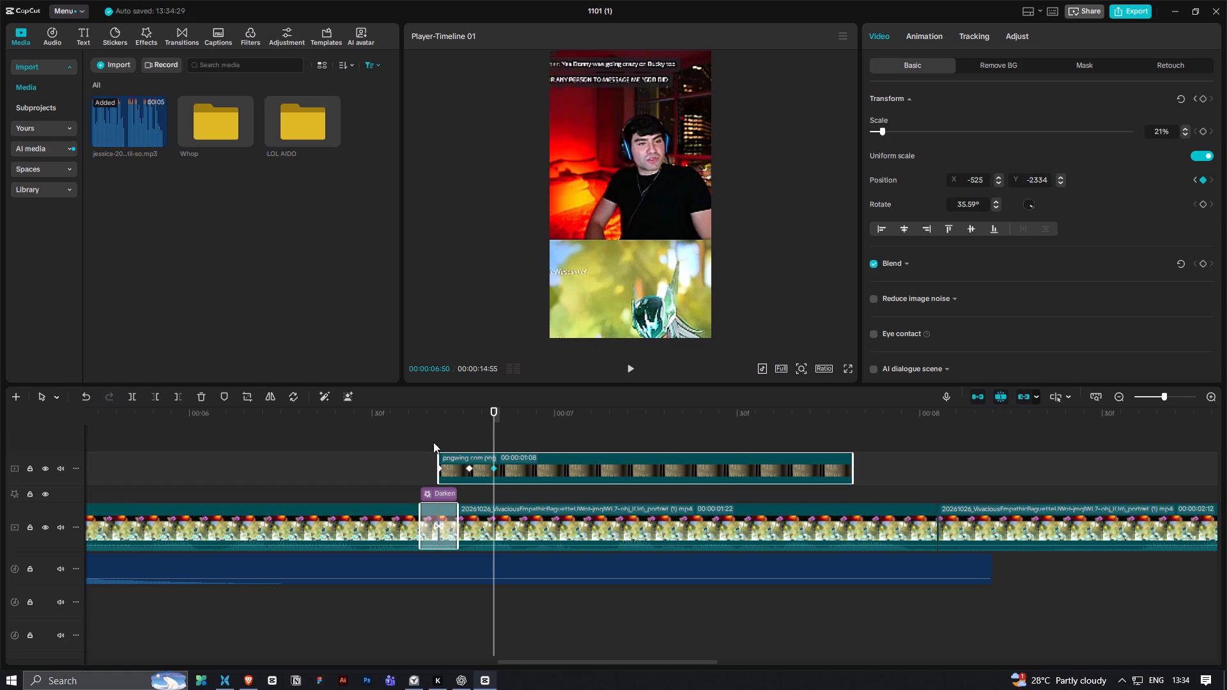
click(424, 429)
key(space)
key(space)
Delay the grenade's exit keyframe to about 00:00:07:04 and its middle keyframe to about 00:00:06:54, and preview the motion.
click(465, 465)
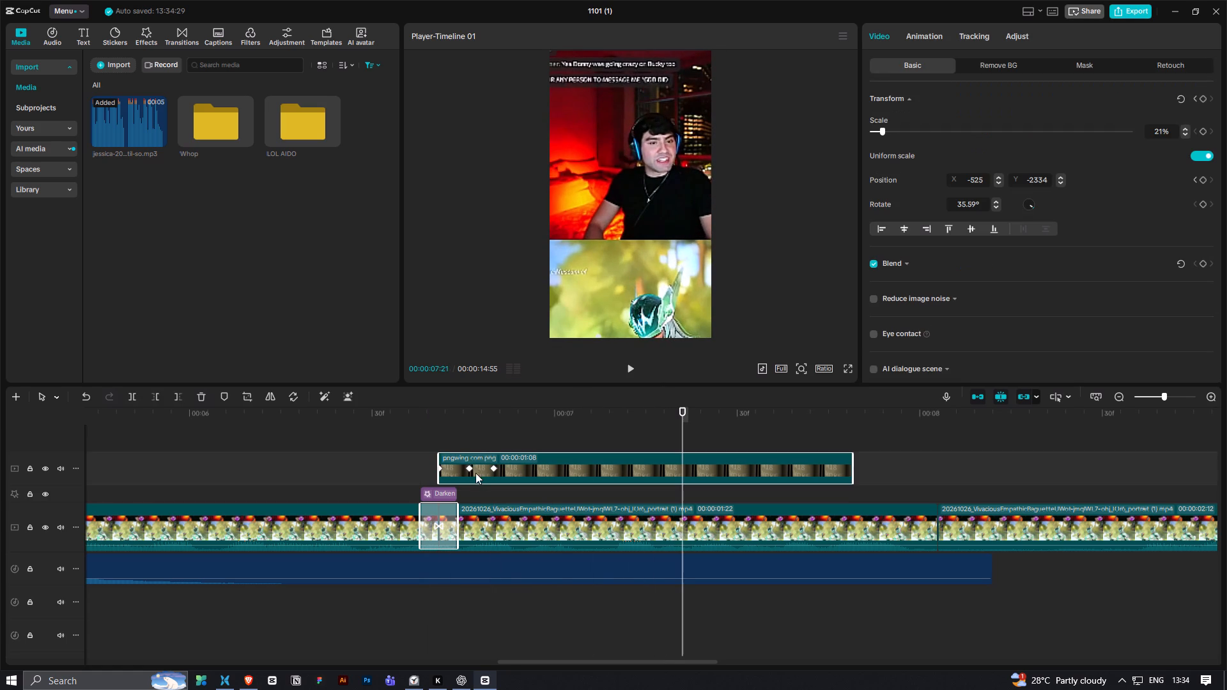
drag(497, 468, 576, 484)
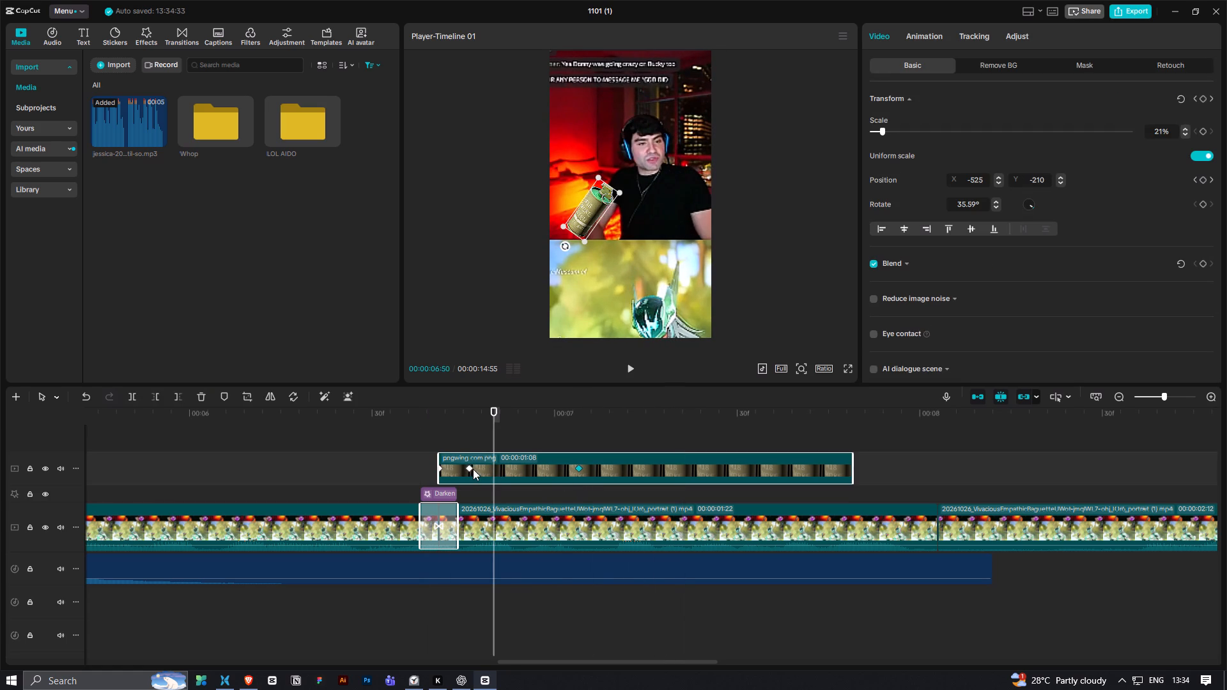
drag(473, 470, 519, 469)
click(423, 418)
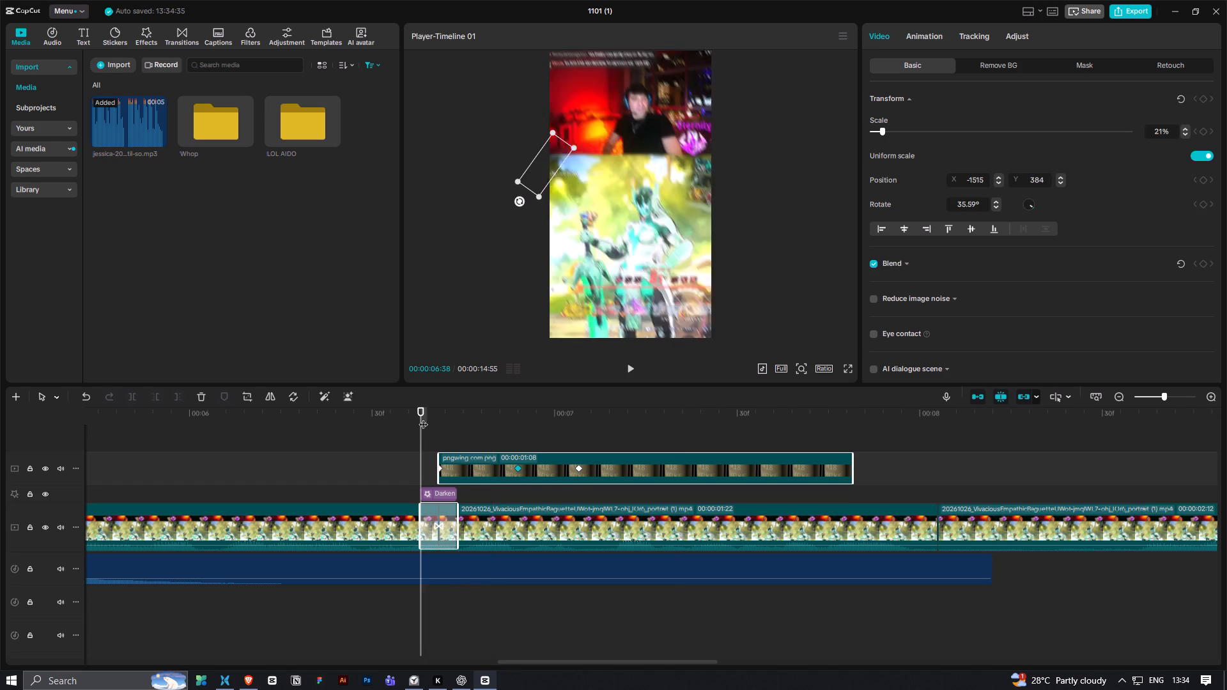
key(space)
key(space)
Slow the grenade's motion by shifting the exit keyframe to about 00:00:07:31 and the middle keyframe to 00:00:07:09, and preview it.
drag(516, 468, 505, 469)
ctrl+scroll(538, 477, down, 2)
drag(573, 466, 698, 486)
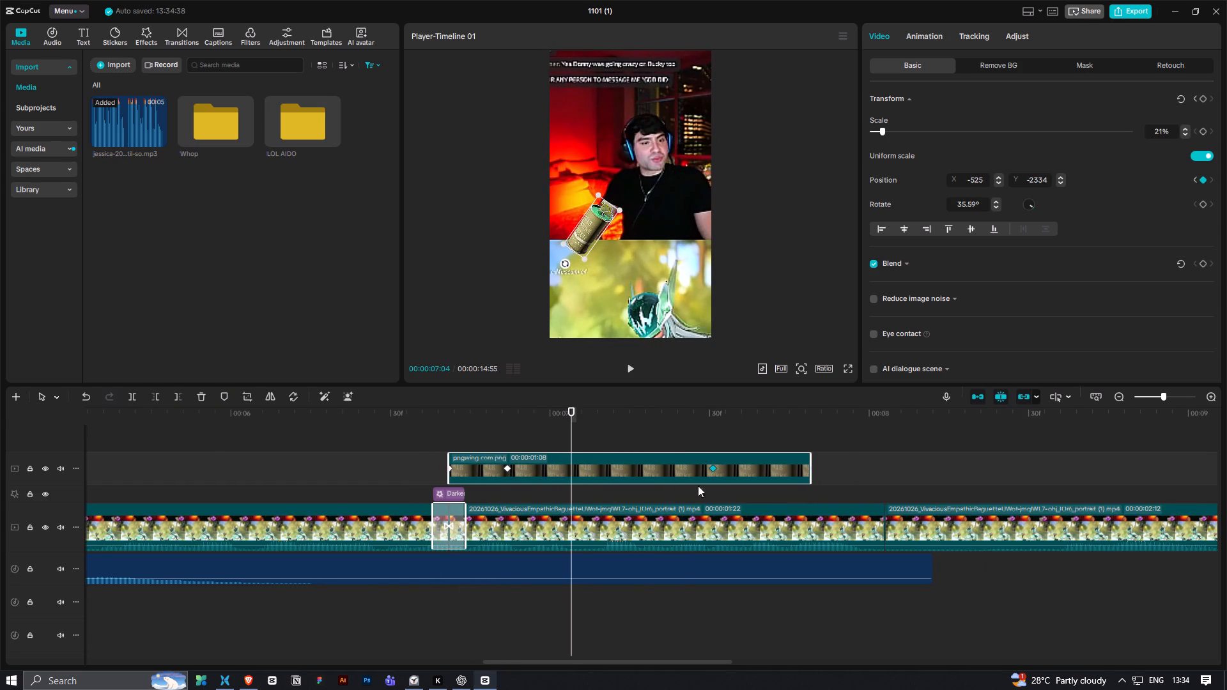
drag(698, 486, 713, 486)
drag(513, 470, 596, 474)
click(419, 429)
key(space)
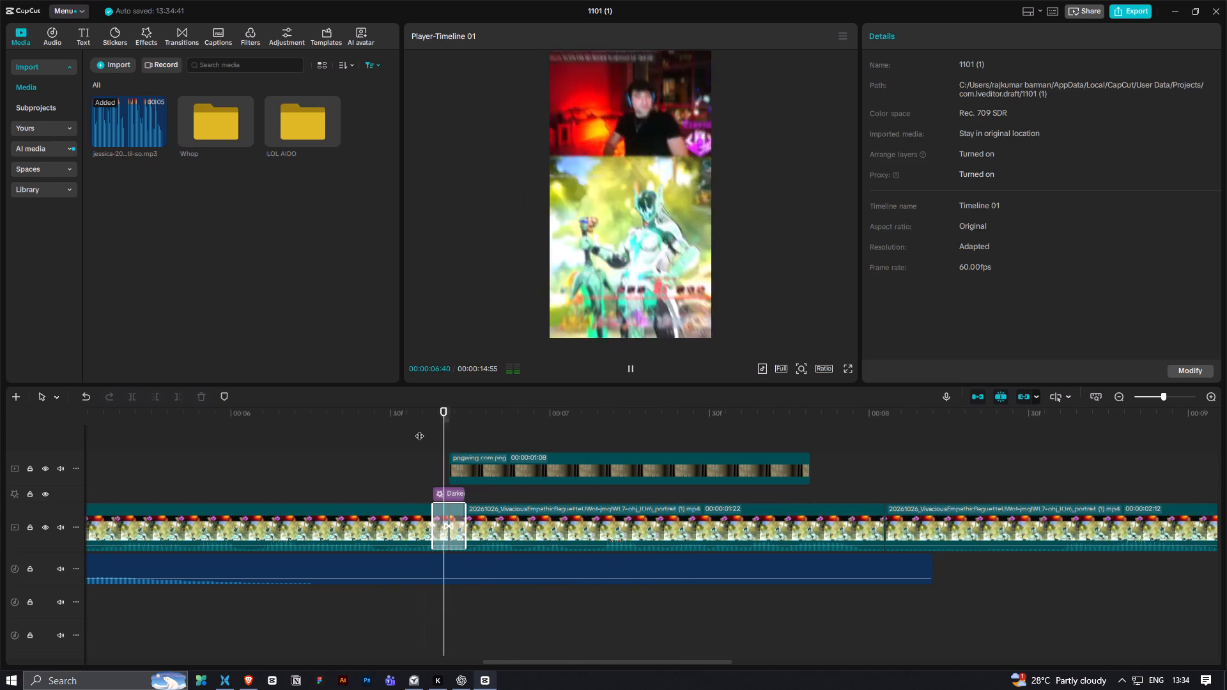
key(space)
Extend the end of the grenade clip to the next video cut, for a duration of 00:00:01:22.
click(590, 445)
click(590, 464)
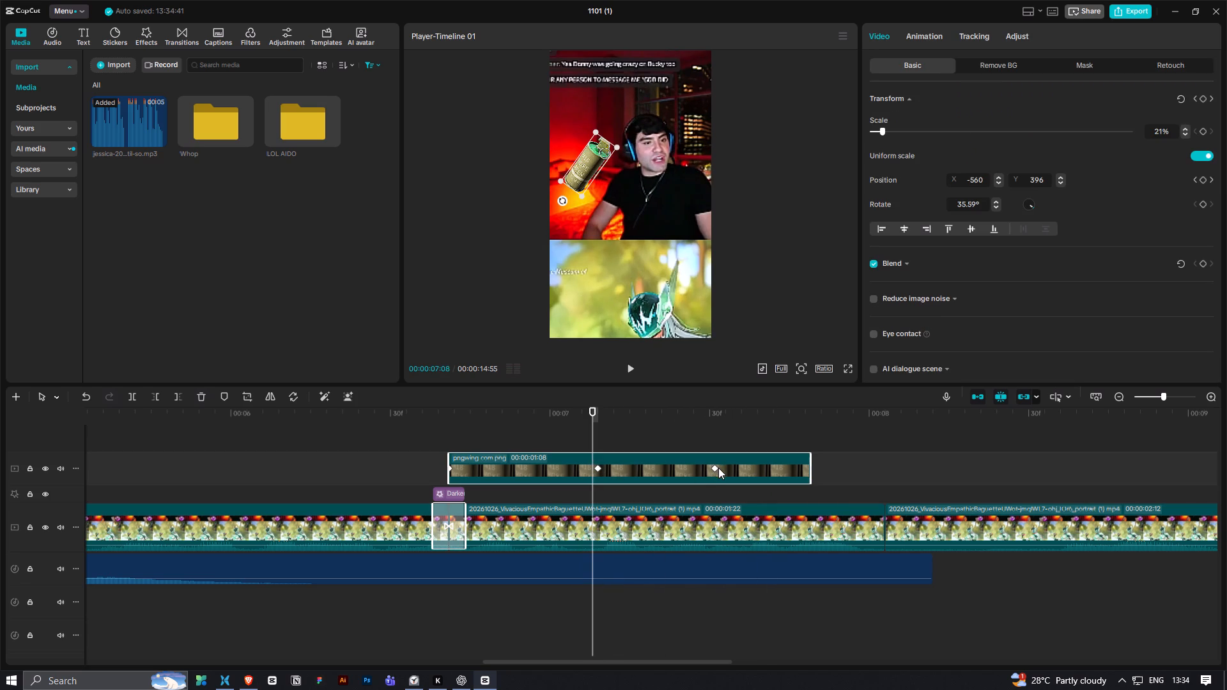
drag(810, 478, 891, 497)
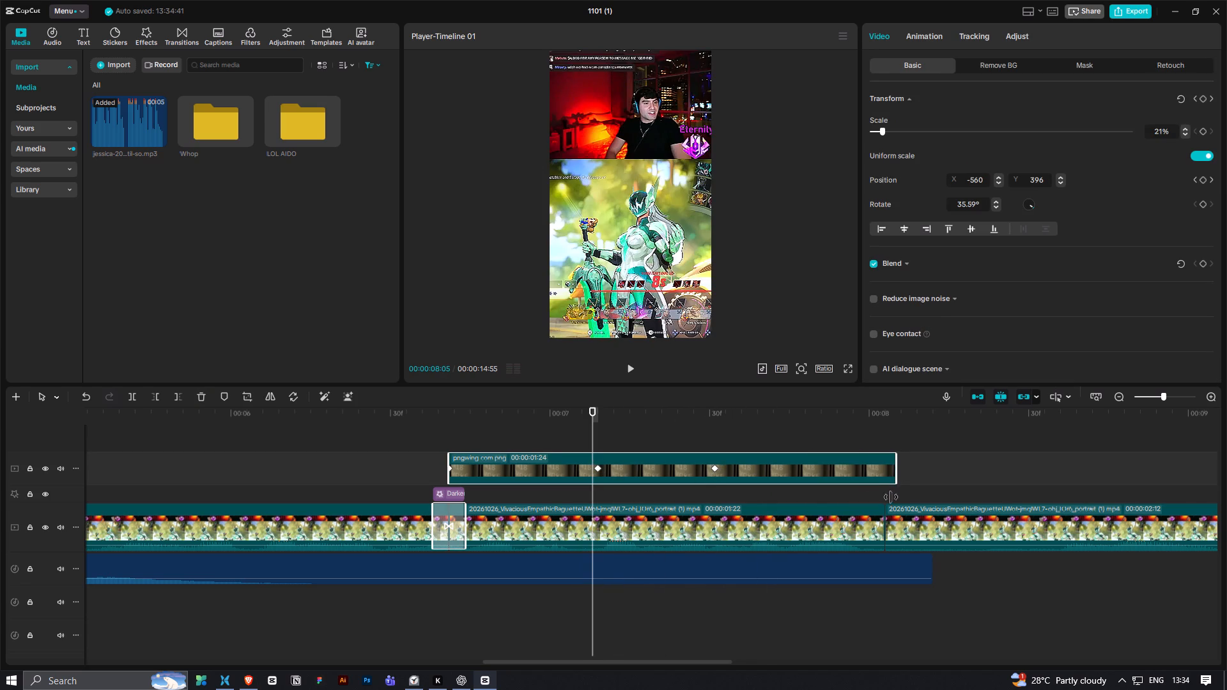
drag(891, 497, 882, 506)
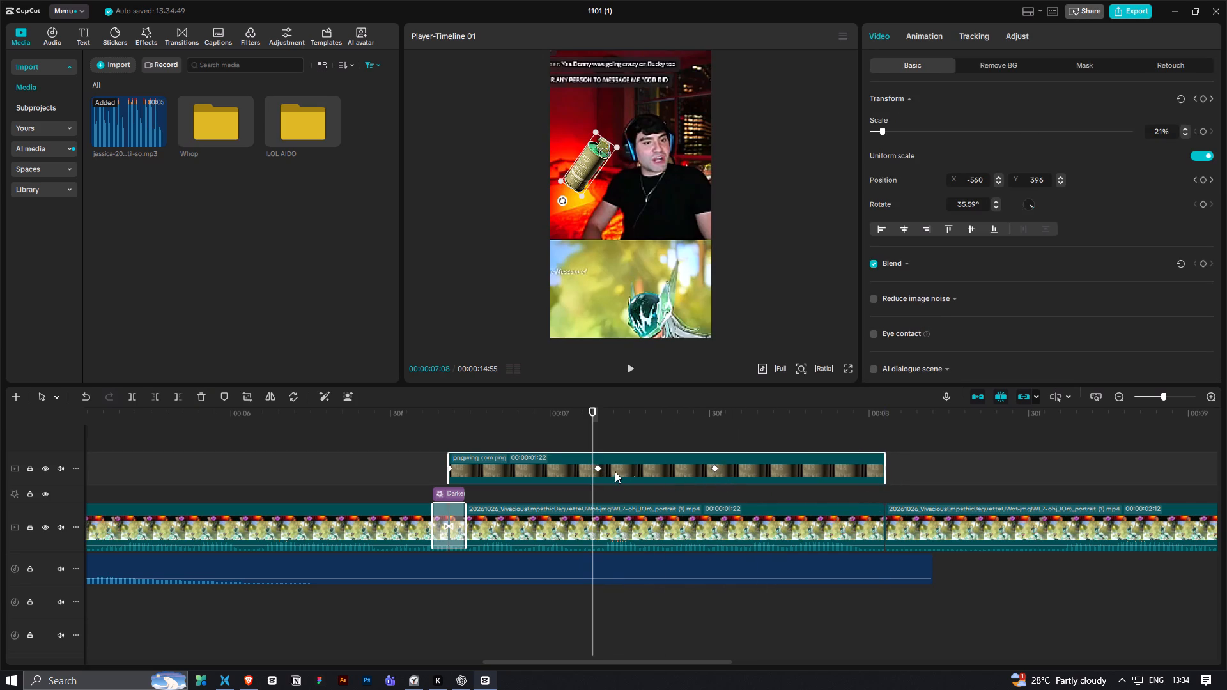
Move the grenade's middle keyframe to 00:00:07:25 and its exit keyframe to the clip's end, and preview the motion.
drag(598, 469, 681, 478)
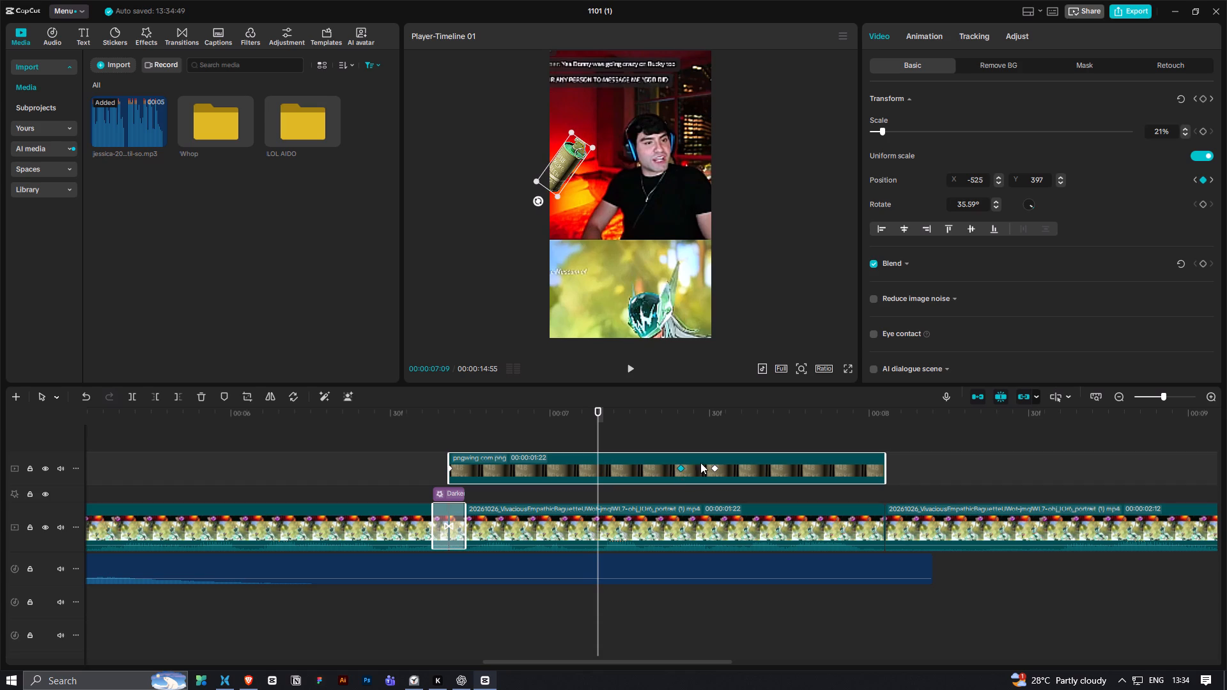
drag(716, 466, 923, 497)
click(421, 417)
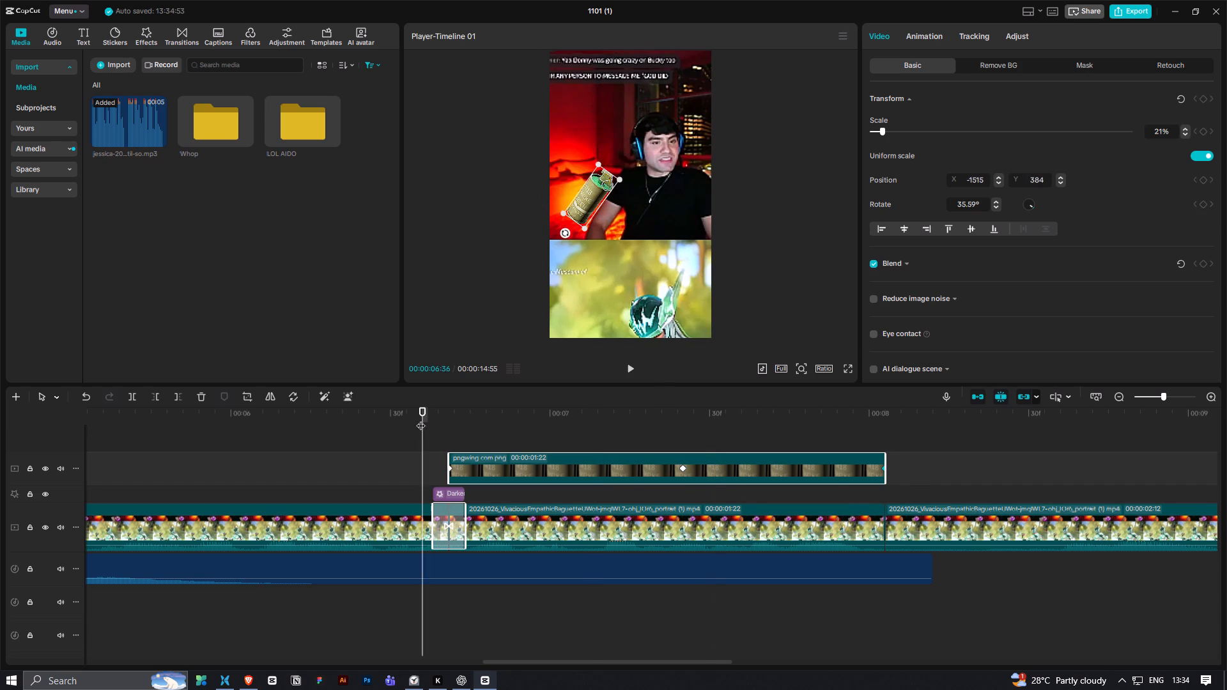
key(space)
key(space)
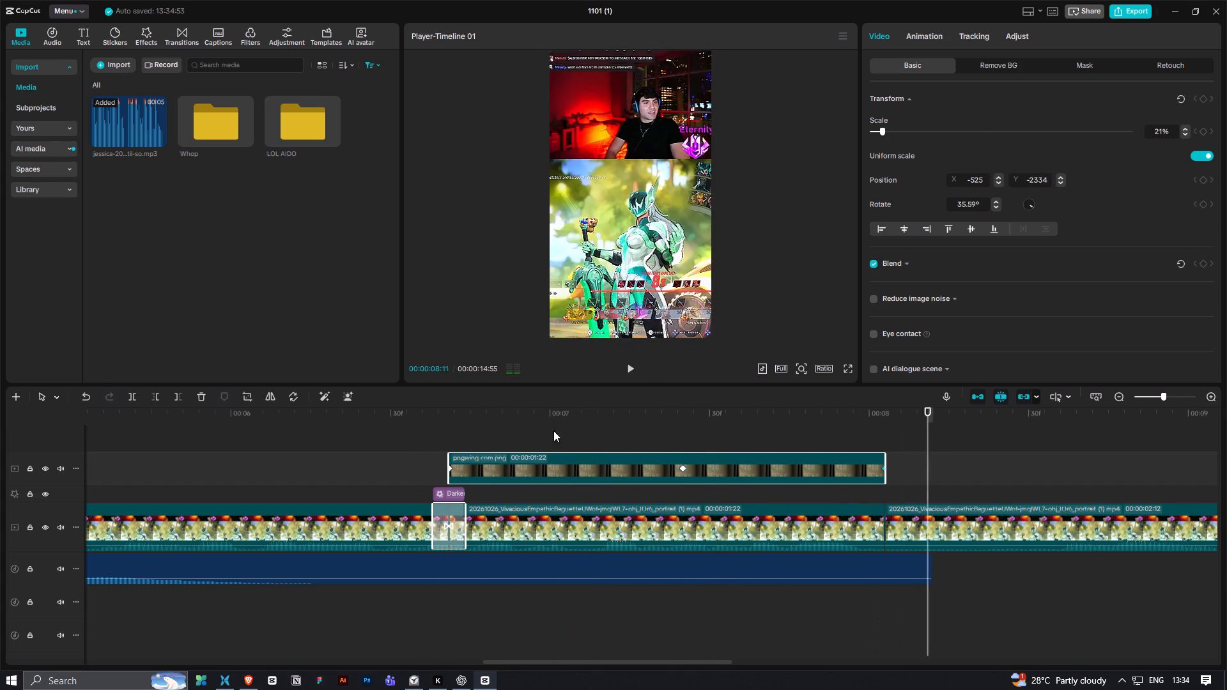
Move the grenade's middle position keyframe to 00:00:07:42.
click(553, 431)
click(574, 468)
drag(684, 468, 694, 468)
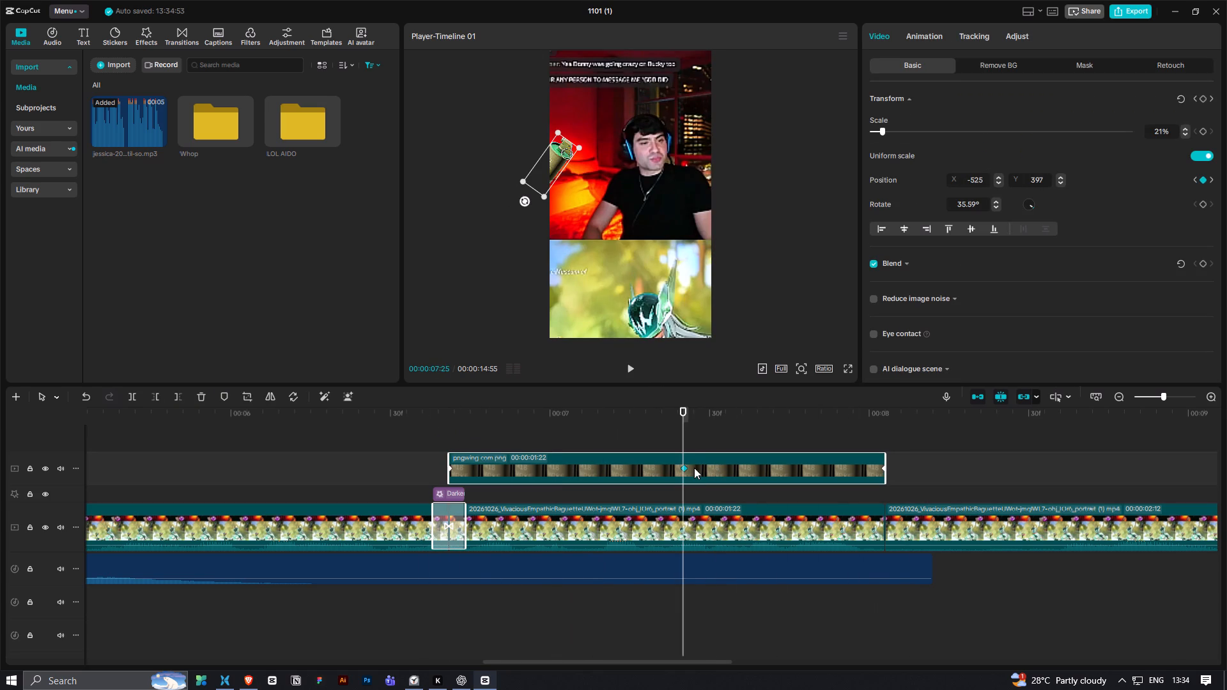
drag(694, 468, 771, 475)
Show the variable speed animation graph for the grenade clip.
right_click(584, 468)
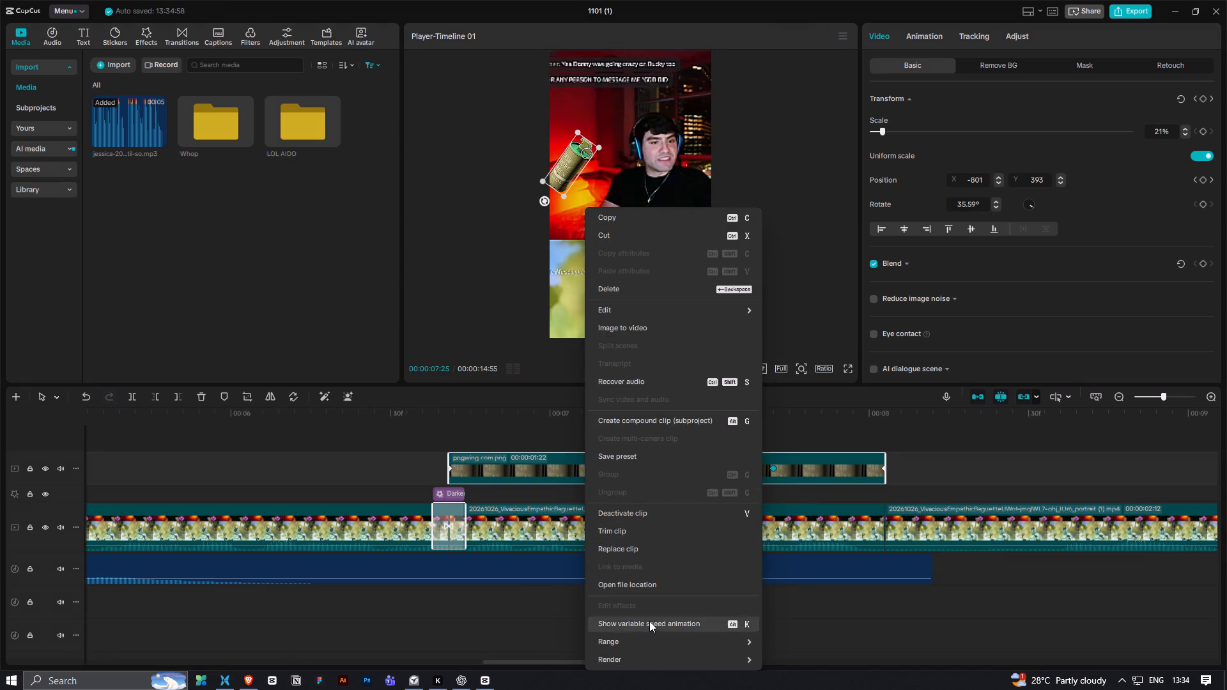
click(649, 622)
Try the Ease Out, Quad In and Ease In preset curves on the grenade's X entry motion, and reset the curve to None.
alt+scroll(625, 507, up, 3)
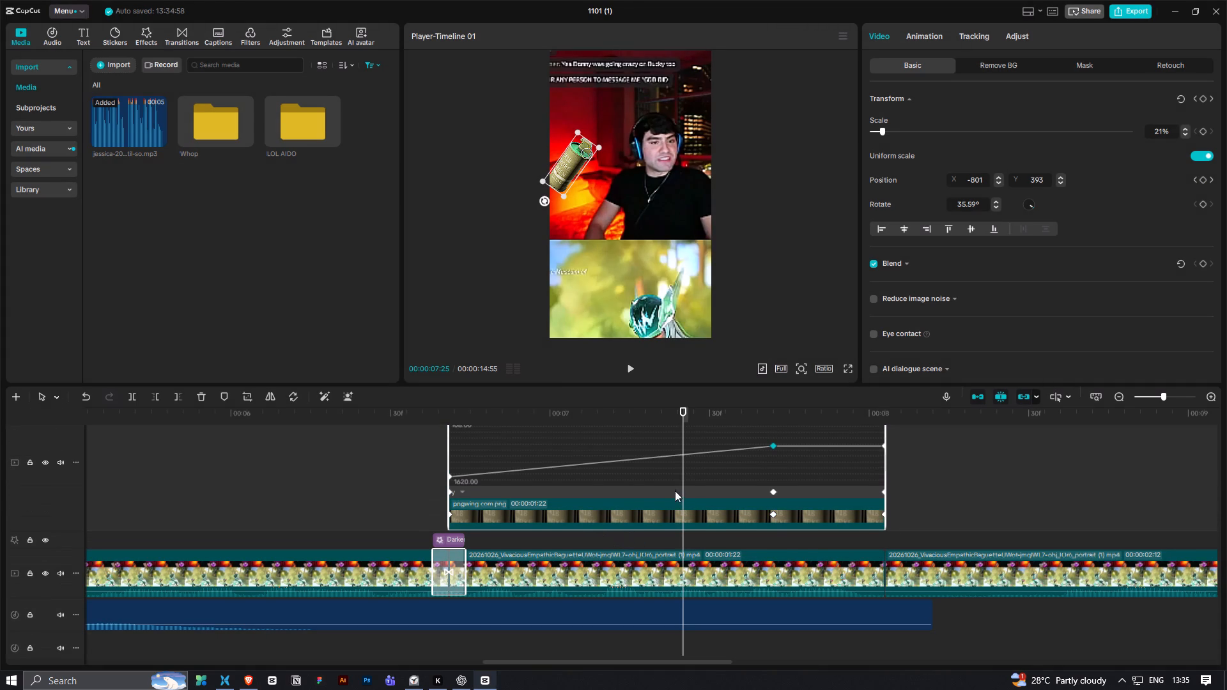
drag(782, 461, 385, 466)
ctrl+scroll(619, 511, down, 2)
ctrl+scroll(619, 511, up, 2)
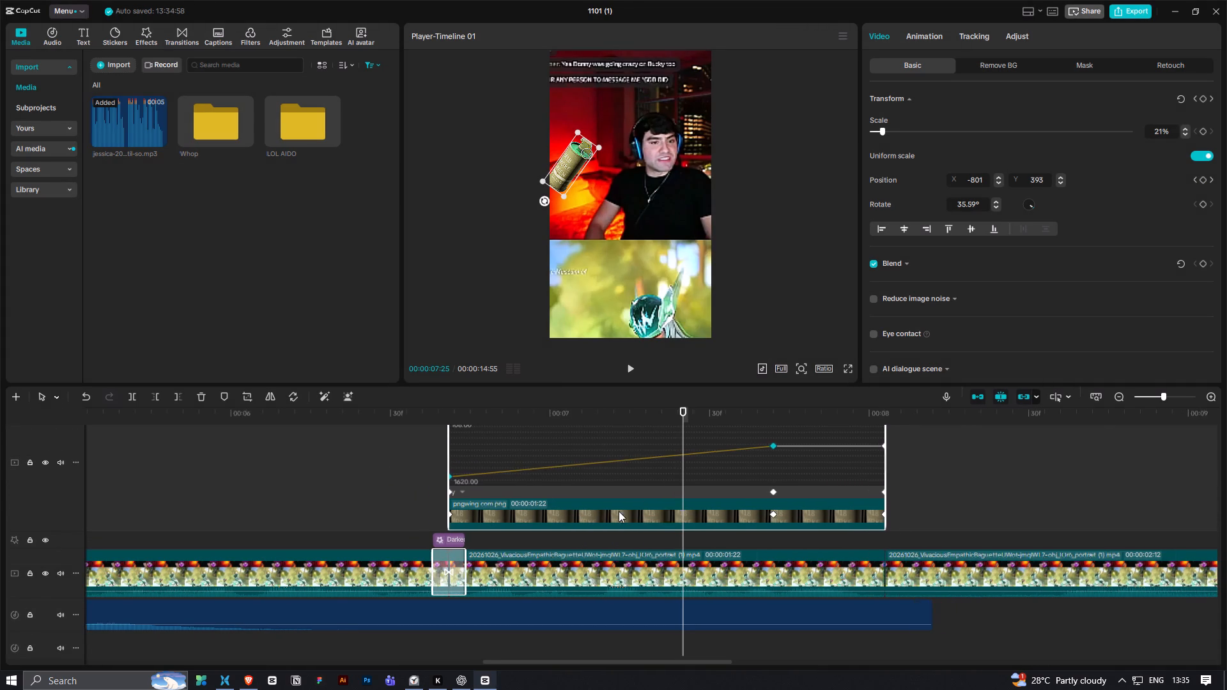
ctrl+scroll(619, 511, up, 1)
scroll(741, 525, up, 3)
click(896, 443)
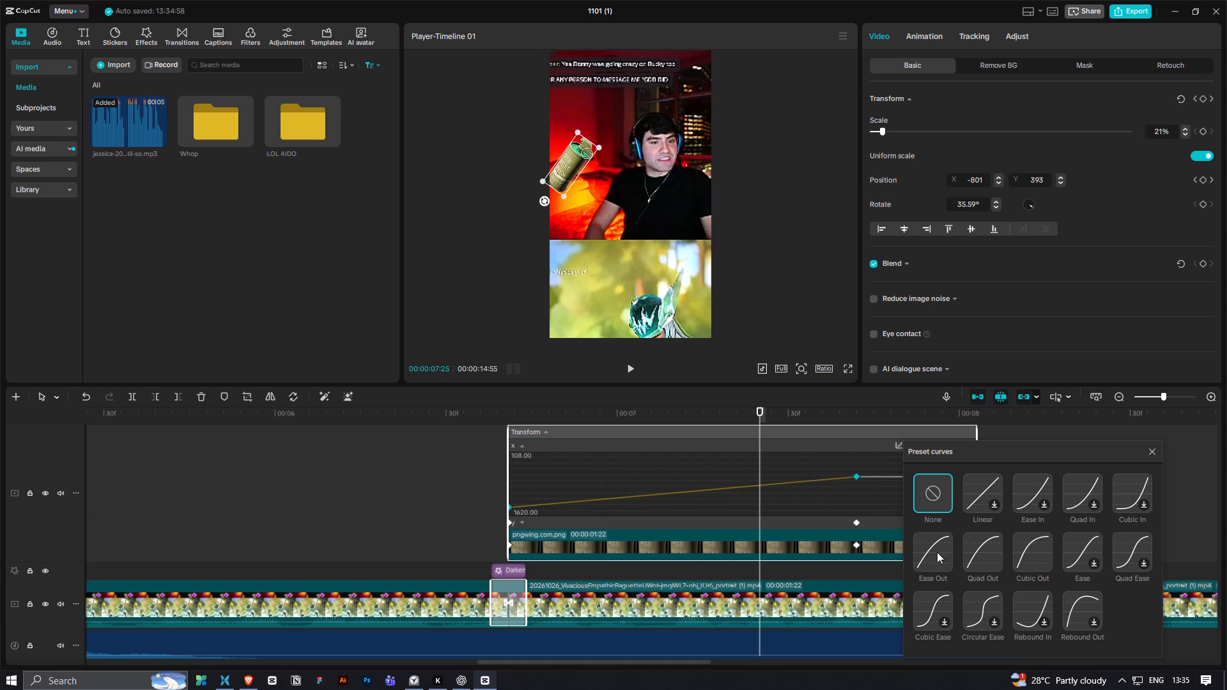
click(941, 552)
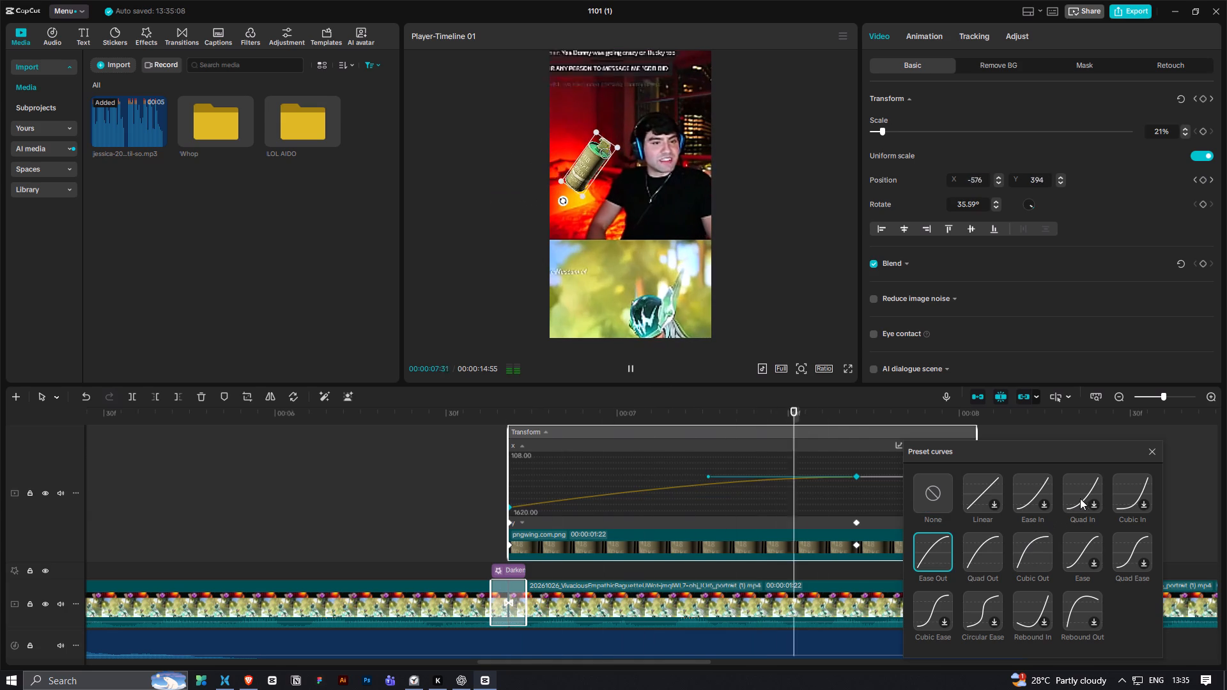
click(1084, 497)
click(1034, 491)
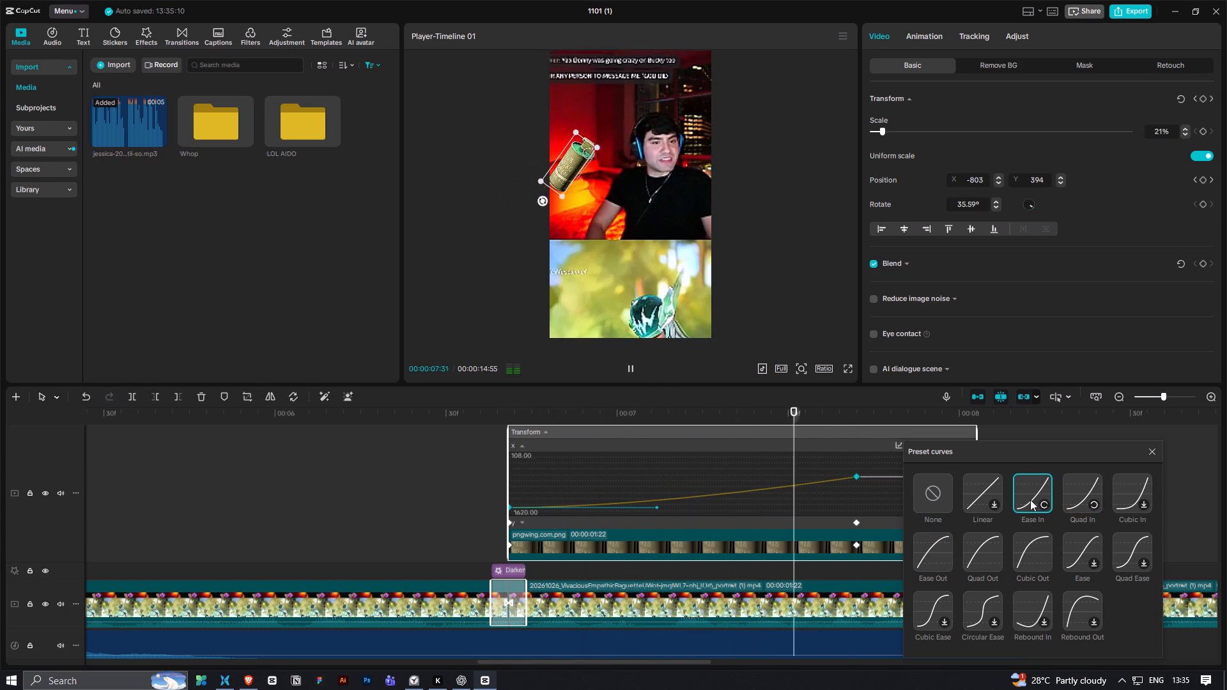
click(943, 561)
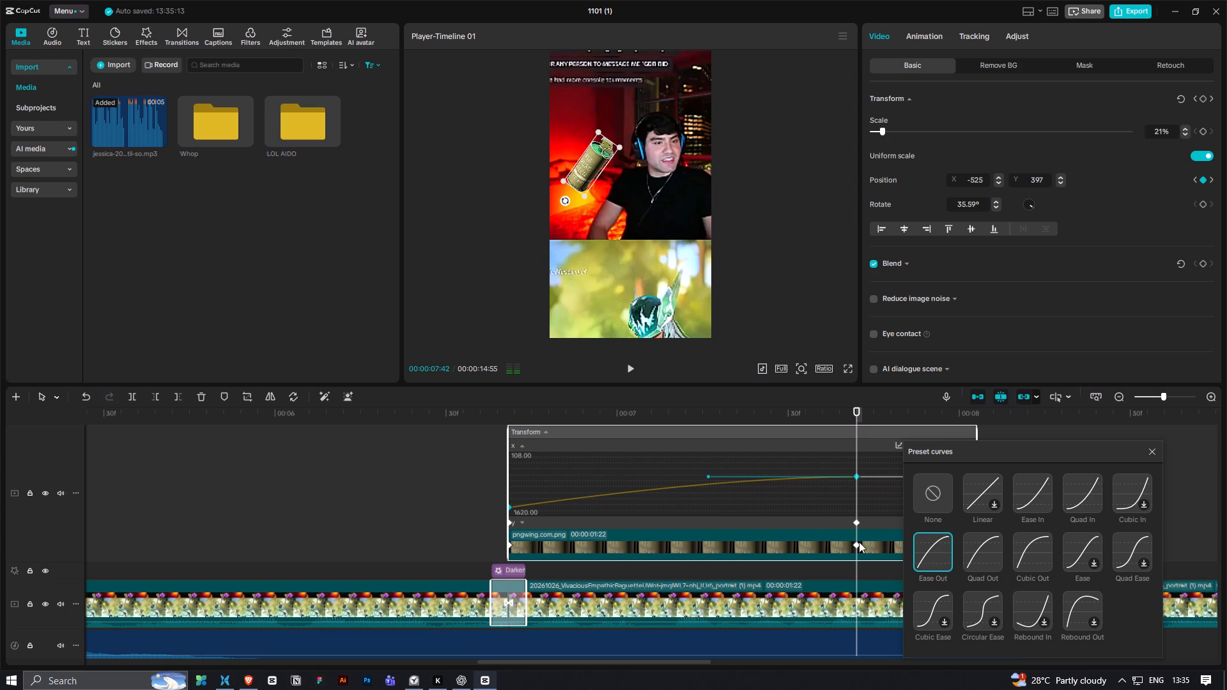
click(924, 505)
Move the grenade's middle position keyframe back to 00:00:06:52 so the entry motion is fast.
drag(856, 542, 617, 543)
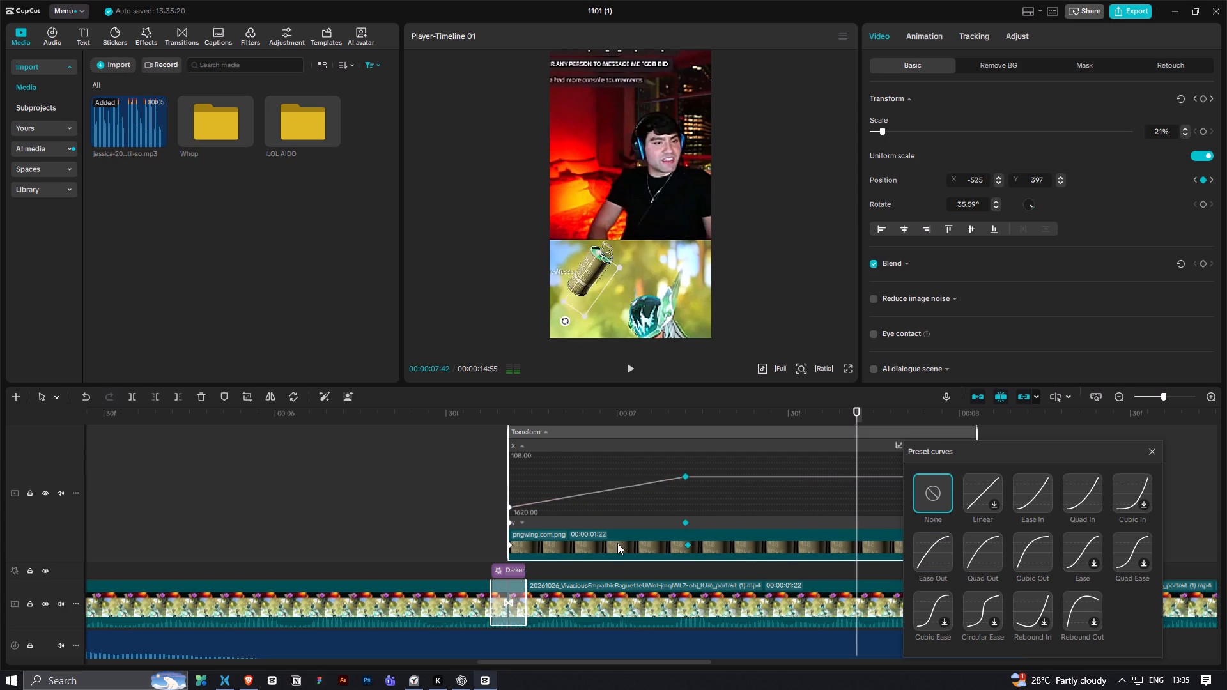
drag(617, 543, 570, 548)
Apply the Ease In preset curve to the grenade's X and Y entry motion after trying Ease Out, and preview it.
drag(597, 417, 543, 419)
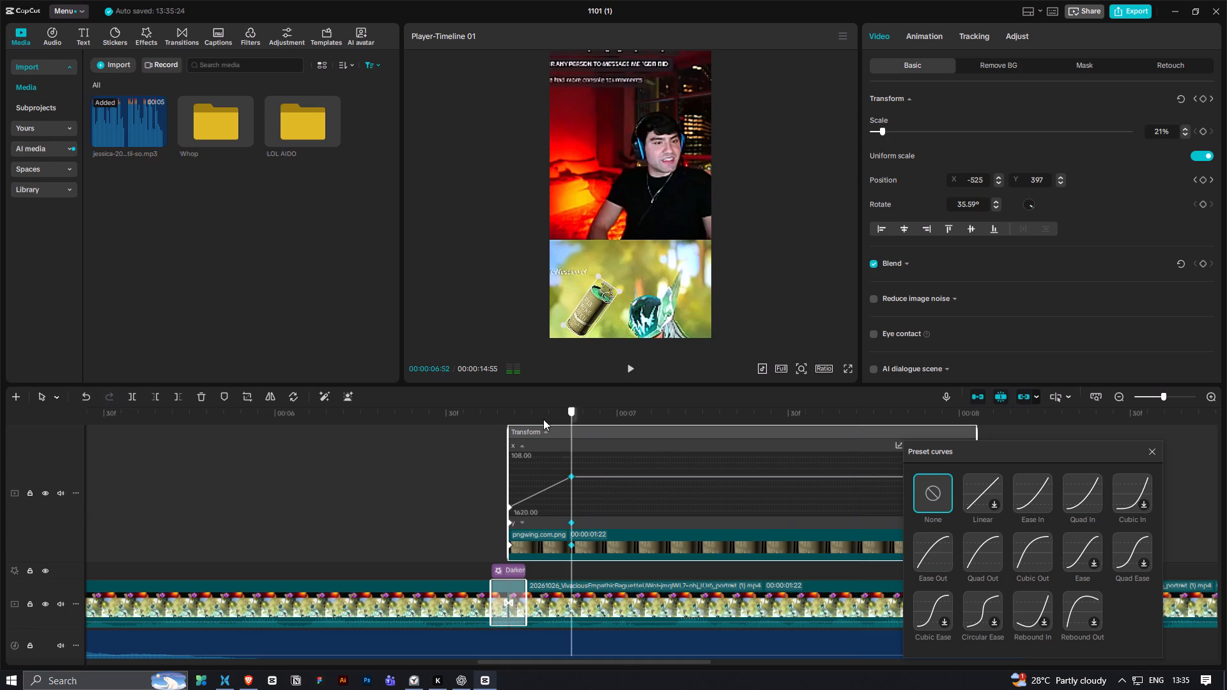
drag(543, 419, 513, 433)
click(938, 566)
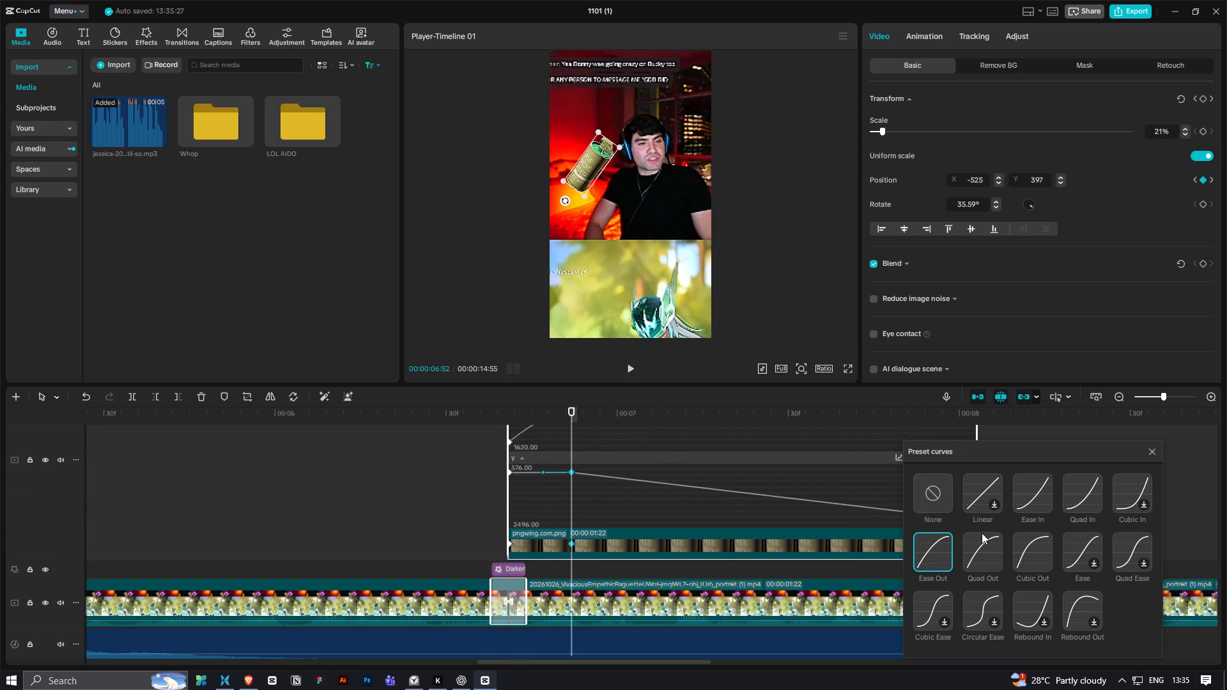
click(1019, 496)
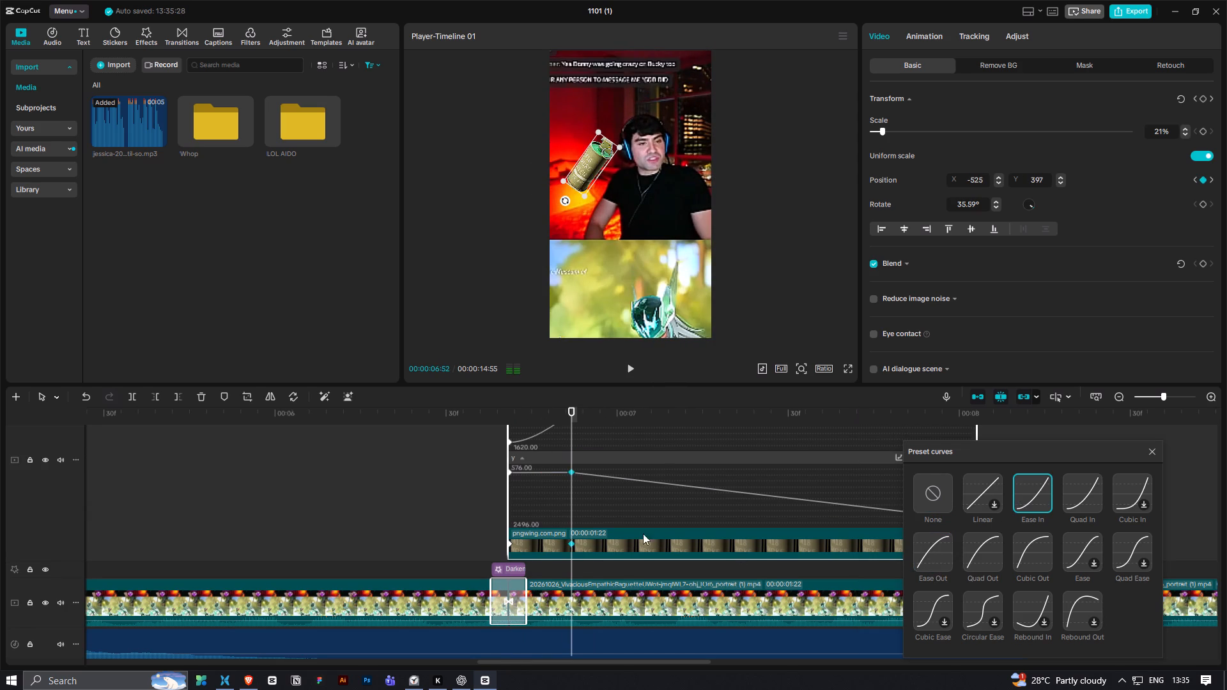
click(406, 464)
key(space)
key(space)
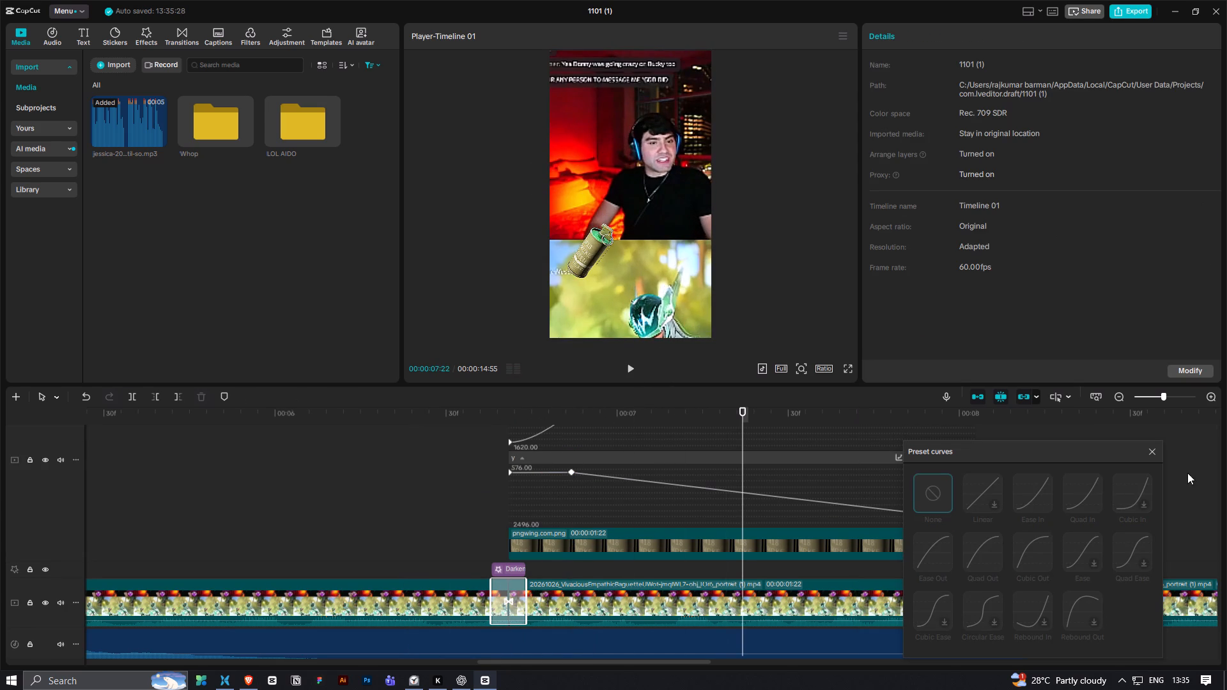
click(1139, 447)
click(1152, 451)
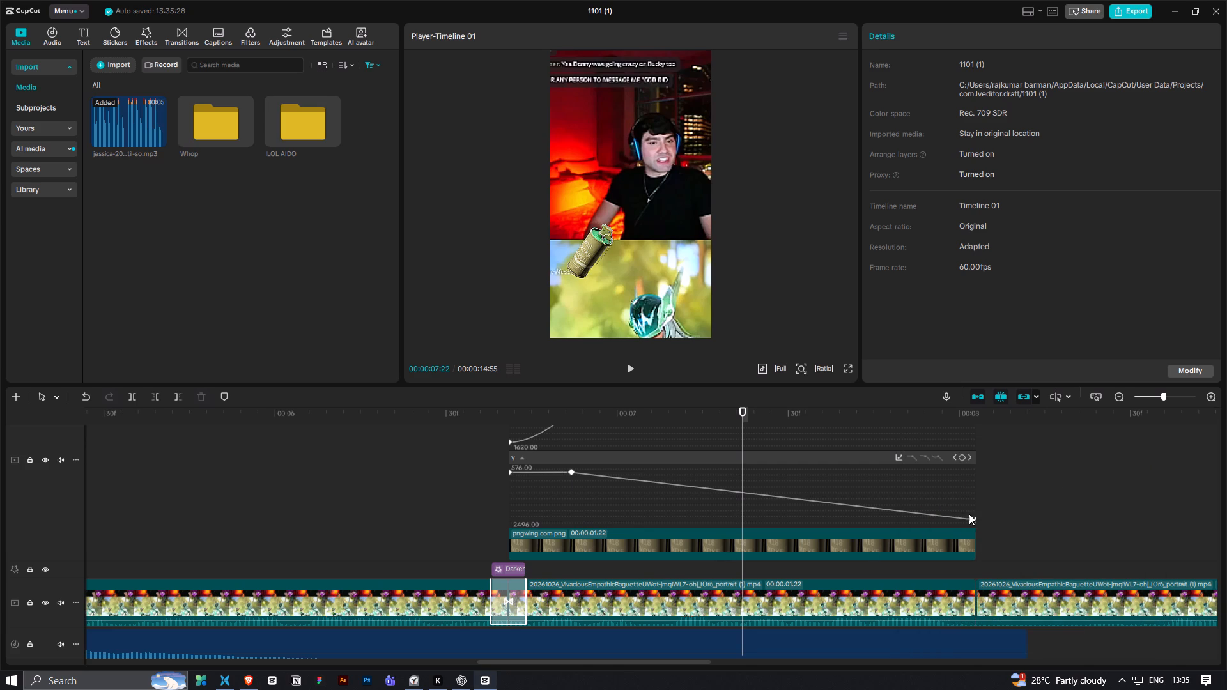
Delete the grenade's exit position keyframe at the end of the clip, 00:00:08:03, and preview the motion.
click(966, 540)
click(973, 542)
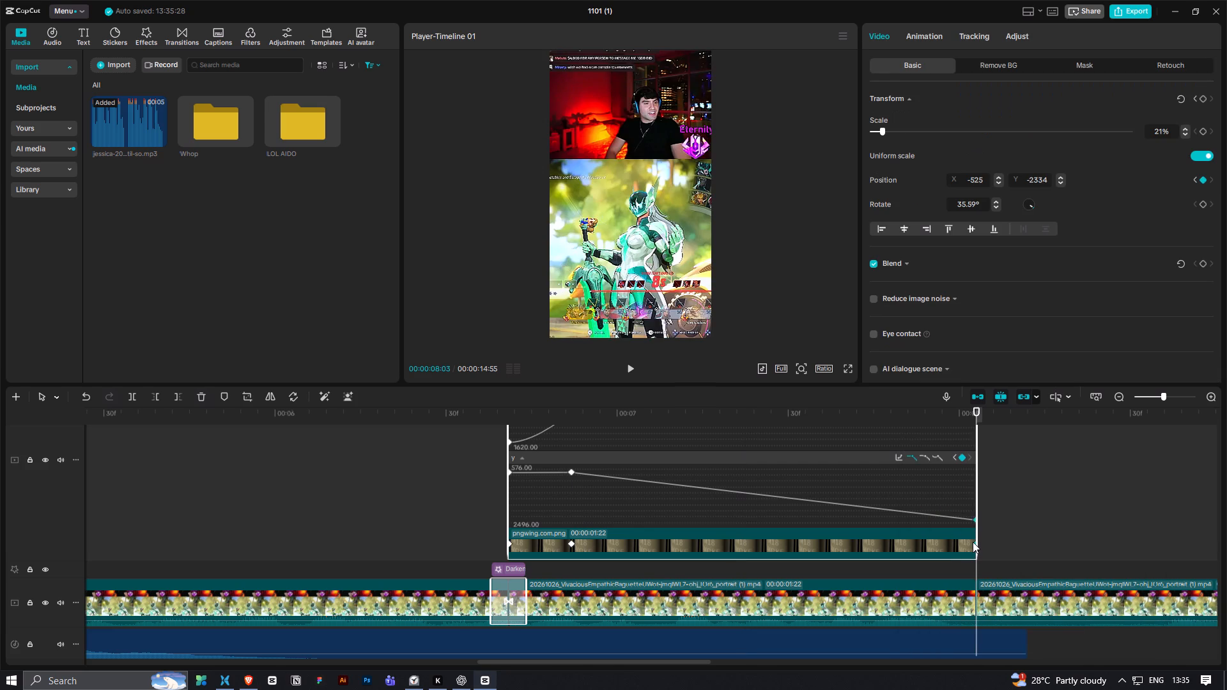
key(BackSpace)
click(447, 473)
key(space)
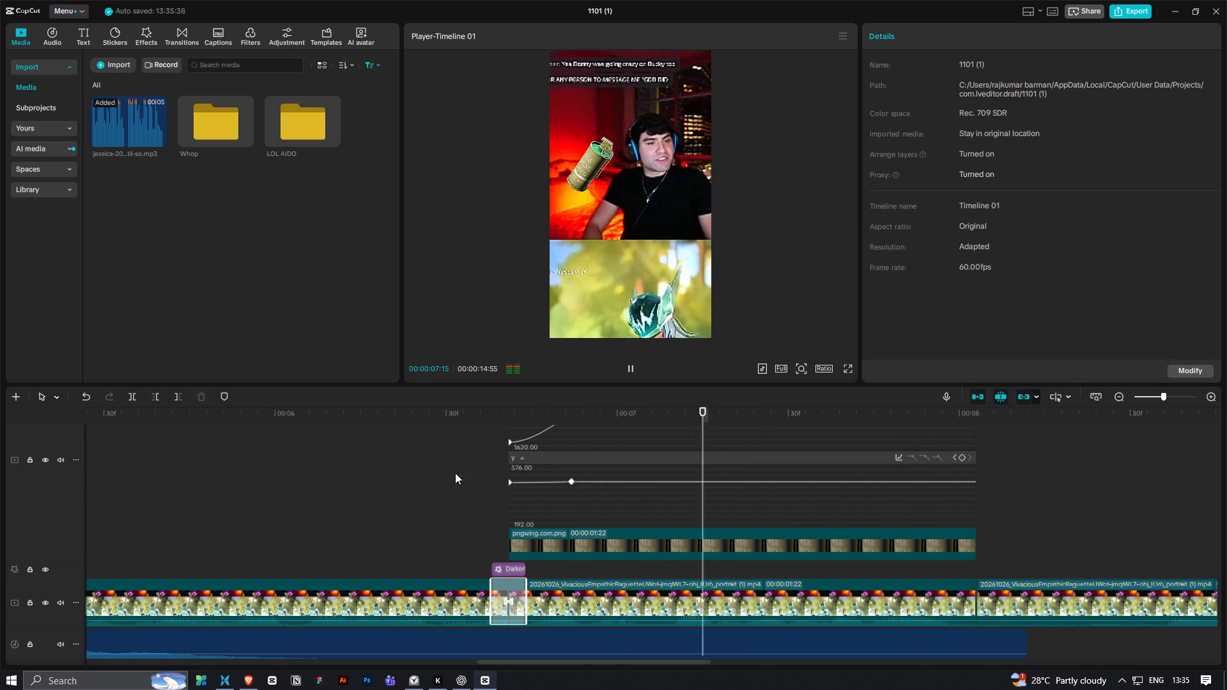
key(space)
Apply the Ease Out preset curve to the grenade's X position between the clip's start and the 00:00:06:52 keyframe.
alt+scroll(605, 512, up, 2)
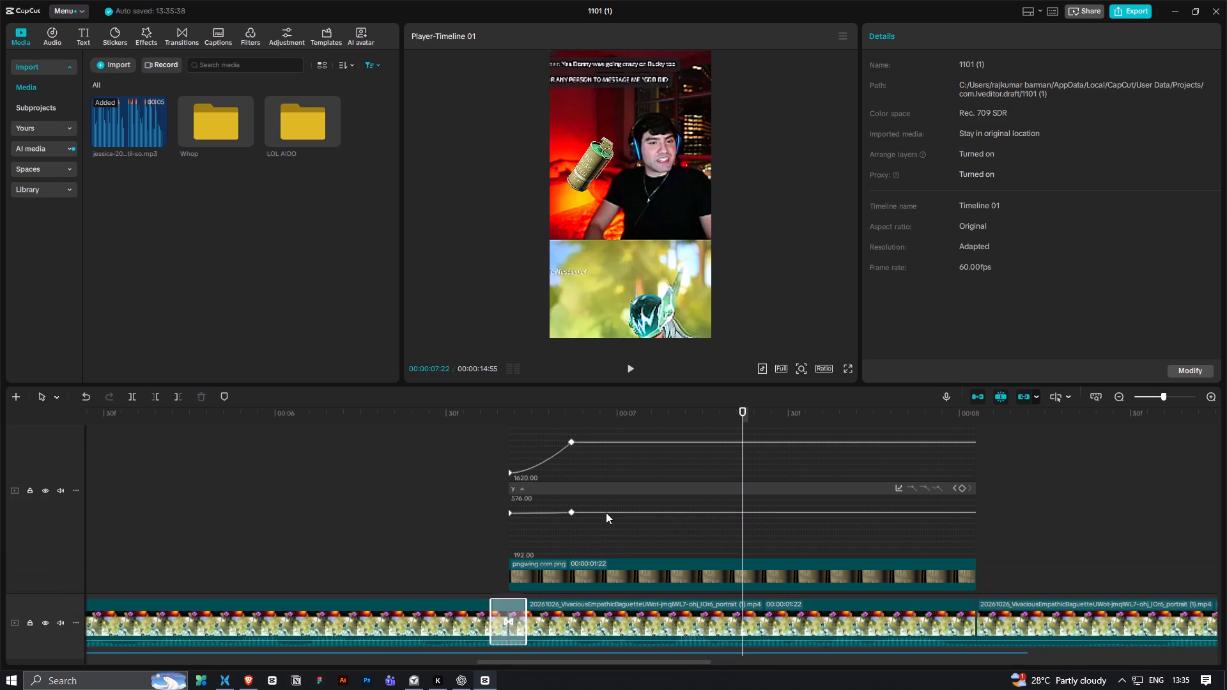
drag(610, 459, 473, 390)
alt+scroll(749, 509, up, 3)
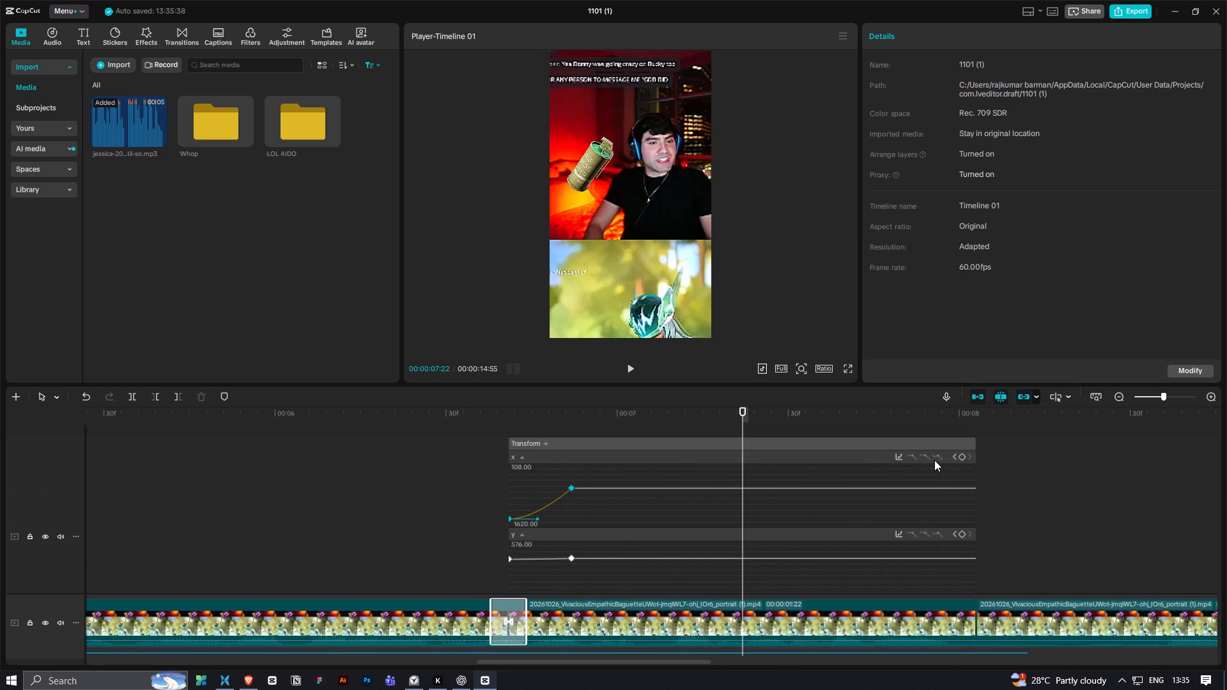
click(897, 456)
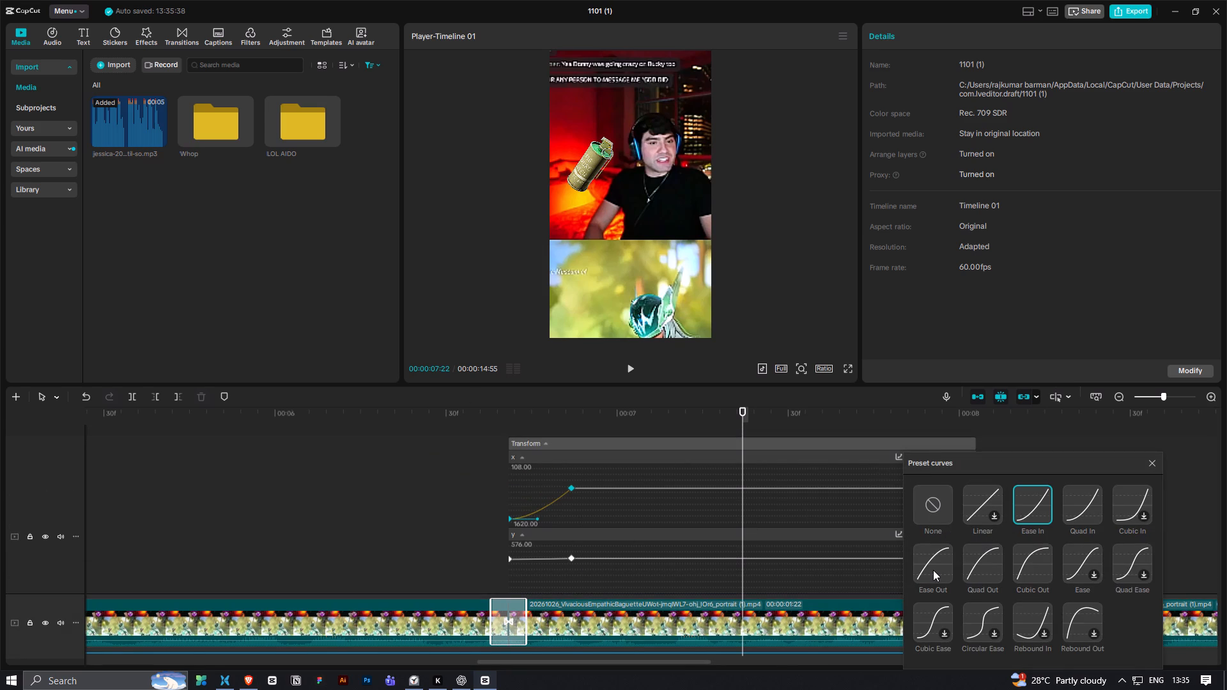
click(933, 570)
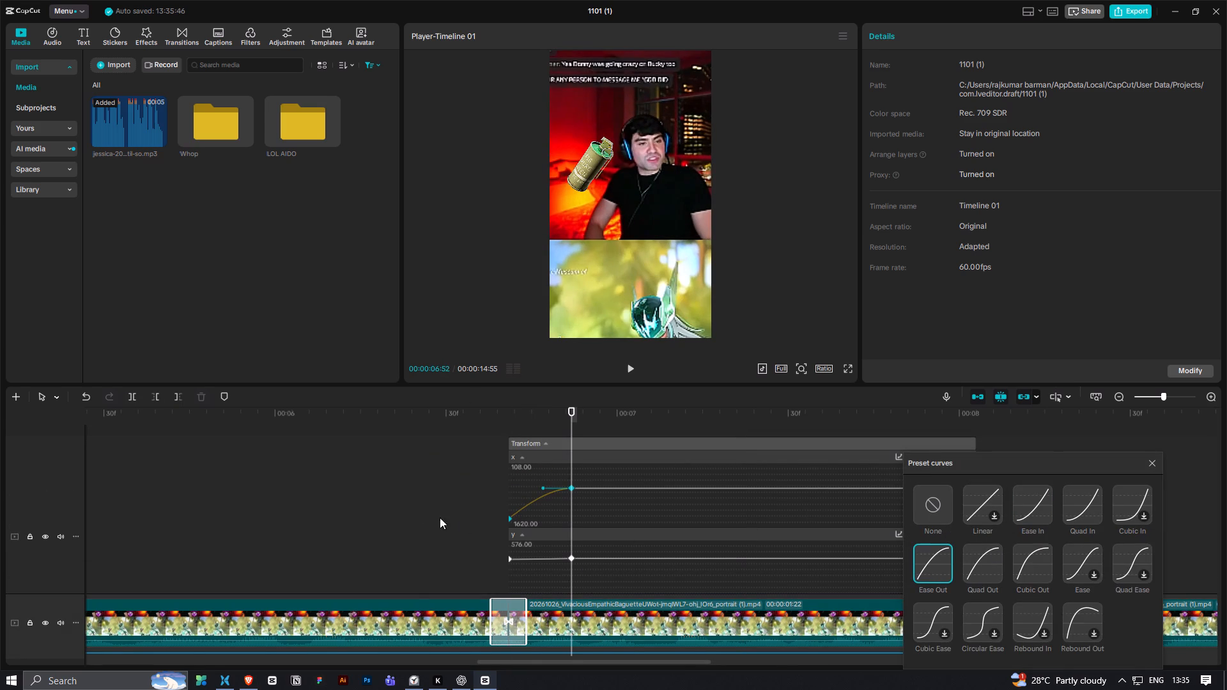
Preview the grenade's eased entry motion and close the preset curves.
click(410, 509)
key(space)
key(space)
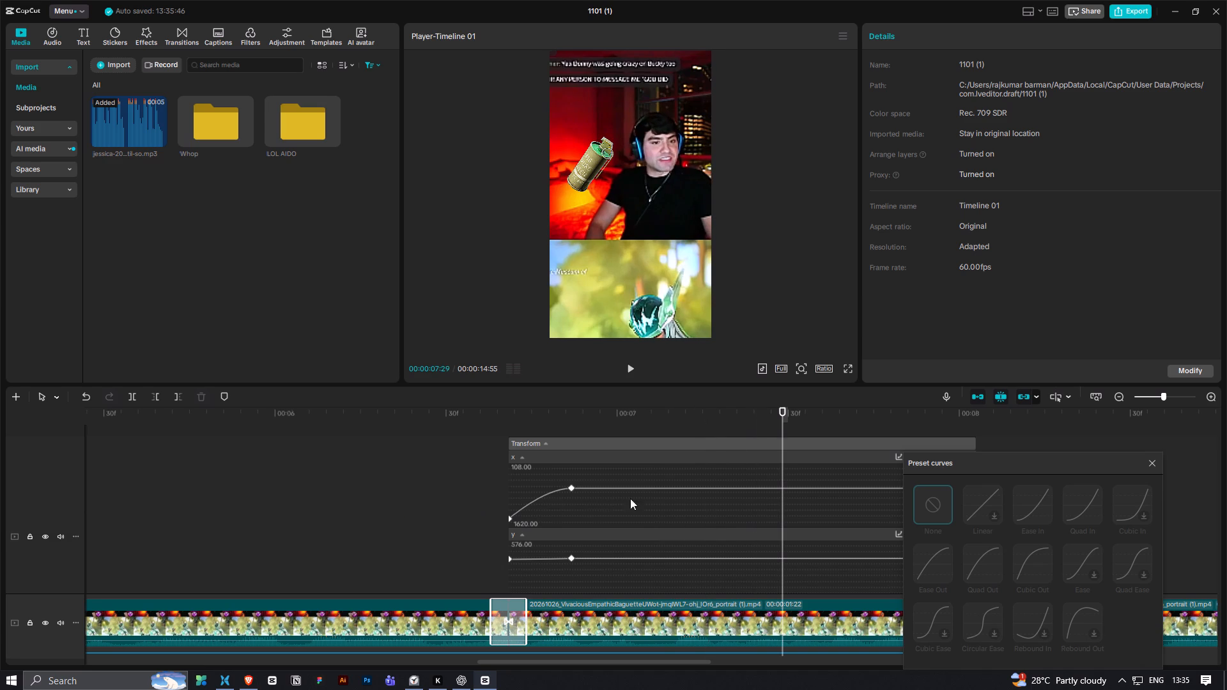
key(space)
key(space)
click(1155, 464)
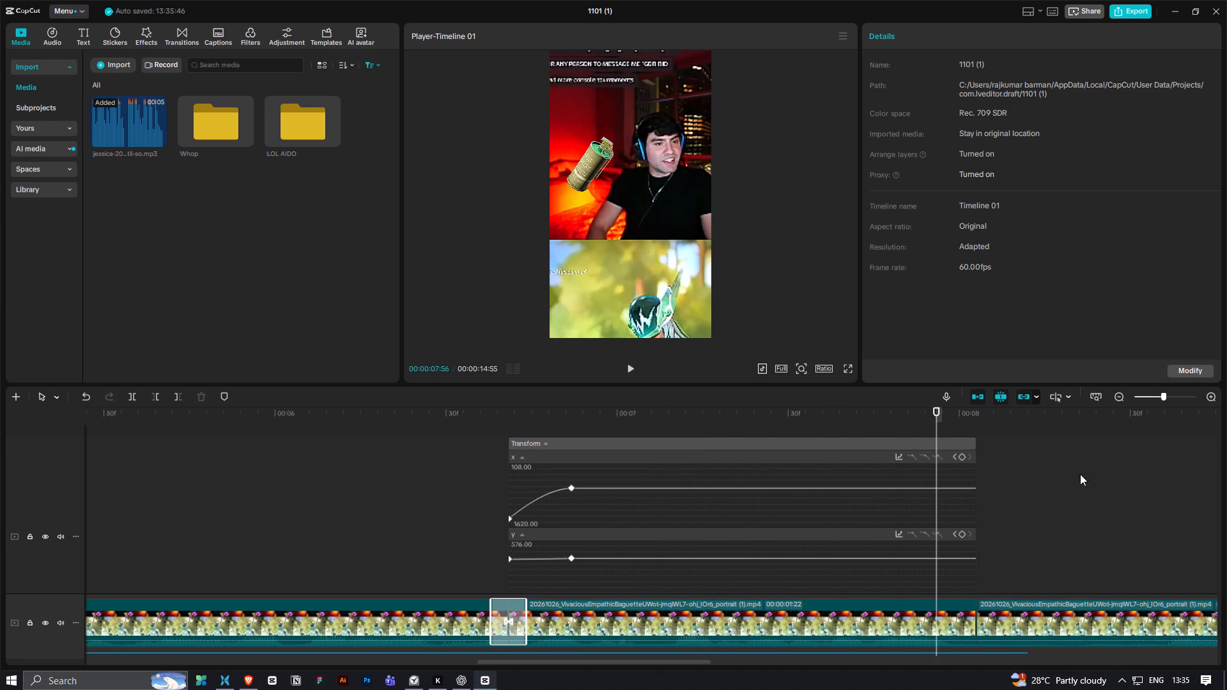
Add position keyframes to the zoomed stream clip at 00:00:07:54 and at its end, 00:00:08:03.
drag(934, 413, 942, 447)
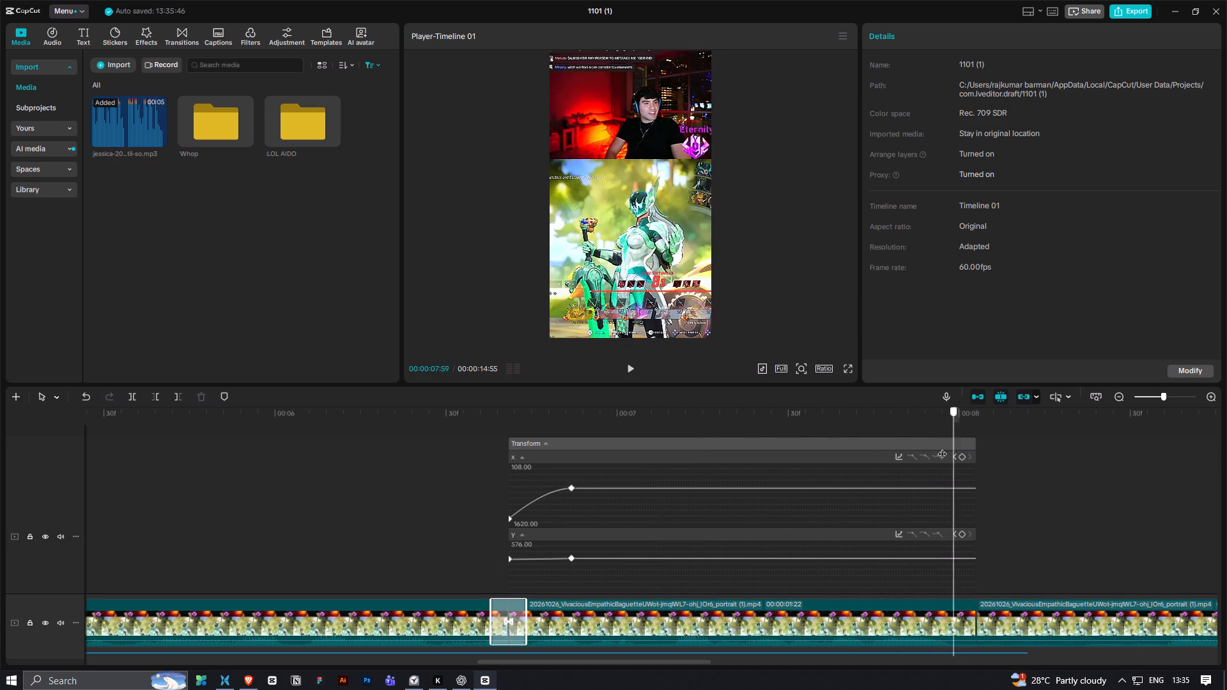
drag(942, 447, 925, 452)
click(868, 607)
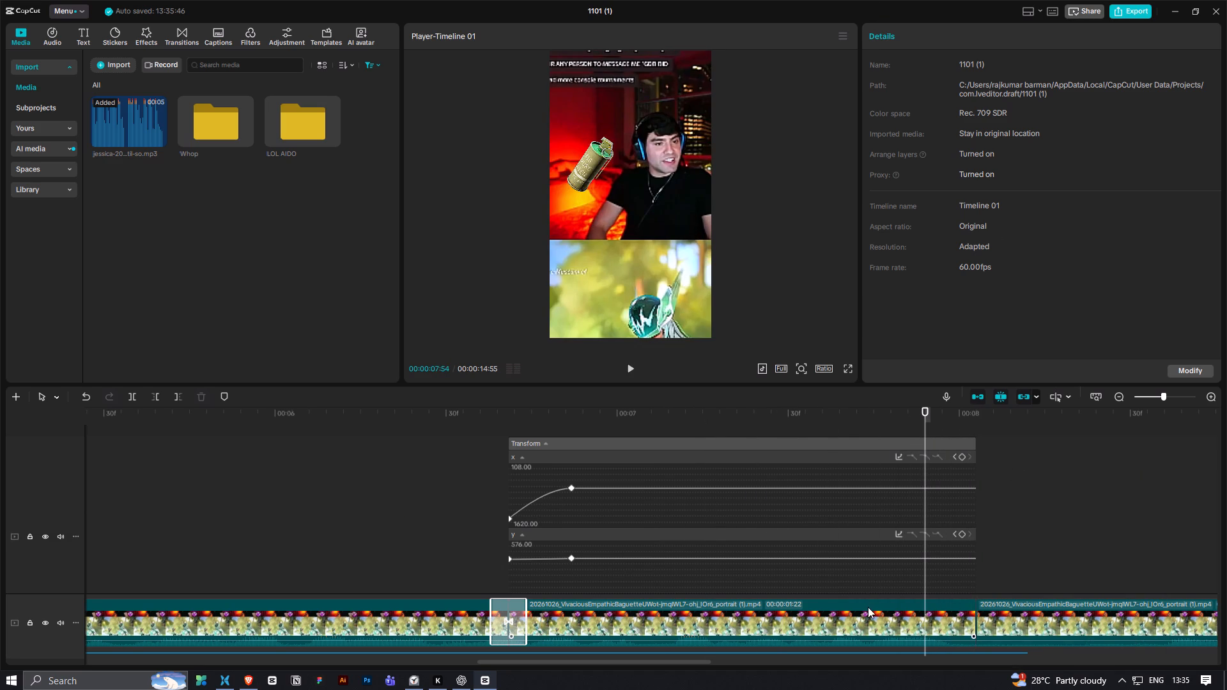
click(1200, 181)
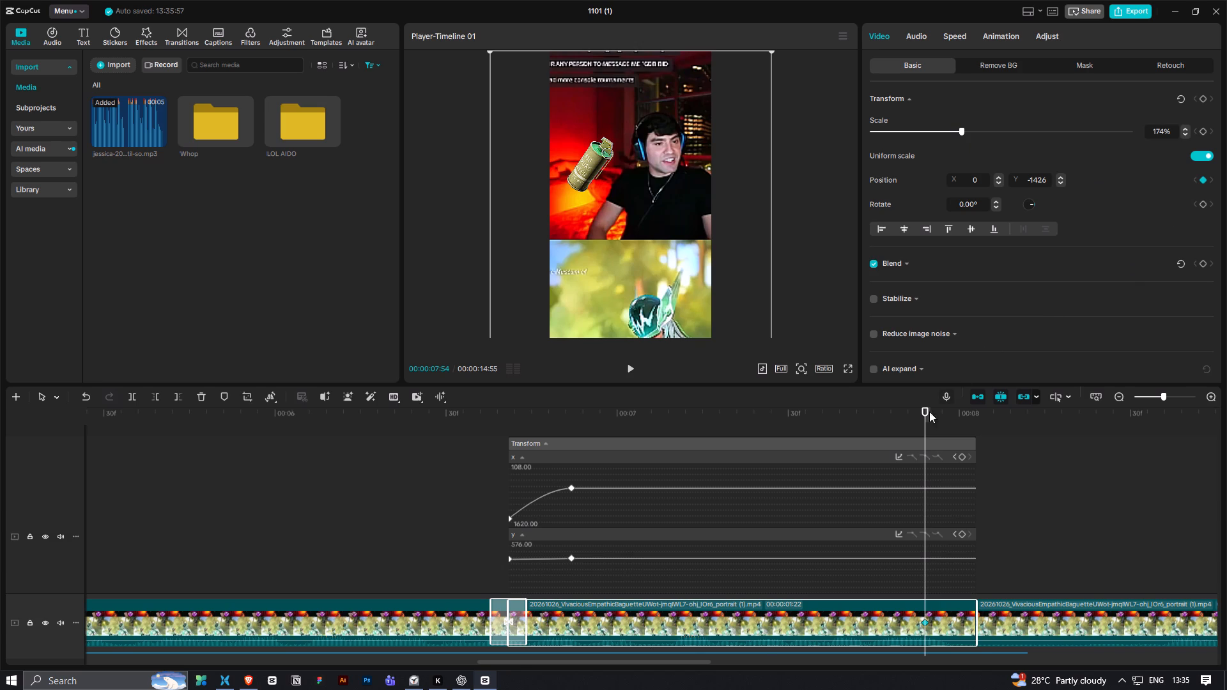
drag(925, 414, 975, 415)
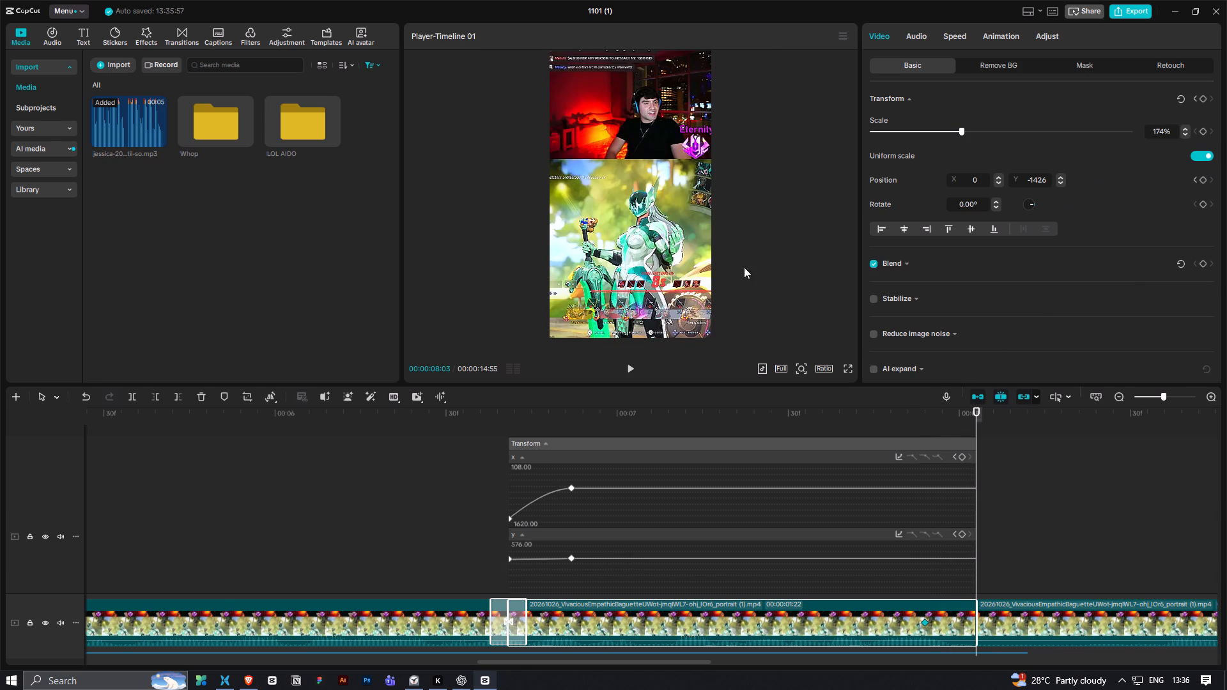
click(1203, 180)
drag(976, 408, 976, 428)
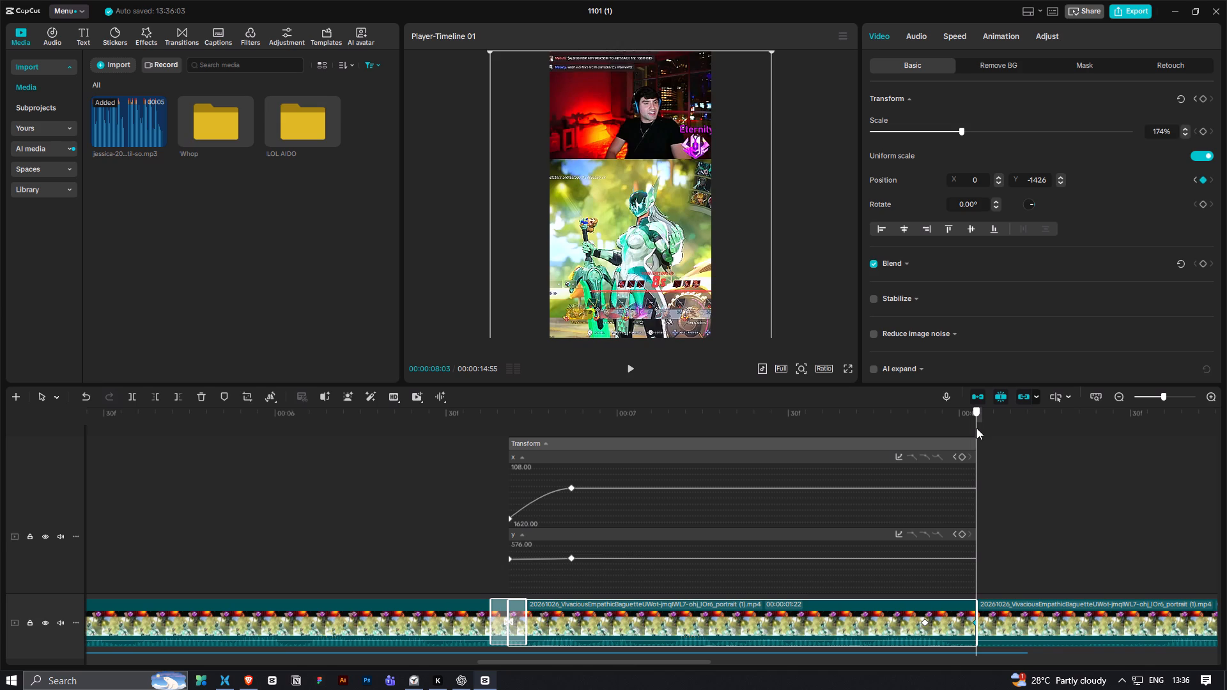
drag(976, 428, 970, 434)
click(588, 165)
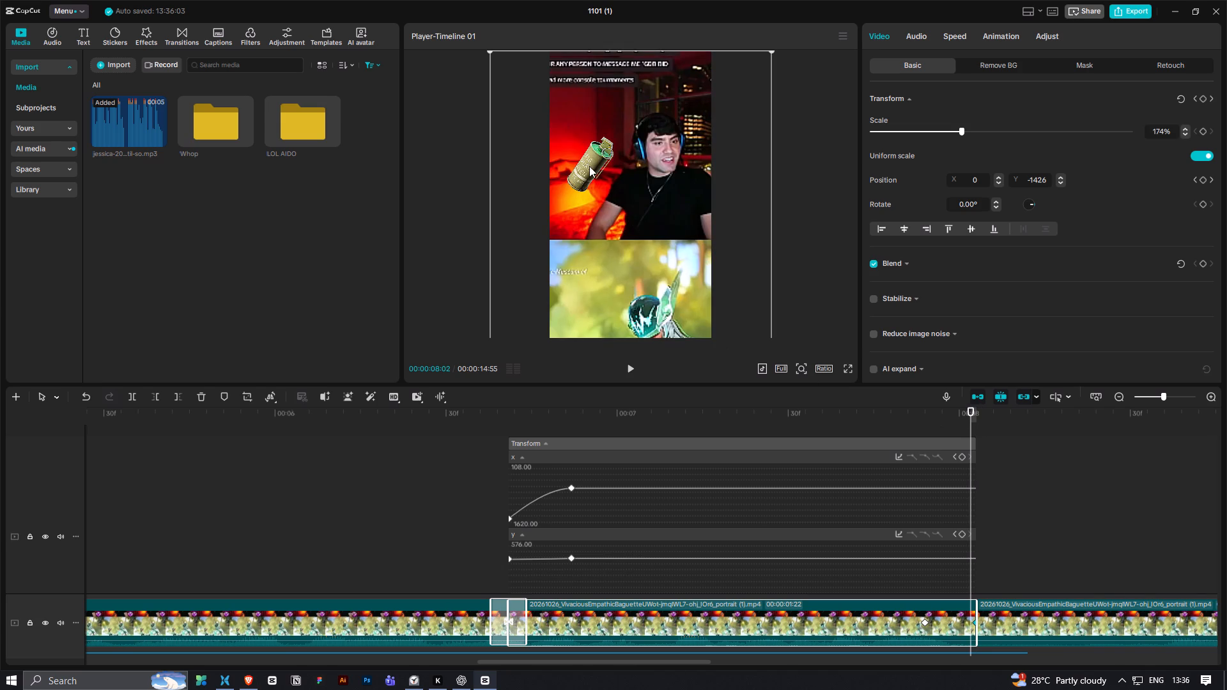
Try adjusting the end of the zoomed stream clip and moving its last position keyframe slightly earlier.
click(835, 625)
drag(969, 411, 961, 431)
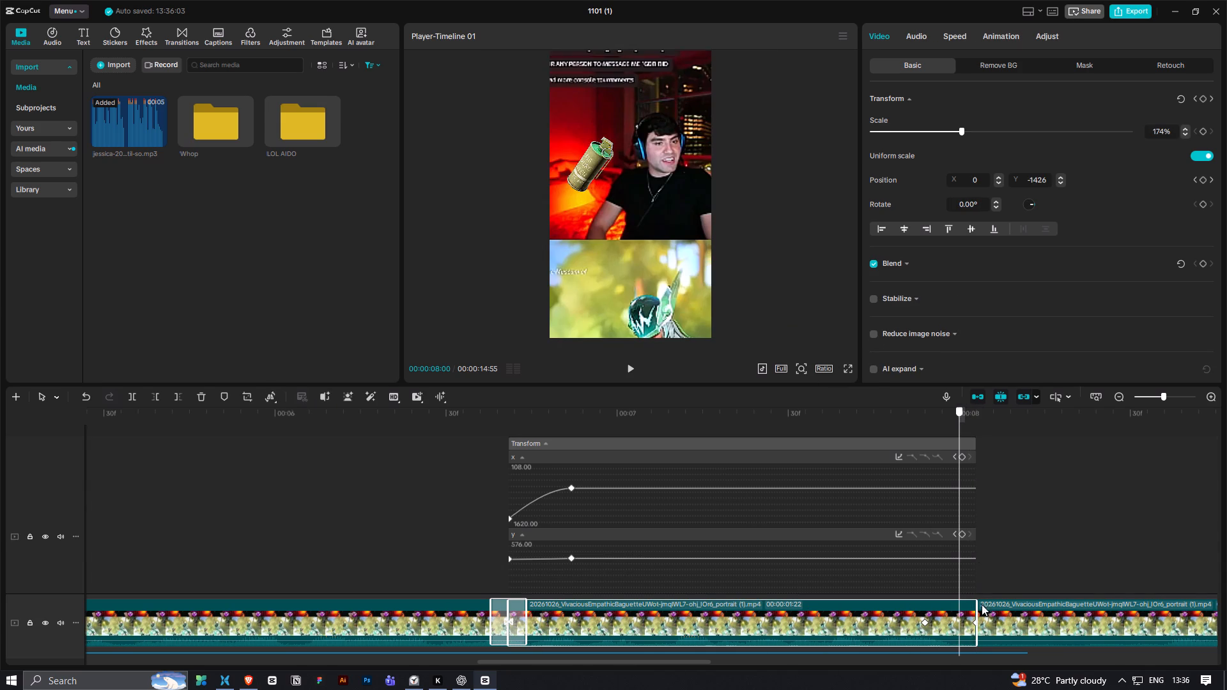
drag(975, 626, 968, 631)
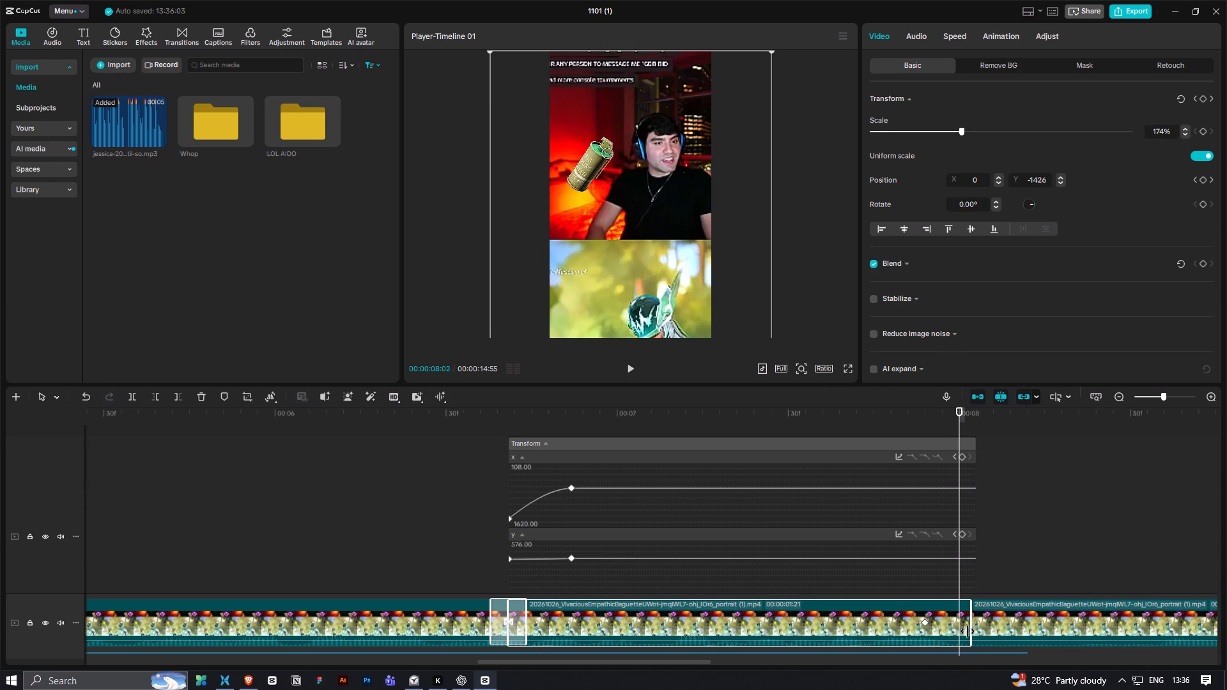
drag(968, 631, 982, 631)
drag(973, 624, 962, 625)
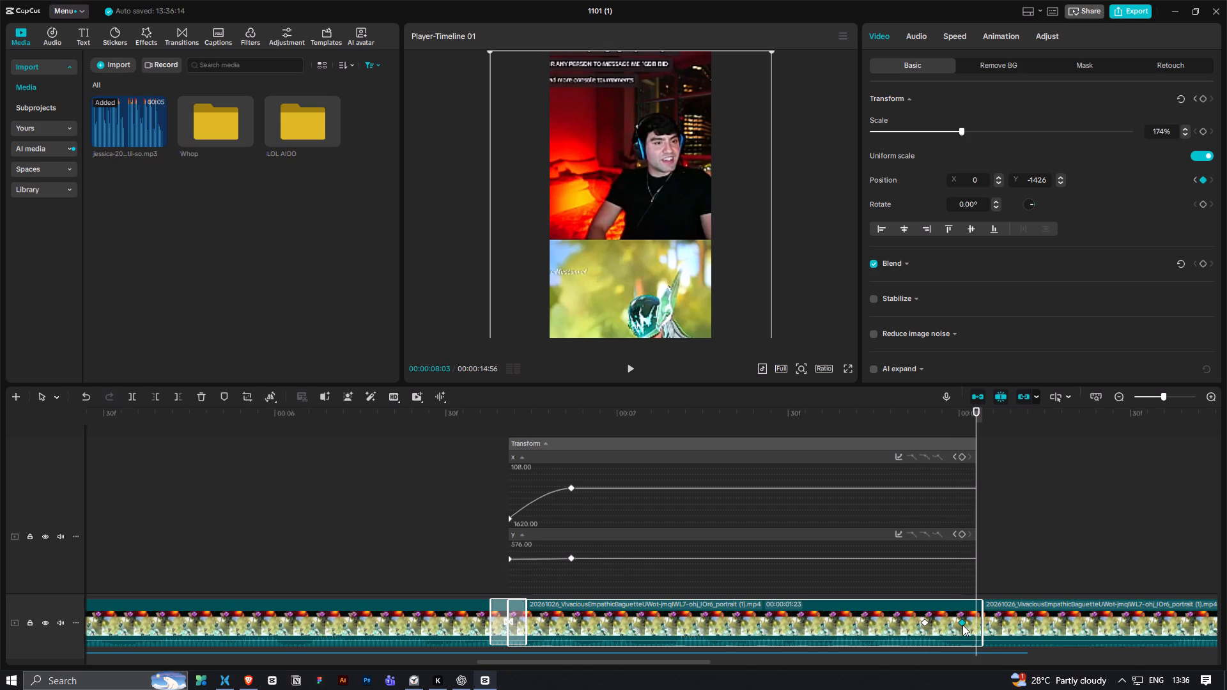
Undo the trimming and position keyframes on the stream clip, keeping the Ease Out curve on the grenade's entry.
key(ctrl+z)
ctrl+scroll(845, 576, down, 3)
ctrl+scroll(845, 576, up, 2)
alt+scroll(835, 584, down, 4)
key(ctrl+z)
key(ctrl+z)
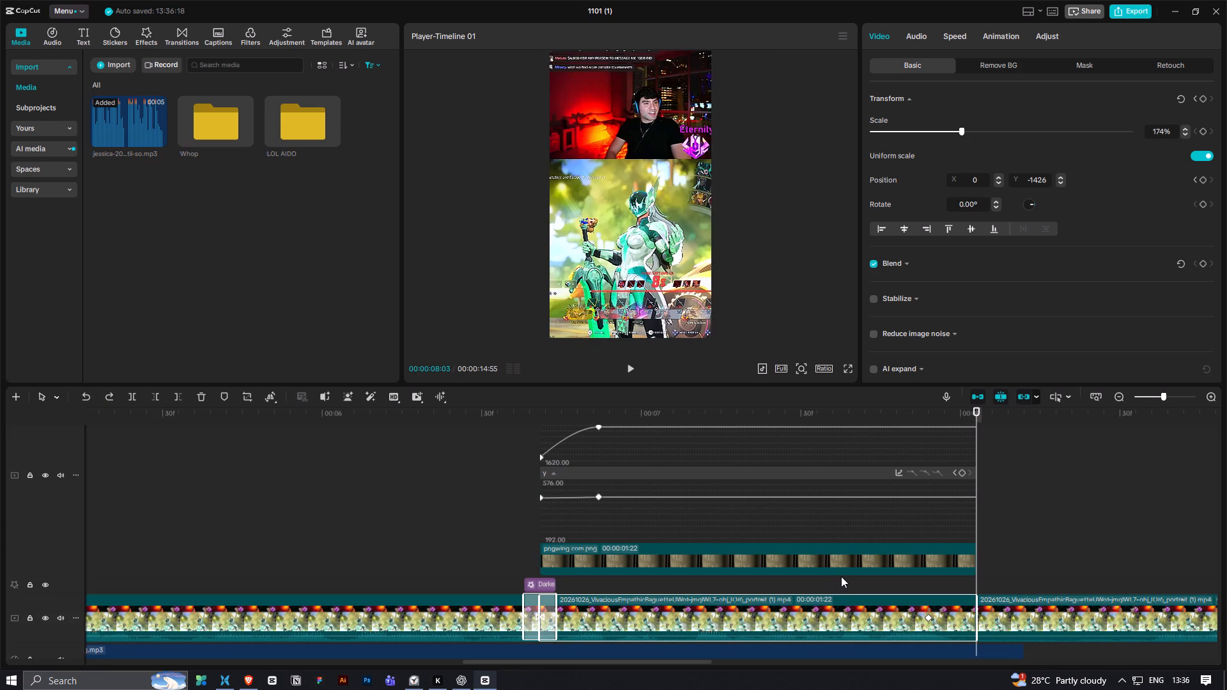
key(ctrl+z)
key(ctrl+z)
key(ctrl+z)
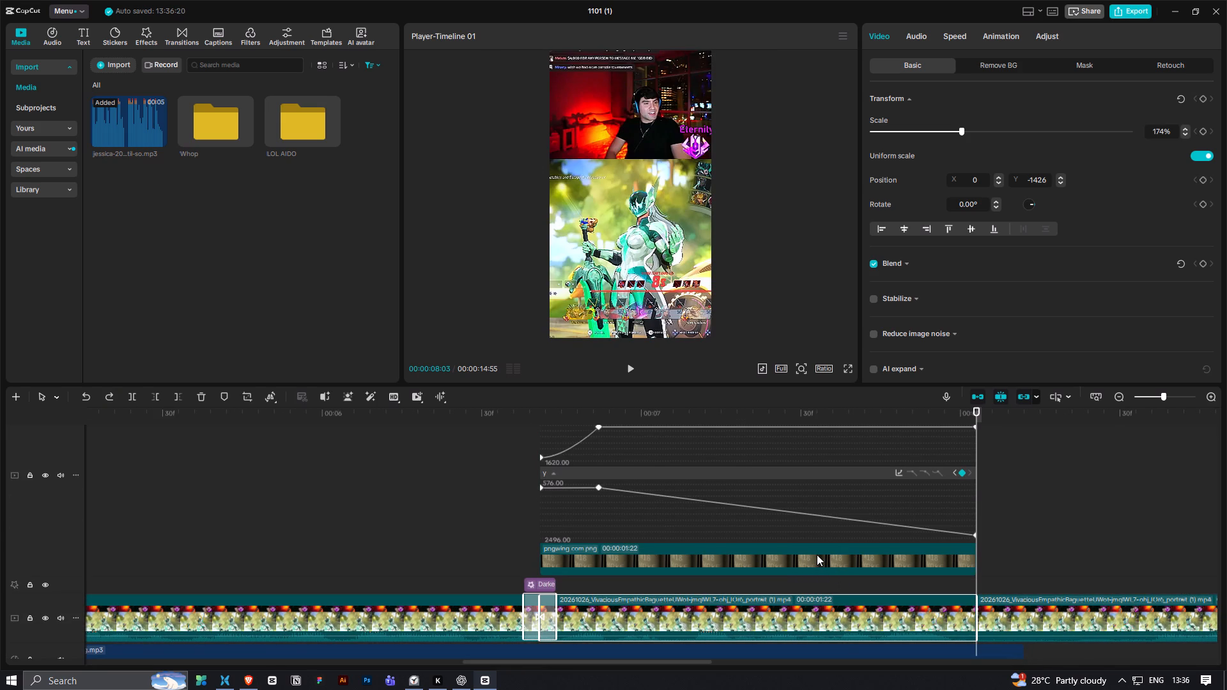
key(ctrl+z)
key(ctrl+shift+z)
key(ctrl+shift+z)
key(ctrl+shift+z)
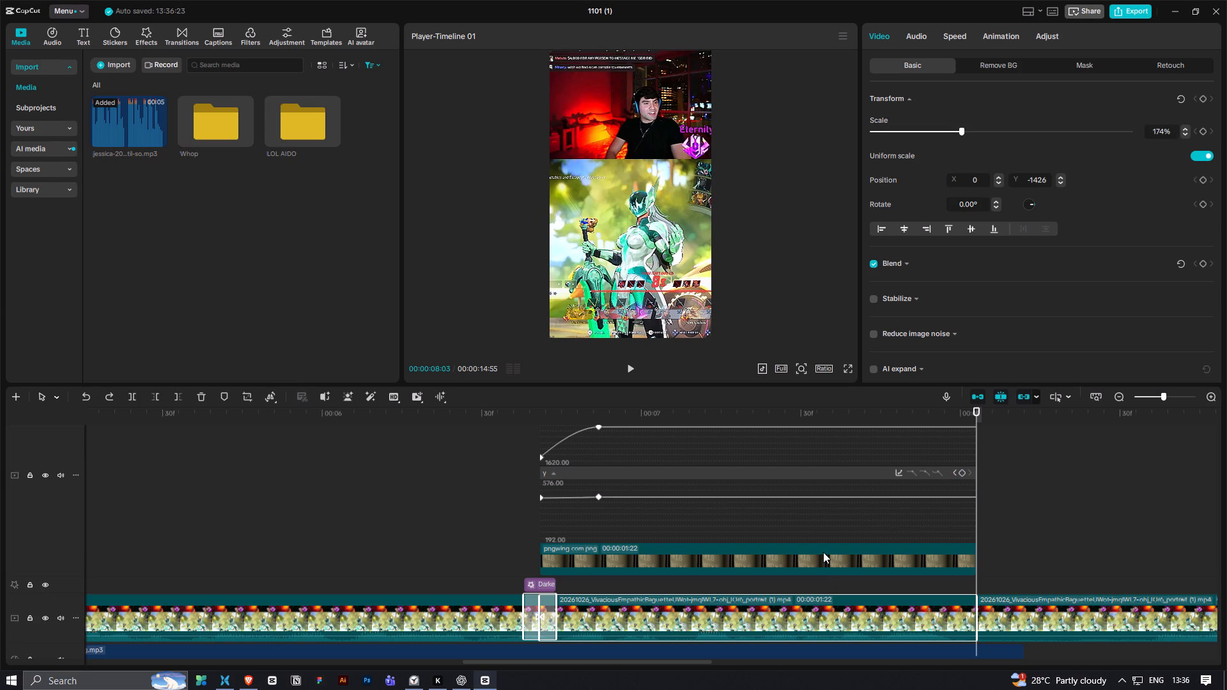
Add a position keyframe to the grenade image at 00:00:07:53 to hold it before its exit.
click(911, 563)
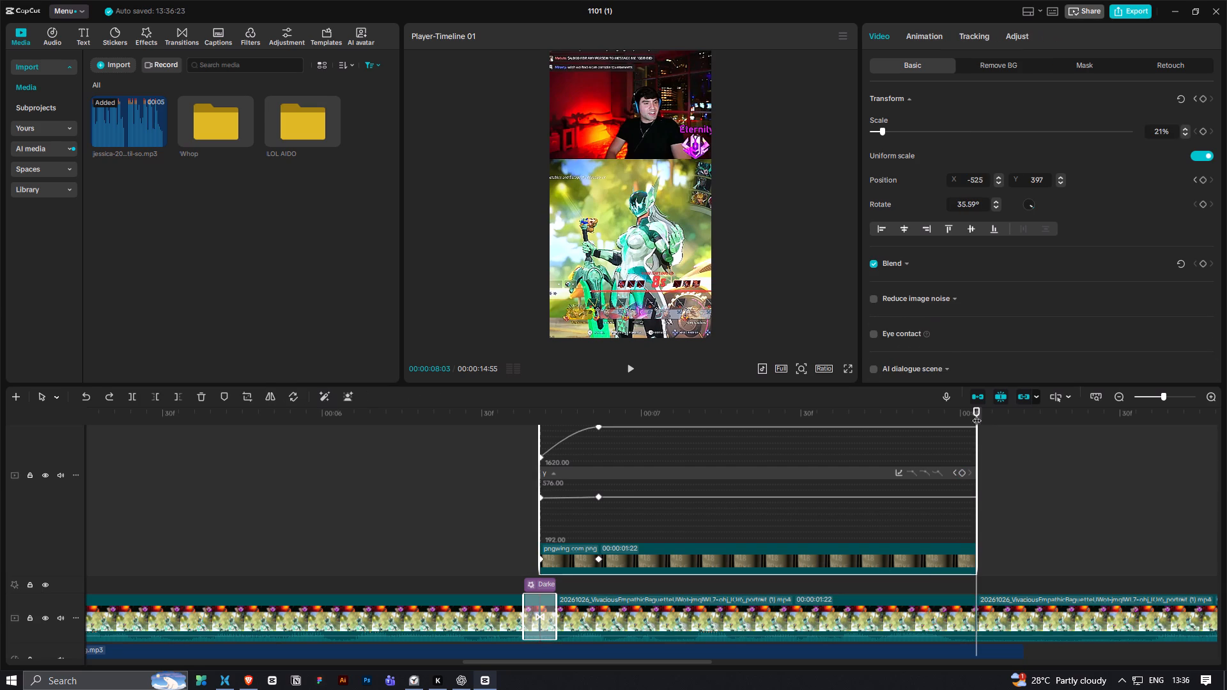
drag(974, 410, 971, 413)
drag(971, 413, 922, 451)
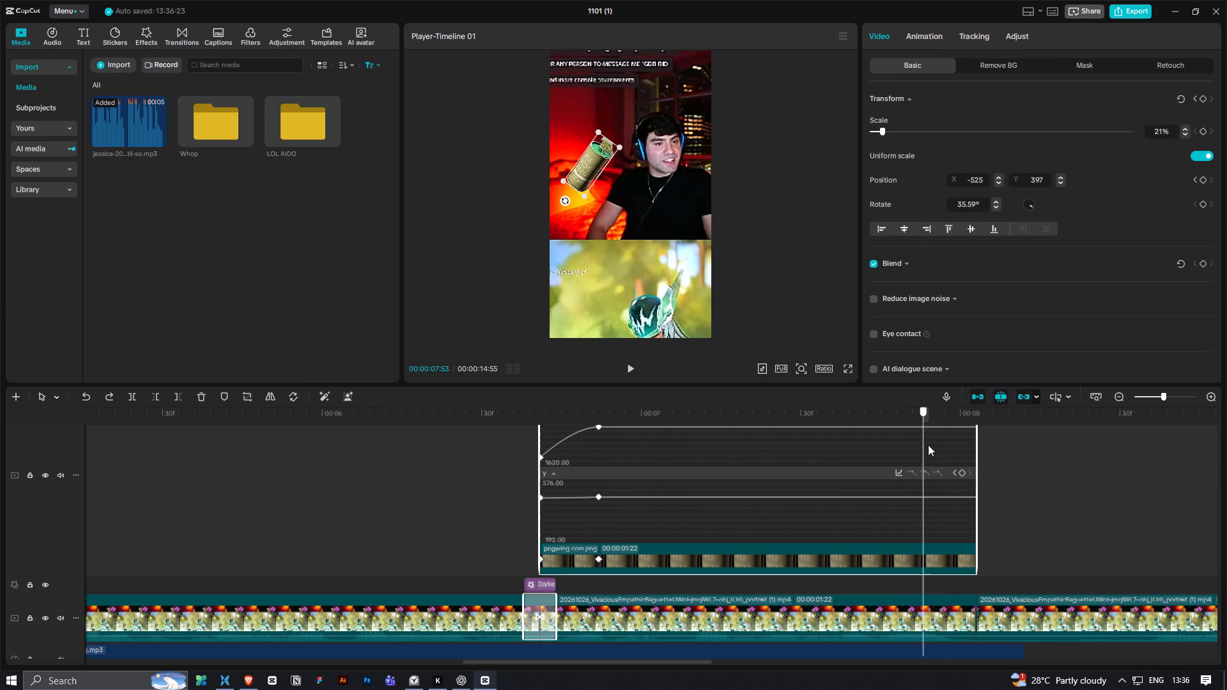
click(1205, 184)
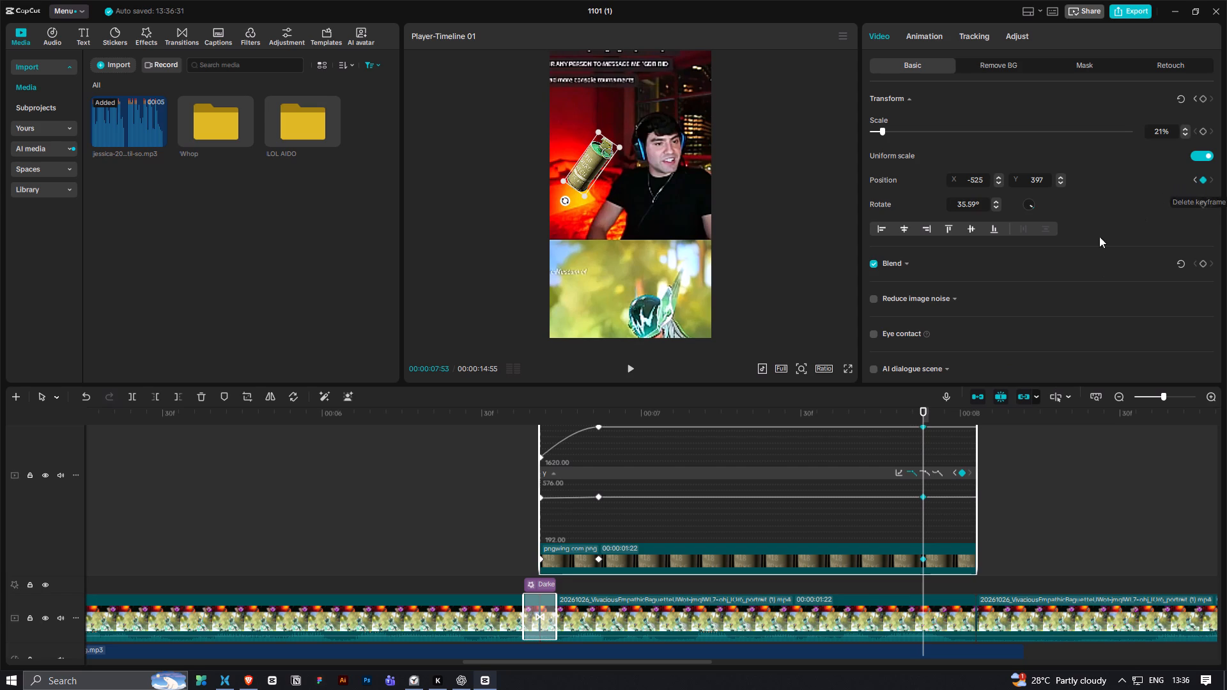
At 00:00:07:56, move the grenade straight down out of the frame to Y position -2500.
drag(923, 415, 932, 413)
drag(932, 413, 941, 415)
drag(597, 158, 602, 341)
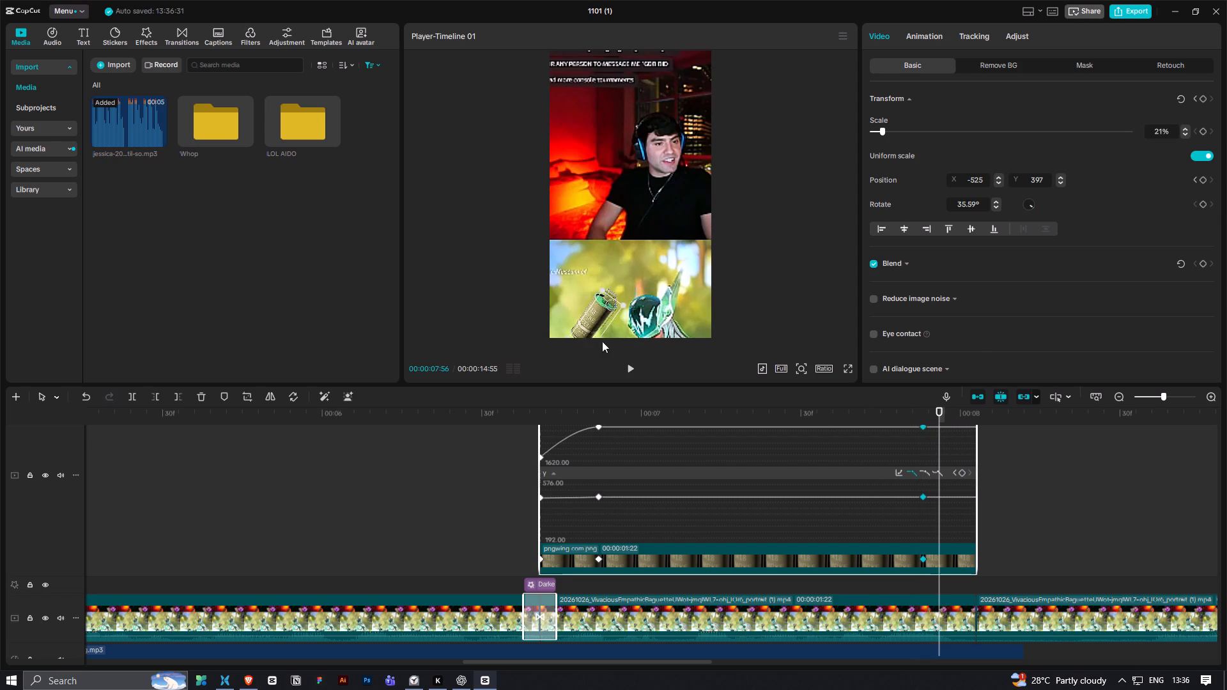
drag(602, 341, 605, 372)
key(ctrl+z)
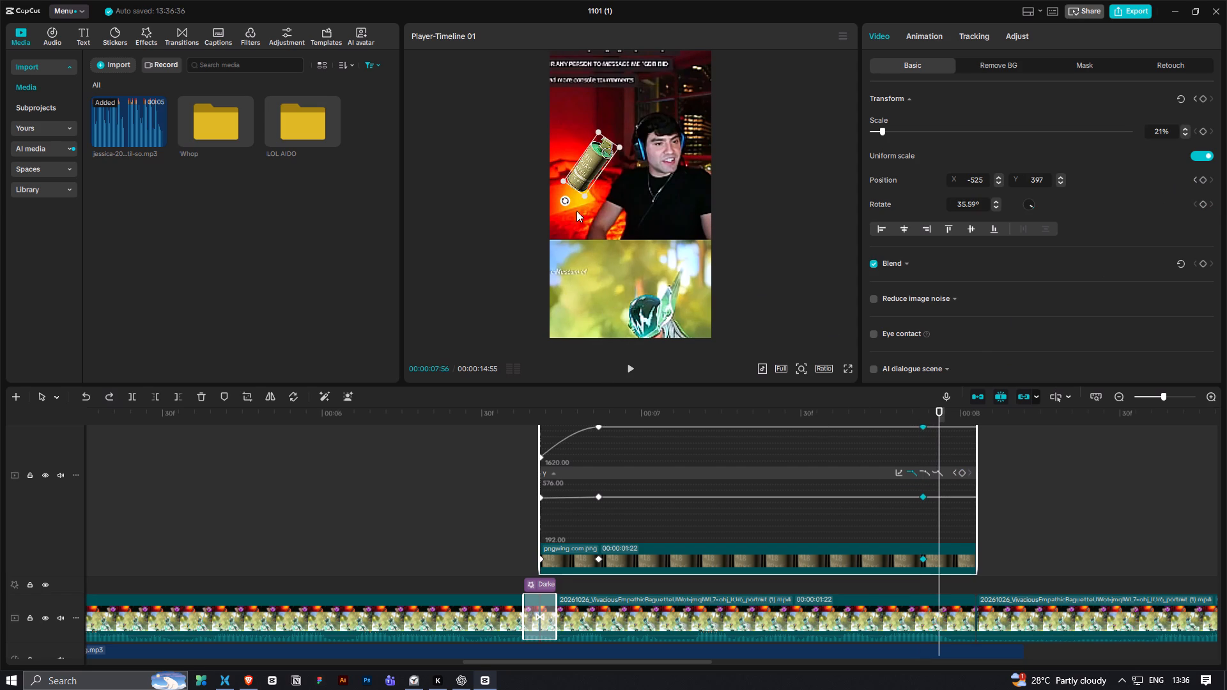
shift+drag(580, 166, 579, 383)
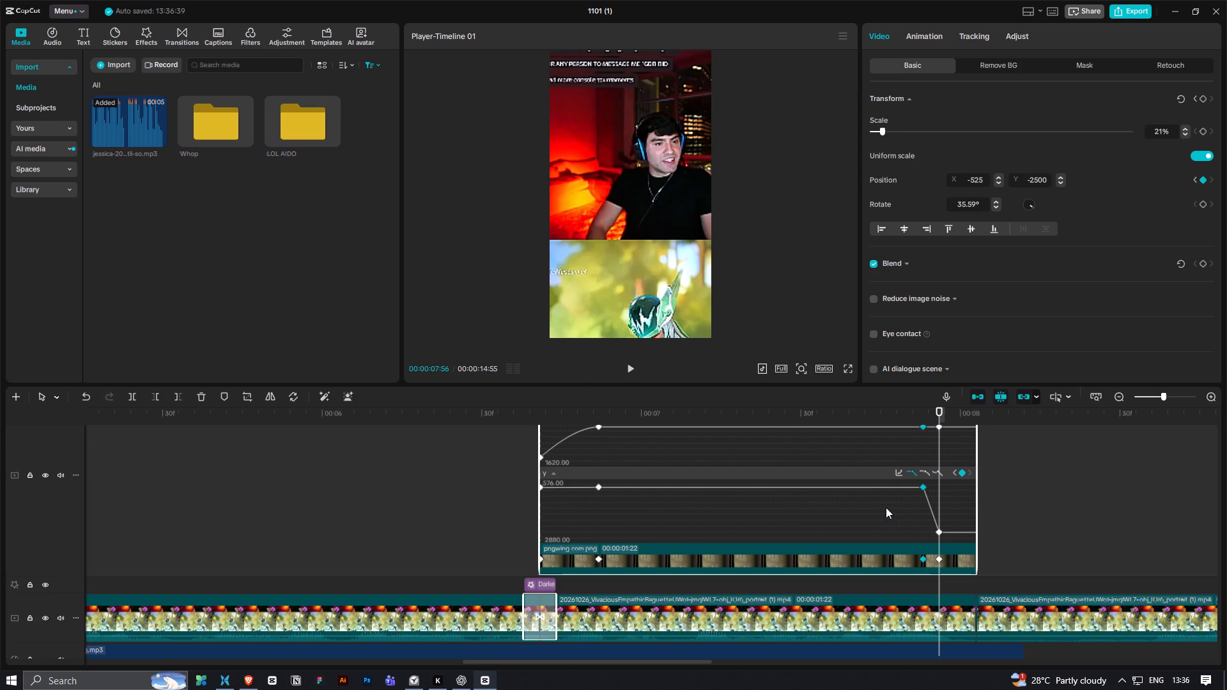
Move the grenade's exit position keyframe from 00:00:07:56 to the end of its clip.
drag(961, 537, 911, 460)
drag(939, 560, 985, 563)
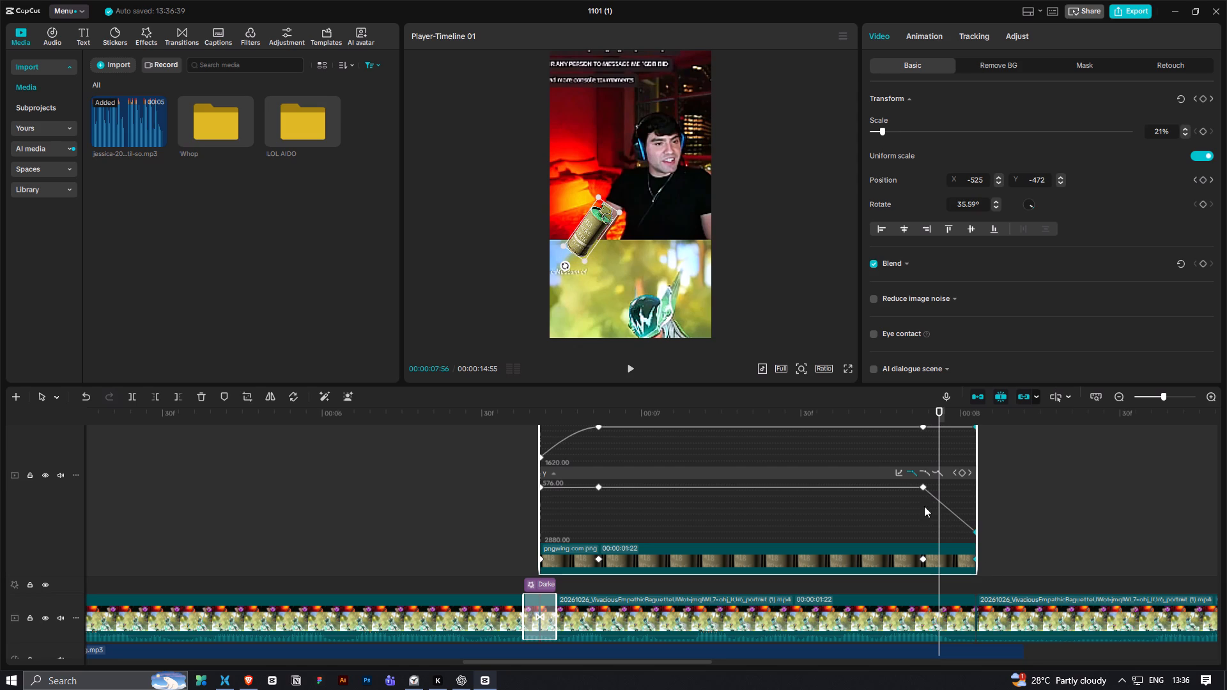
Apply the Ease Out preset curve to the grenade's Y exit motion, preview it and close the preset curves.
click(902, 505)
drag(900, 512, 992, 551)
click(901, 474)
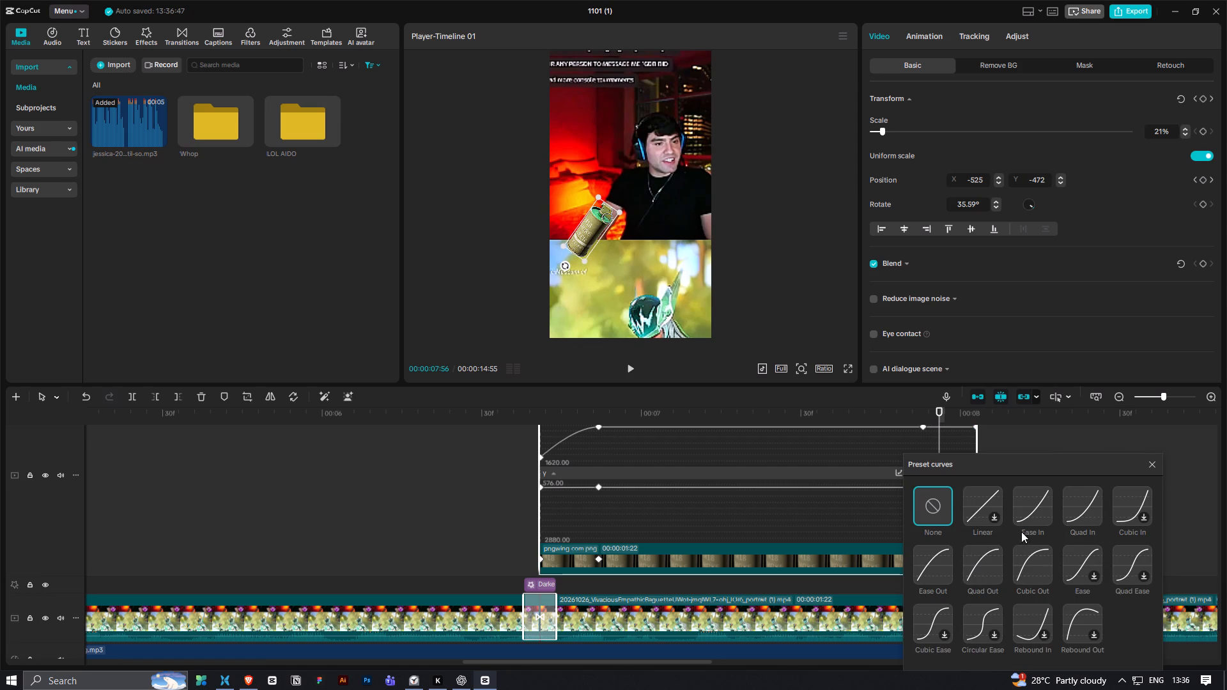
click(920, 572)
click(496, 494)
key(space)
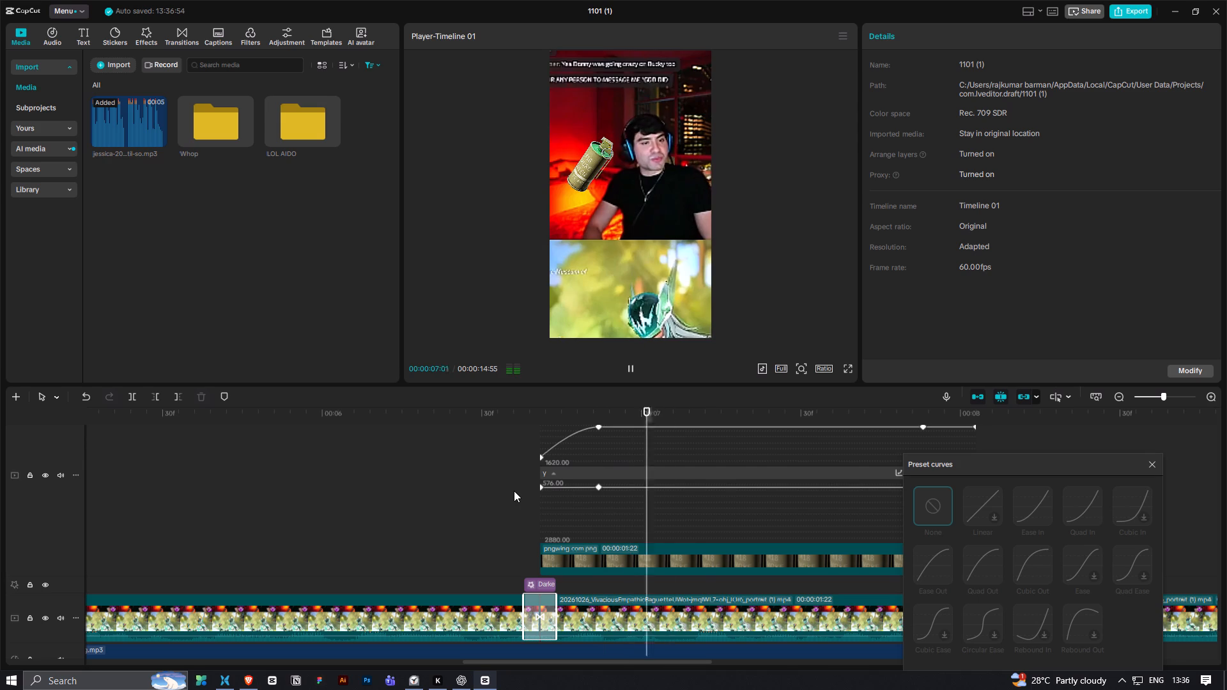
key(space)
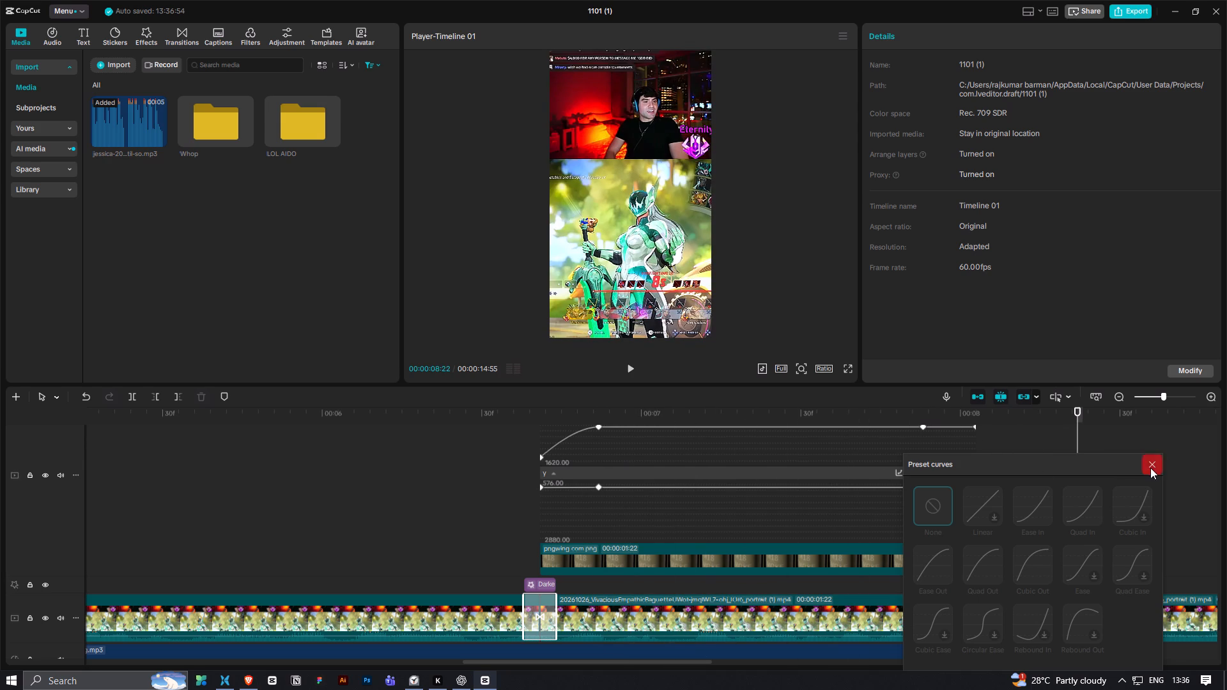
click(1150, 468)
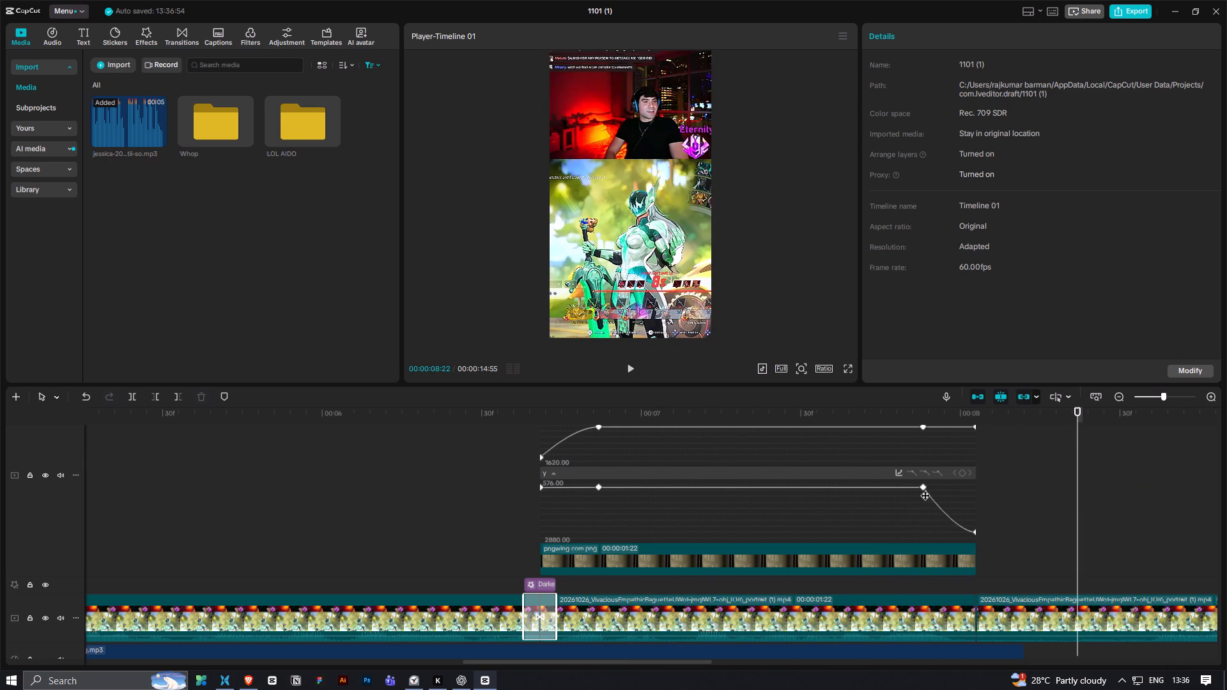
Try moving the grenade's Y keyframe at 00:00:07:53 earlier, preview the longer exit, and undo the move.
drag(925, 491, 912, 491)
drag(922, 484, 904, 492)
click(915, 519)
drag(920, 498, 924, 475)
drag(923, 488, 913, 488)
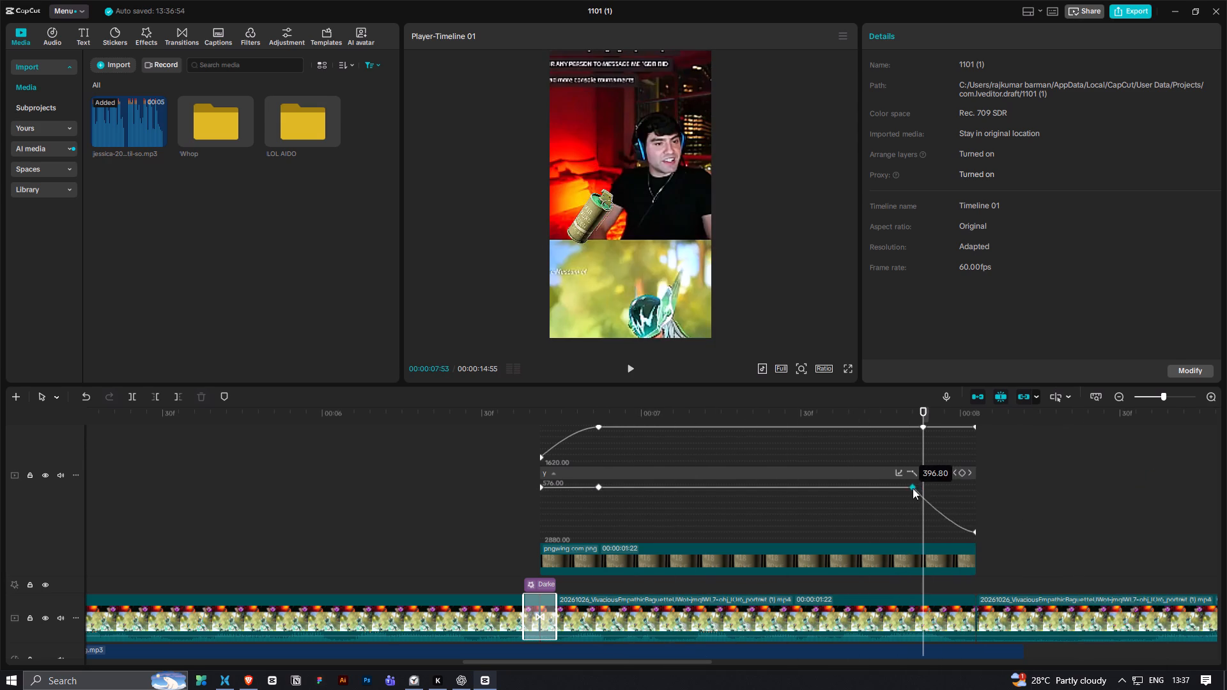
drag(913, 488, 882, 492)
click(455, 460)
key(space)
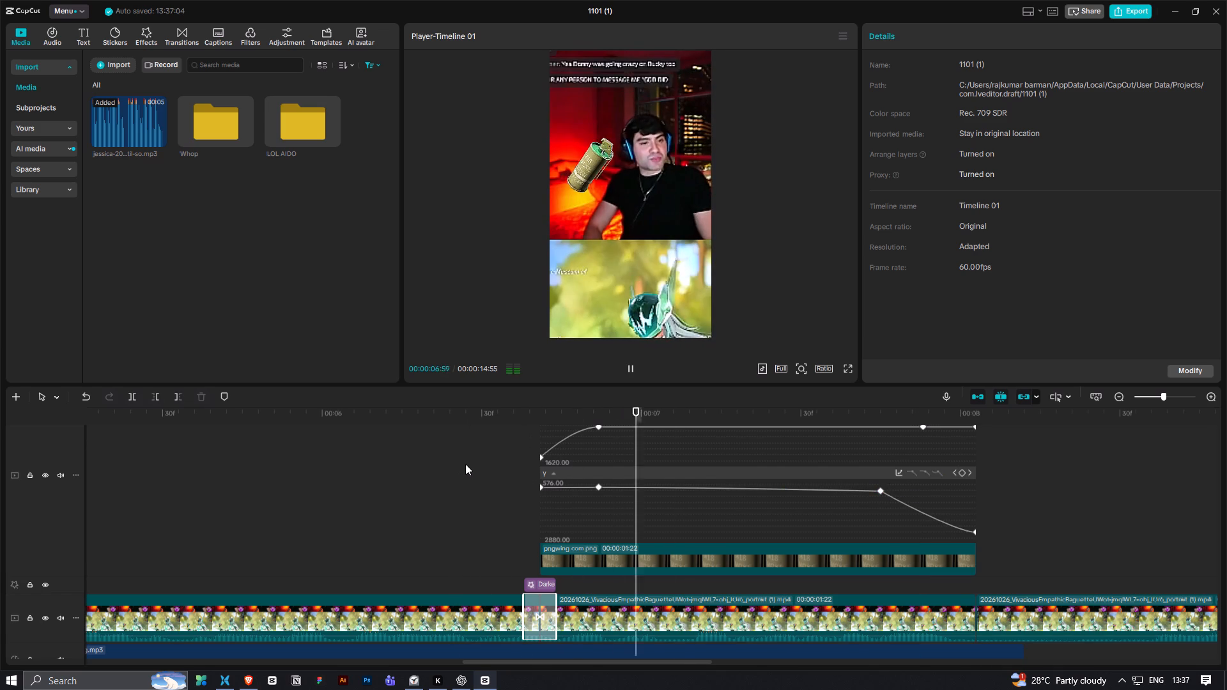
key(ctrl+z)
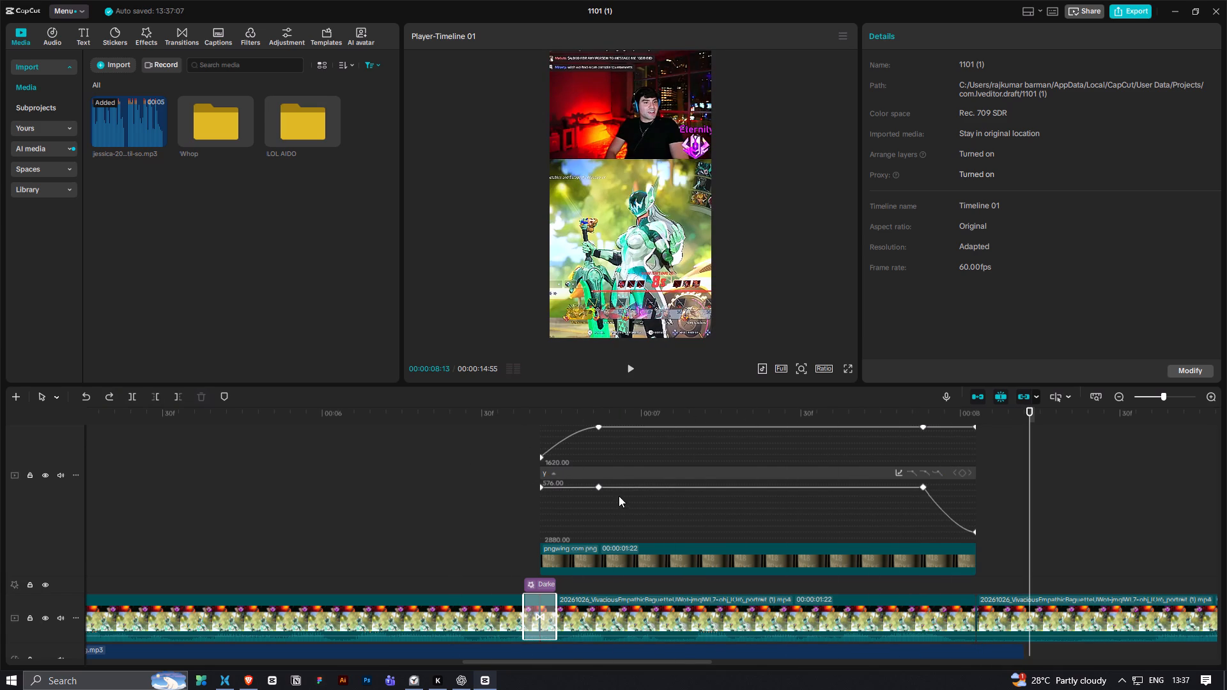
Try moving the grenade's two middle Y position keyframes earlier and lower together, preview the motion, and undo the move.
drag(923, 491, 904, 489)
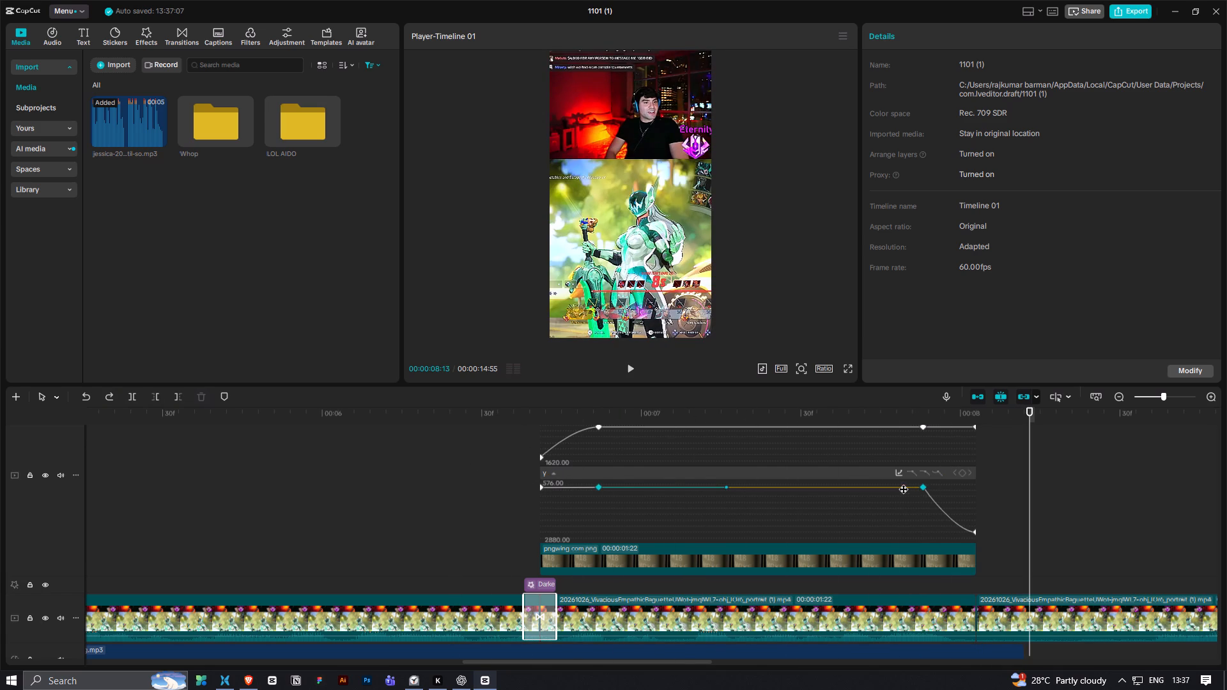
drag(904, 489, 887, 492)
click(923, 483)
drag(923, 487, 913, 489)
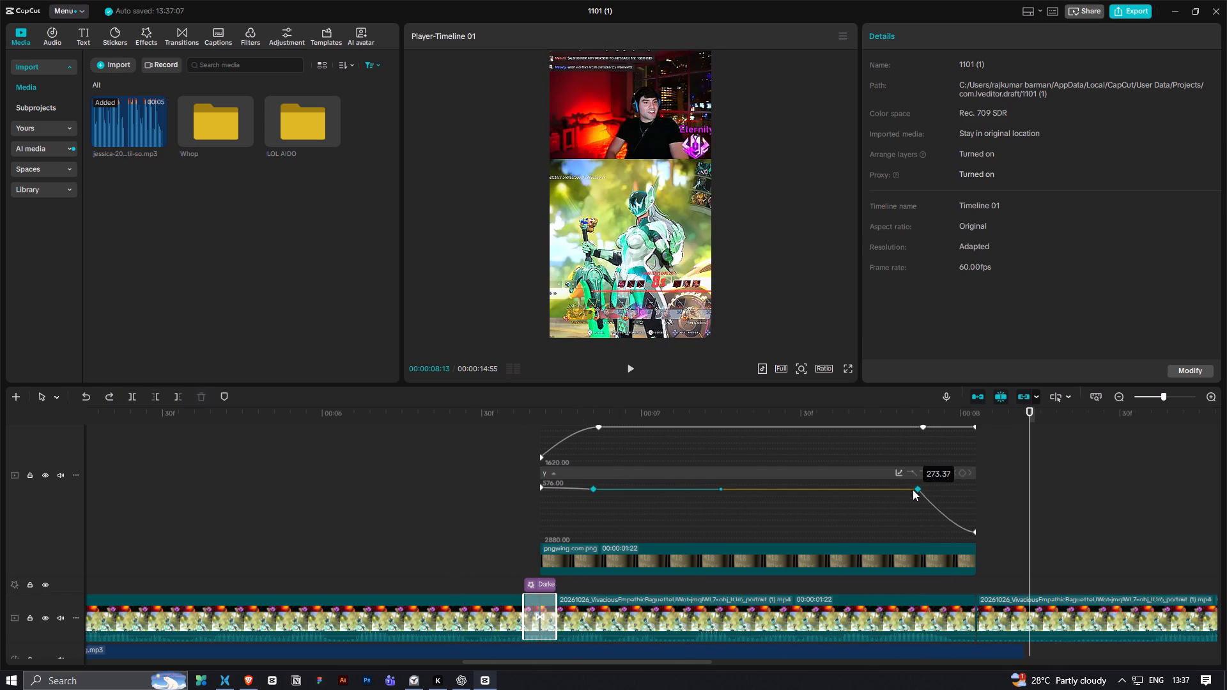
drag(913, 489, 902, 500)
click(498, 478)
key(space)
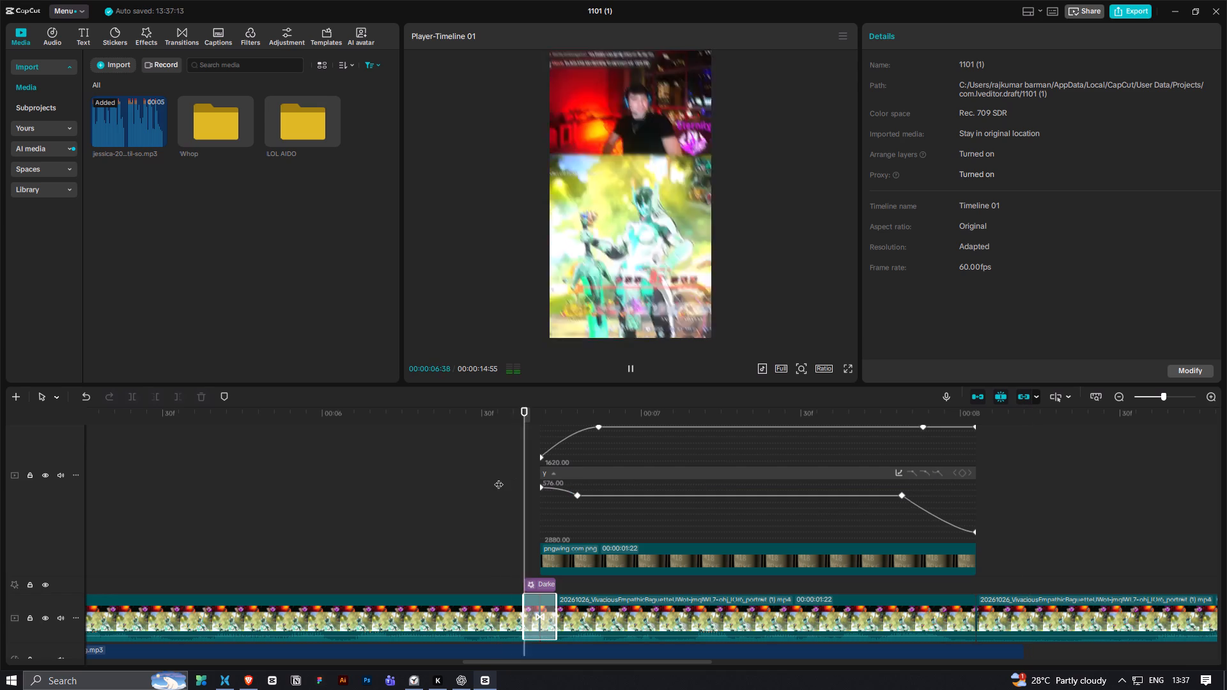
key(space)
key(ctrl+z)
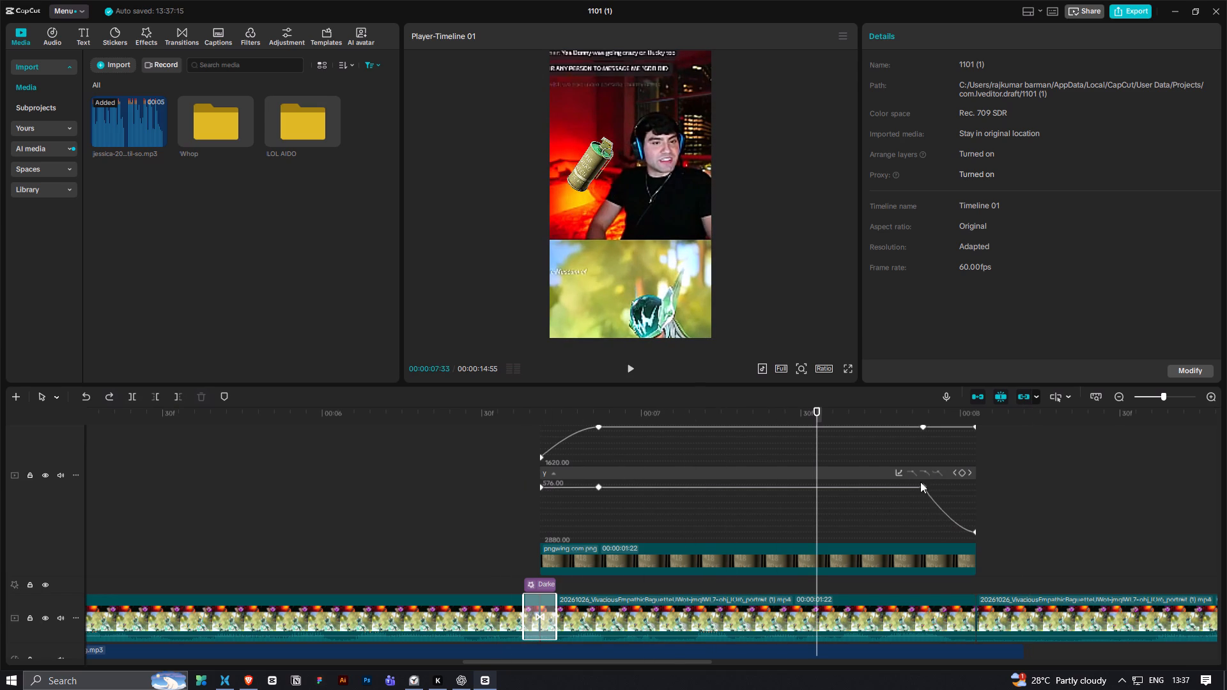
Move only the grenade's Y keyframe that starts the exit earlier, to about 00:00:07:47, and preview the longer exit.
click(925, 487)
drag(923, 488, 891, 484)
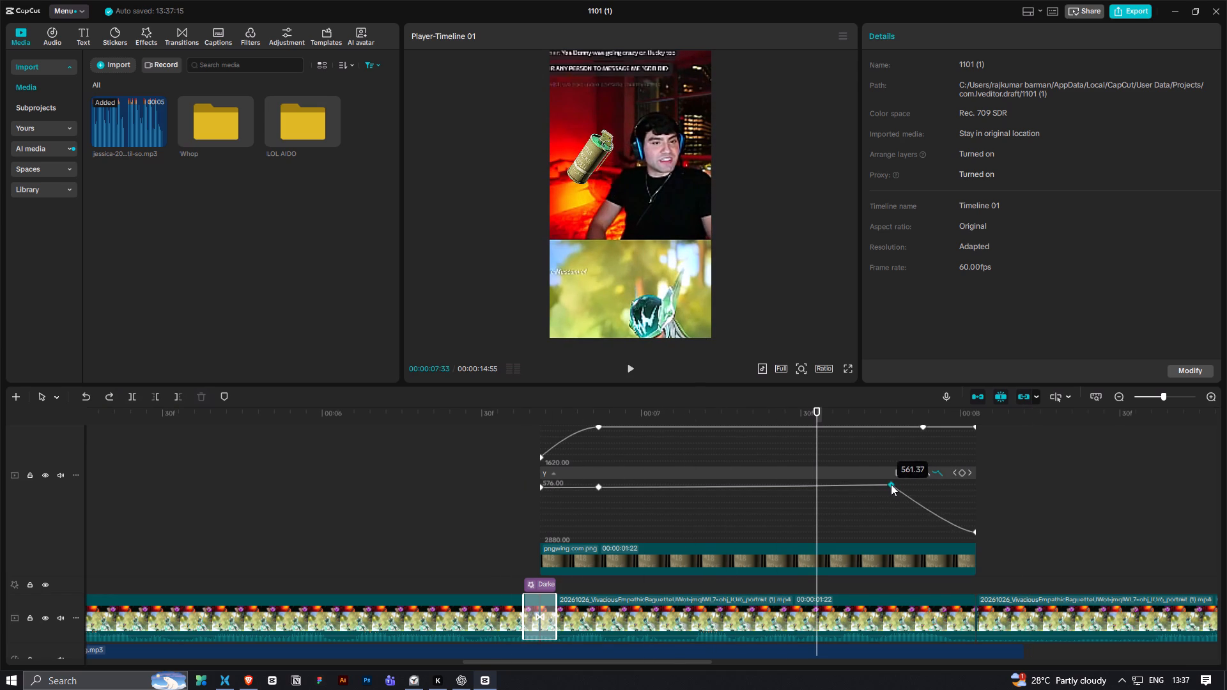
drag(891, 484, 888, 486)
click(496, 480)
key(space)
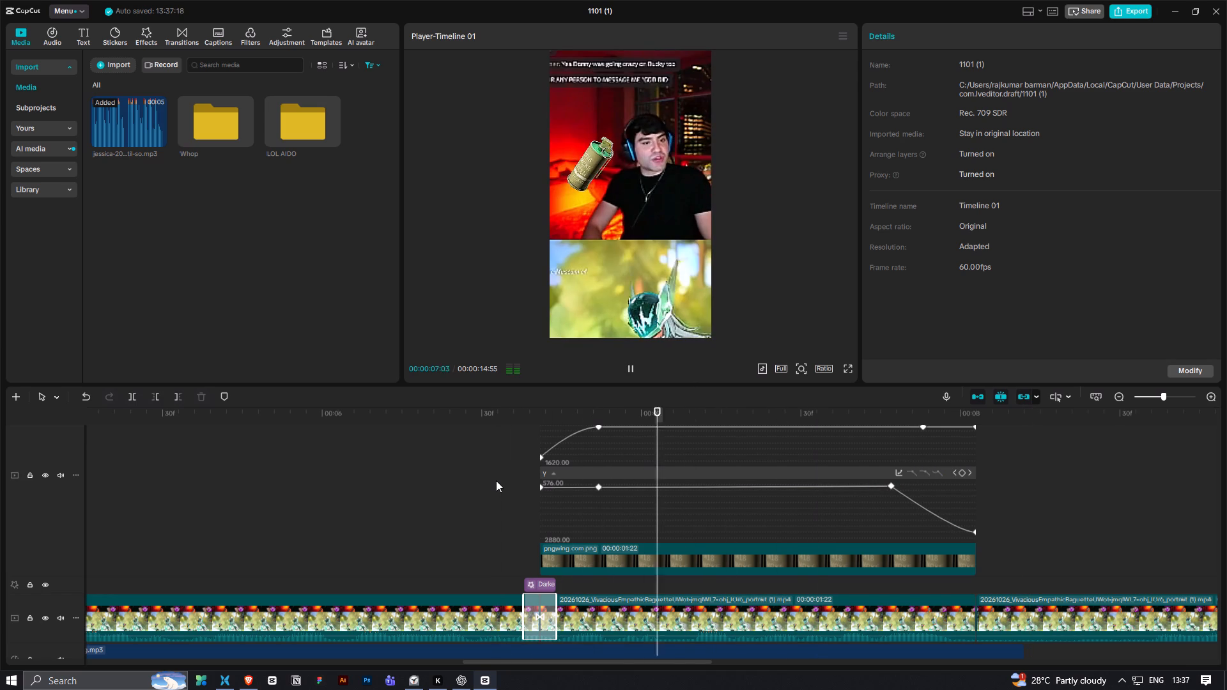
key(space)
Collapse the grenade clip's expanded keyframe curves back to the single Transform row.
alt+scroll(736, 511, up, 1)
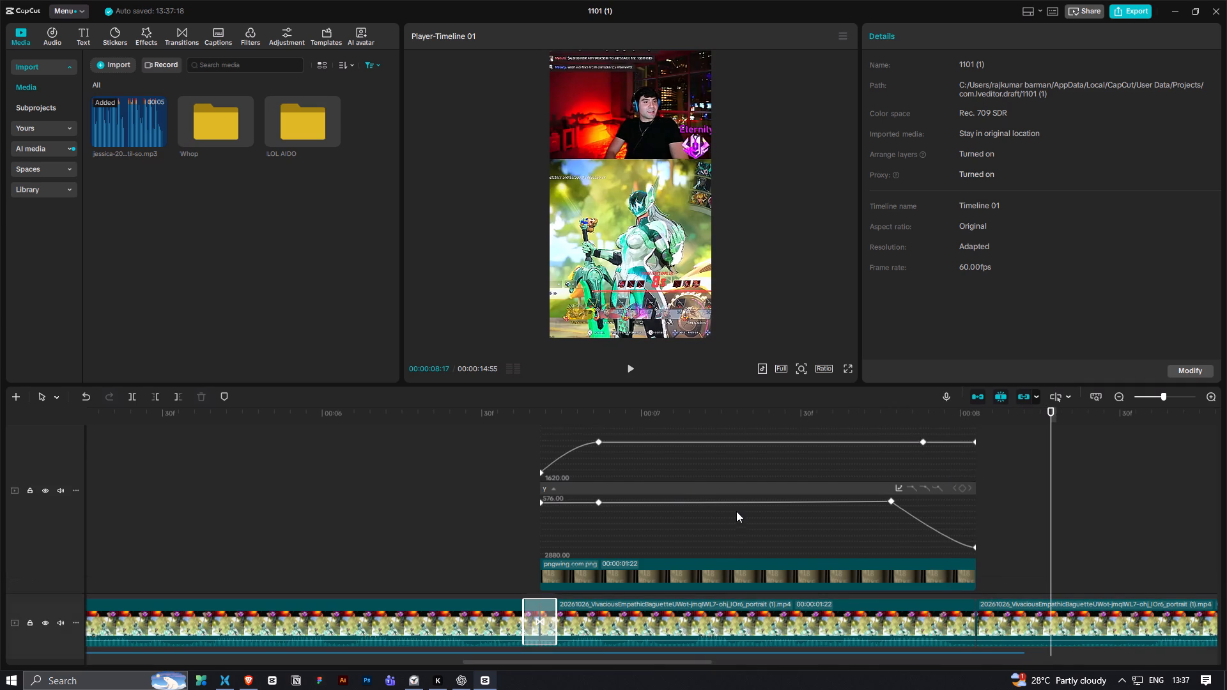
alt+scroll(736, 511, up, 2)
click(741, 436)
click(741, 459)
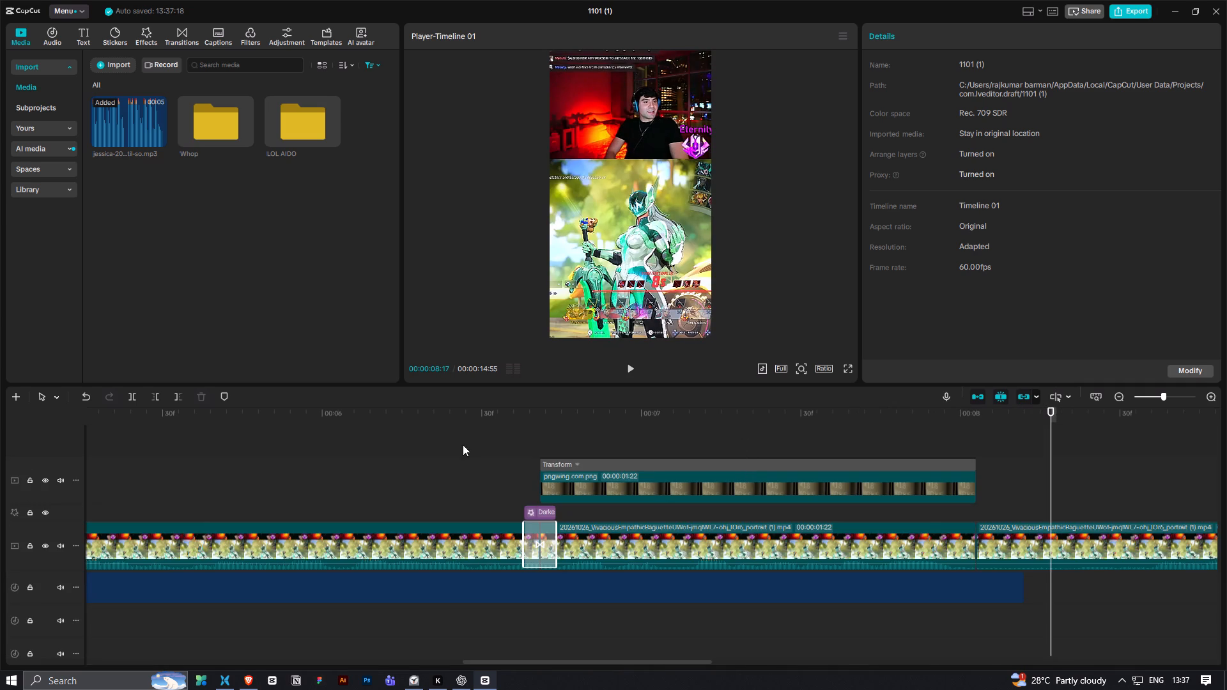
Play back the section from before the transition through the end of the grenade clip to review its entry and exit.
click(459, 442)
key(space)
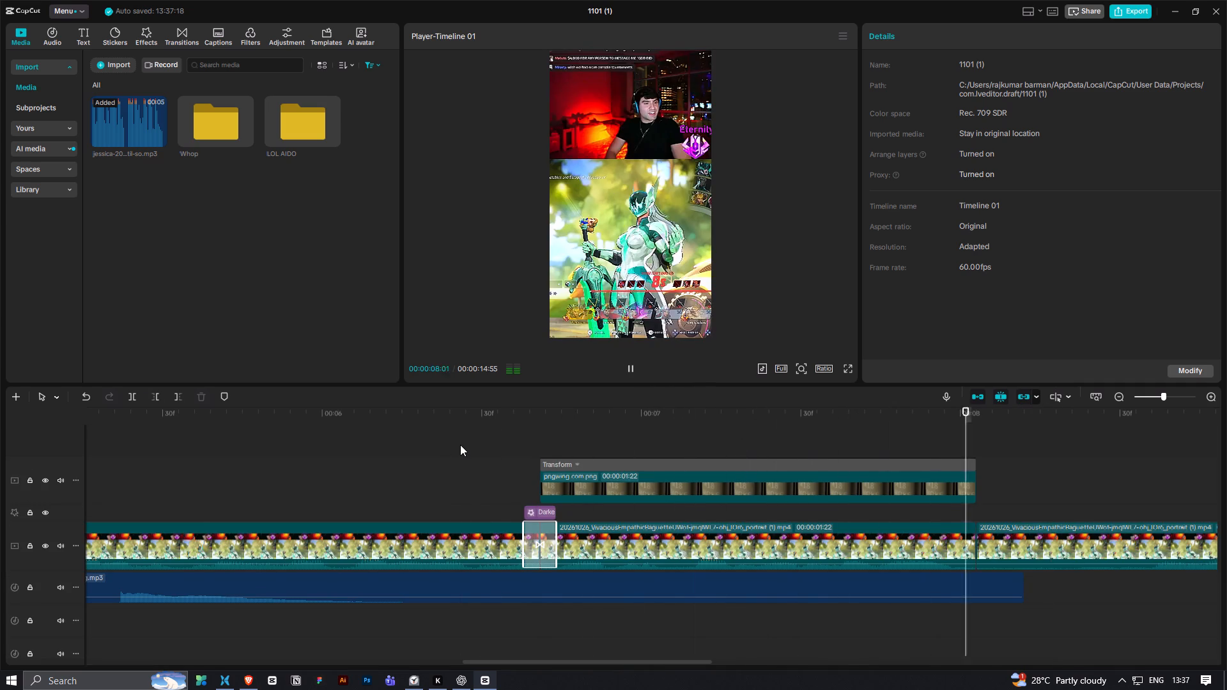
key(space)
click(530, 445)
ctrl+scroll(515, 448, down, 4)
ctrl+click(419, 441)
key(space)
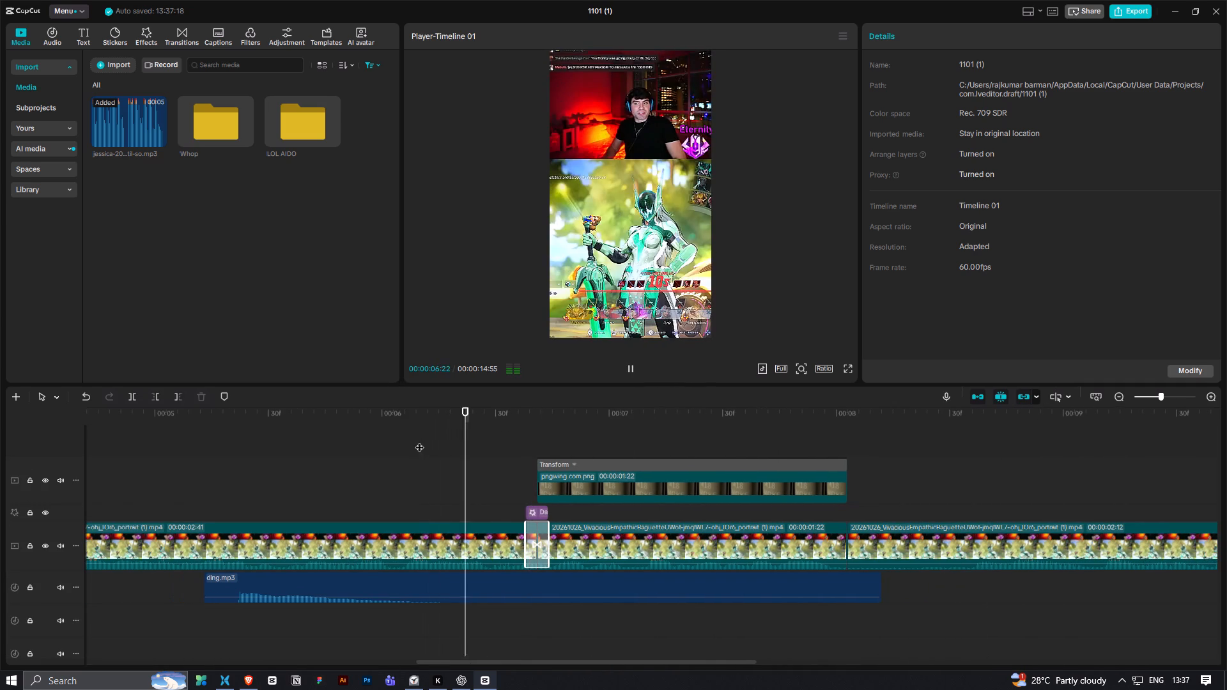
key(space)
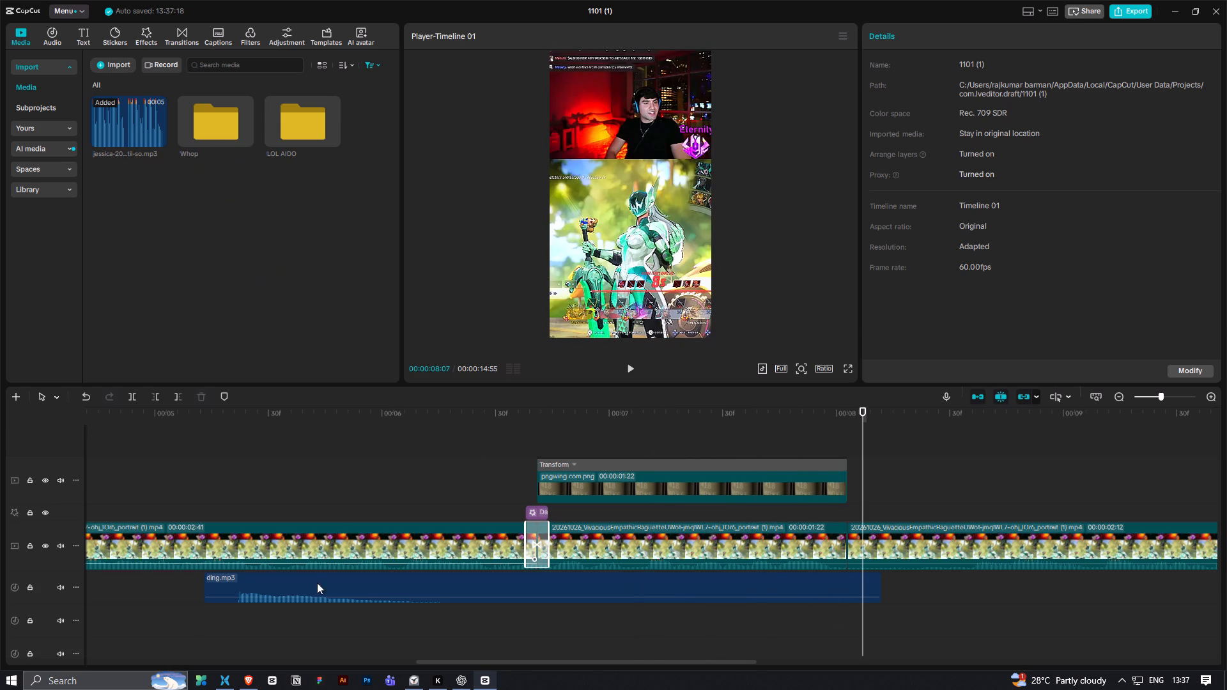
Switch to the Brave browser.
click(249, 676)
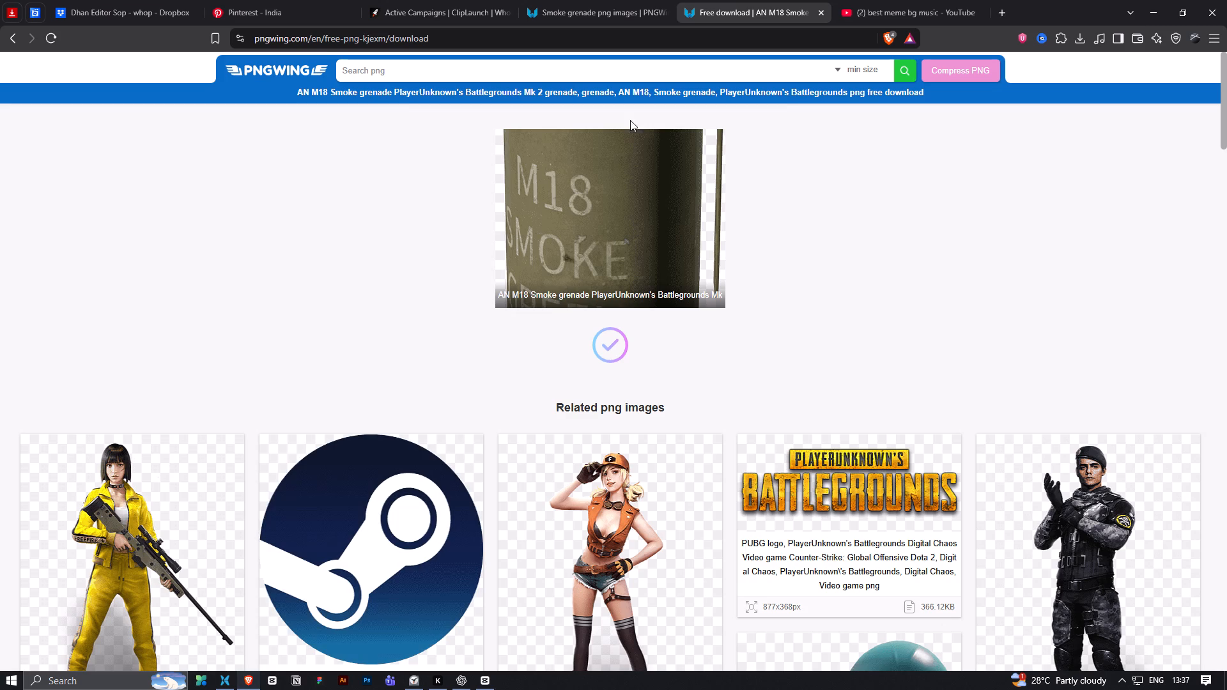
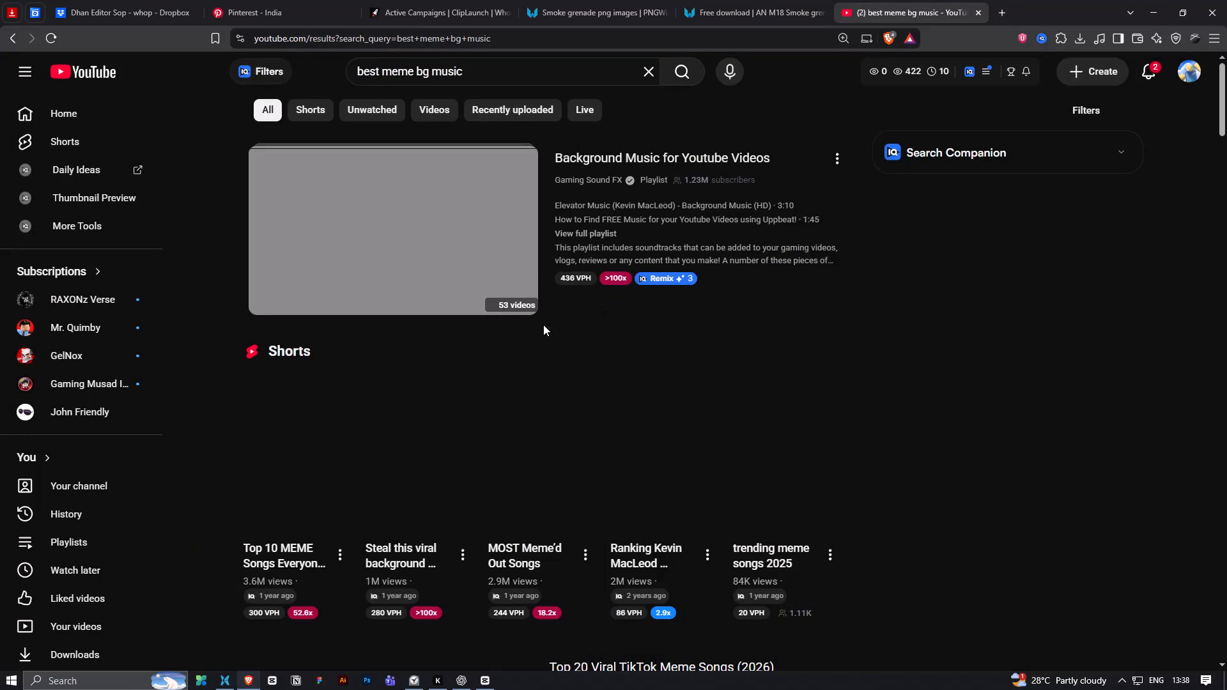
Open the short "Top 10 MEME Songs Everyone Knows" from the search results.
click(295, 501)
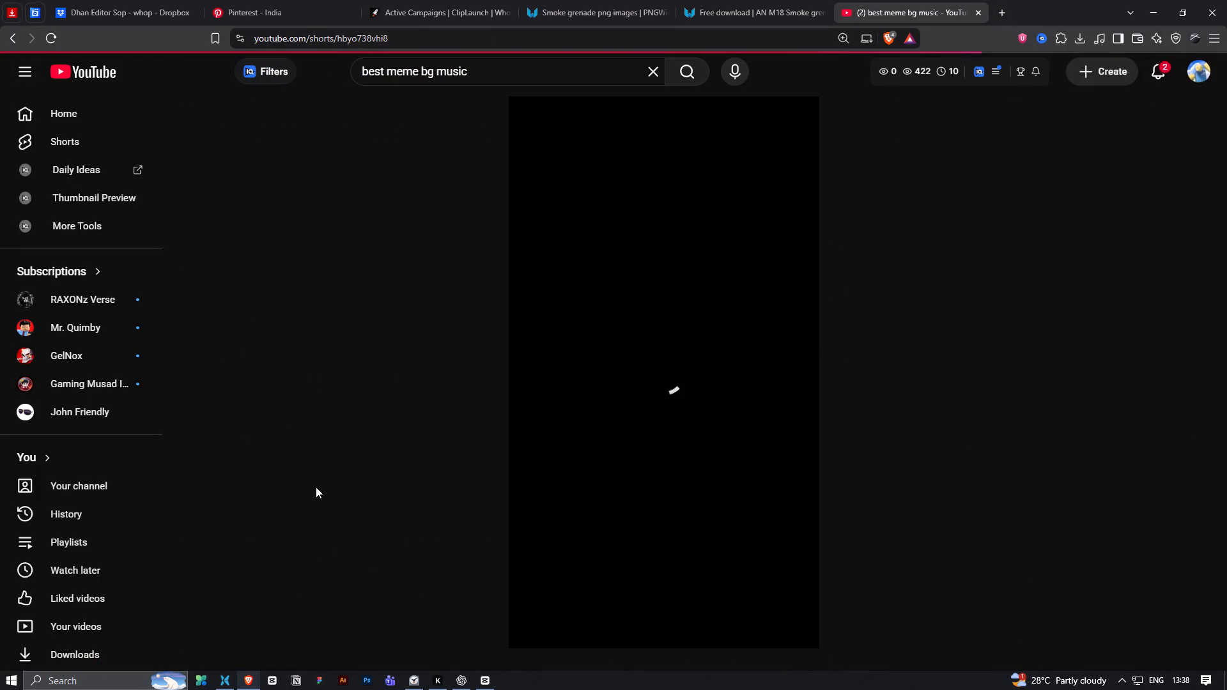
Switch to CapCut and play back the timeline section around the grenade image overlay, from shortly before it to just past its end.
click(483, 676)
click(487, 473)
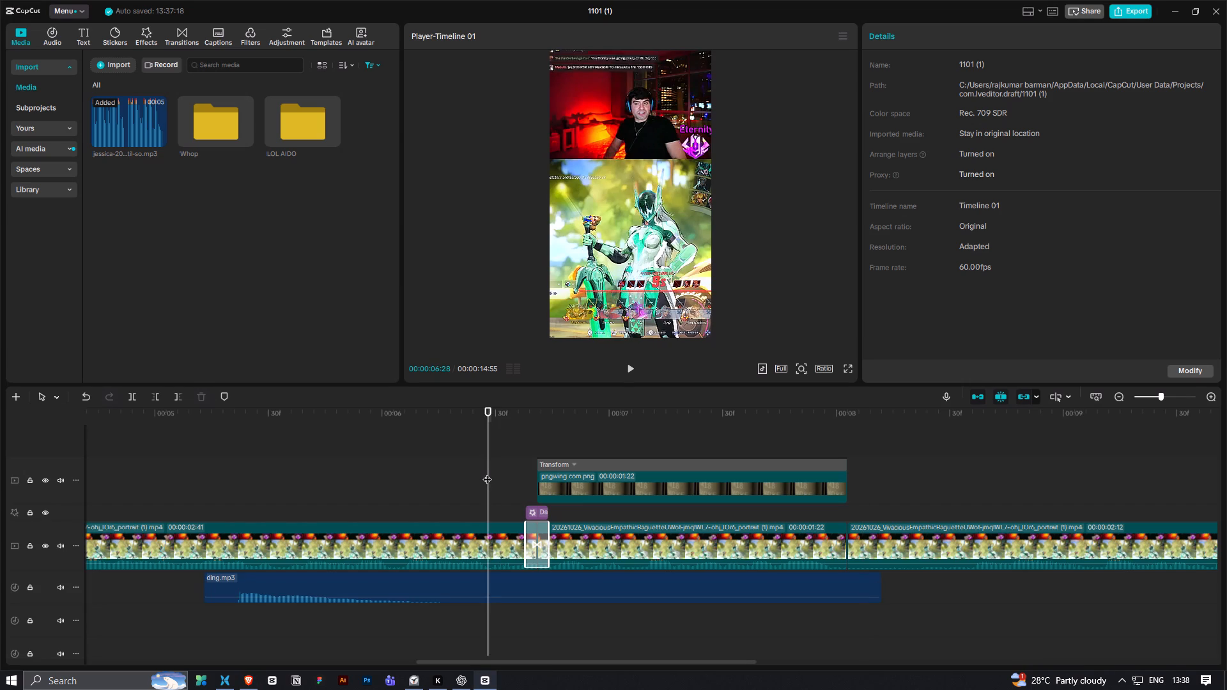
key(space)
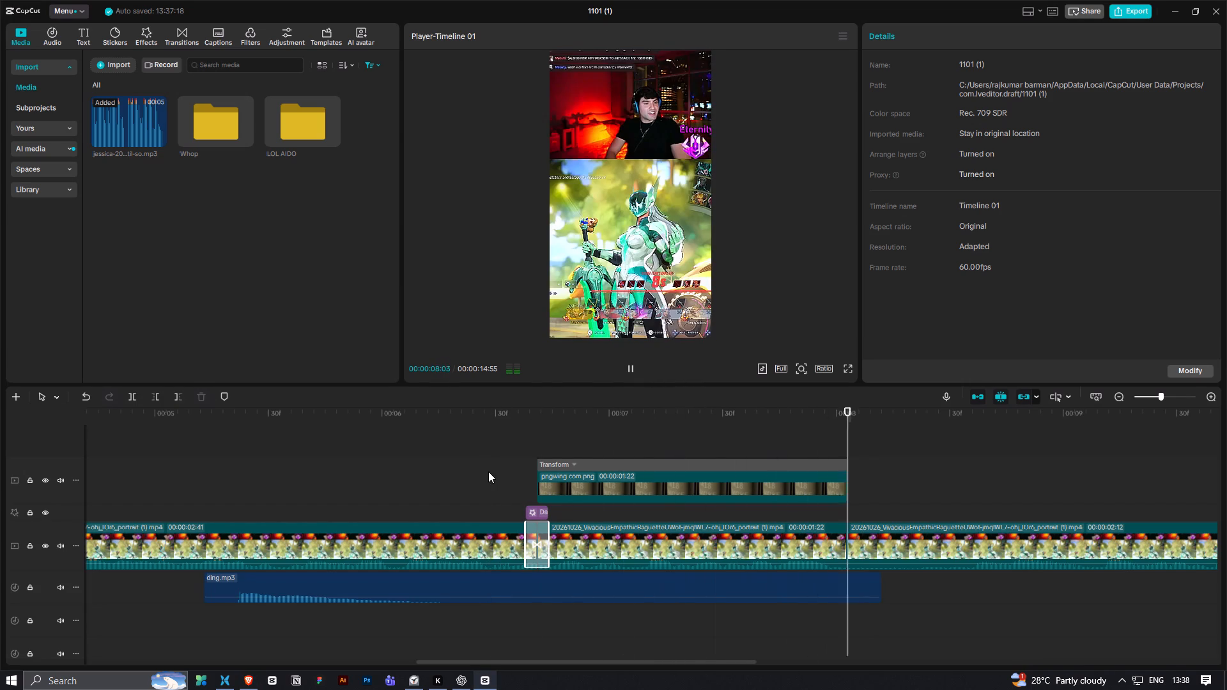
key(space)
click(569, 437)
key(space)
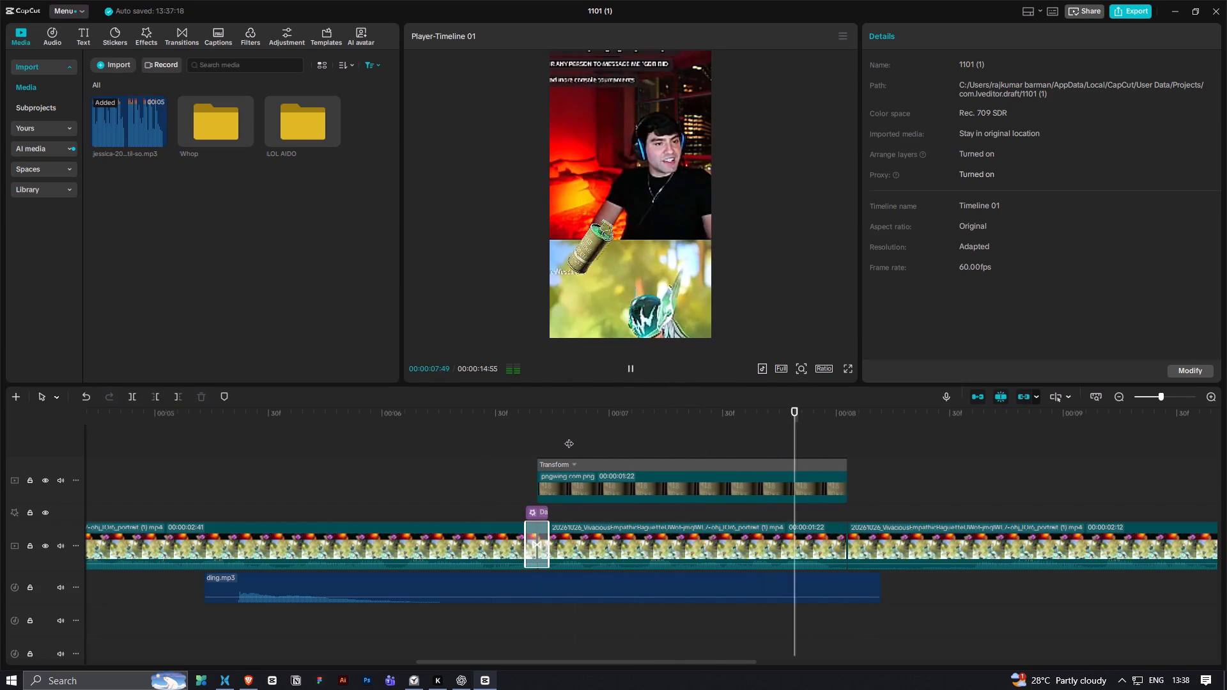
key(space)
click(101, 80)
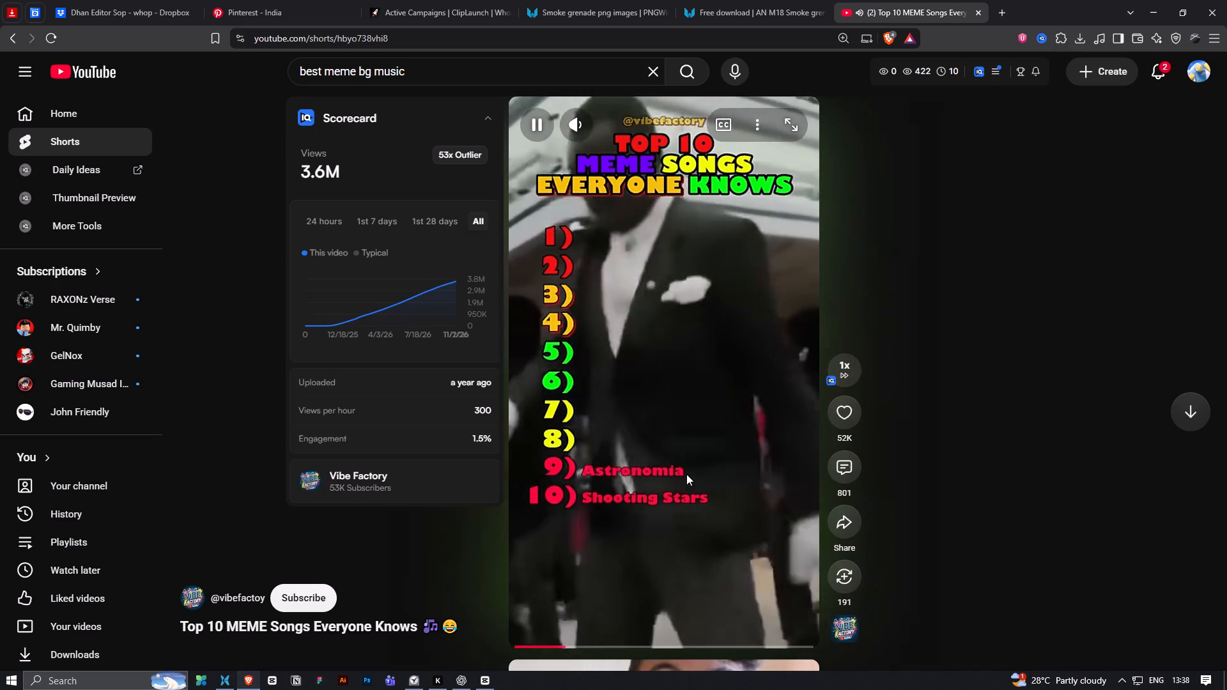
click(596, 647)
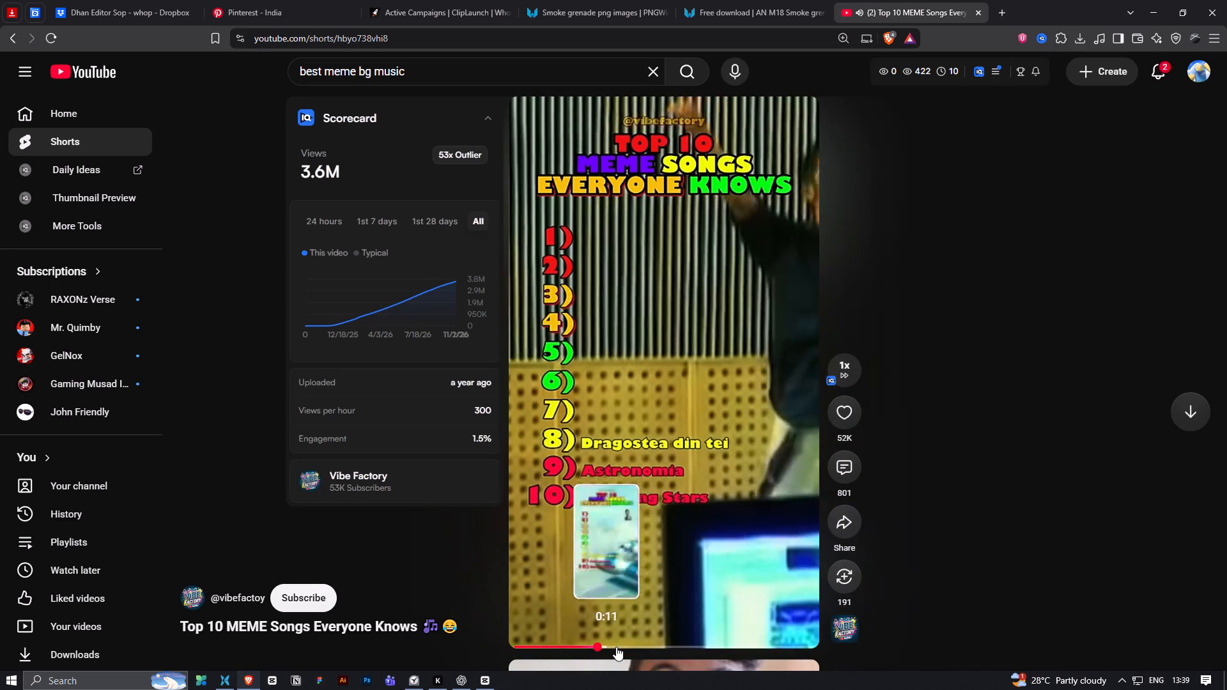
click(631, 650)
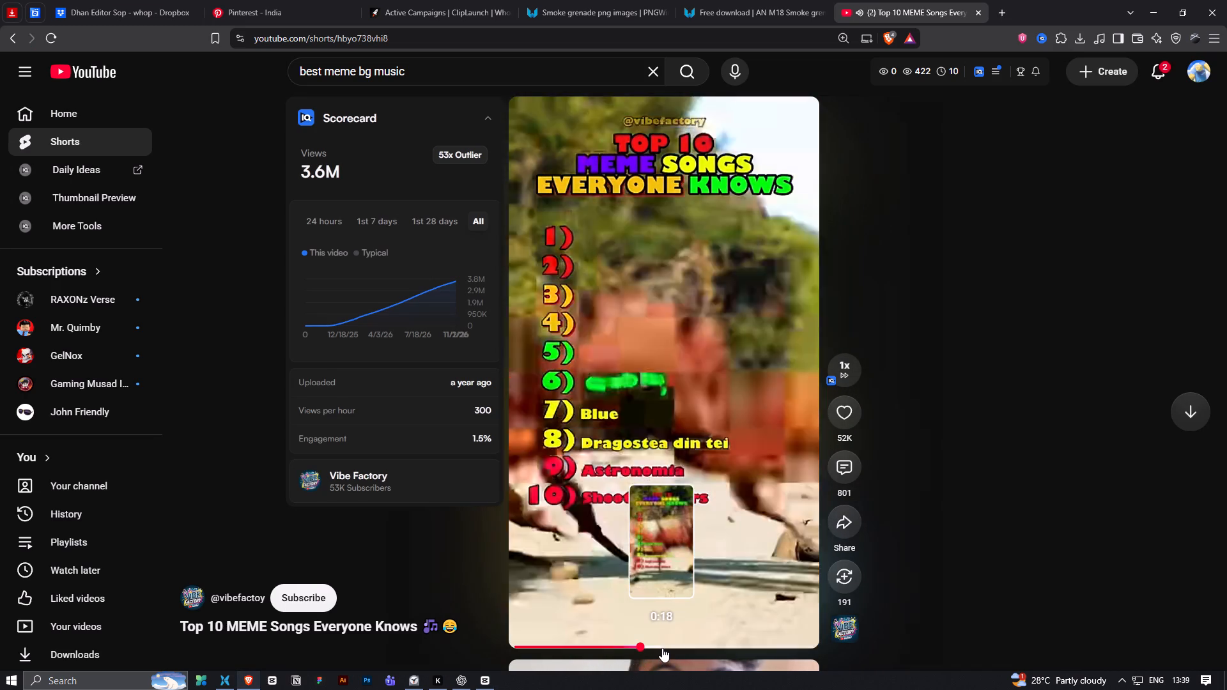
click(662, 648)
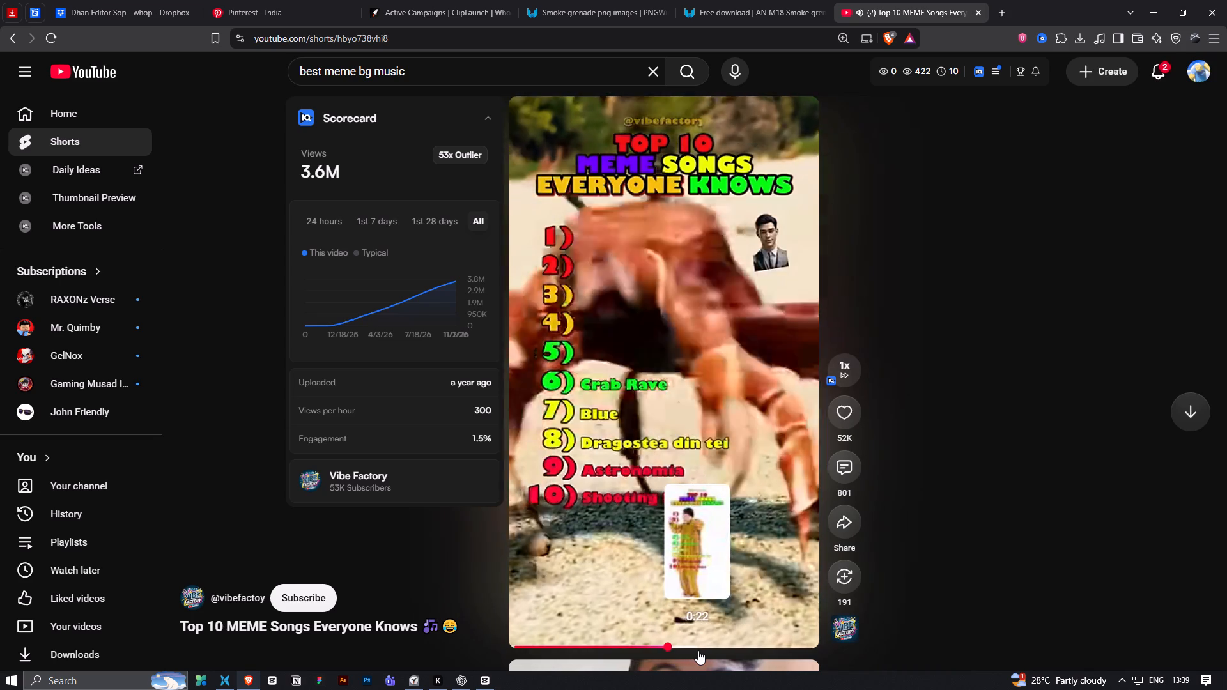
click(698, 650)
click(725, 650)
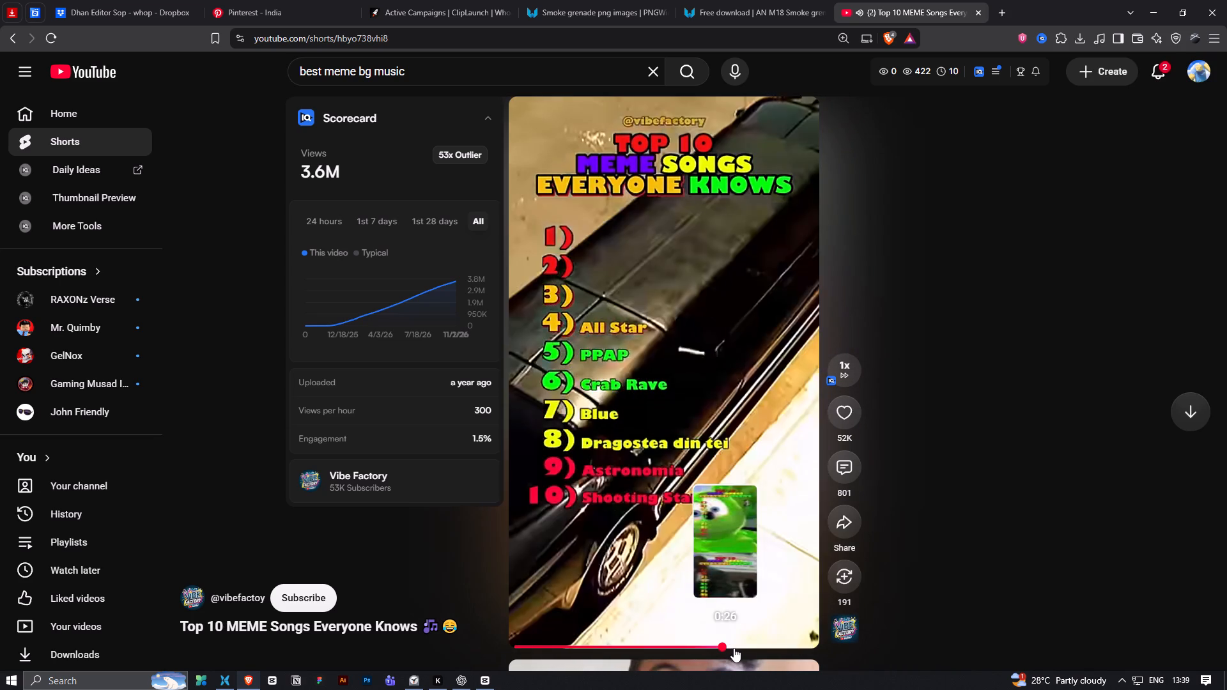
click(755, 649)
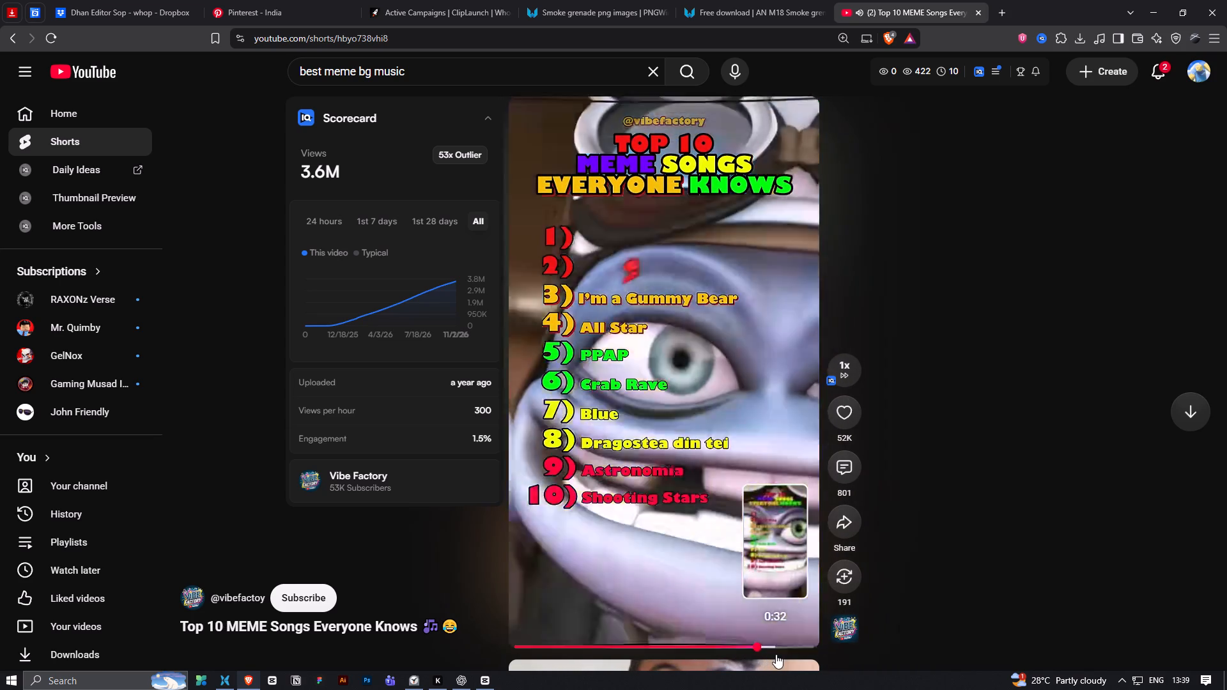
click(782, 649)
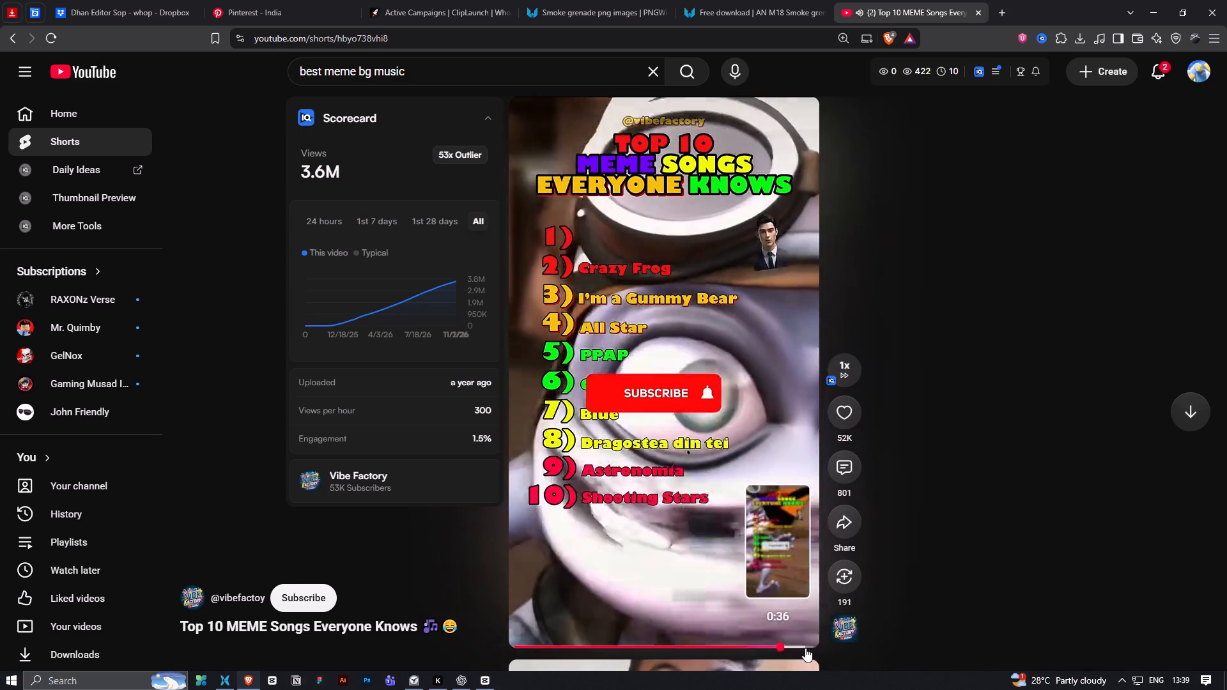
click(805, 648)
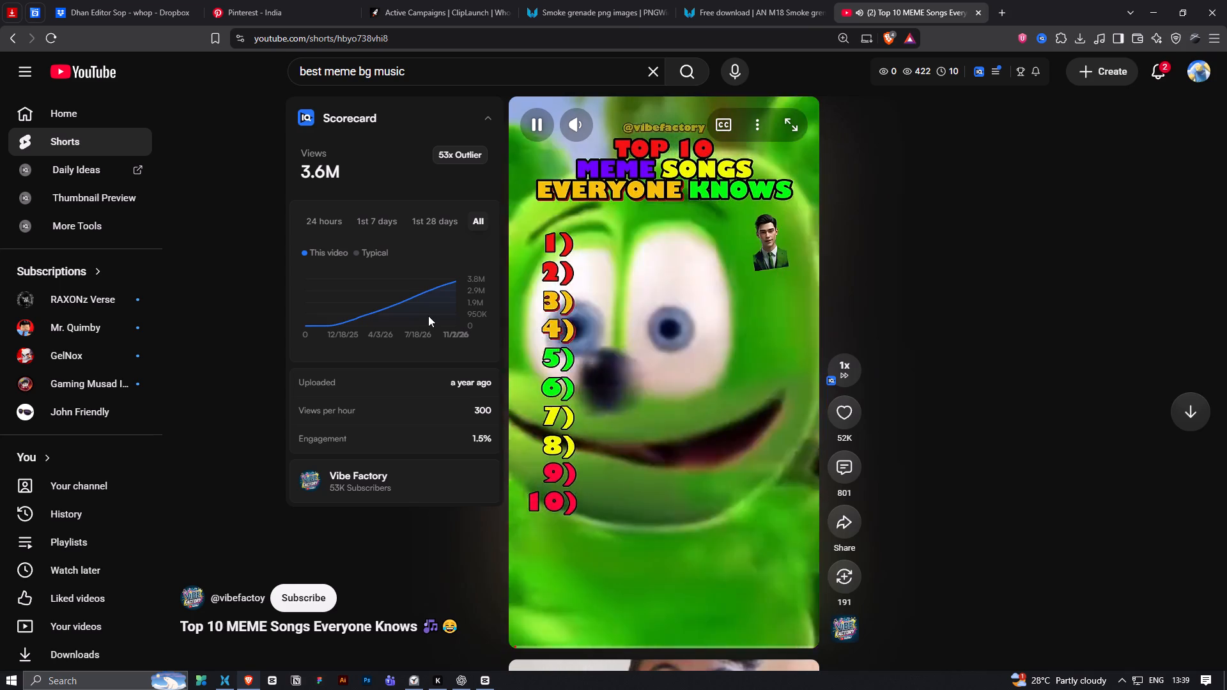
Return to the search results, open the short "MOST Meme'd Out Songs" and skim through it, sampling each ranked song.
click(6, 36)
scroll(373, 442, down, 1)
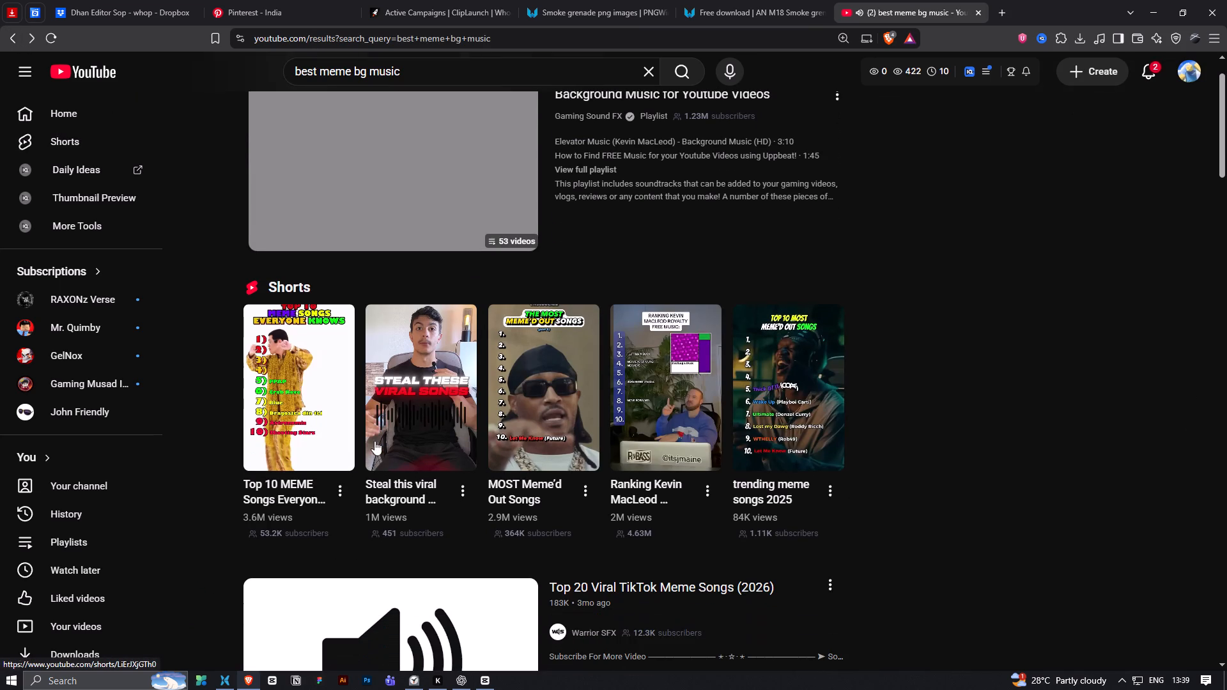
click(523, 402)
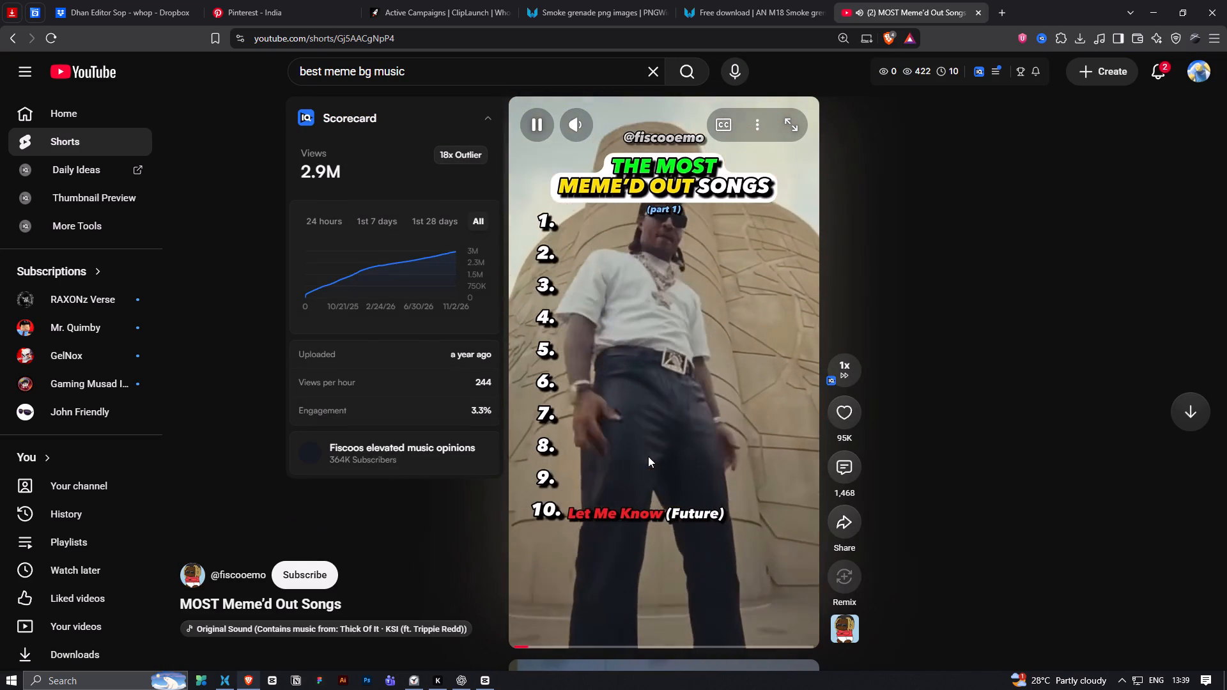
click(648, 455)
click(625, 344)
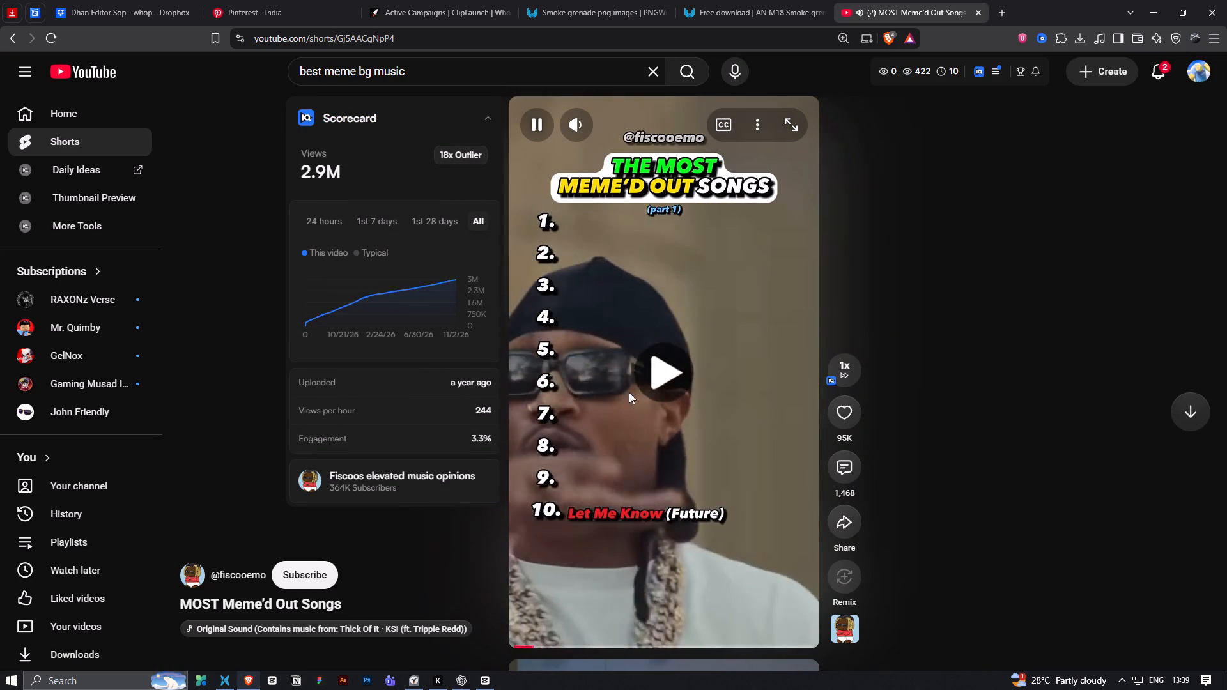
click(555, 647)
click(571, 645)
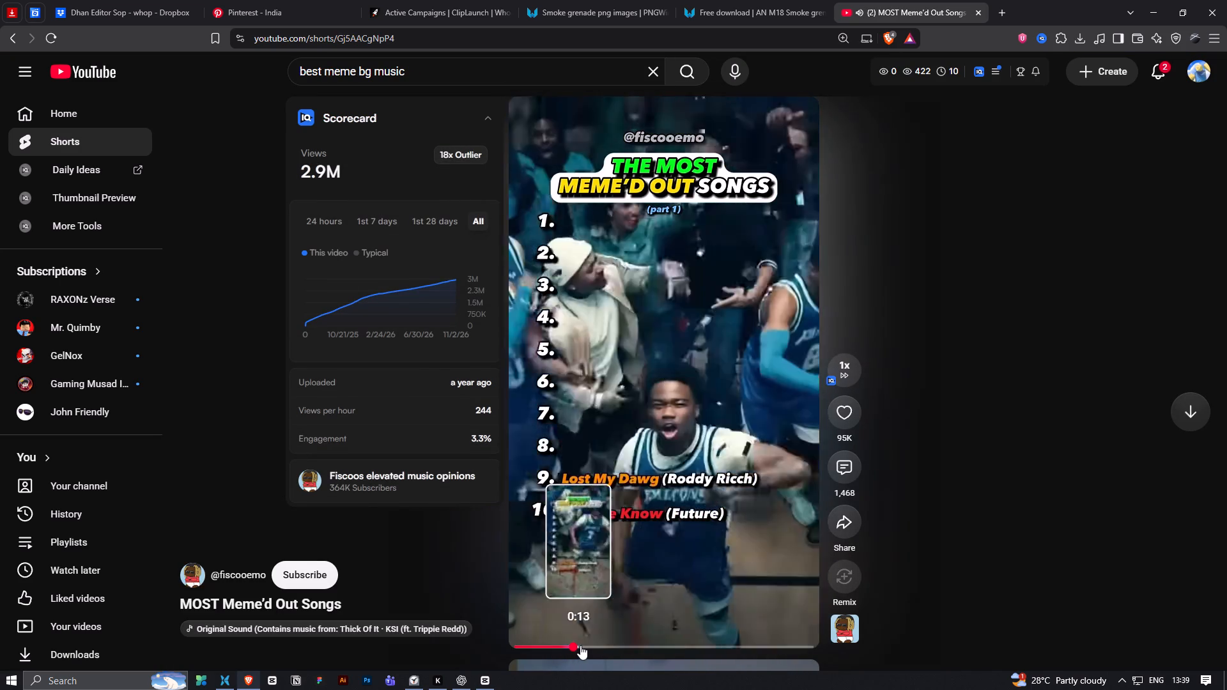
click(603, 647)
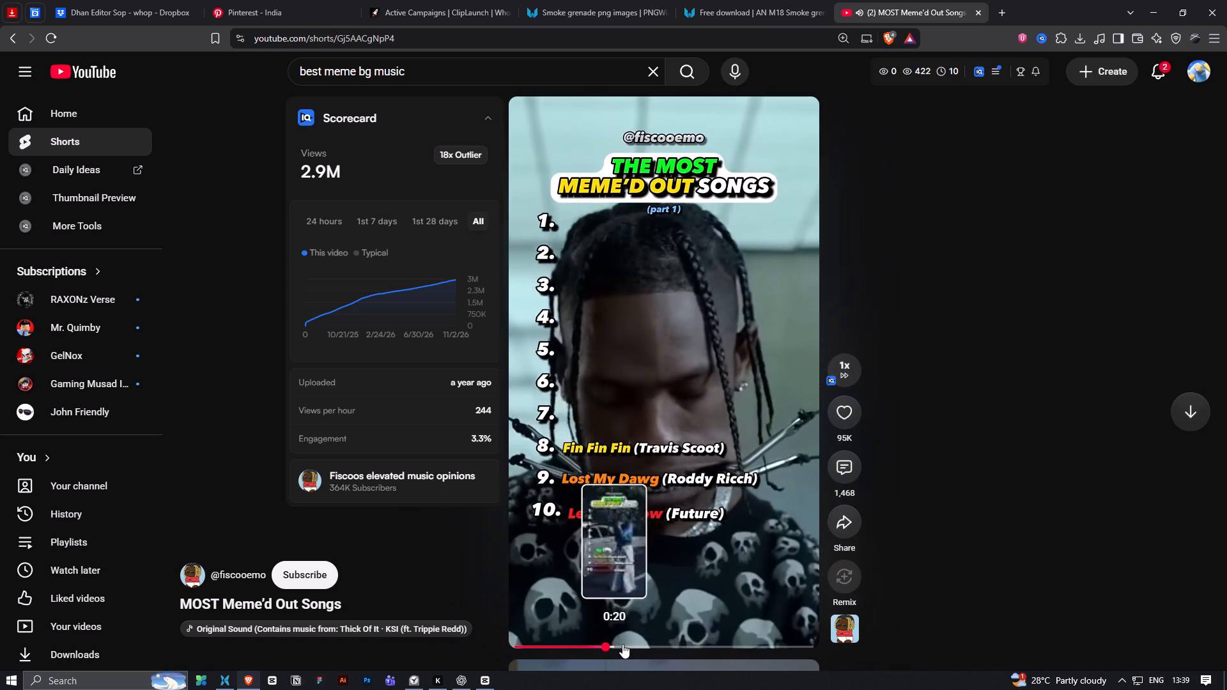
click(637, 645)
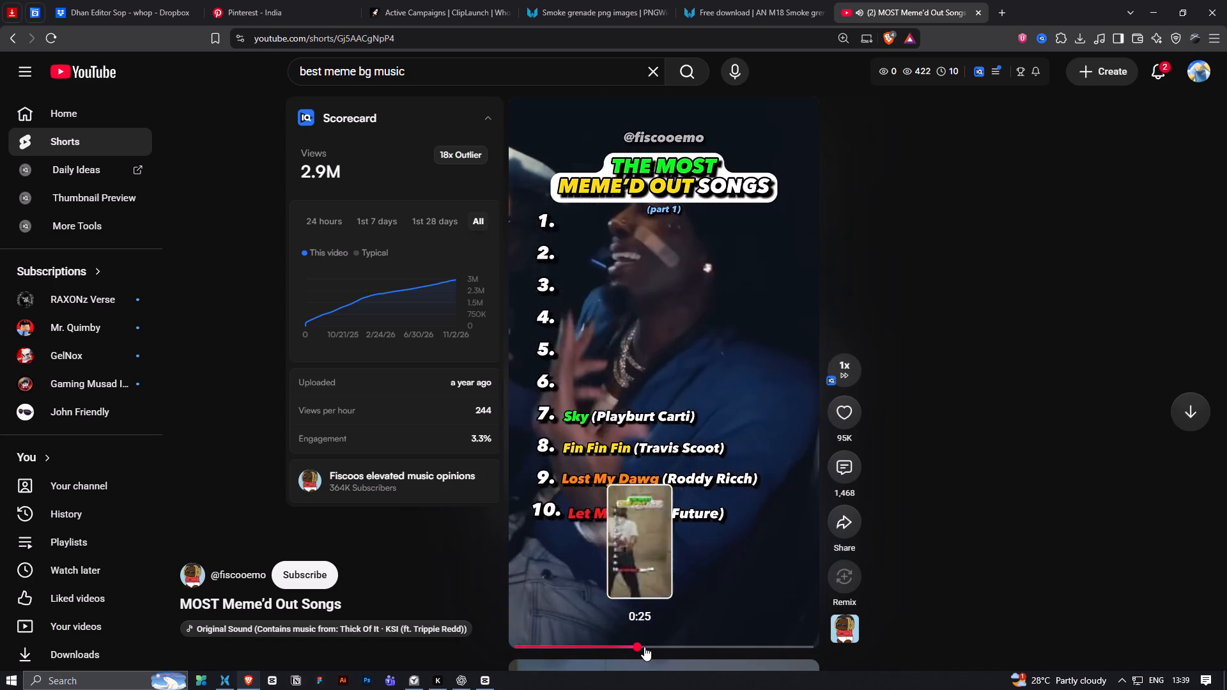
click(660, 647)
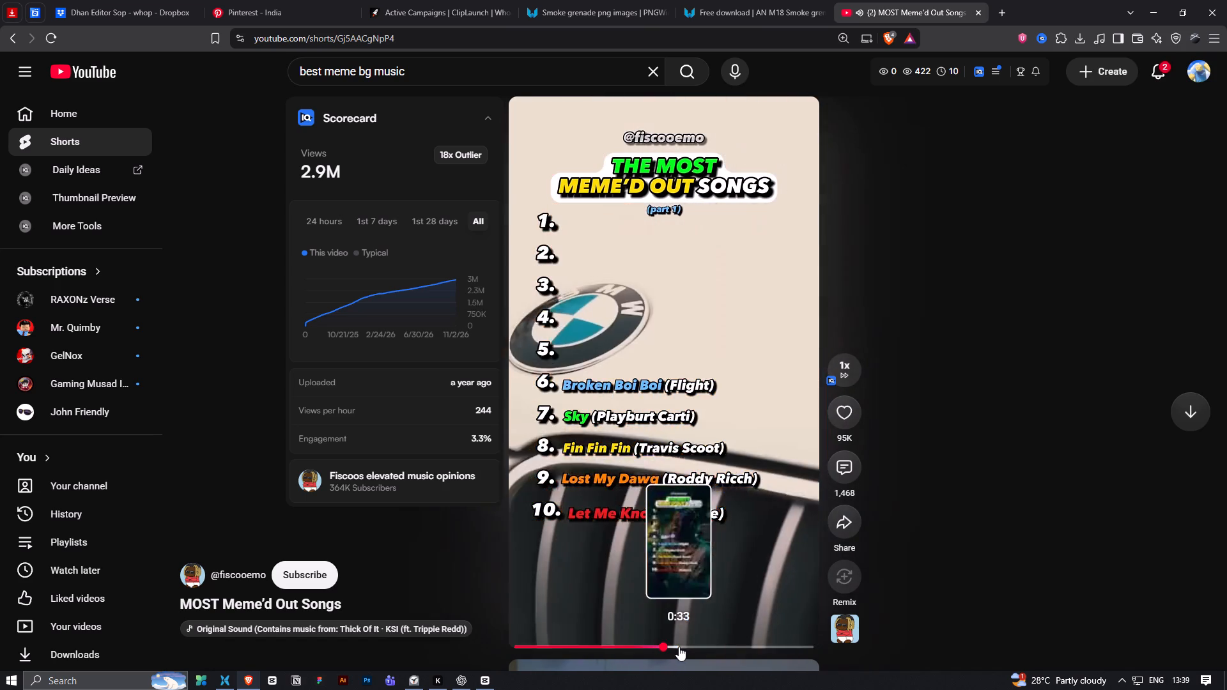
click(683, 647)
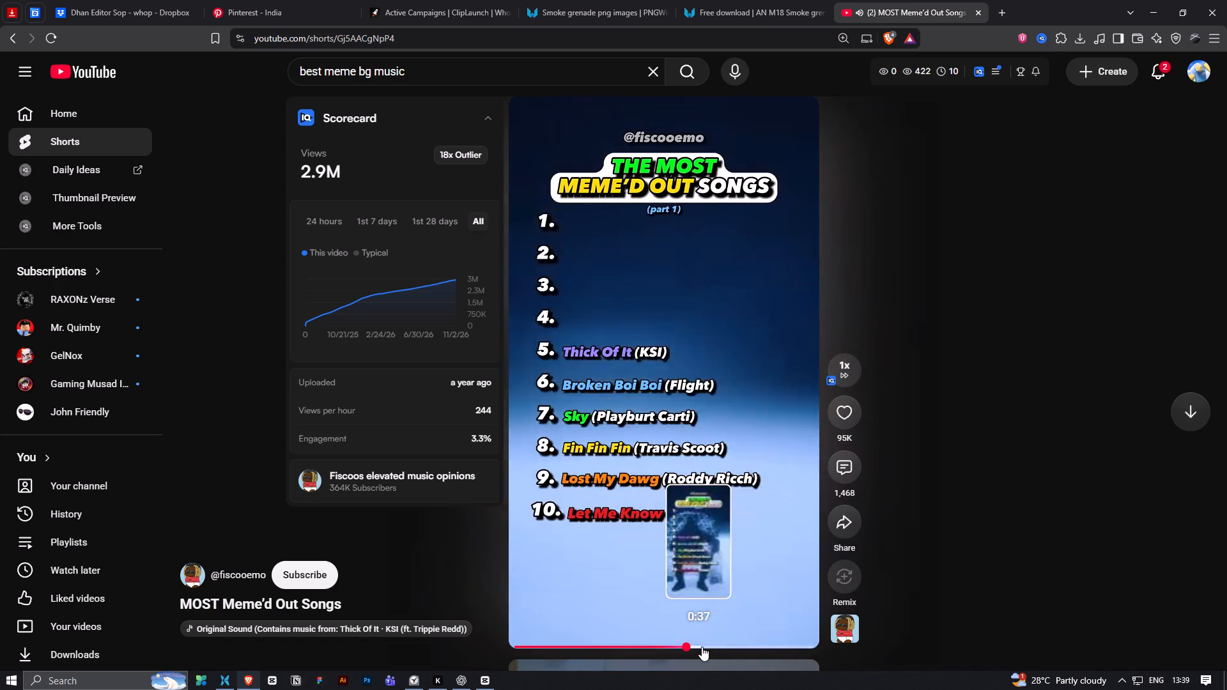
click(709, 644)
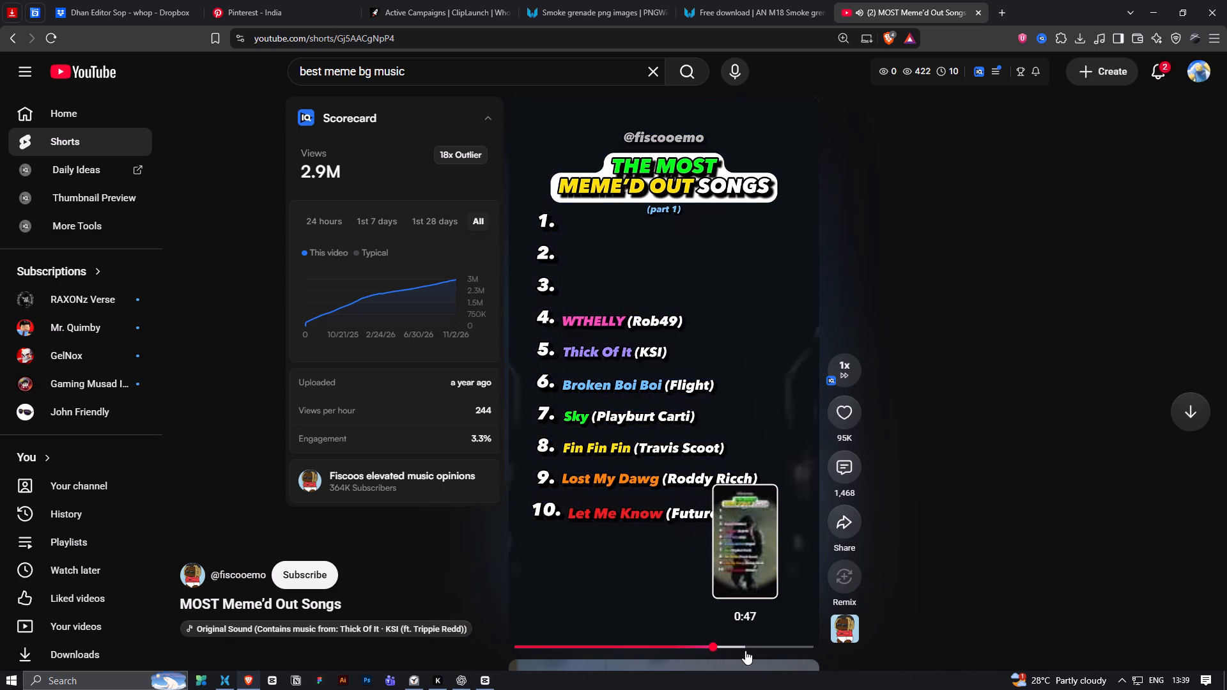
click(741, 645)
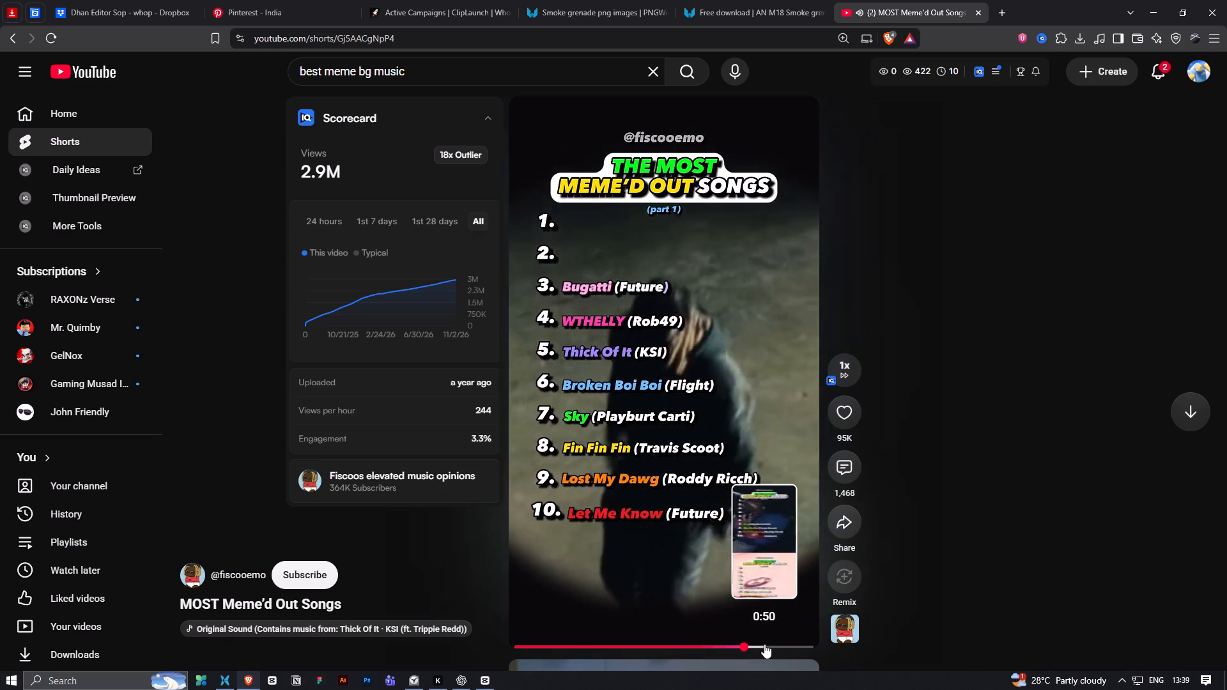
click(766, 644)
click(780, 647)
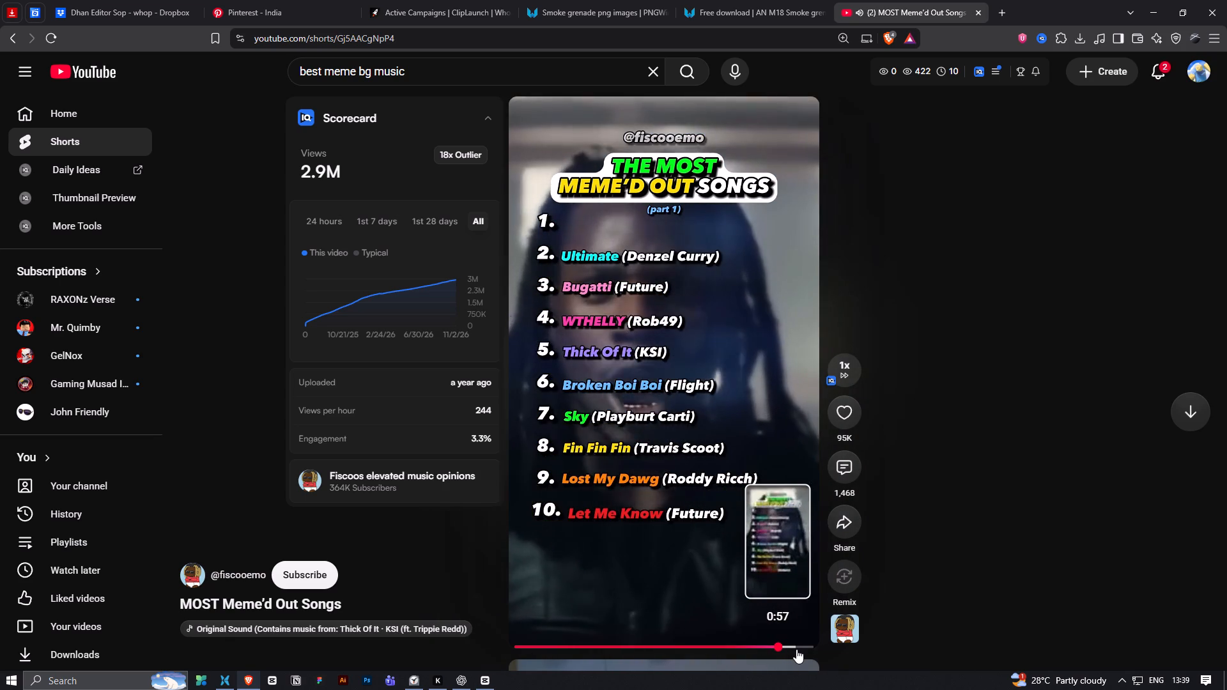
click(767, 647)
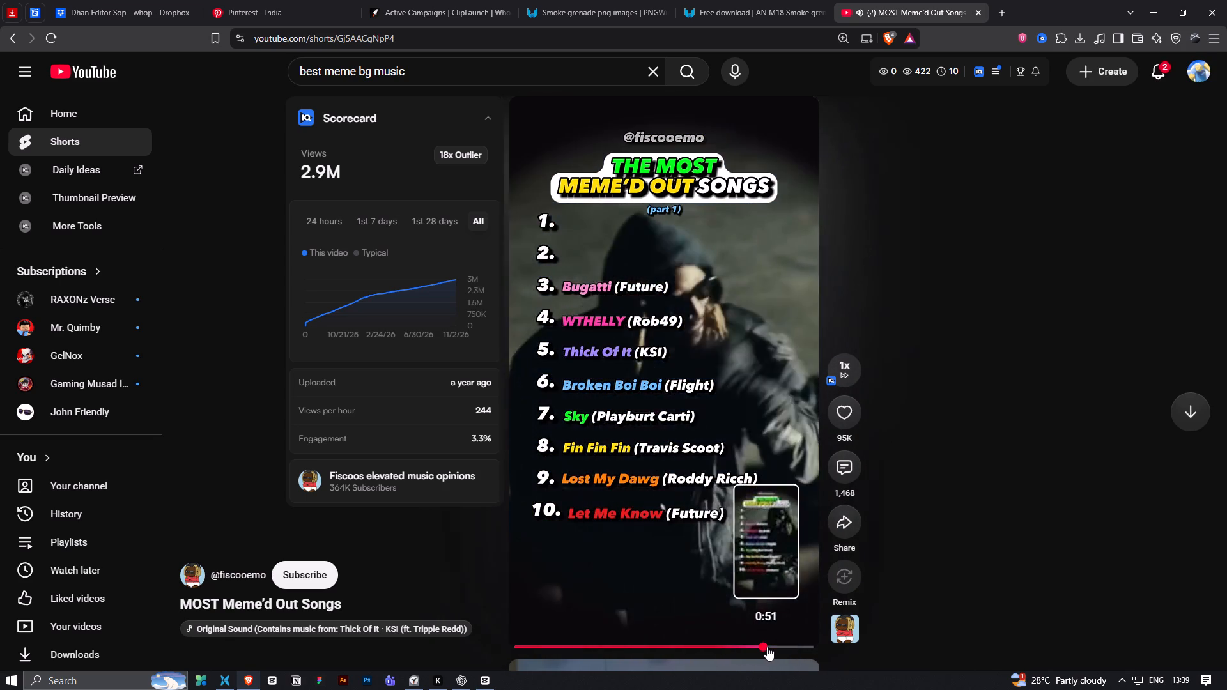
click(796, 647)
click(805, 649)
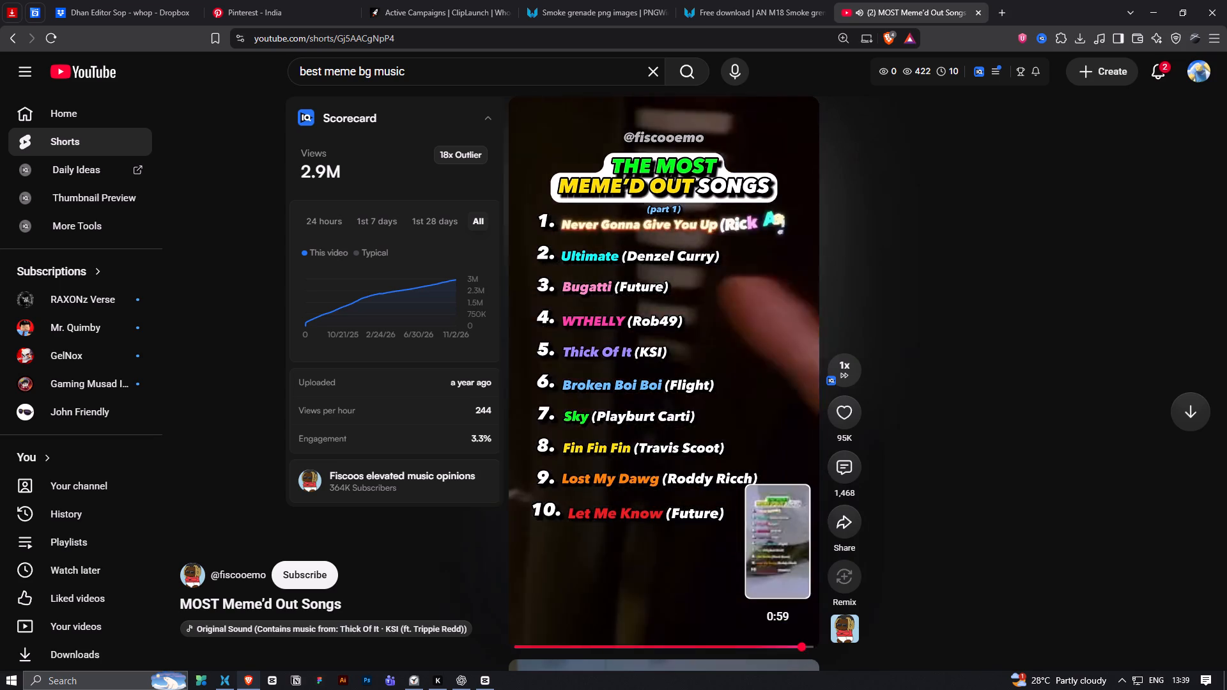
click(672, 524)
Search YouTube for "let me know sfx".
click(432, 70)
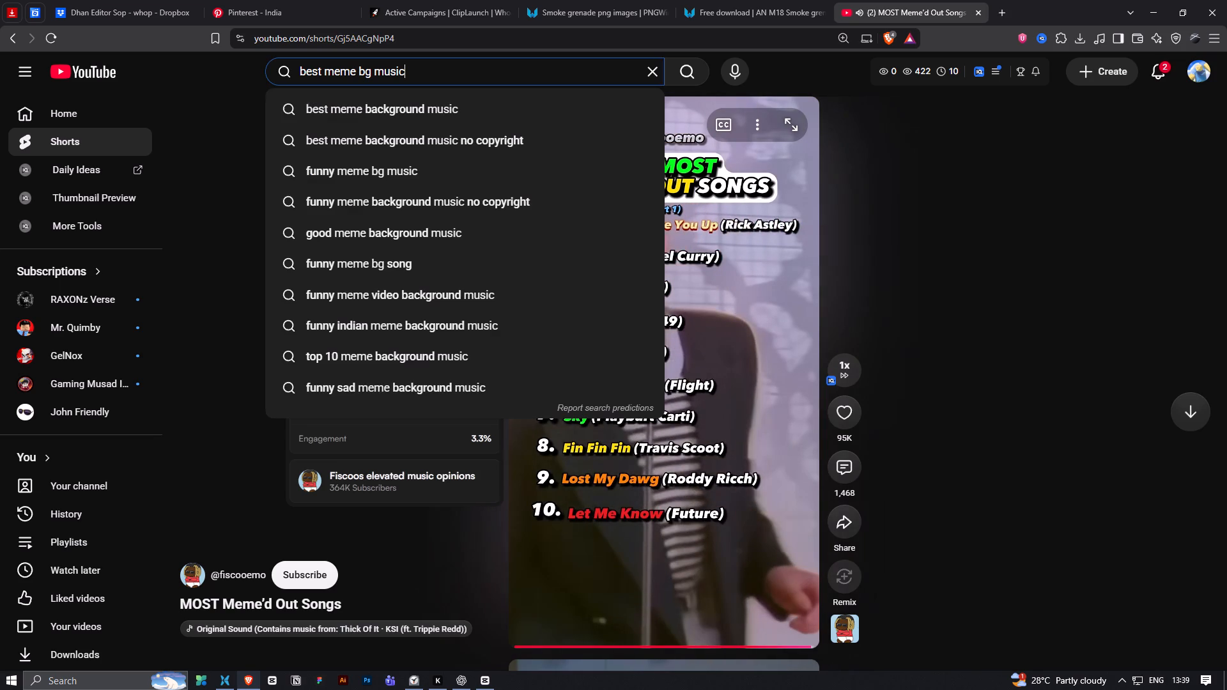
key(ctrl+a)
text(let me km)
key(BackSpace)
text(now sfx)
key(Delete)
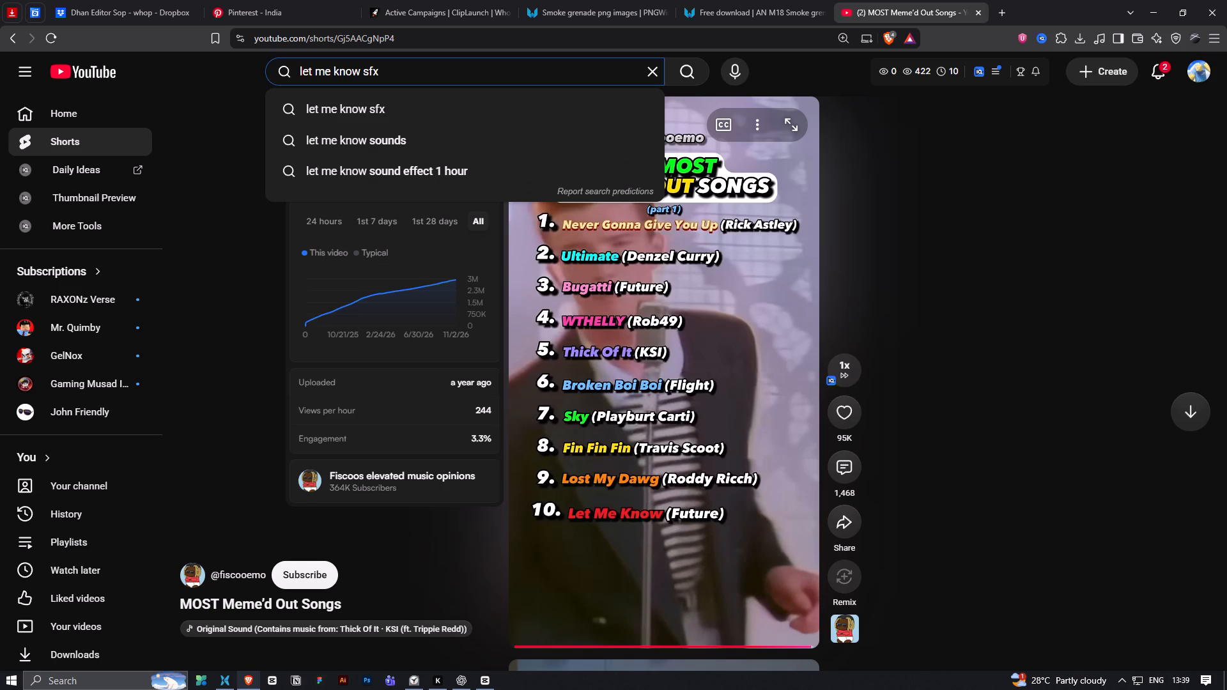
key(Return)
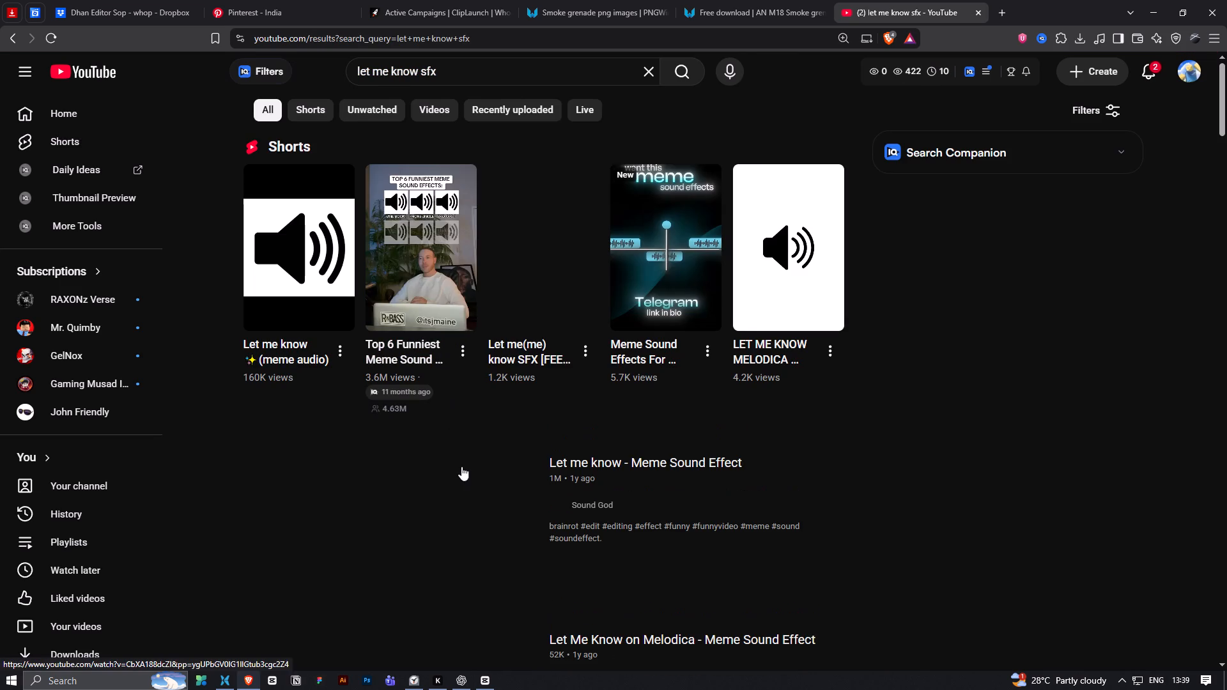
Browse the results and open the video "Let Me Know on Melodica - Meme Sound Effect".
scroll(461, 468, down, 2)
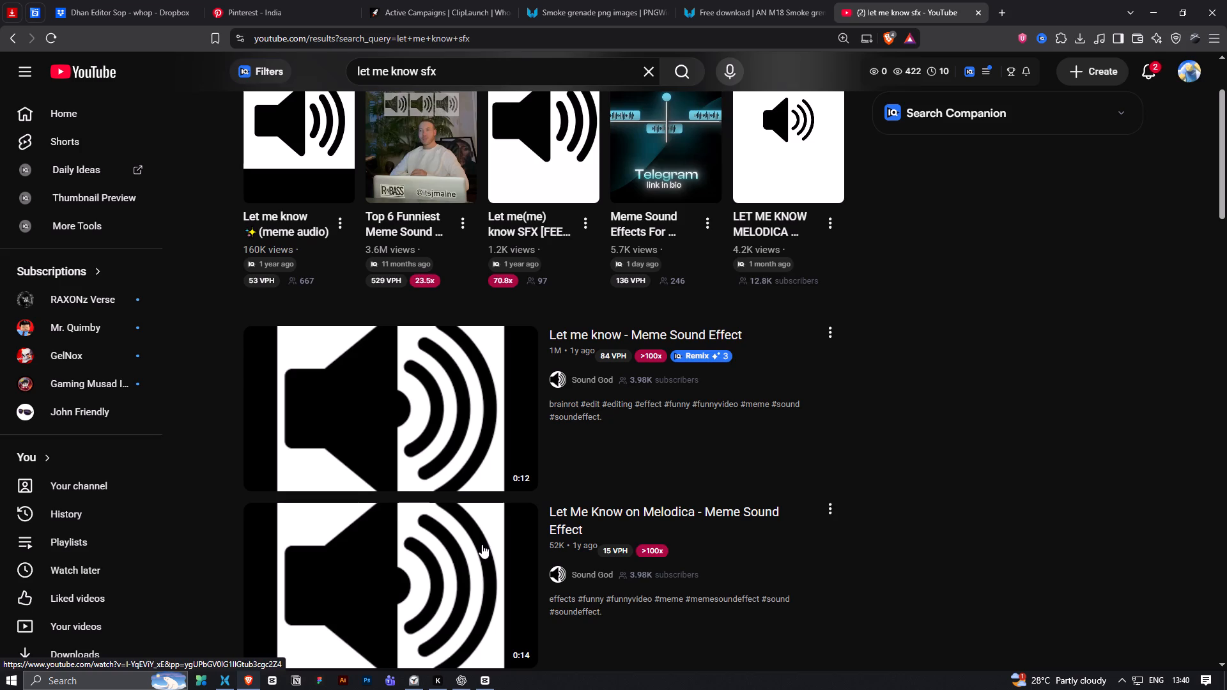
scroll(482, 544, down, 1)
click(467, 511)
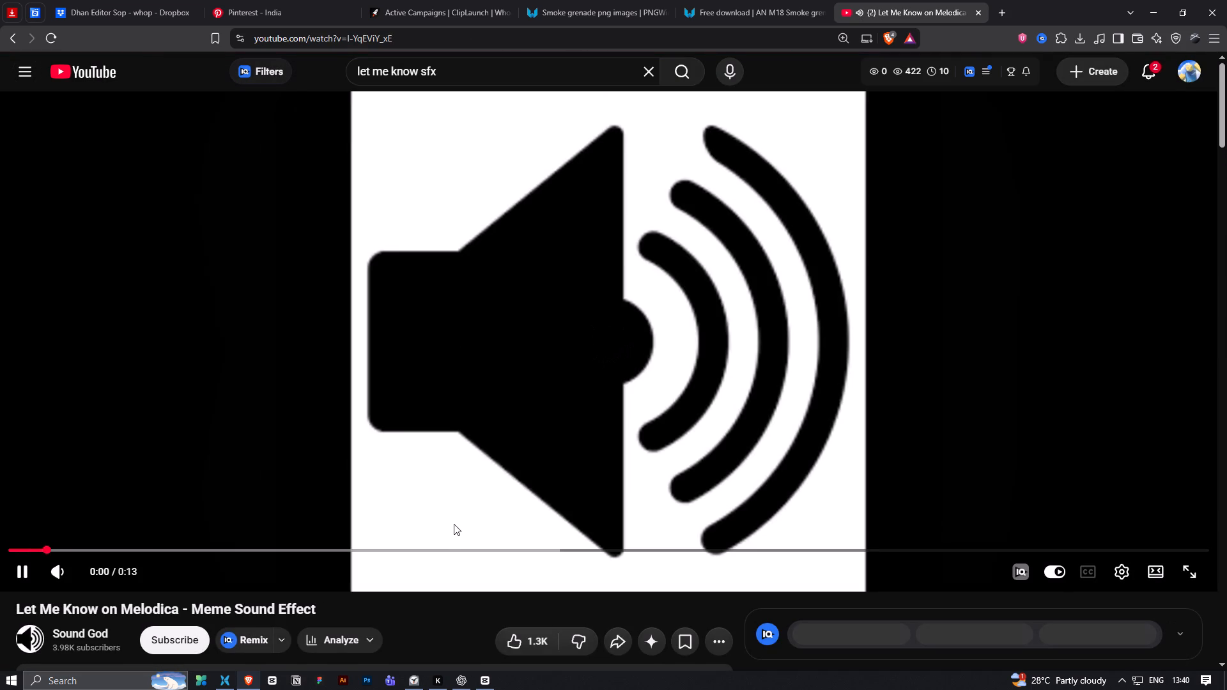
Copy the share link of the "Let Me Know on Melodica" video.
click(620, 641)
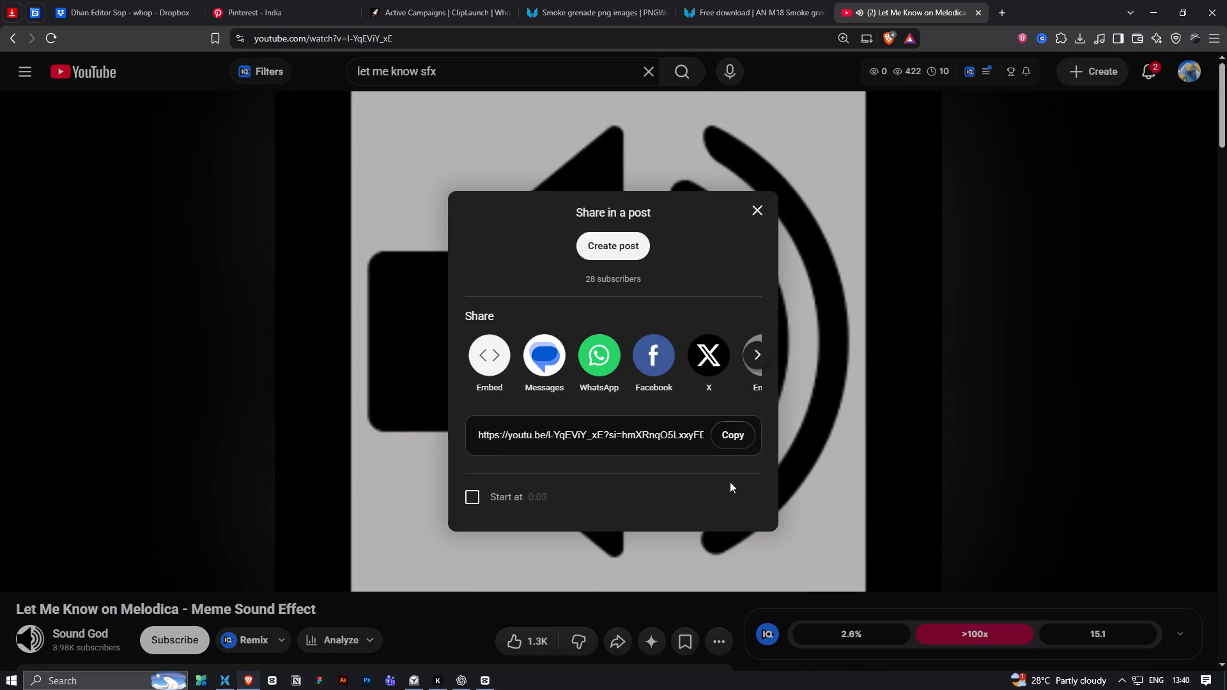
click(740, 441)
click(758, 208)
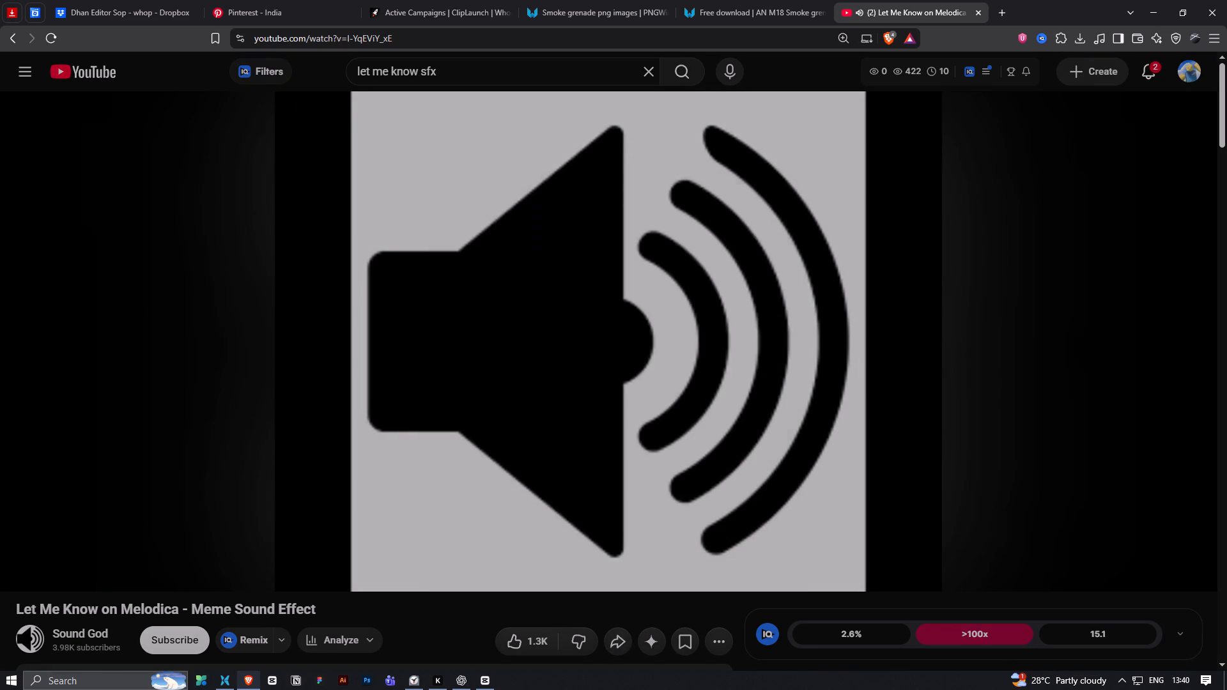
Skim through the rest of the Melodica sound effect to hear it, and pause it near the end.
drag(803, 563, 810, 563)
click(872, 543)
click(901, 548)
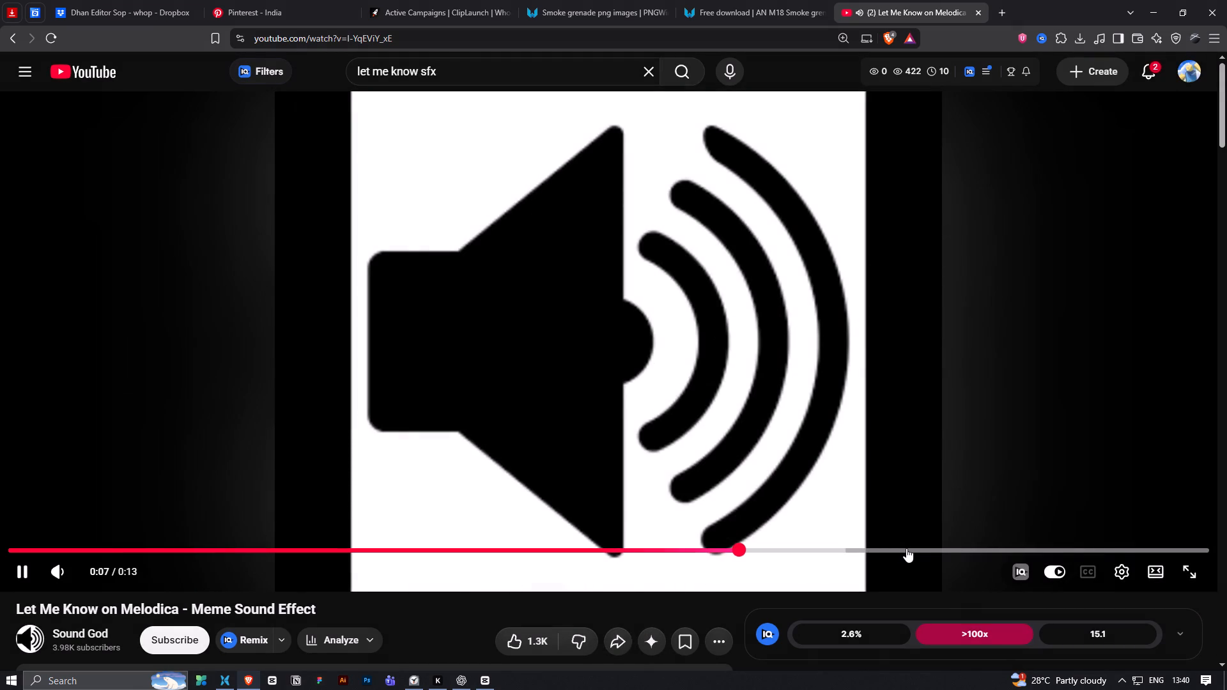
click(1005, 546)
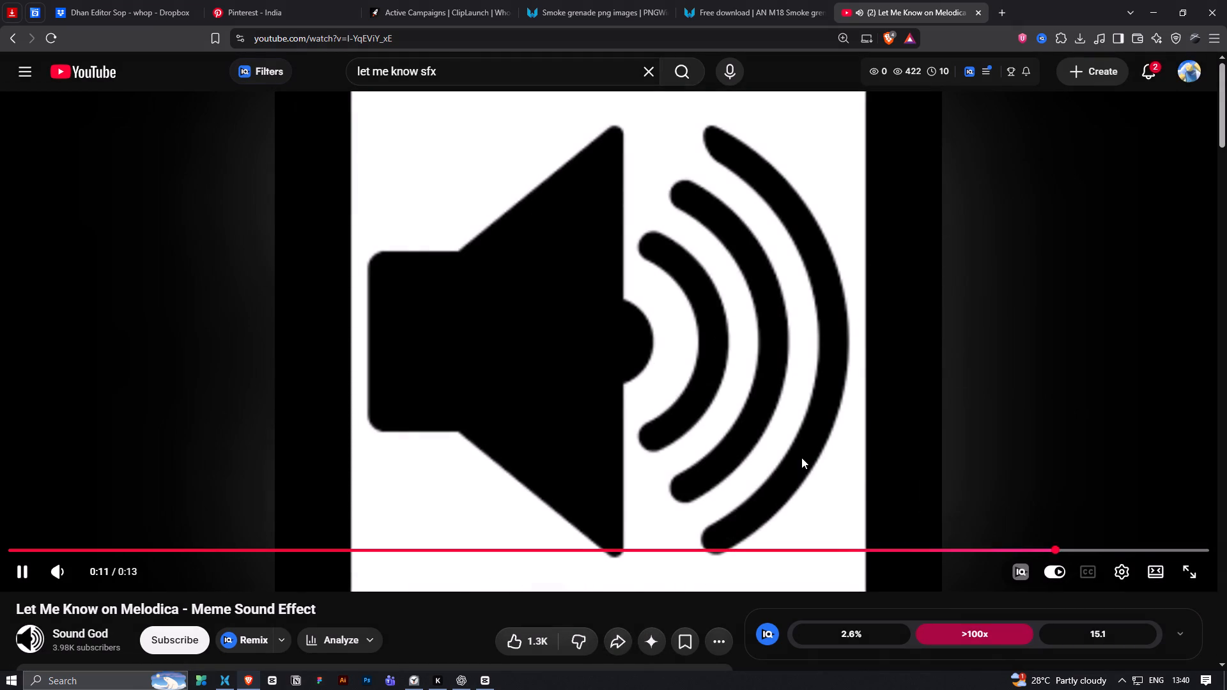
click(801, 457)
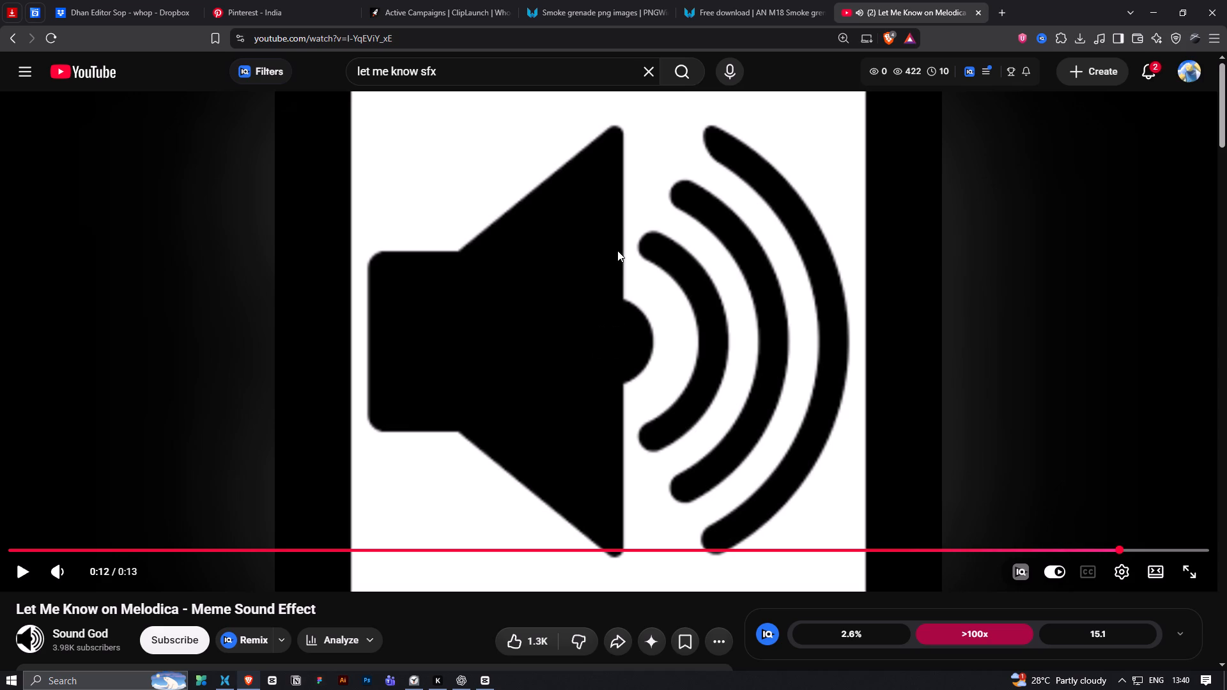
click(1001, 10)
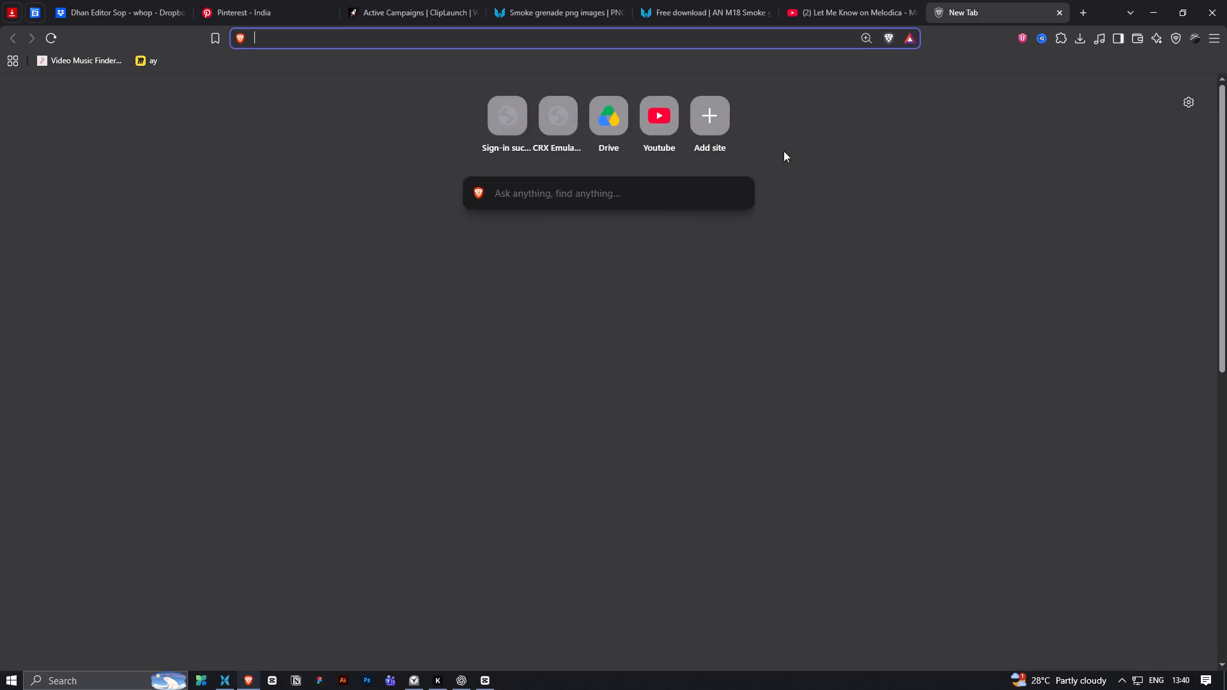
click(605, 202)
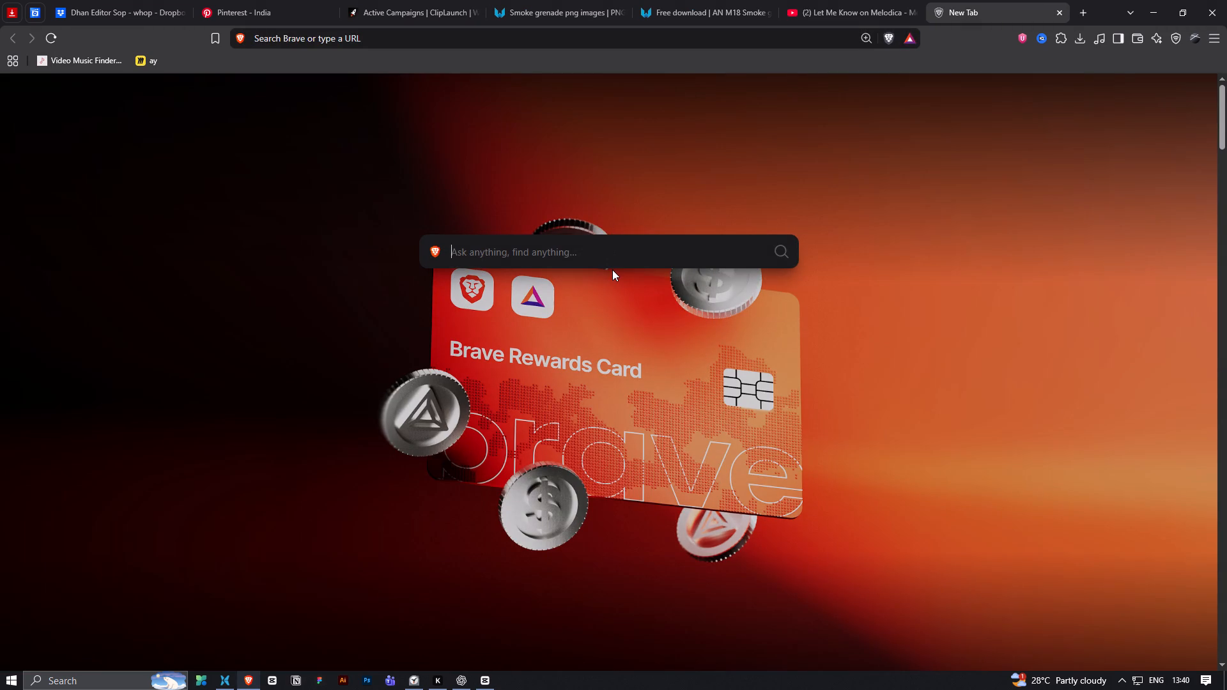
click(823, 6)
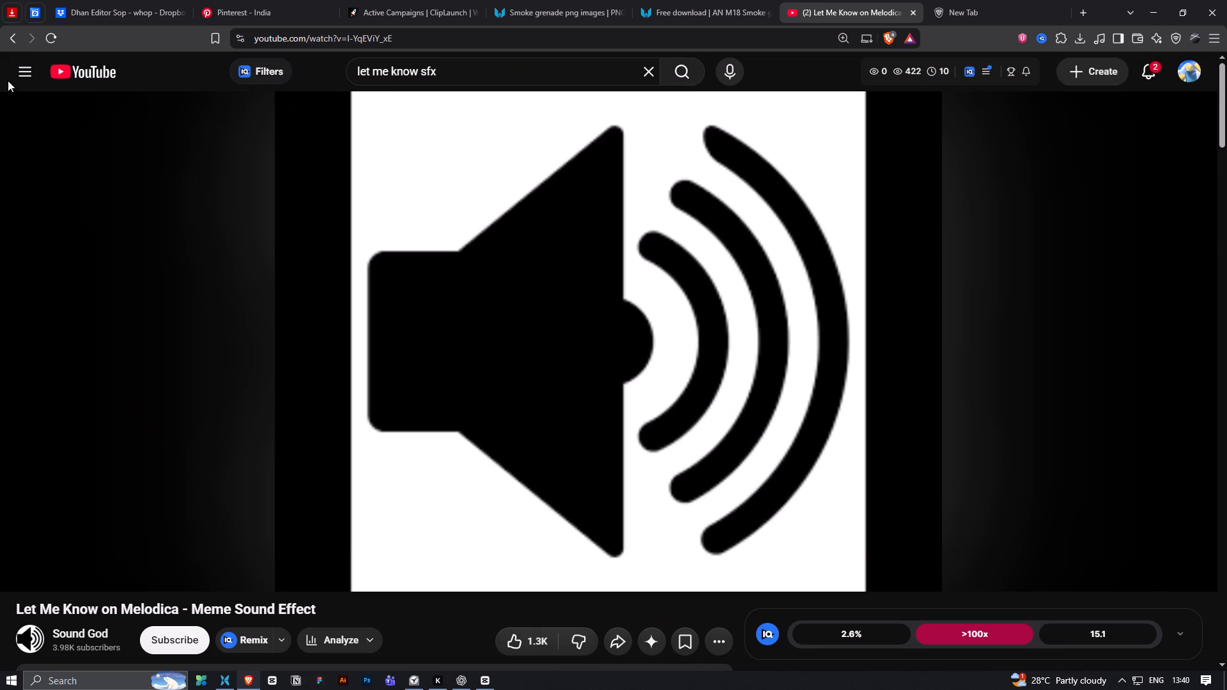
Return to the search results and open the video "Let me know - Meme Sound Effect" to listen to it.
click(13, 40)
click(396, 358)
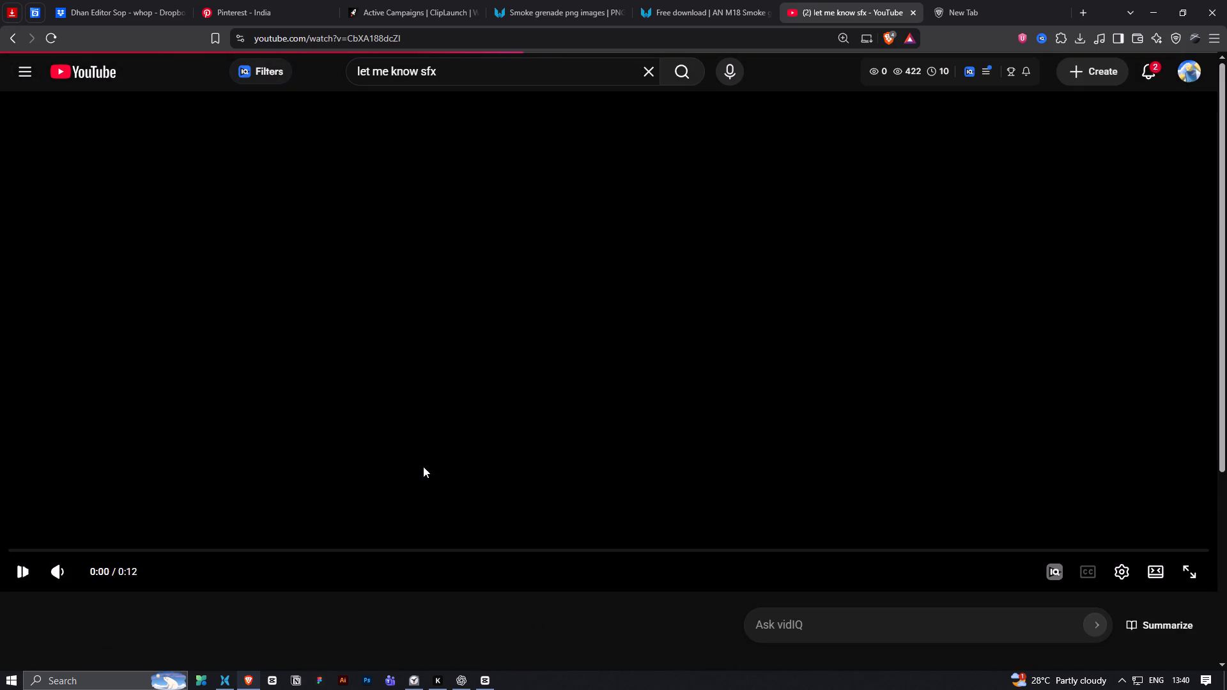
click(345, 551)
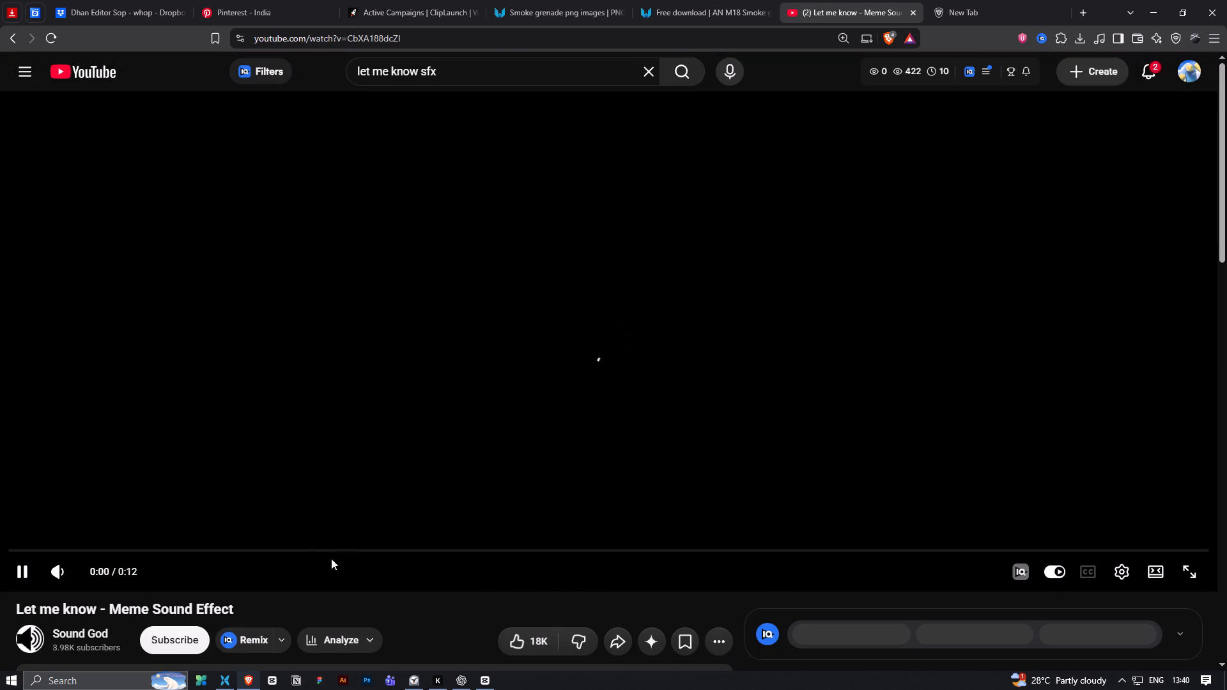
click(300, 558)
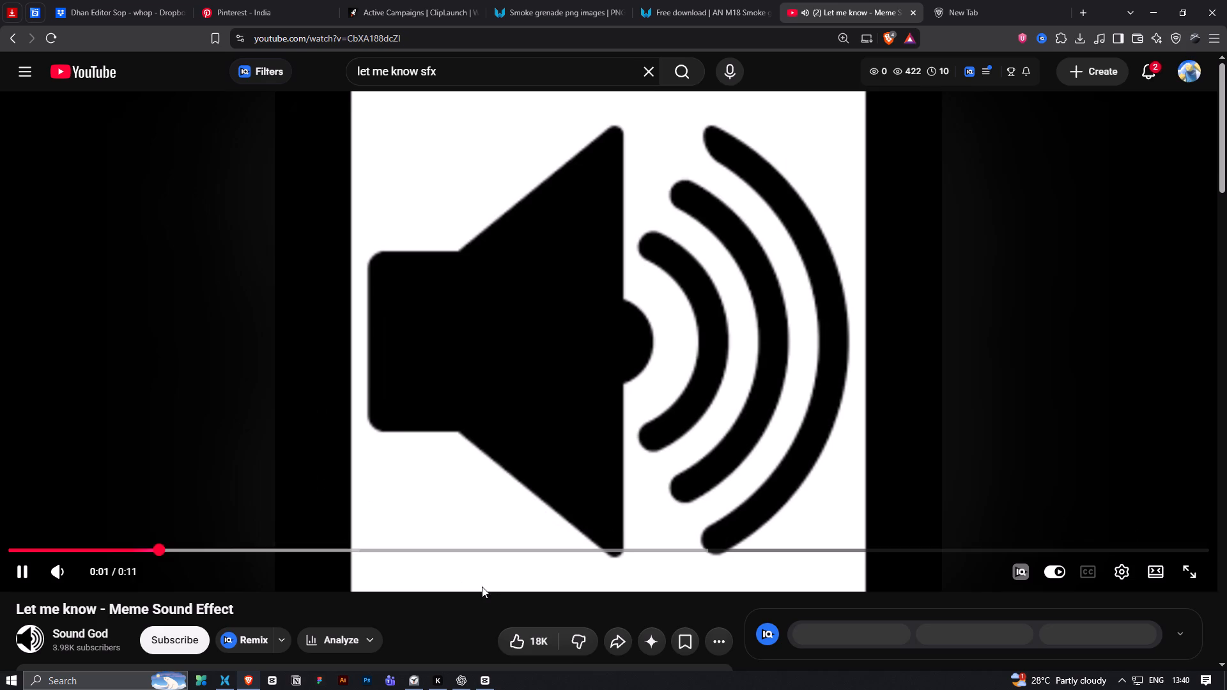
Copy the share link of "Let me know - Meme Sound Effect" and pause the video.
click(611, 640)
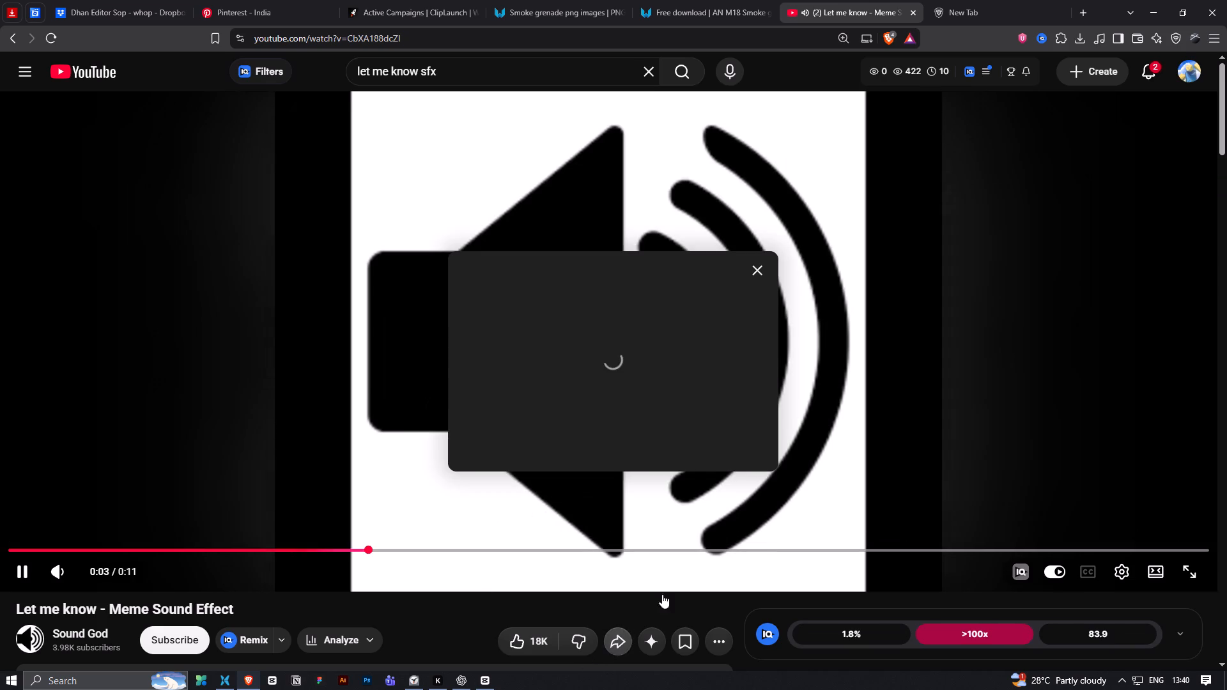
click(731, 437)
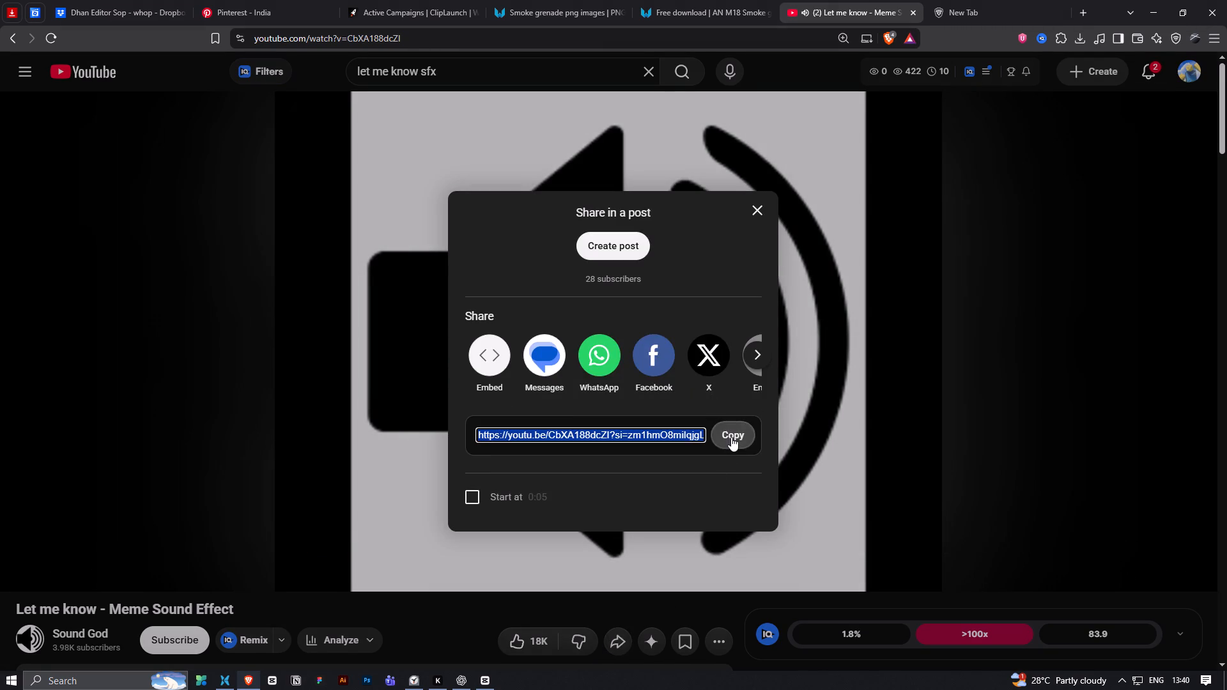
click(755, 207)
click(727, 379)
Go to the open SnapYT downloader page, start a new download and submit the copied YouTube link.
click(968, 19)
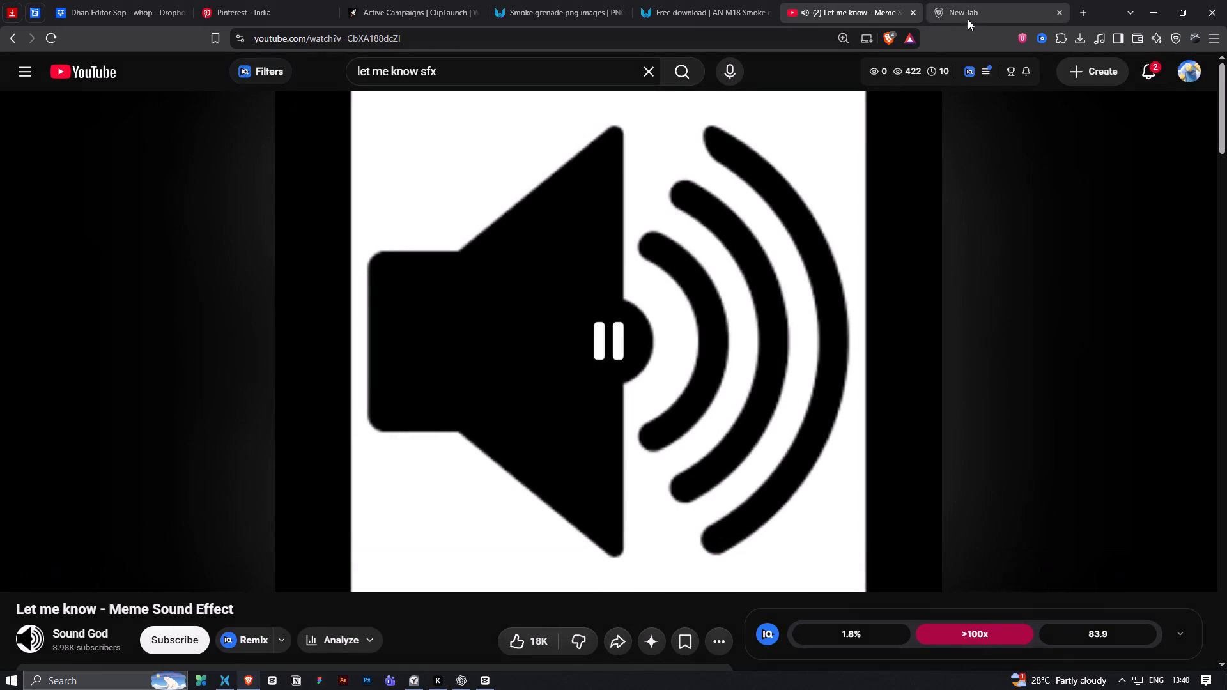
click(606, 261)
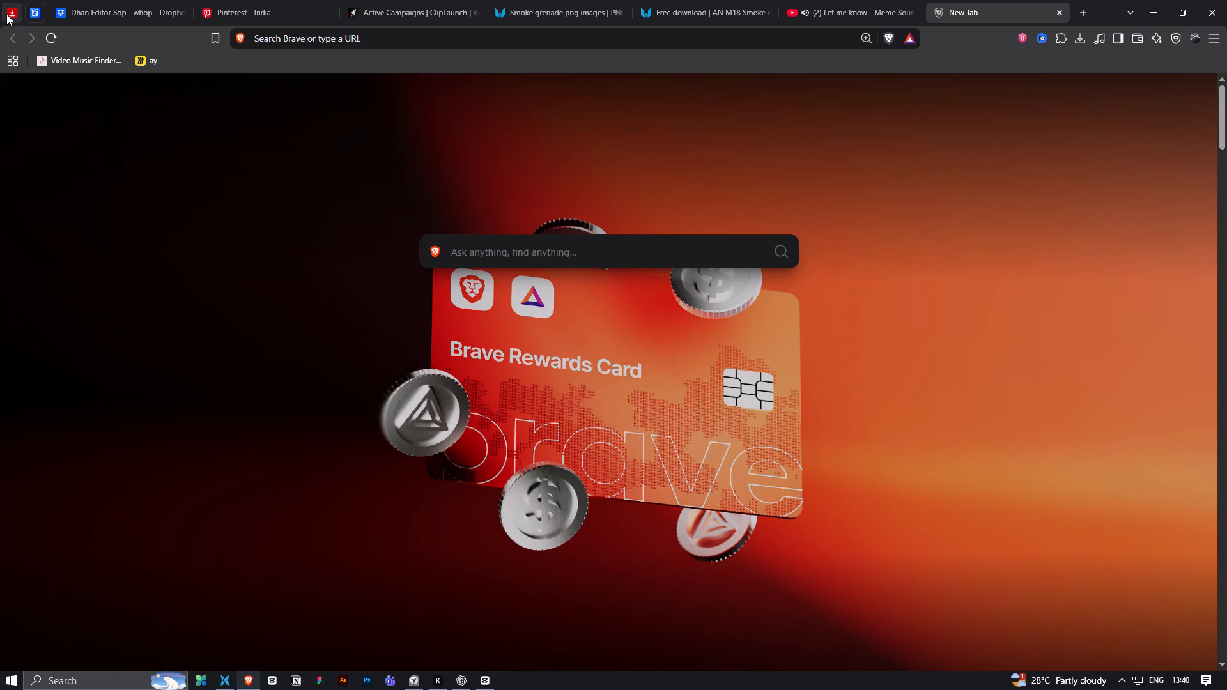
click(6, 14)
click(665, 330)
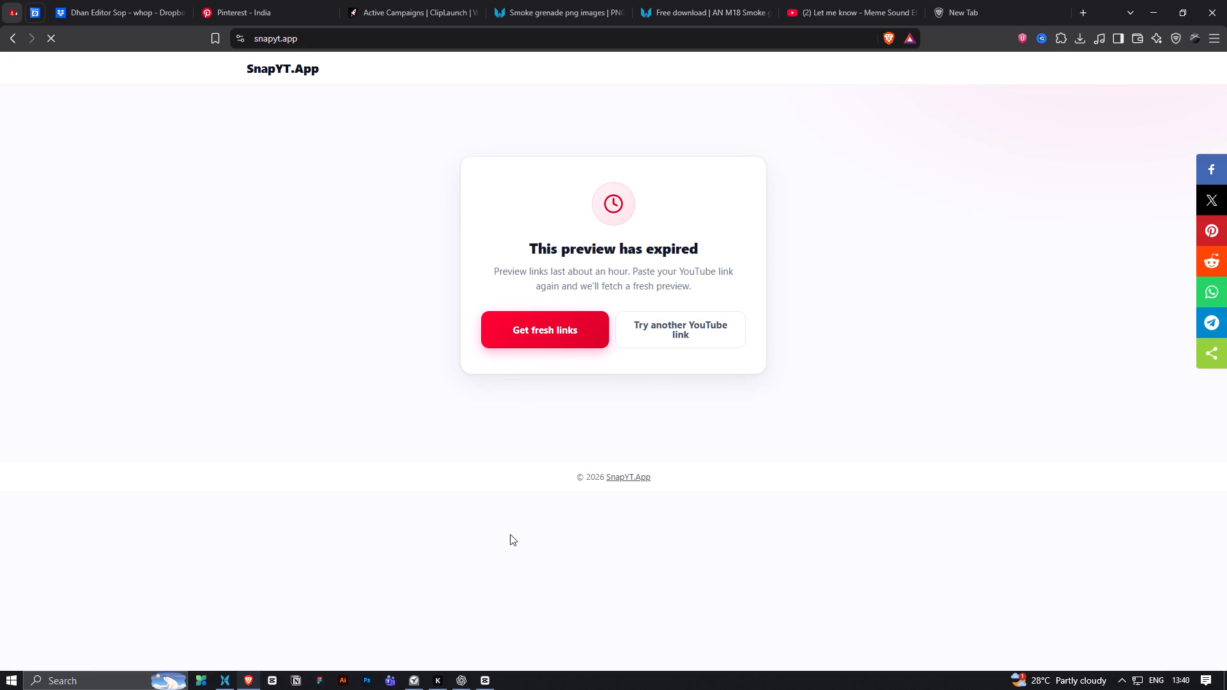
click(1122, 684)
click(1123, 684)
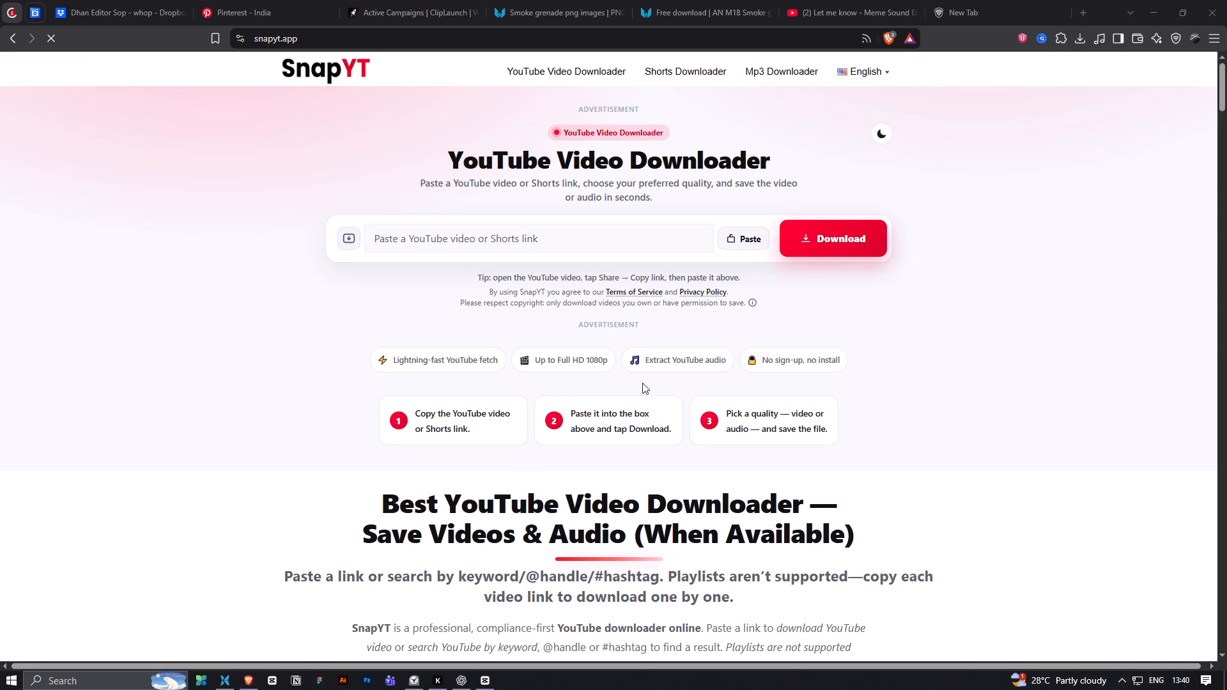
click(511, 250)
key(ctrl+v)
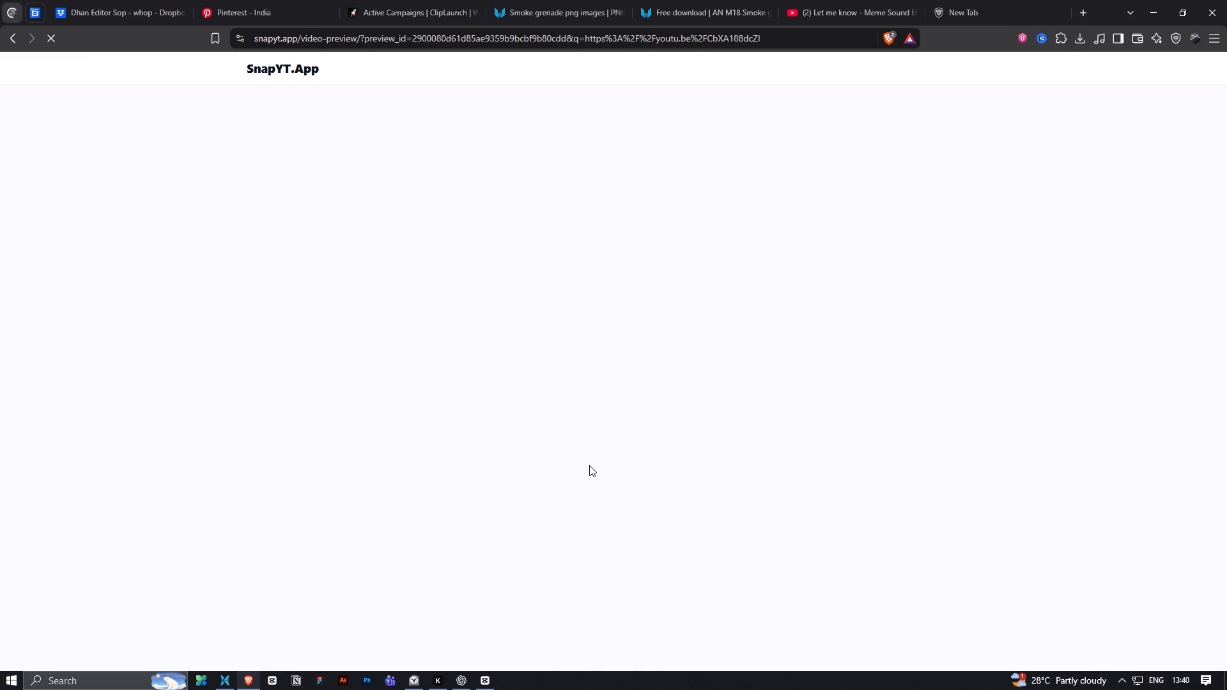
Choose the MP3 320 kbps quality for the sound effect and start the audio download.
click(769, 270)
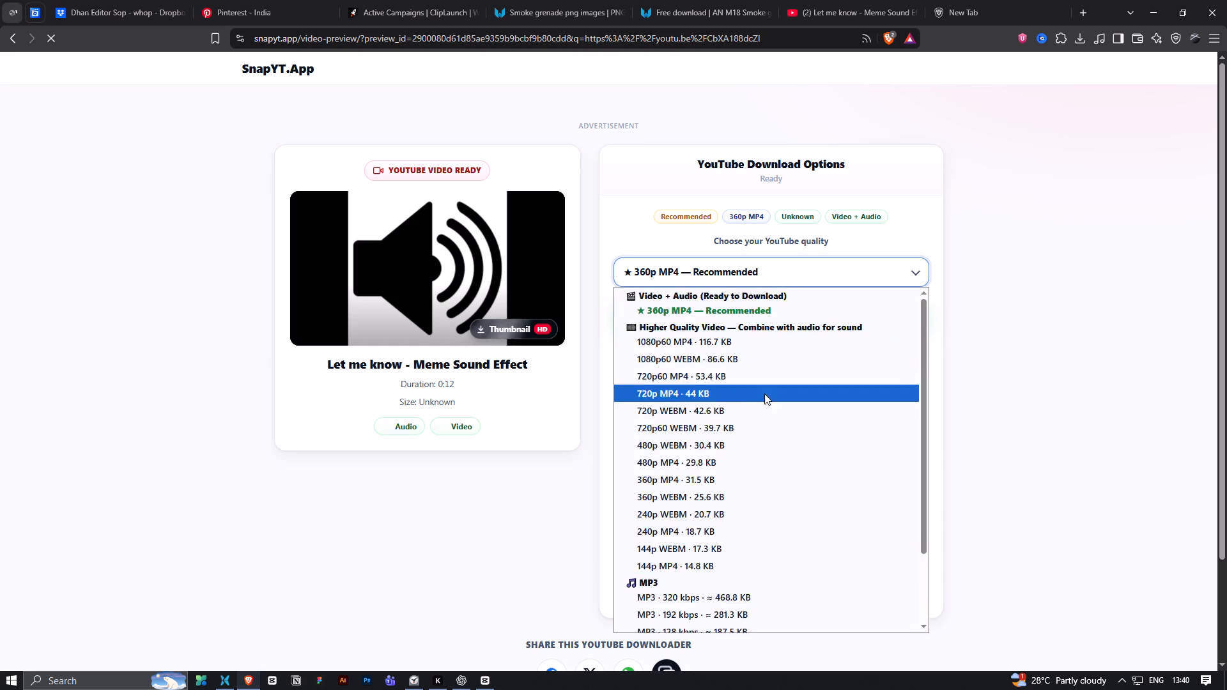
scroll(723, 539, down, 2)
click(729, 505)
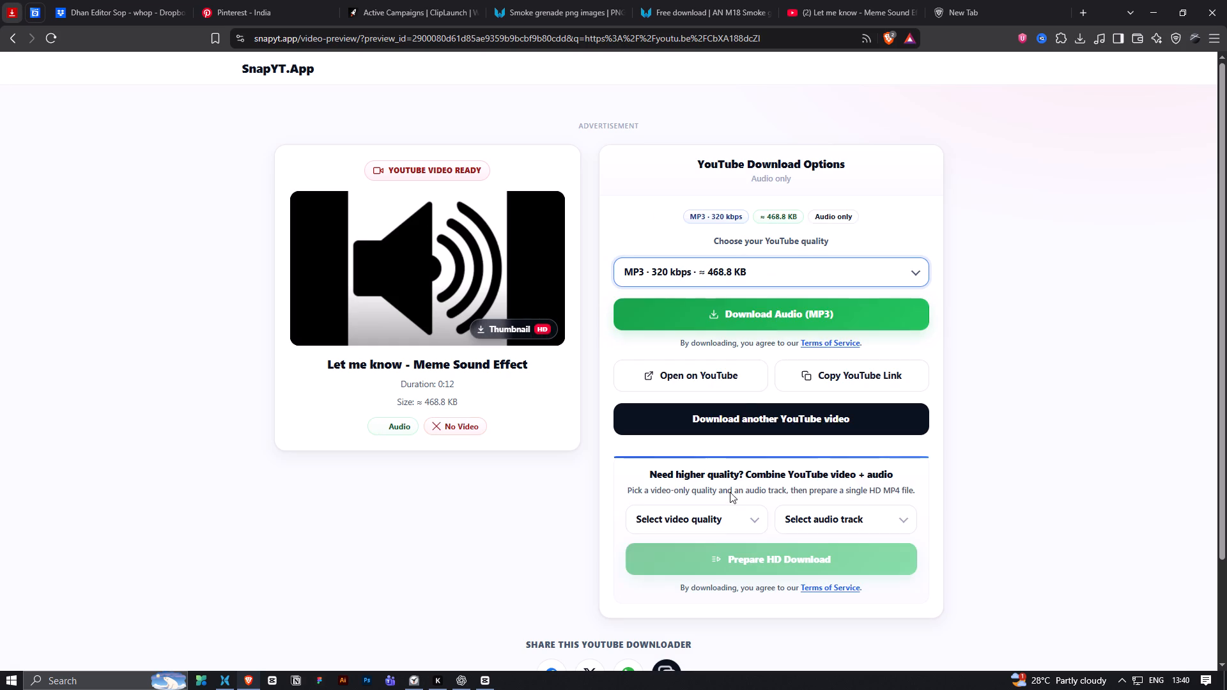
click(748, 326)
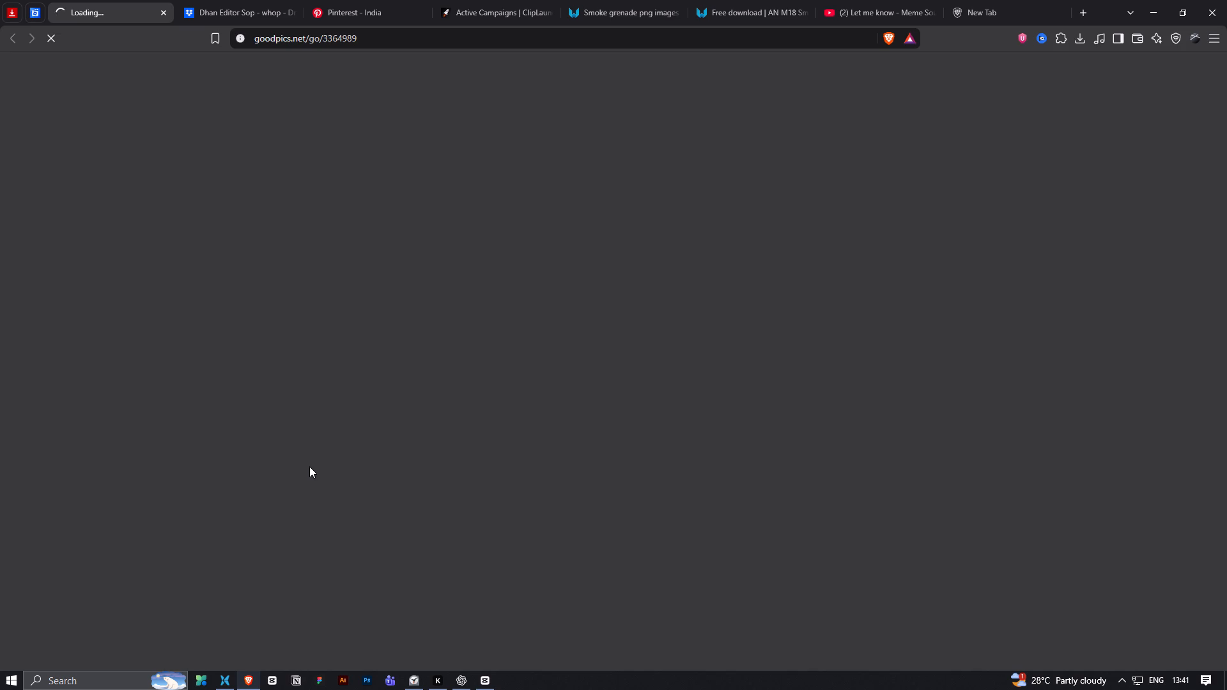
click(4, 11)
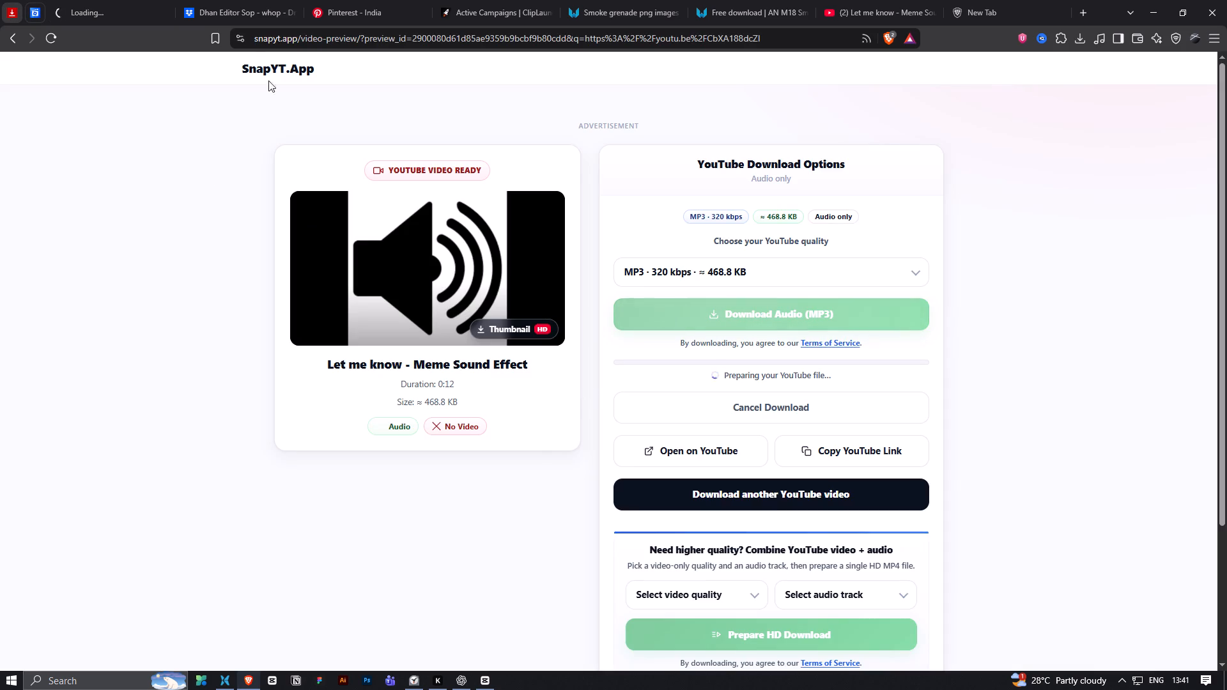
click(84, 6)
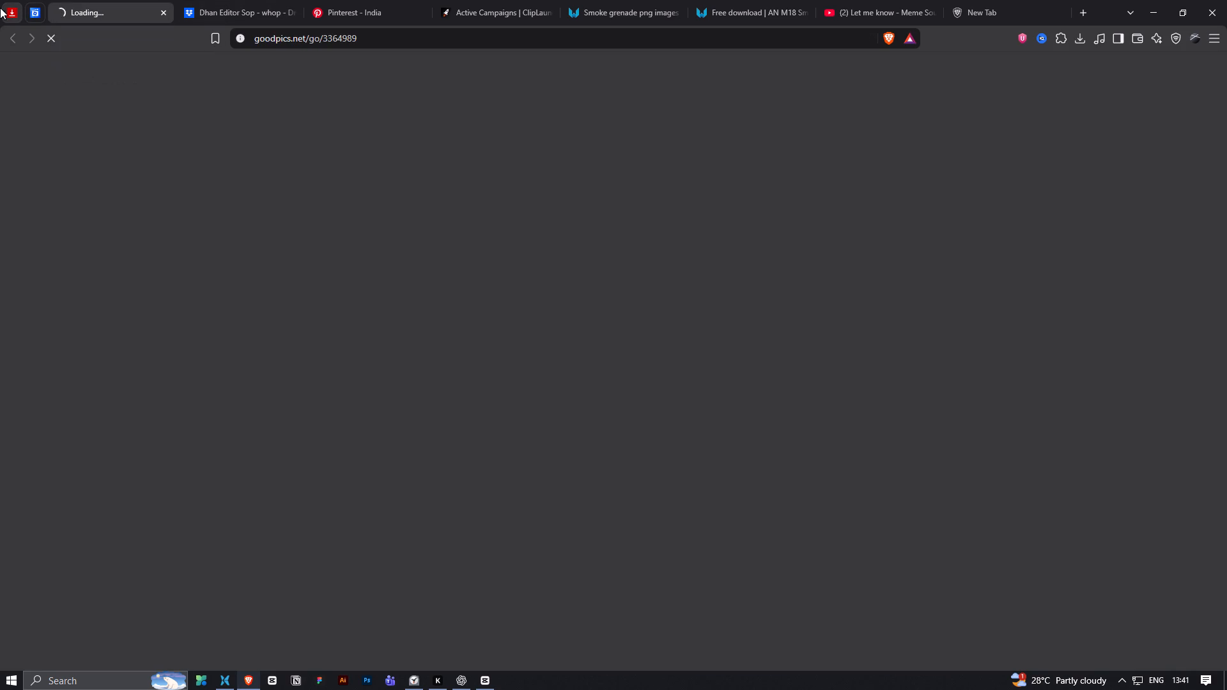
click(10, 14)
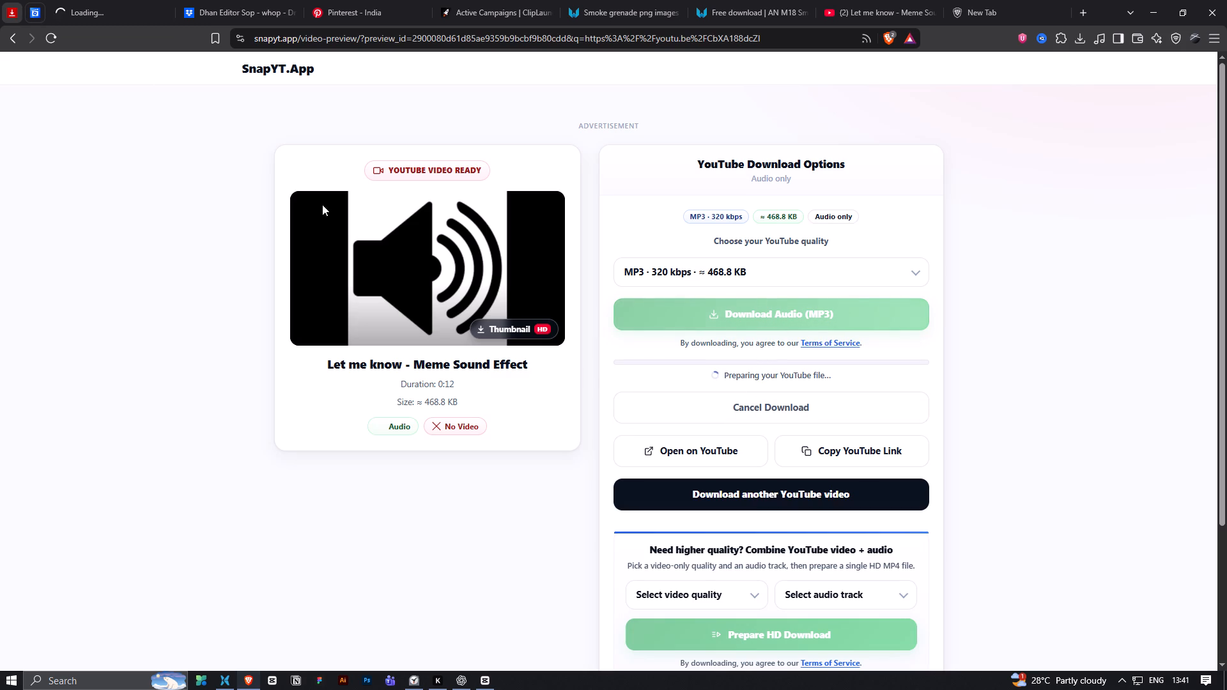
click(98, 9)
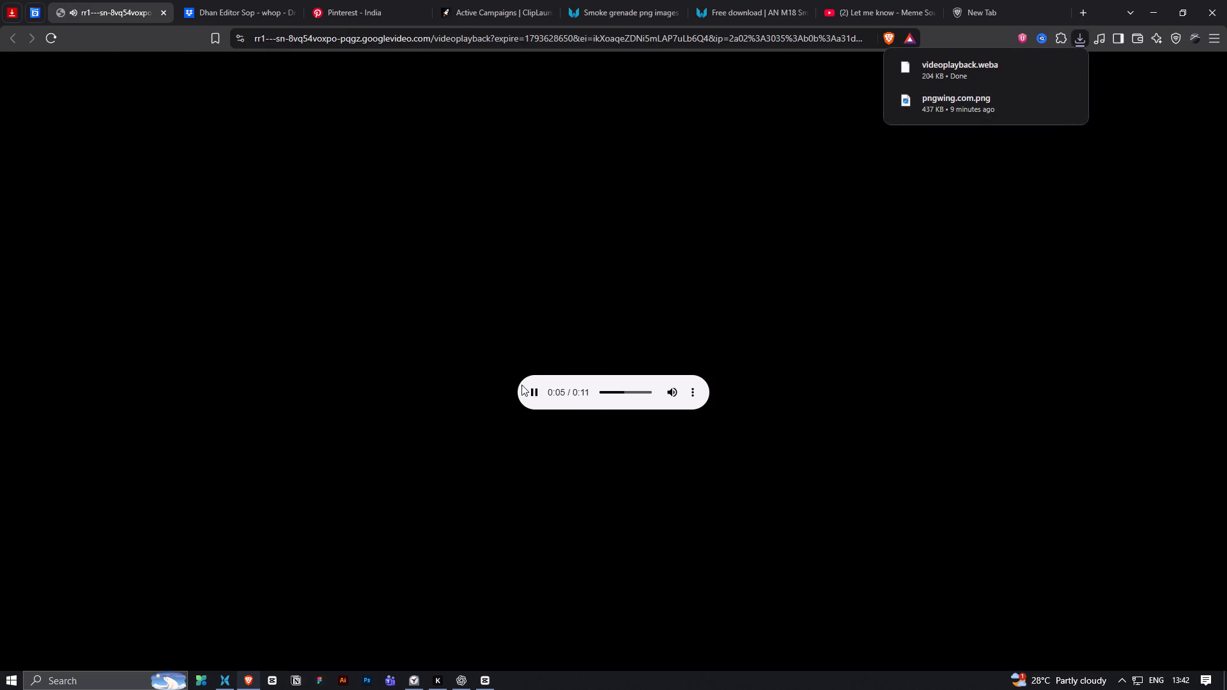
Pause the downloaded sound, close its playback tab and return to CapCut.
click(534, 392)
click(158, 6)
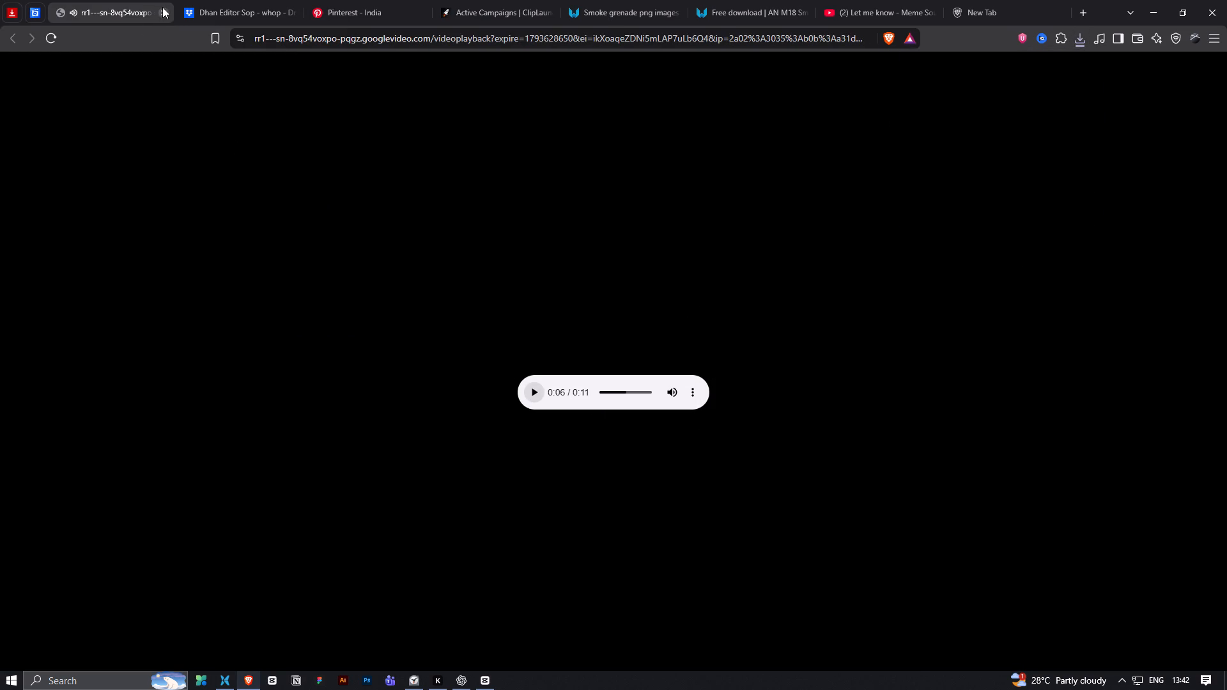
click(162, 7)
click(1136, 3)
click(1161, 15)
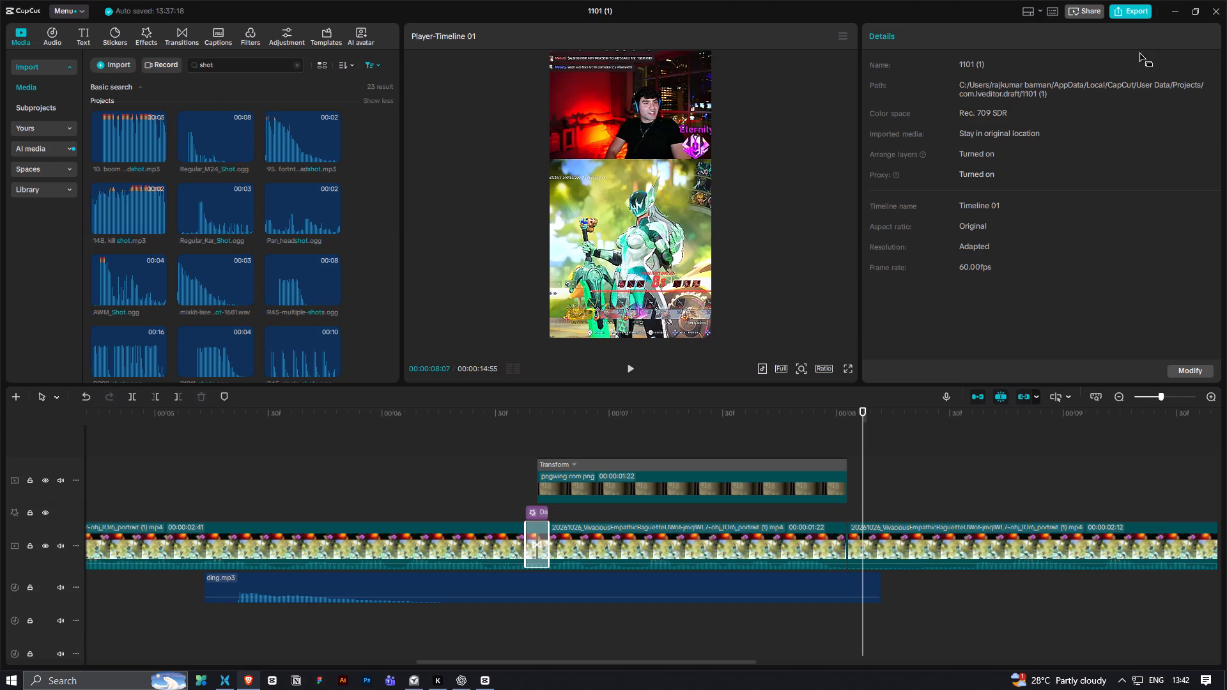
Play back the section of the timeline around the grenade overlay.
click(527, 435)
key(space)
ctrl+scroll(493, 457, down, 3)
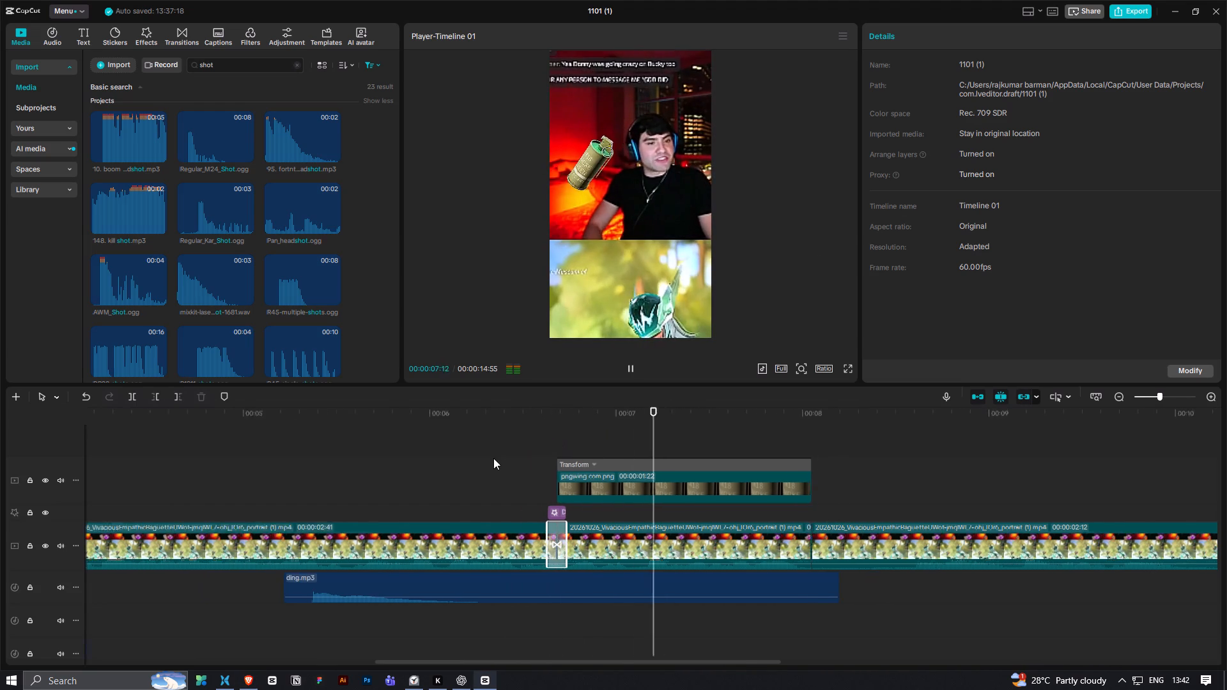
ctrl+scroll(493, 458, down, 2)
ctrl+scroll(496, 458, up, 1)
ctrl+scroll(496, 456, down, 8)
key(space)
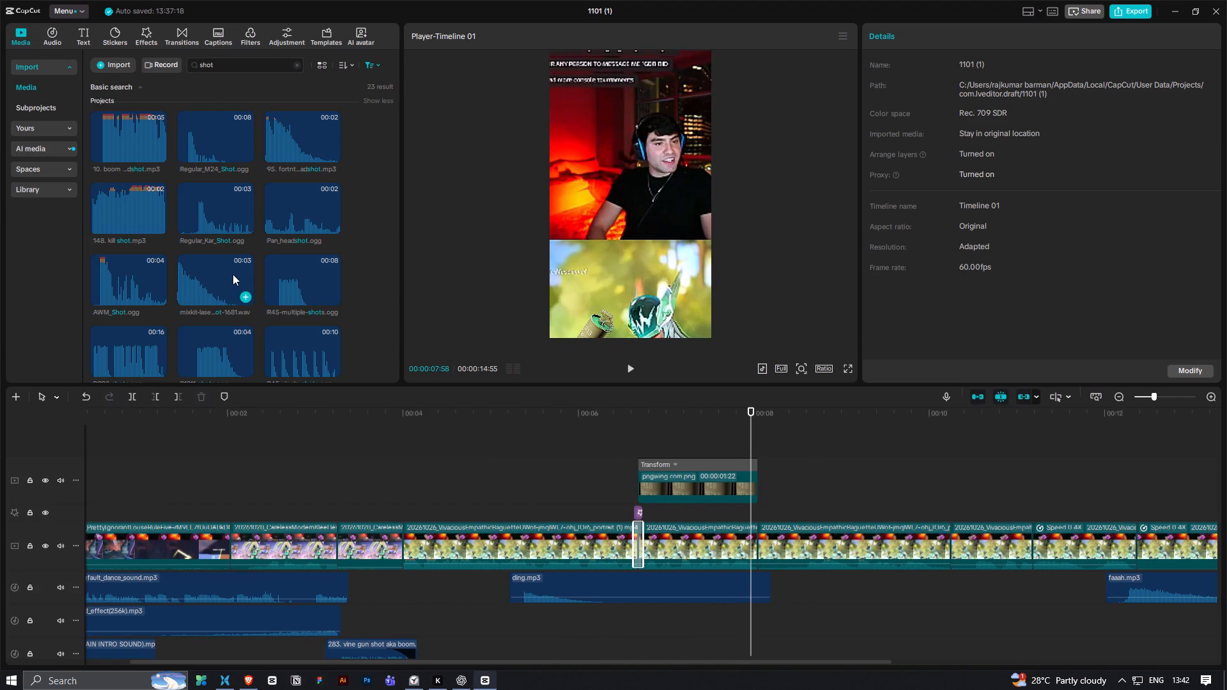
Audition the shot sounds in the media results and add AWM_Shot.ogg to the timeline at the grenade overlay's start.
click(134, 137)
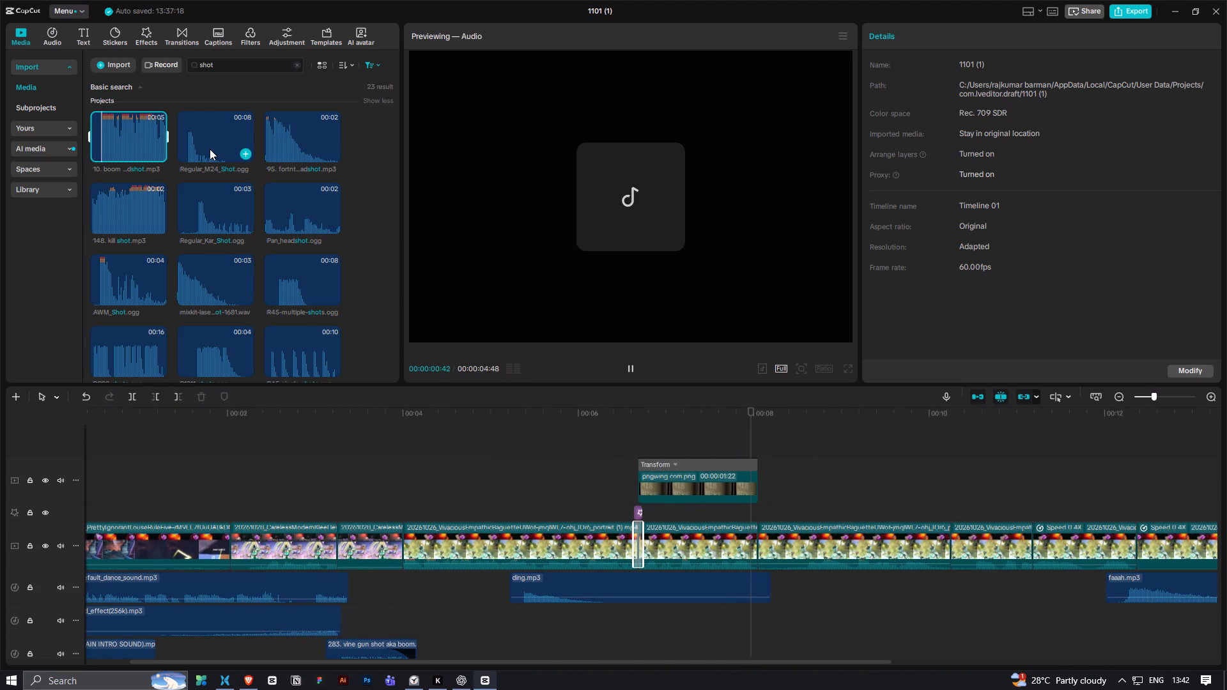
click(206, 148)
click(286, 144)
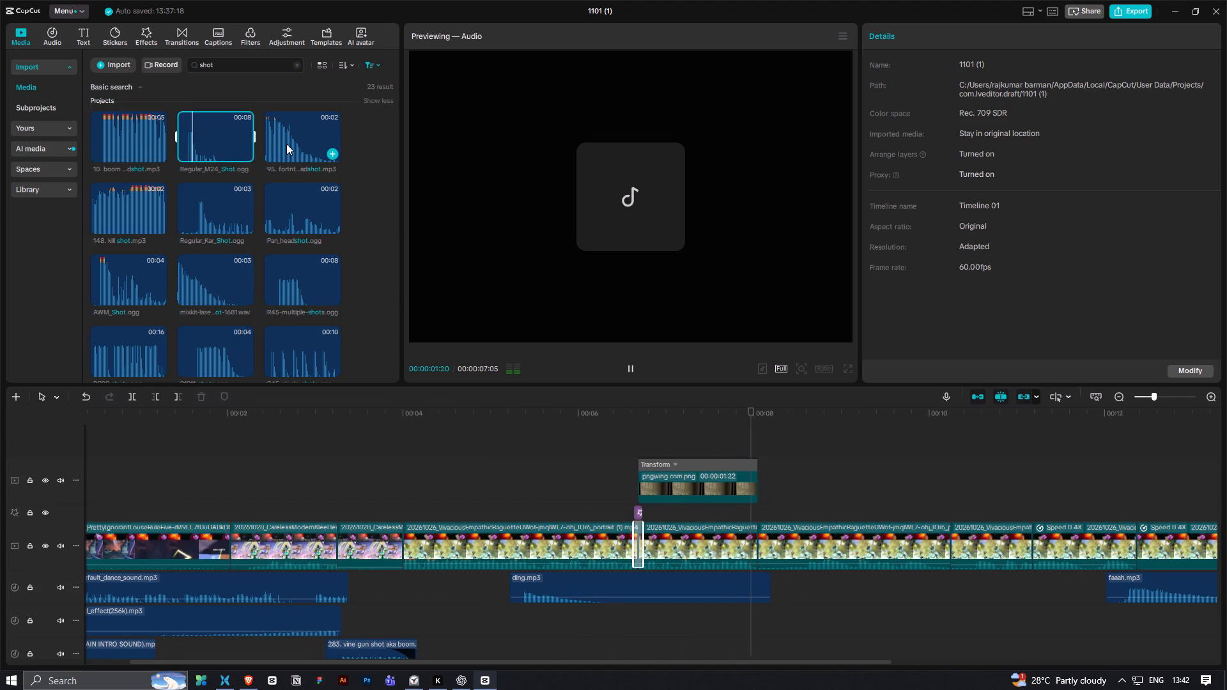
click(298, 201)
click(294, 283)
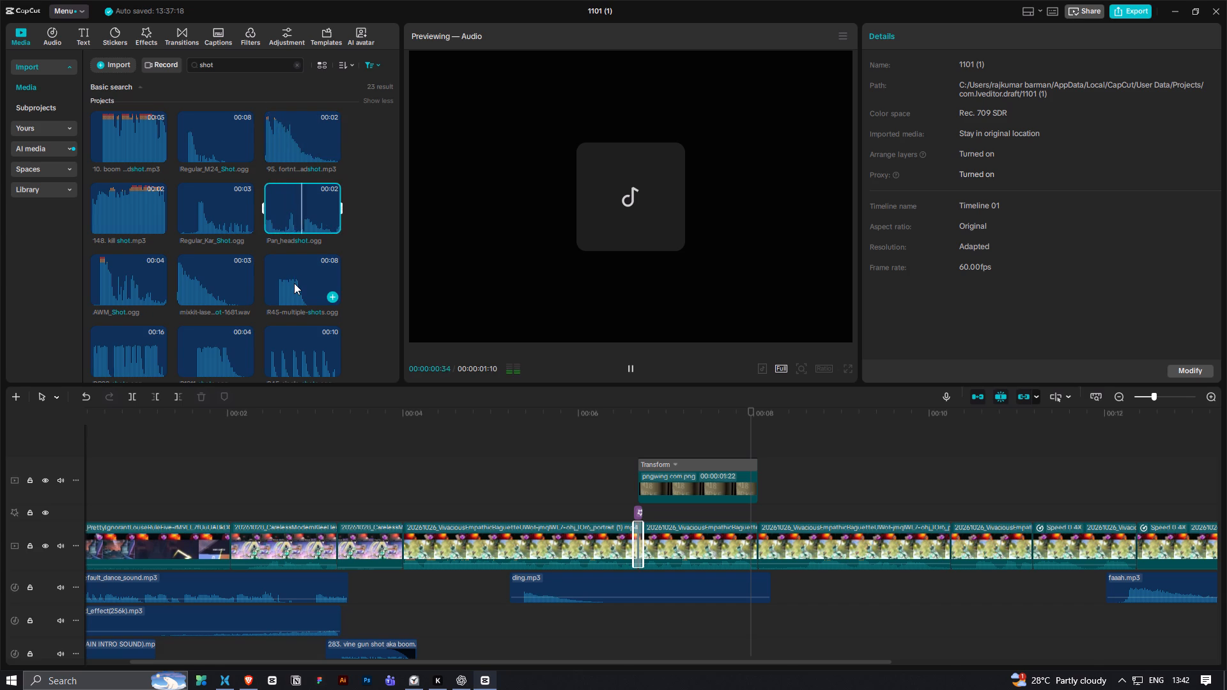
click(176, 272)
click(196, 278)
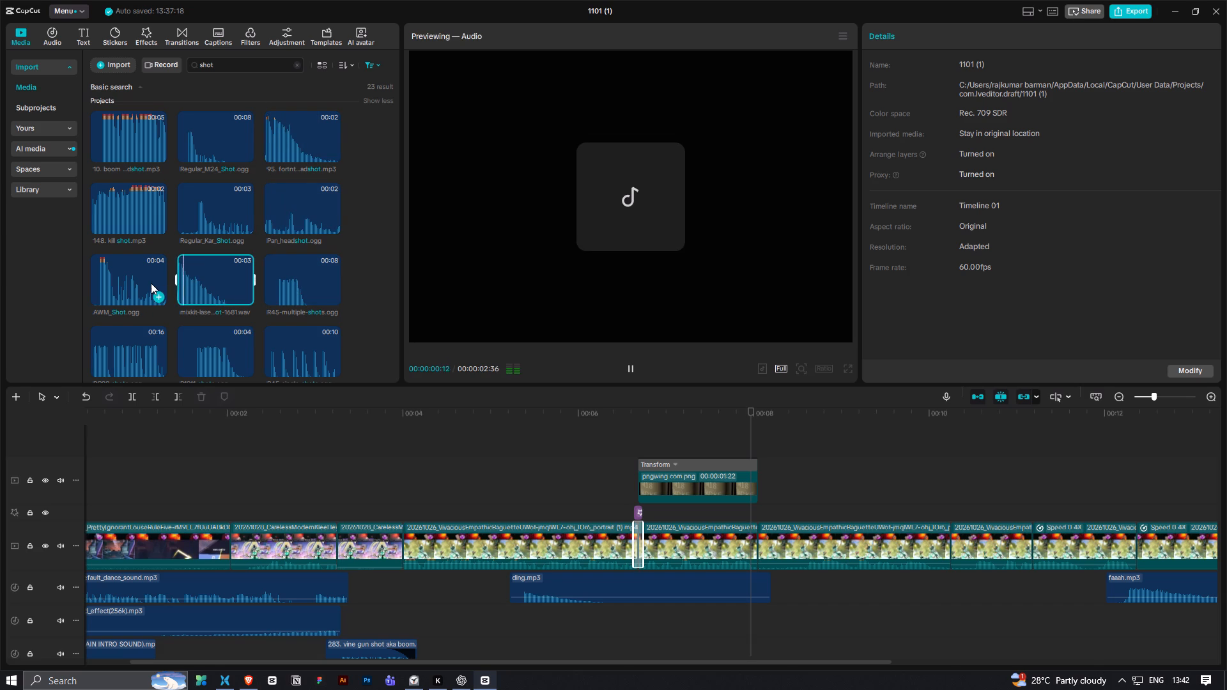
click(151, 283)
click(132, 215)
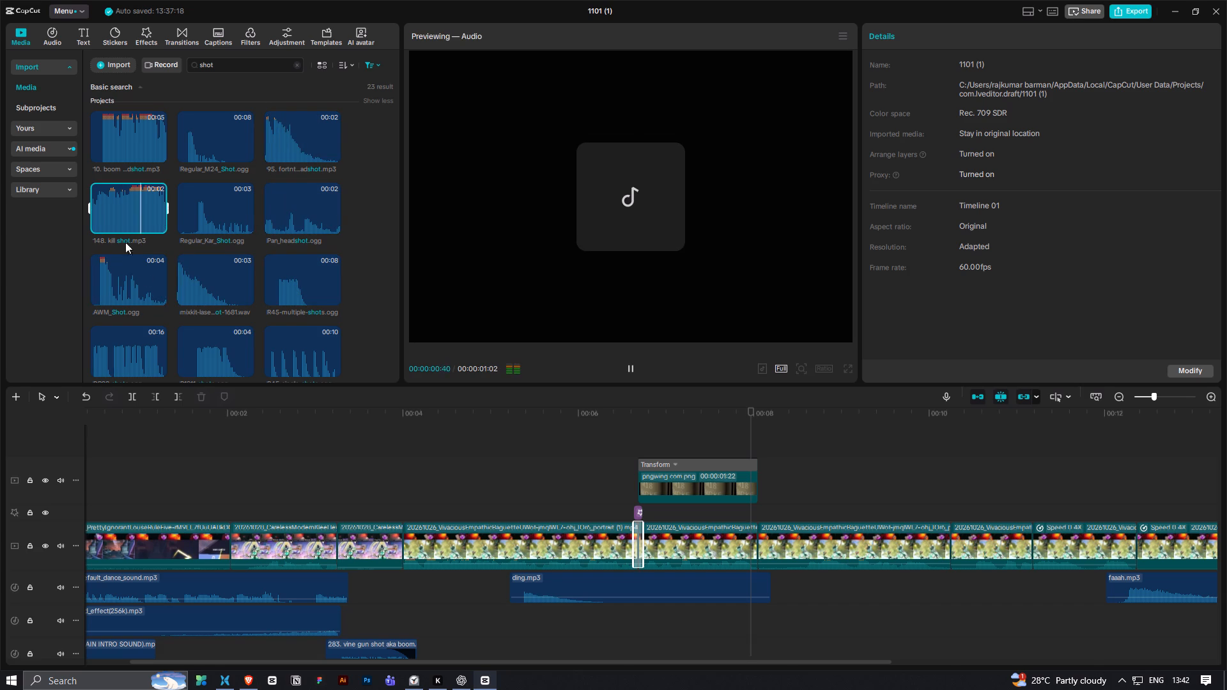
drag(130, 277, 588, 440)
click(622, 431)
ctrl+scroll(675, 550, up, 8)
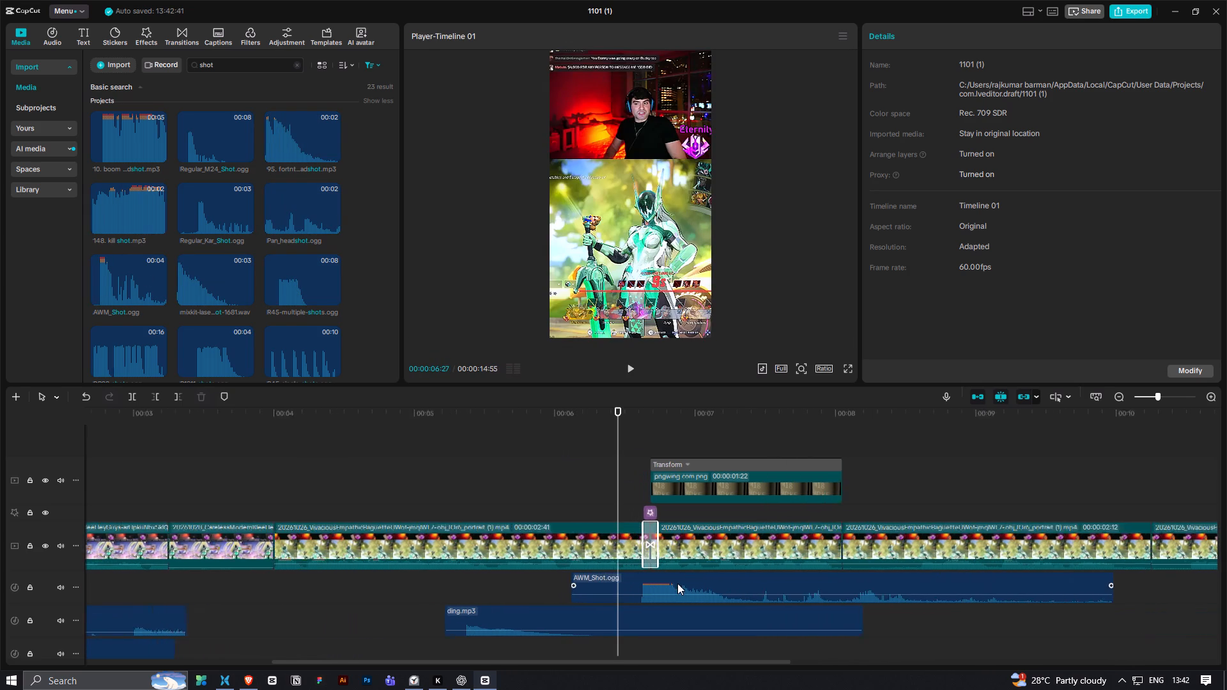
Lower the AWM_Shot.ogg clip's volume to about -9.1 dB, checking it by playback over the grenade overlay.
click(677, 585)
click(988, 102)
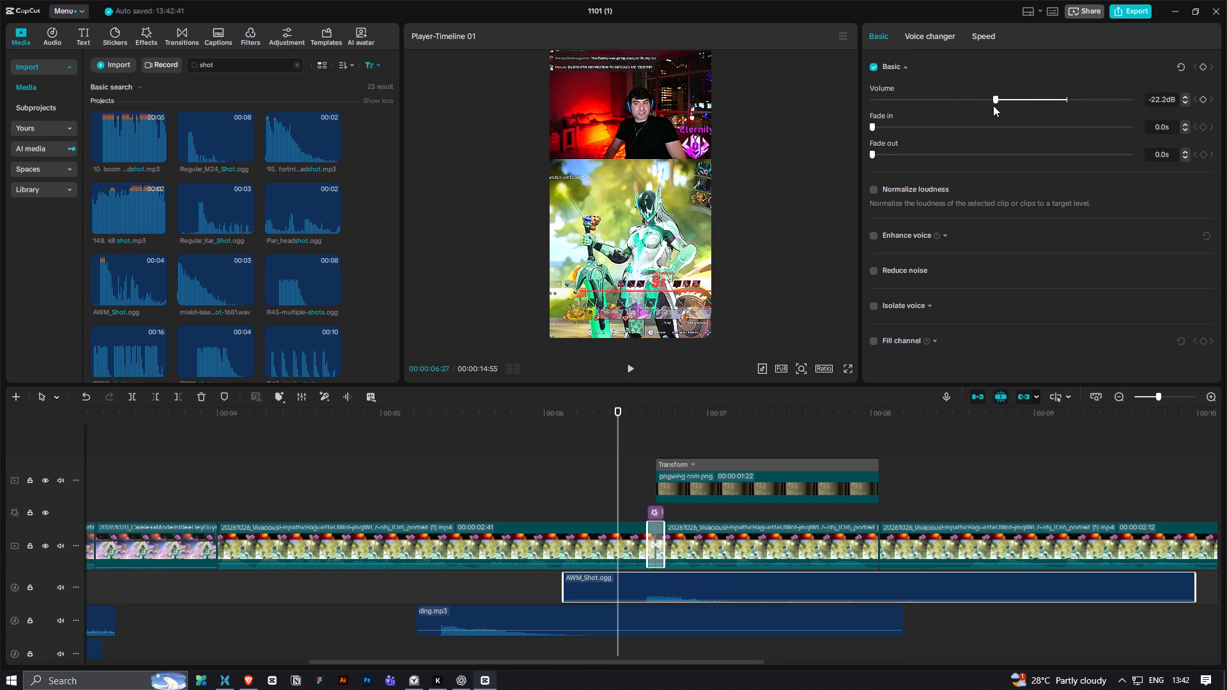
click(663, 412)
key(space)
key(space)
click(1034, 105)
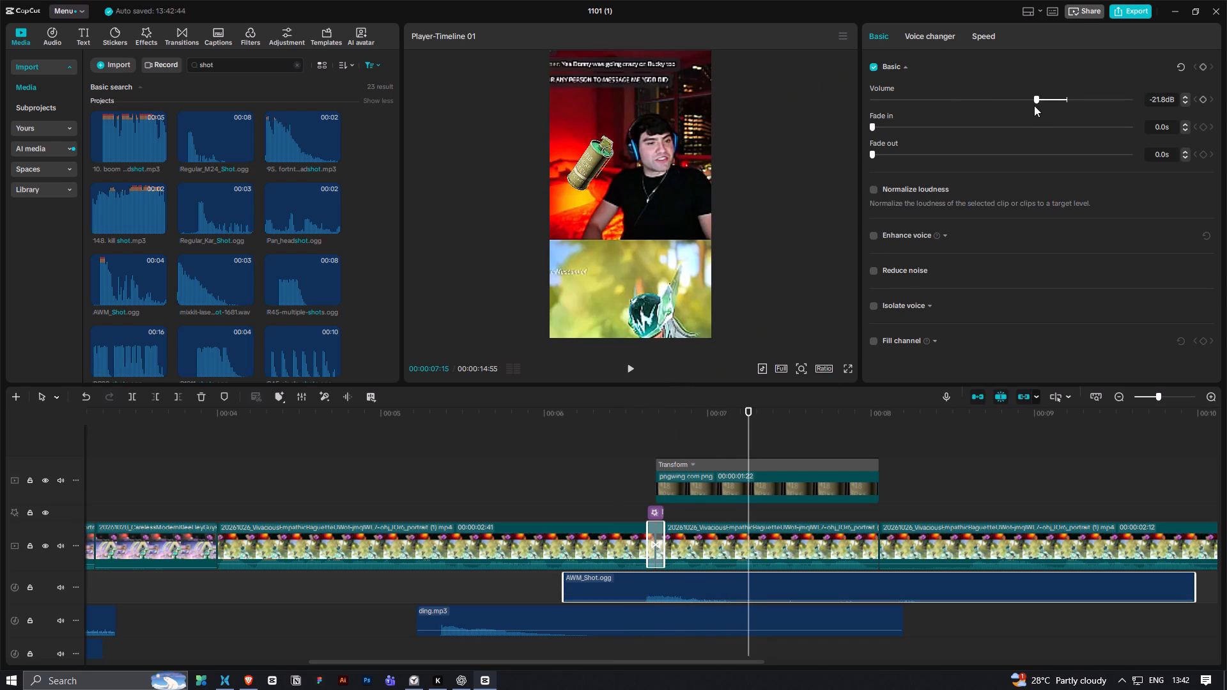
drag(603, 412, 603, 422)
key(space)
key(space)
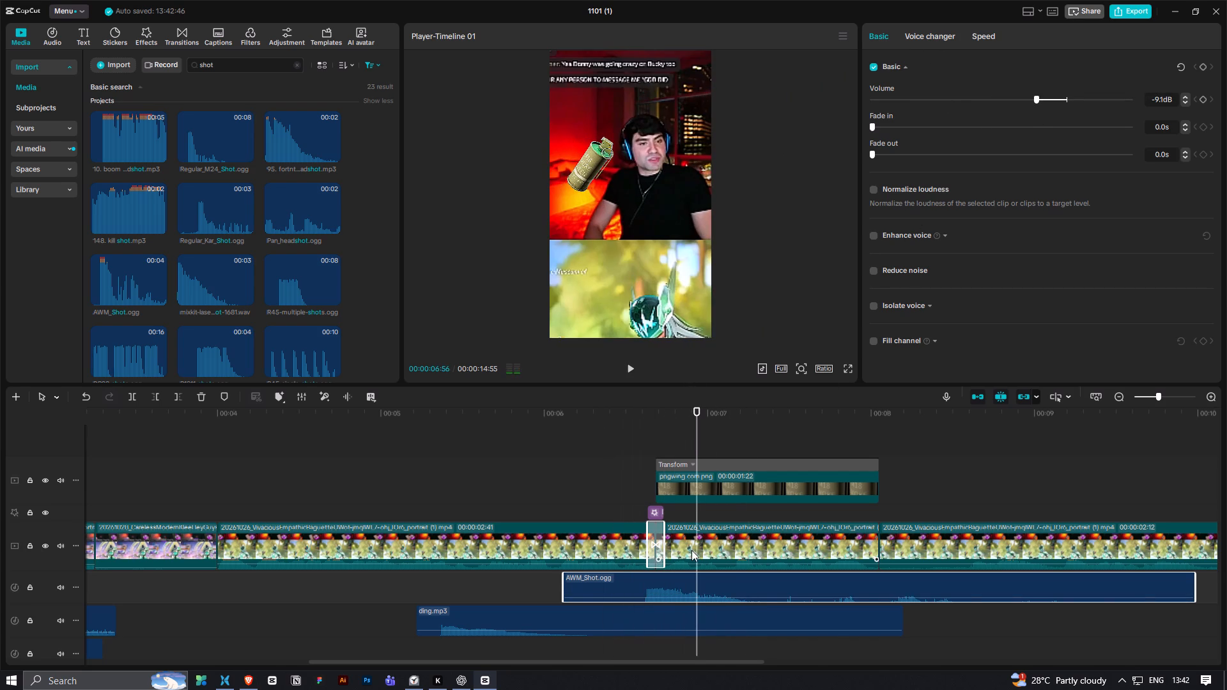
Shift the AWM_Shot.ogg clip slightly later on the timeline and play it back.
ctrl+scroll(691, 550, up, 3)
drag(688, 577, 709, 576)
click(584, 467)
key(space)
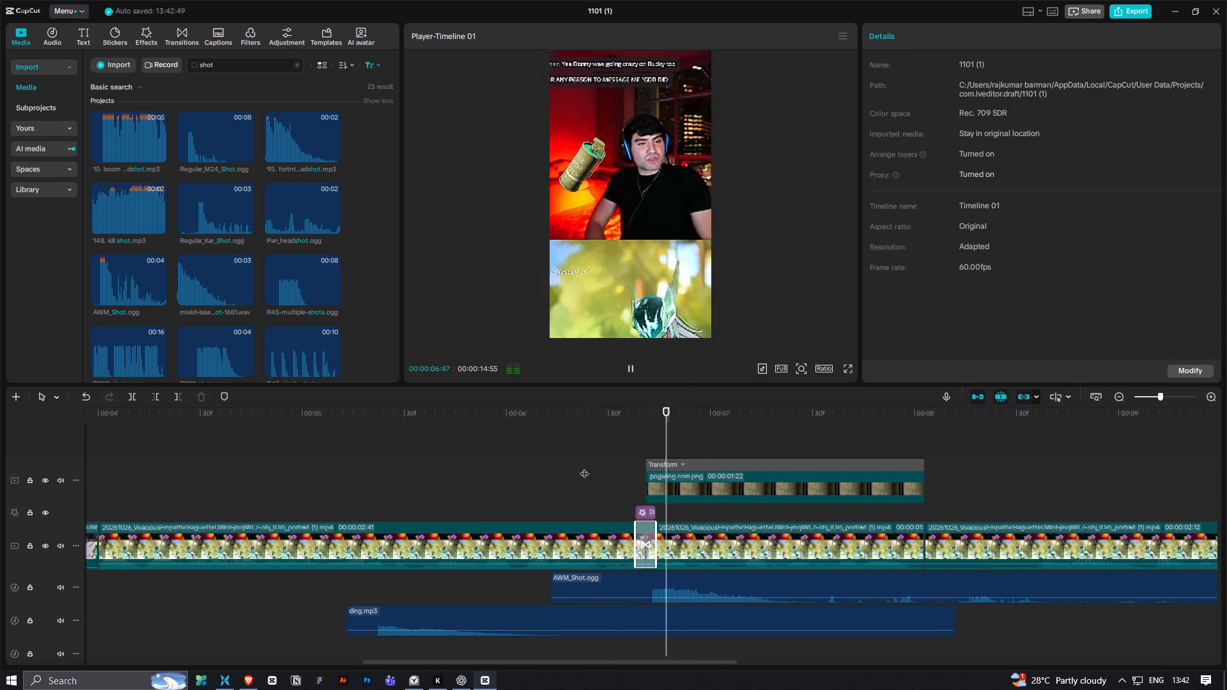
key(space)
Lower the AWM_Shot.ogg clip's volume to about -13.5 dB and play back the lead-in and grenade overlay.
click(721, 583)
drag(1033, 98, 1026, 108)
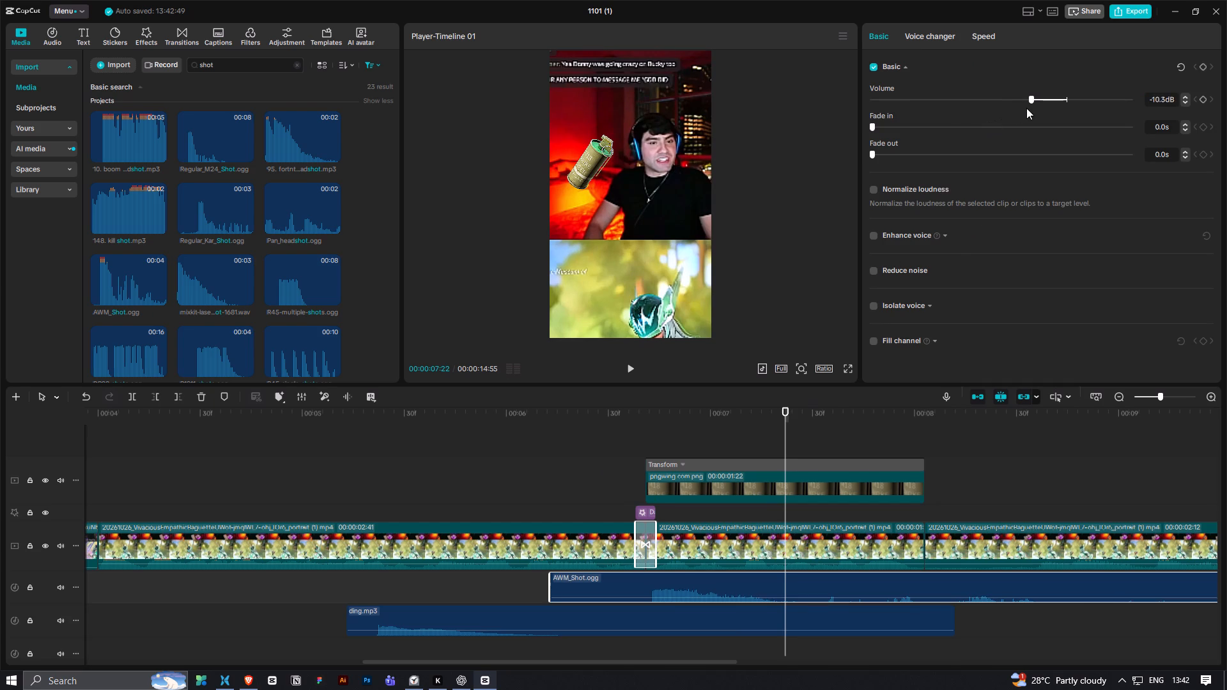
drag(1026, 108, 1022, 113)
click(601, 496)
ctrl+scroll(598, 496, down, 8)
click(313, 431)
key(space)
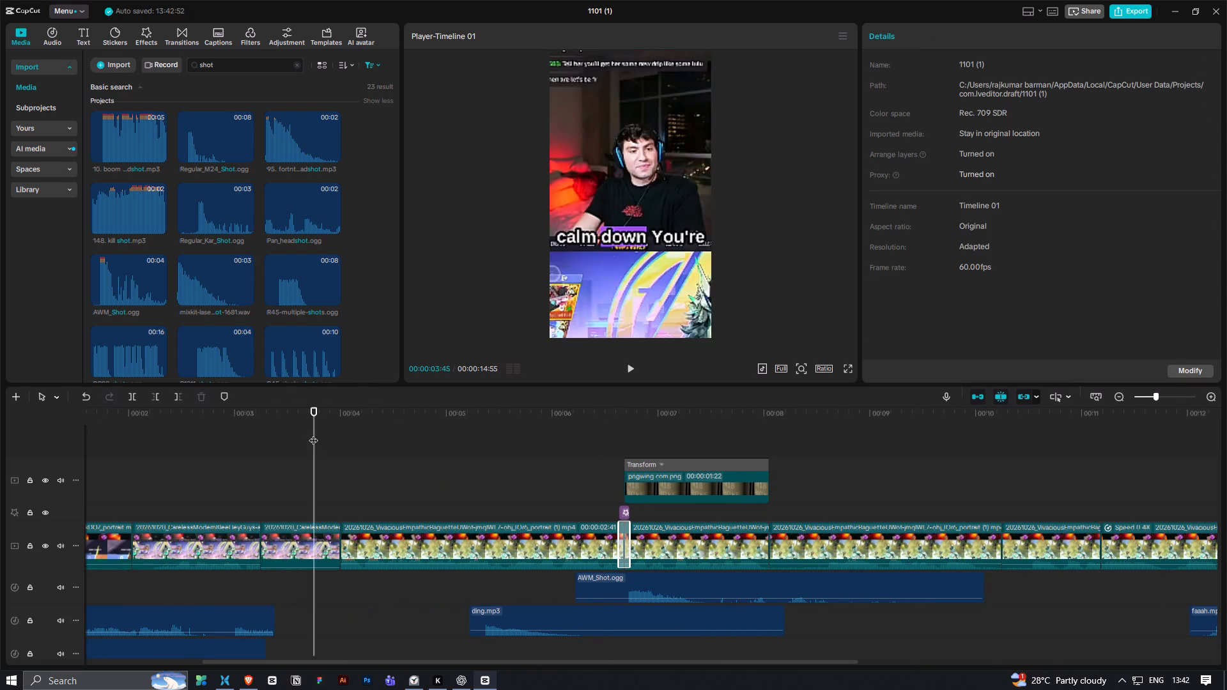
ctrl+scroll(483, 464, up, 2)
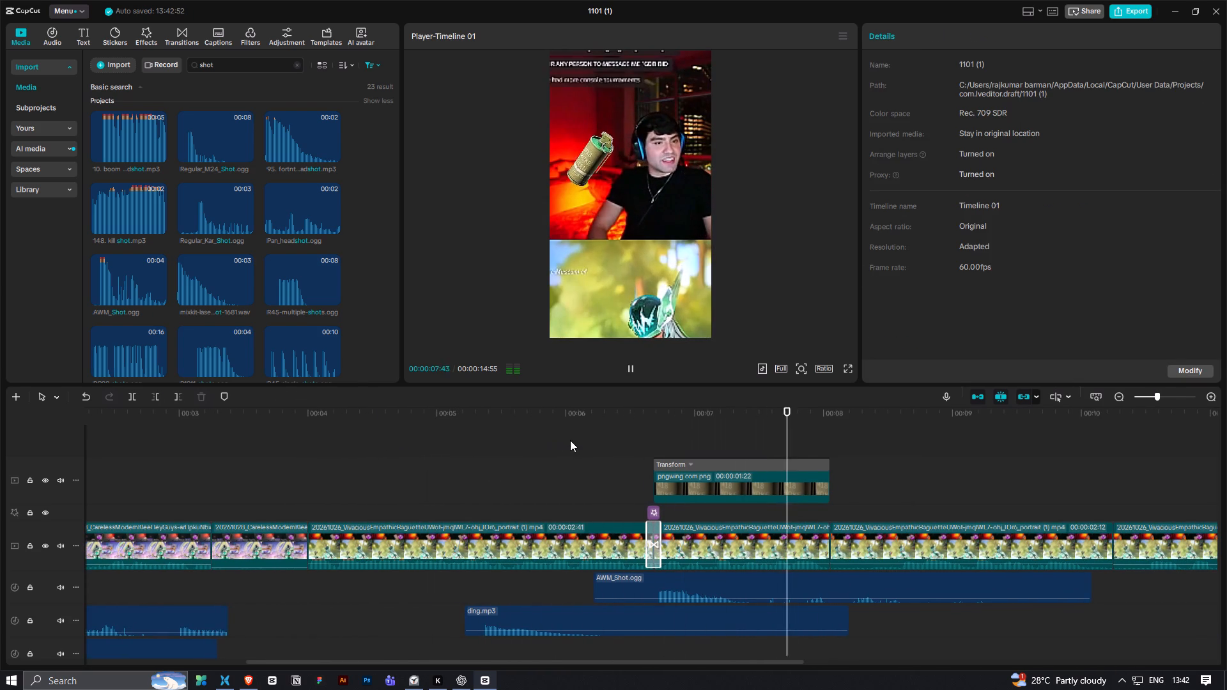
key(space)
click(638, 443)
key(space)
key(space)
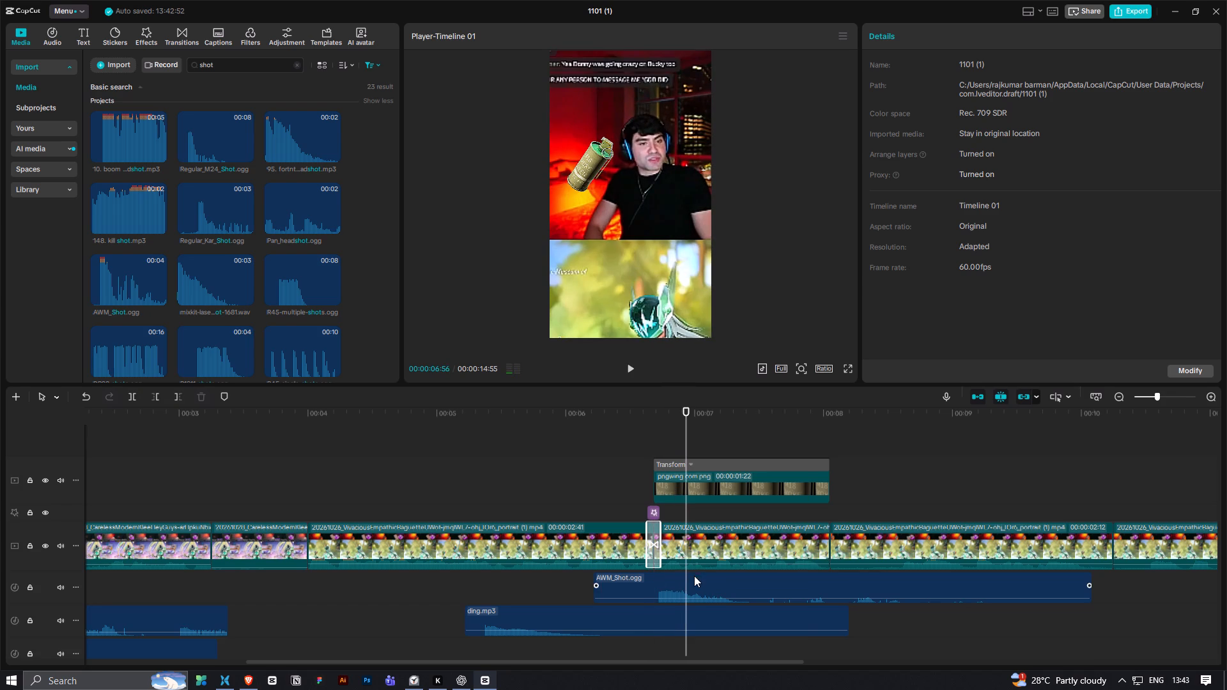
Lower the AWM_Shot.ogg clip's volume slightly further and play the timeline through the clips after the grenade overlay.
click(693, 577)
drag(1022, 100, 1019, 103)
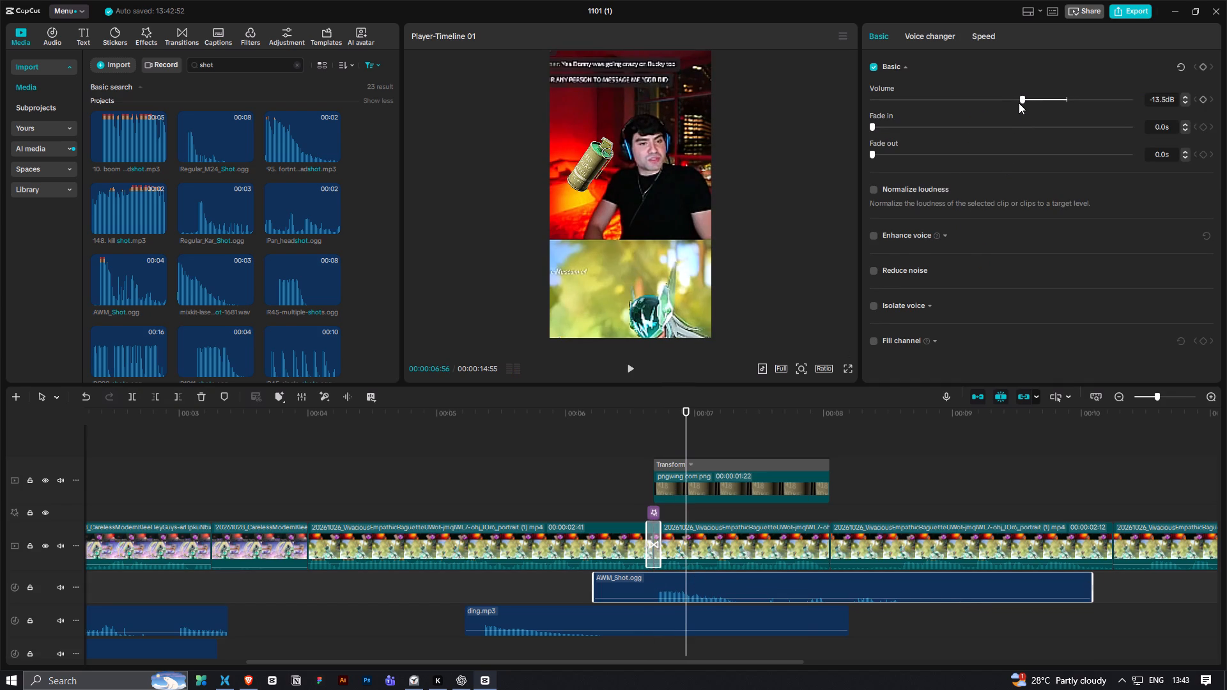
drag(1019, 103, 1014, 109)
click(569, 495)
key(space)
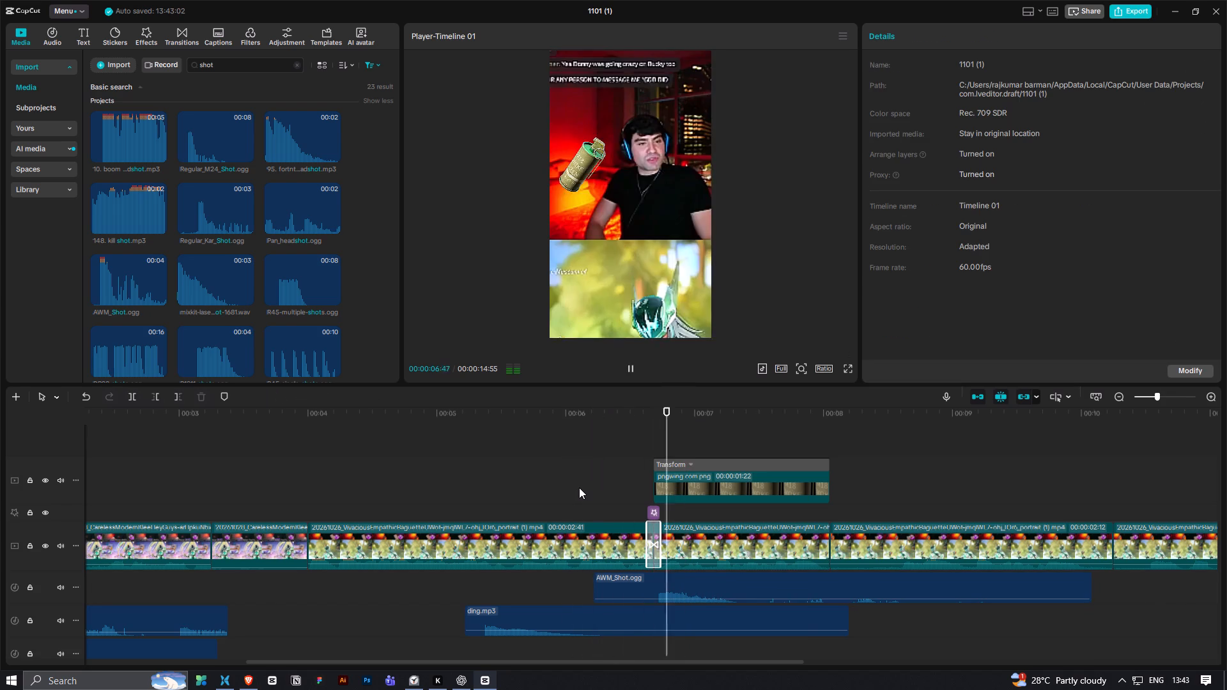
scroll(582, 487, down, 4)
ctrl+scroll(582, 487, down, 3)
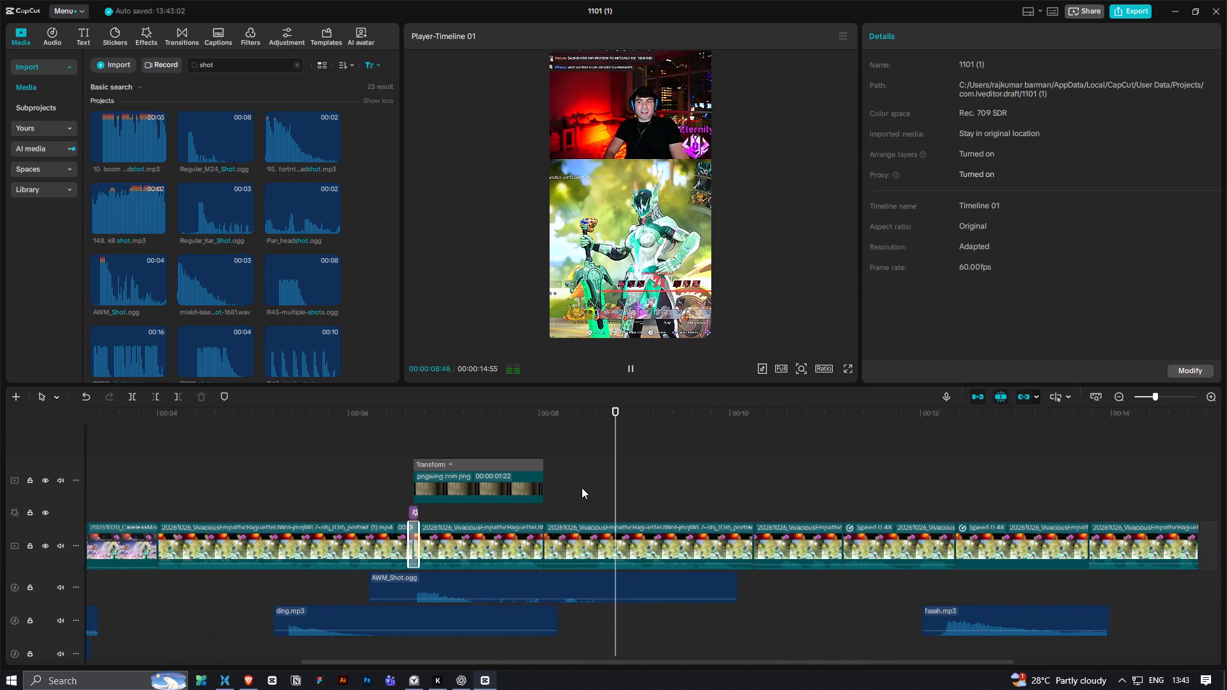
ctrl+scroll(582, 487, down, 9)
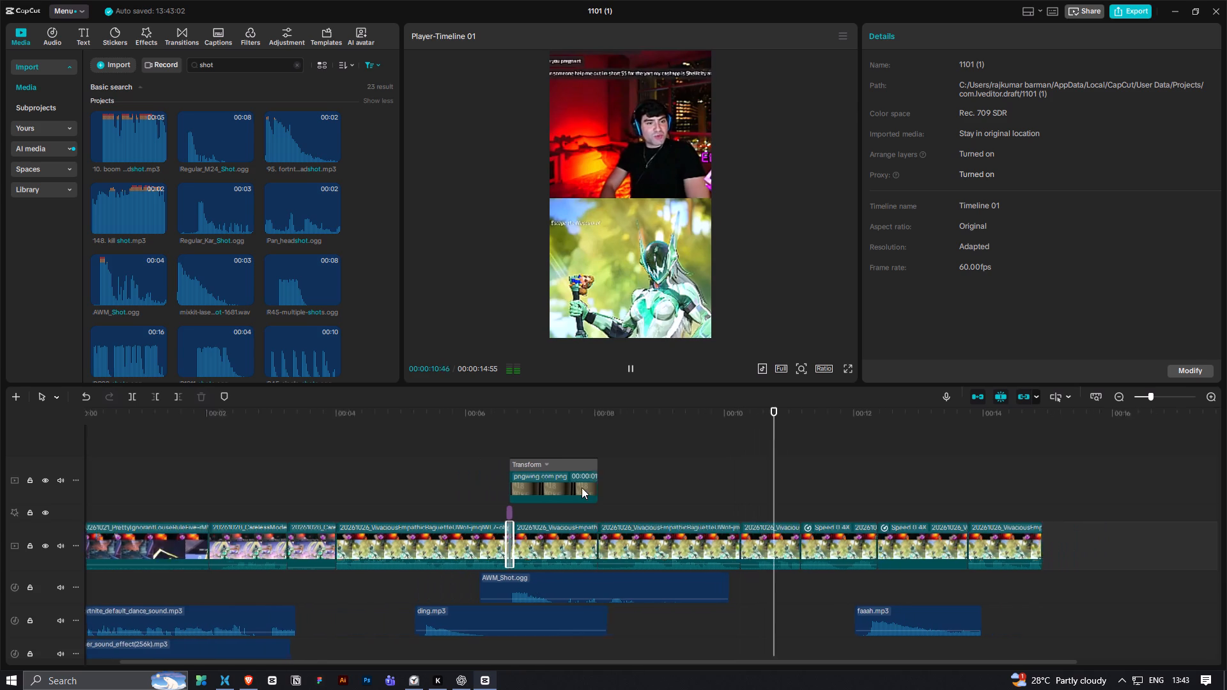
key(space)
Replay the grenade overlay section to review its timing, sound and motion.
click(524, 443)
key(space)
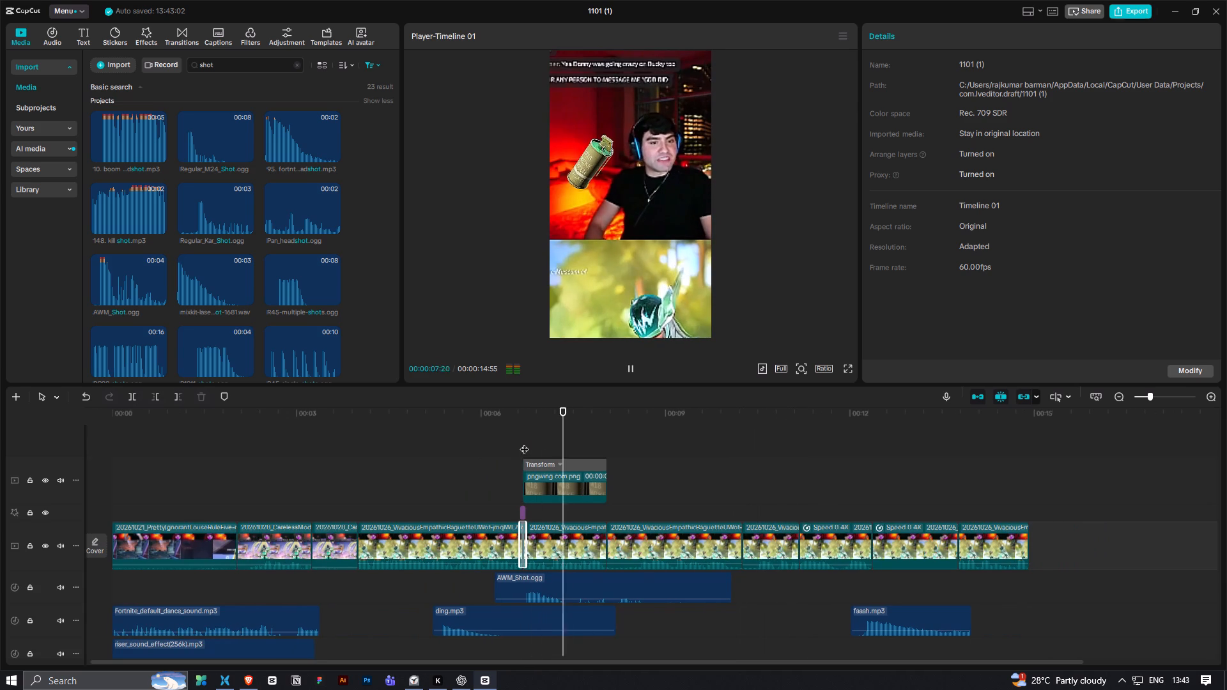
ctrl+scroll(524, 443, down, 2)
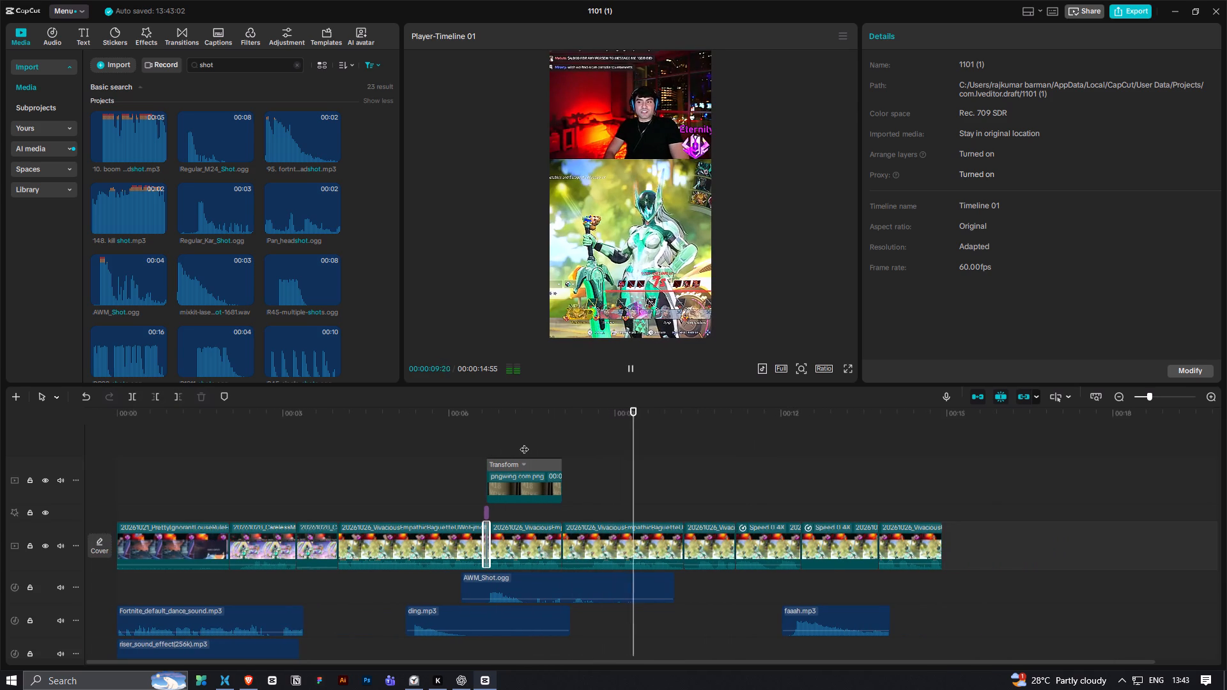
key(space)
drag(565, 411, 539, 431)
key(space)
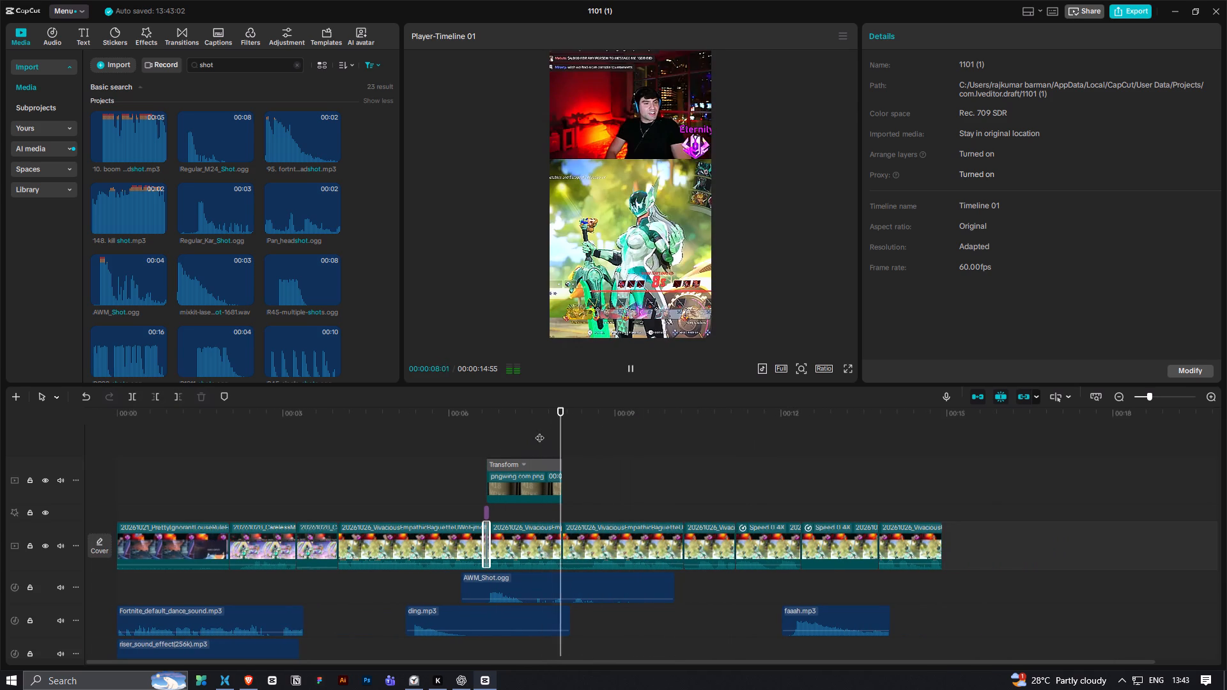
key(space)
drag(533, 429, 419, 448)
drag(488, 411, 478, 430)
key(space)
key(space)
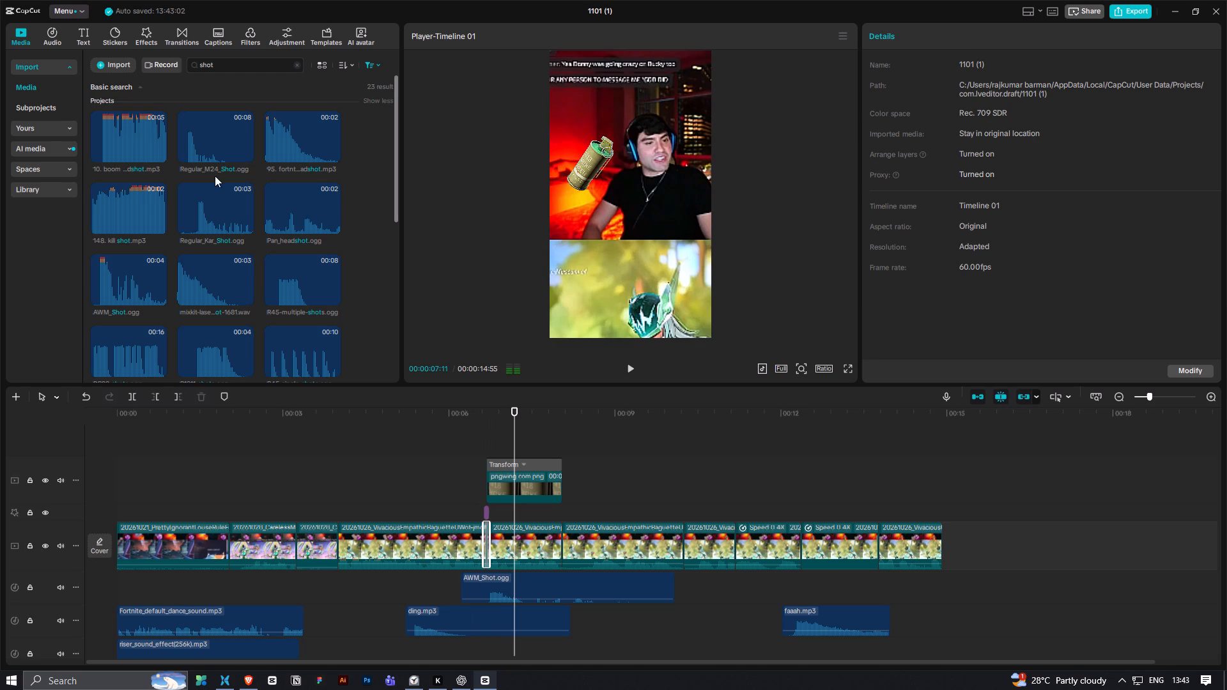
Search the video effects for "pendulum" and apply Play Pendulum to the grenade image clip.
click(146, 45)
click(197, 71)
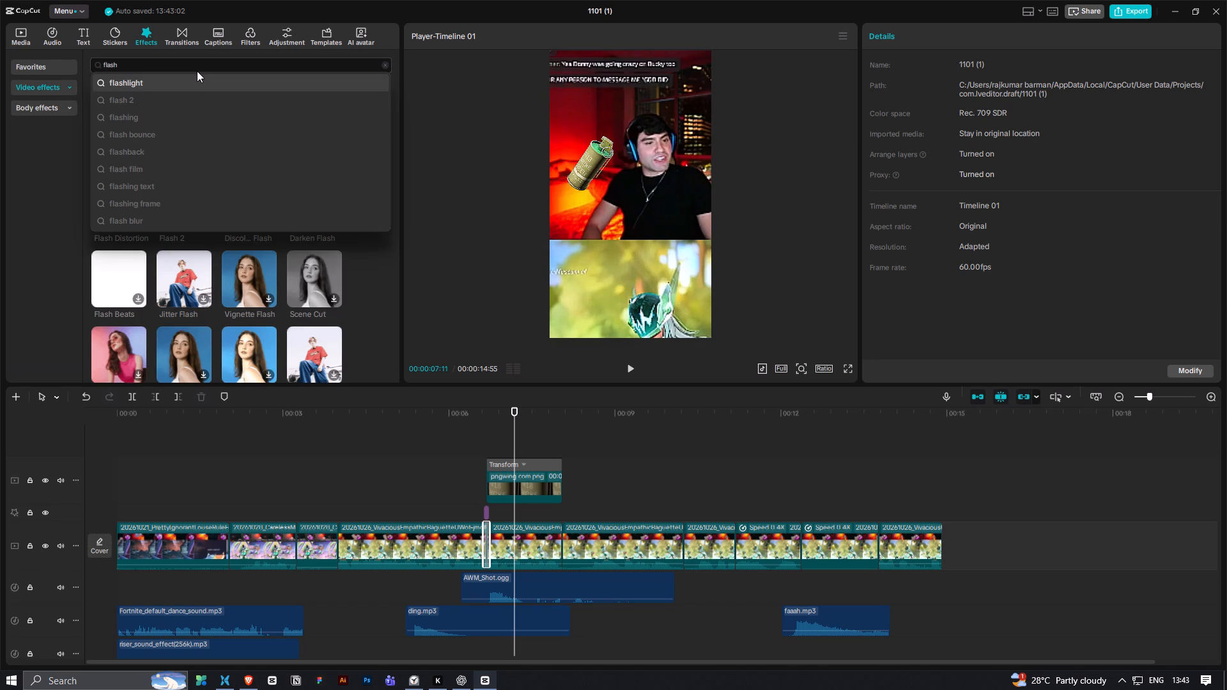
click(198, 66)
key(ctrl+a)
text(pendu)
click(192, 89)
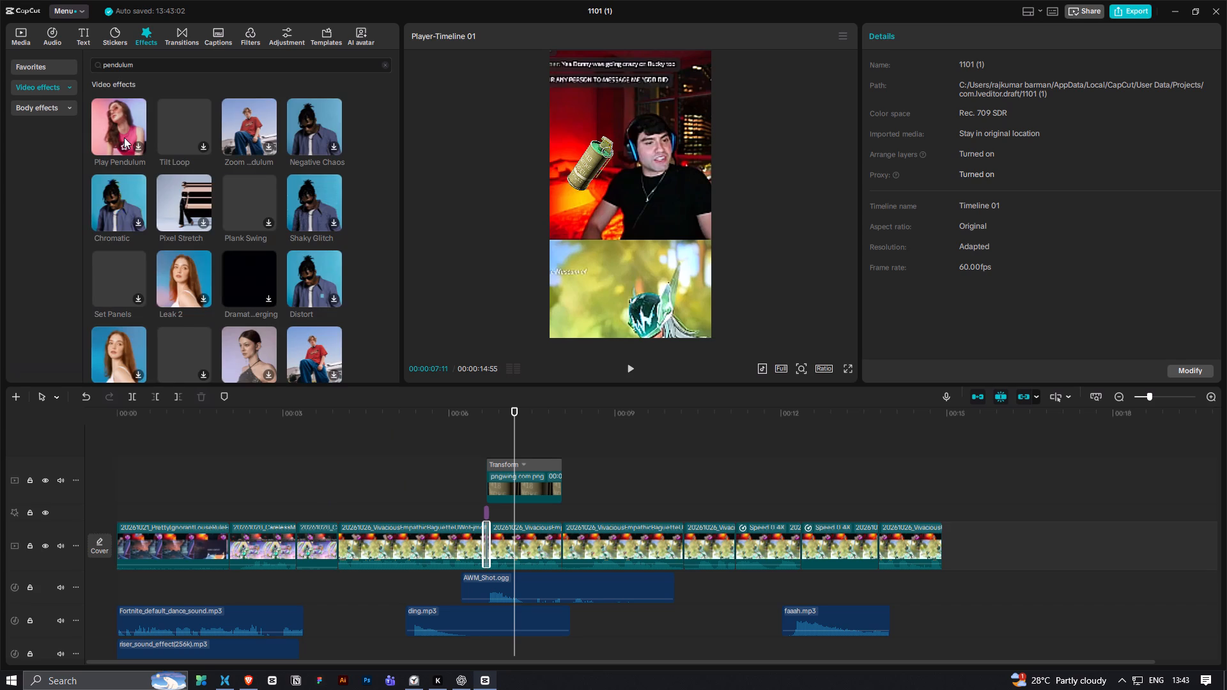
drag(124, 137, 483, 540)
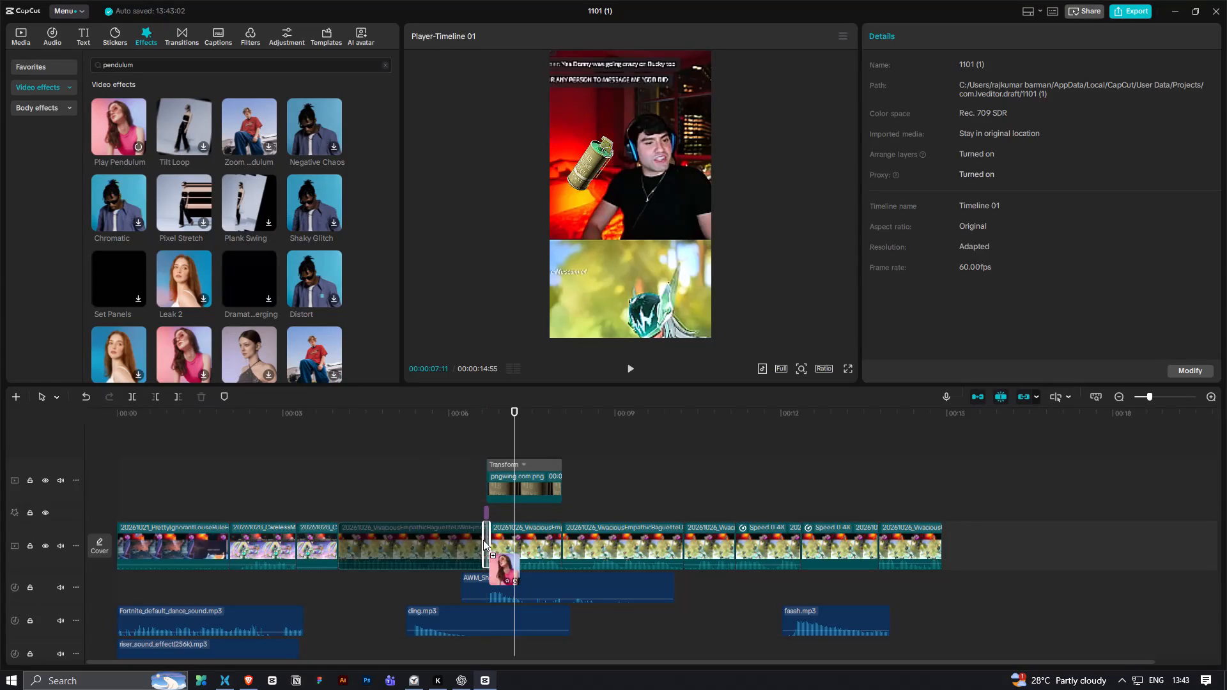
drag(483, 540, 495, 481)
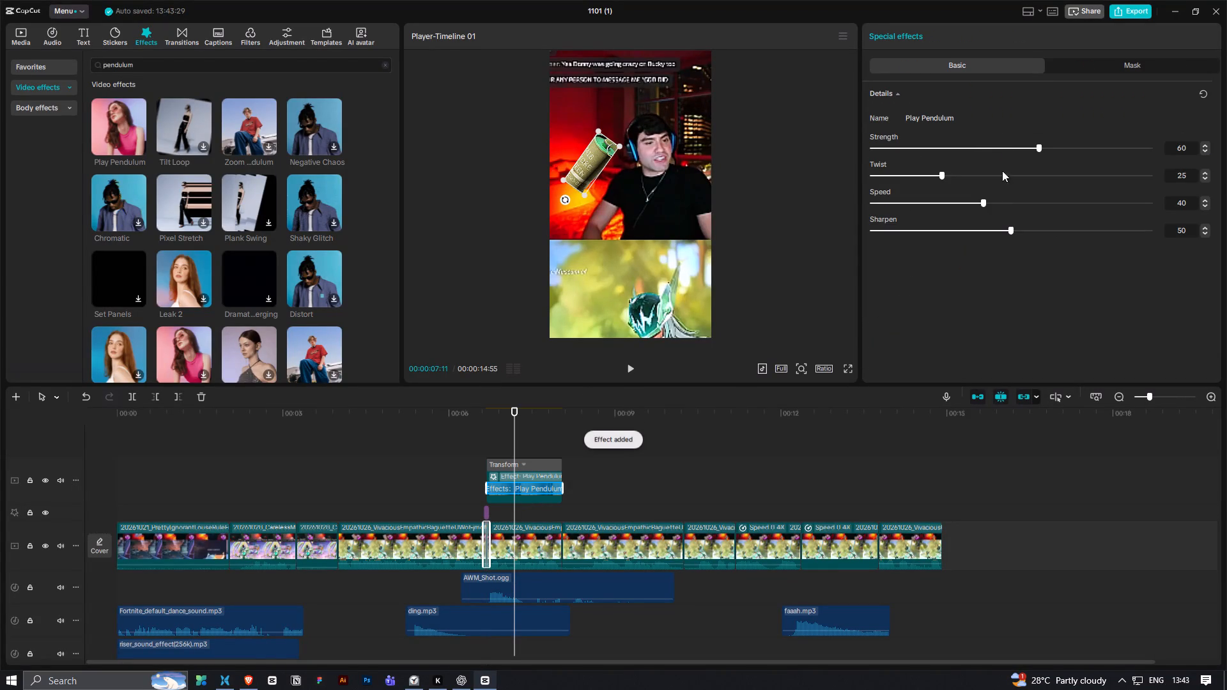
Set the Play Pendulum effect to Strength 5, Sharpen 0 and Twist 0, and play back the grenade overlay.
drag(1031, 148, 906, 174)
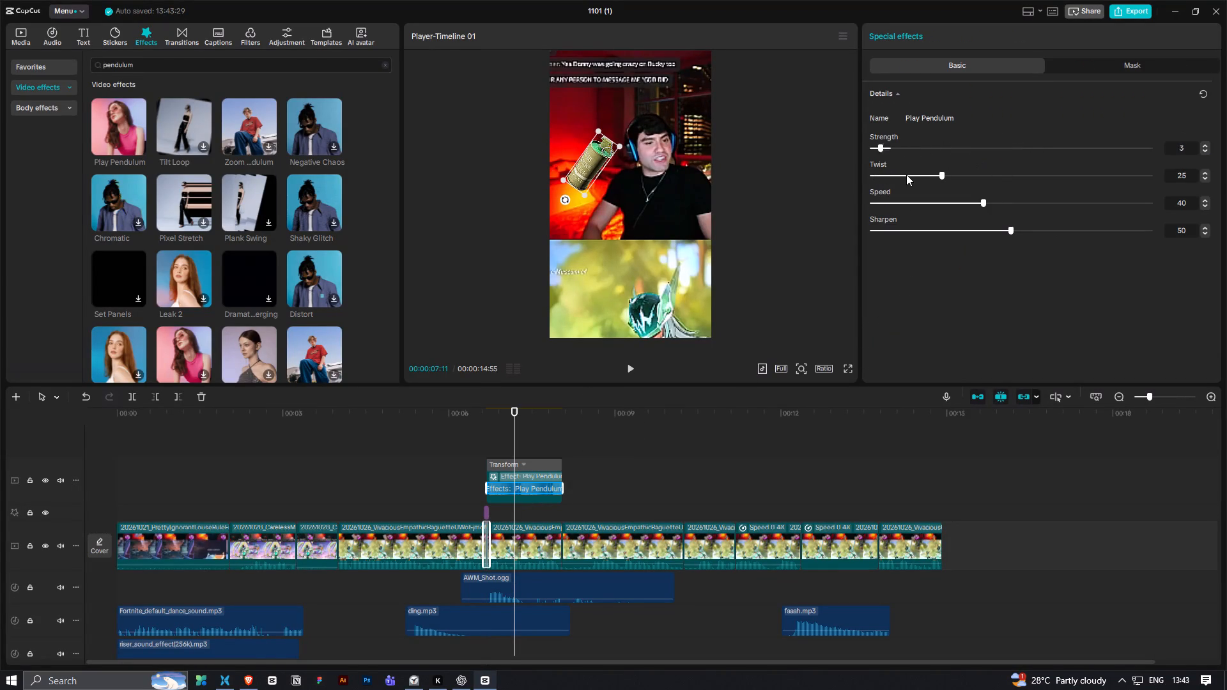
drag(906, 174, 886, 183)
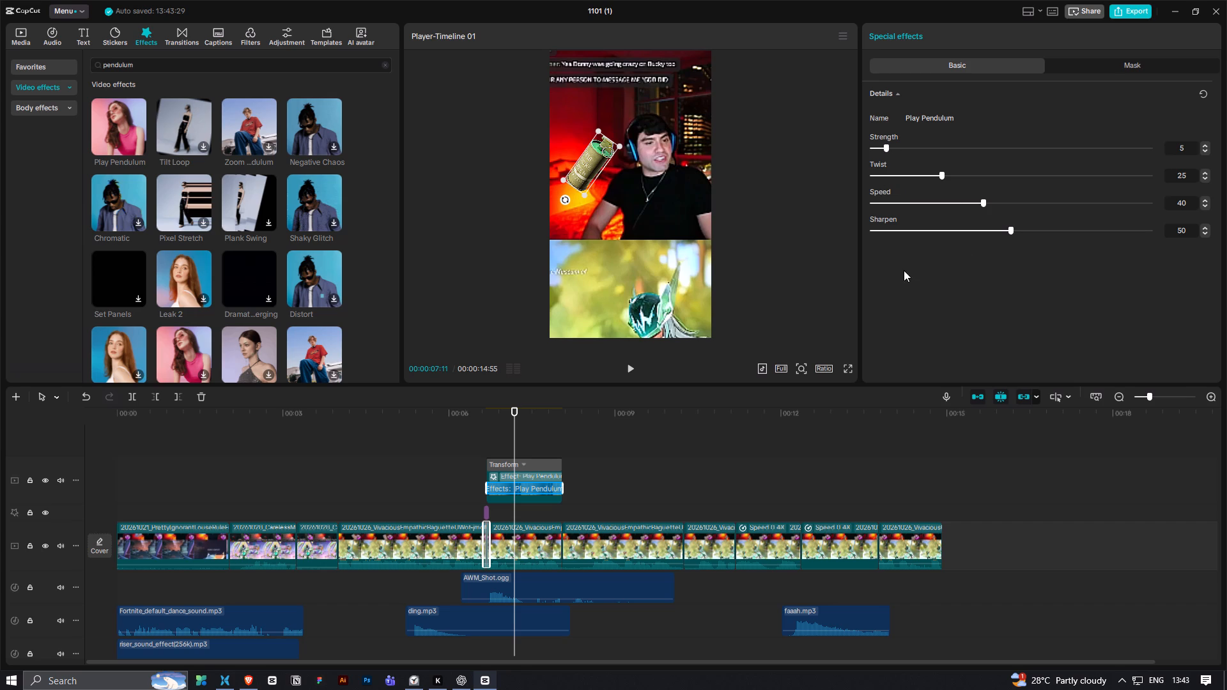
drag(997, 228, 988, 236)
drag(987, 233, 810, 237)
drag(937, 174, 884, 186)
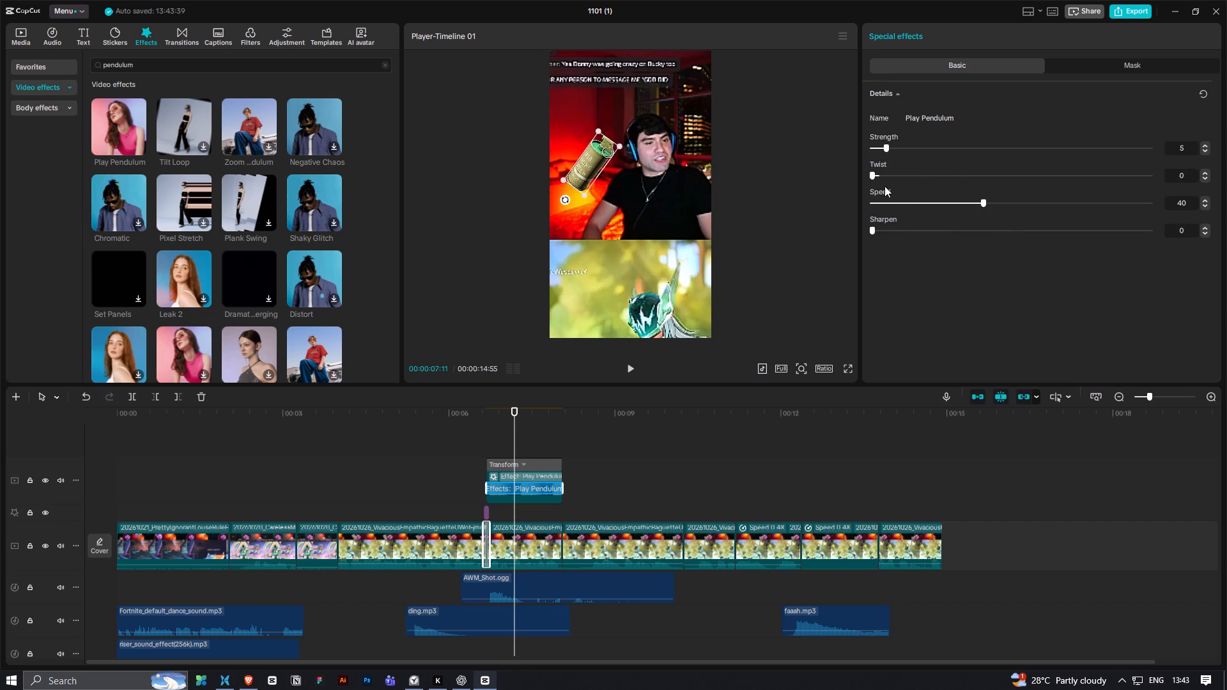
drag(884, 186, 833, 200)
click(433, 448)
key(space)
click(465, 420)
key(space)
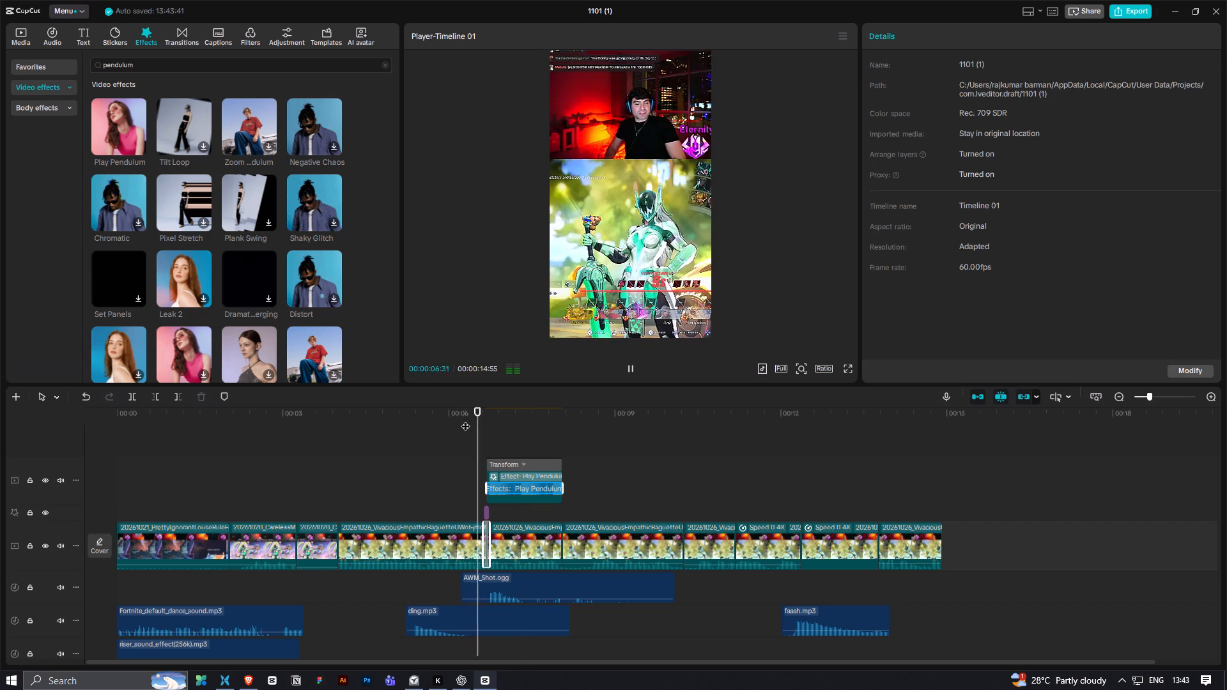
Replay the lead-in to the grenade overlay to review the pendulum motion.
key(space)
click(461, 429)
key(space)
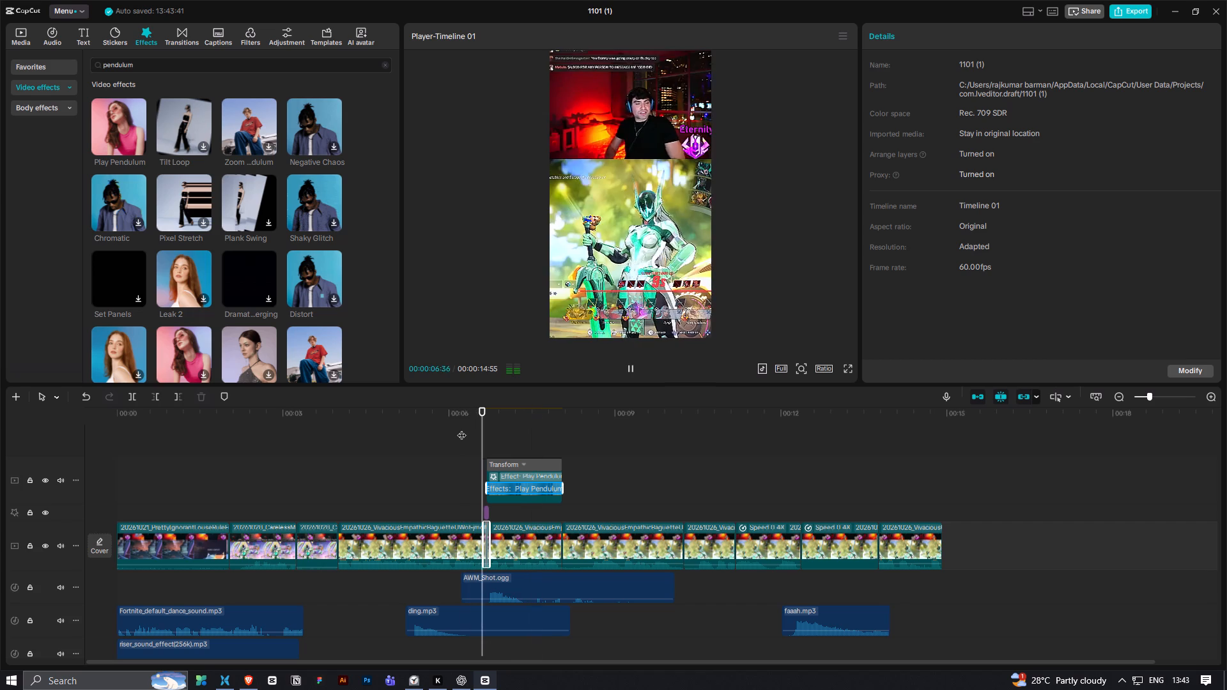
click(458, 434)
click(446, 430)
key(space)
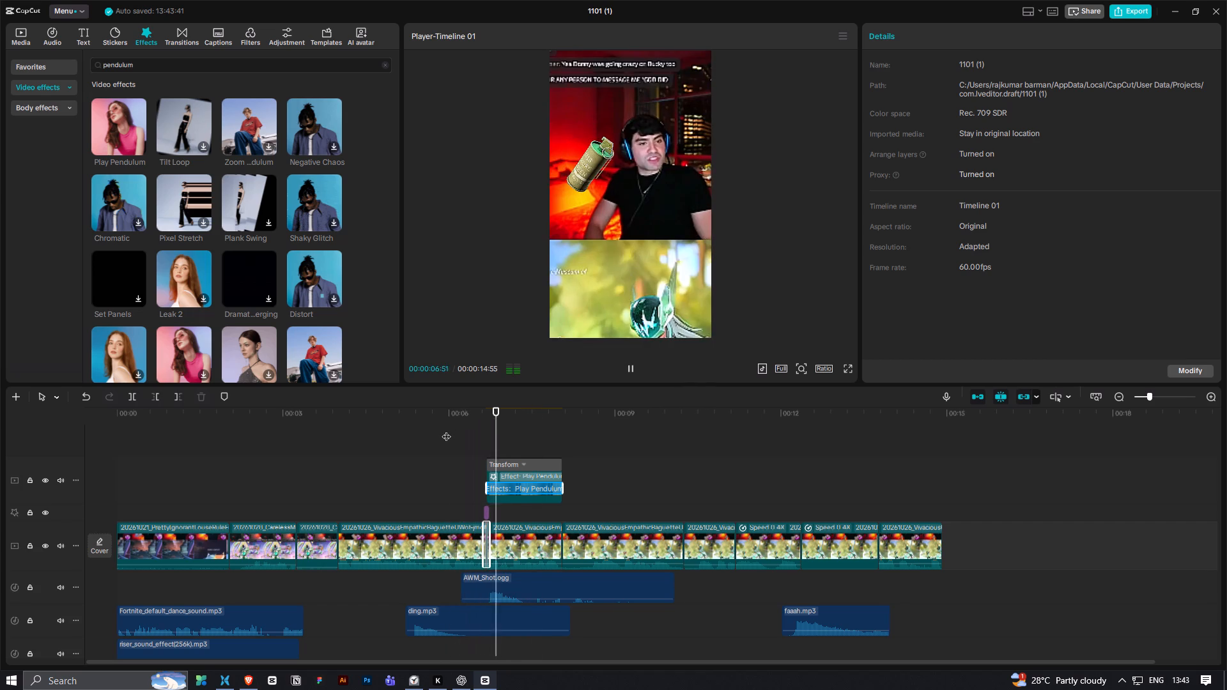
key(space)
Apply the Quad Out preset curve to the grenade image's X position keyframes, preview it, and collapse the keyframe graphs.
ctrl+scroll(515, 495, up, 14)
click(506, 462)
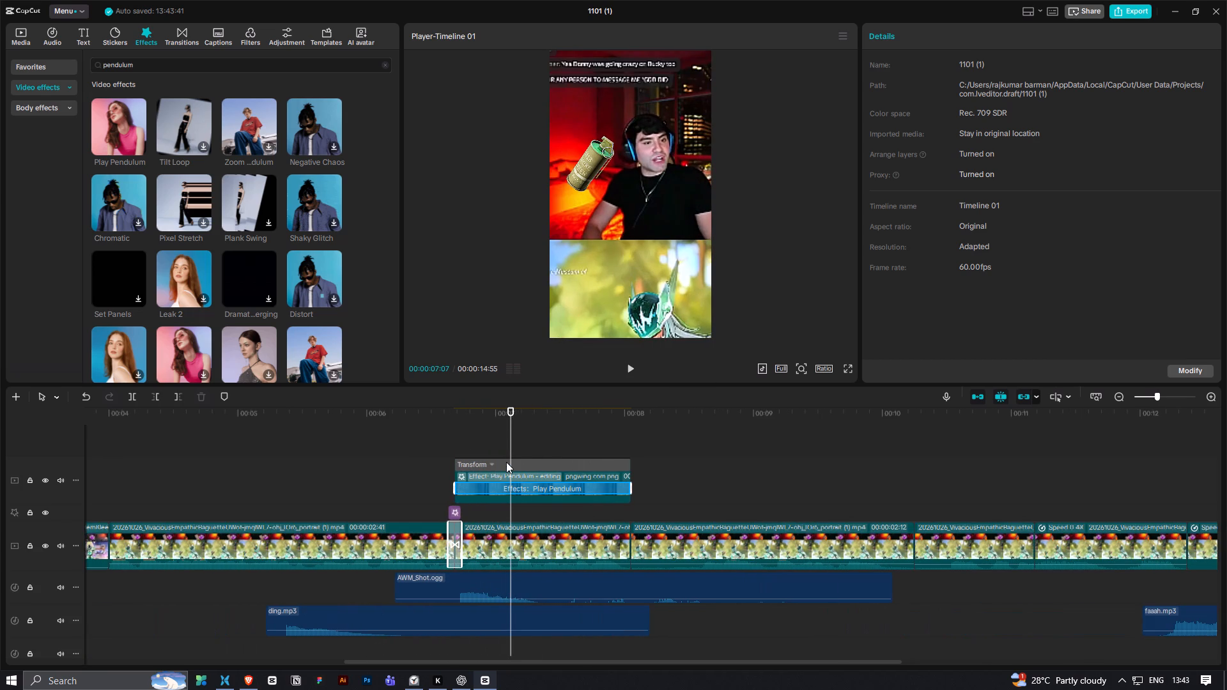
alt+scroll(501, 468, up, 7)
drag(501, 476, 436, 417)
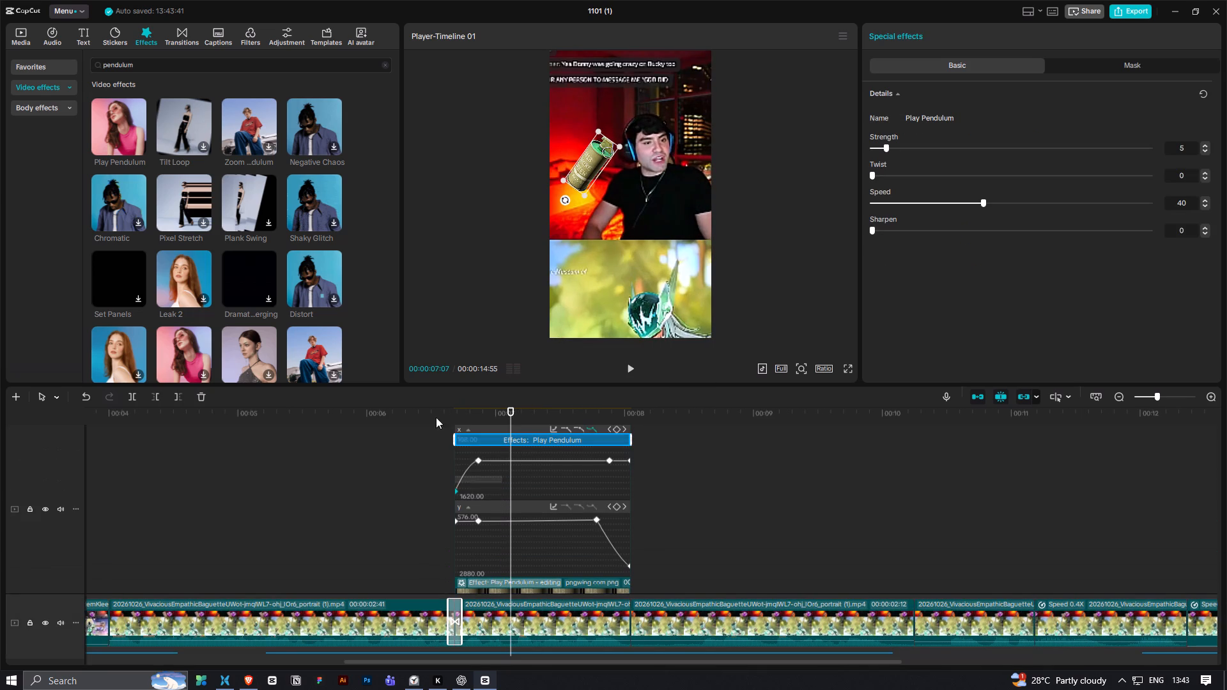
drag(436, 417, 444, 410)
alt+scroll(610, 490, up, 3)
ctrl+scroll(533, 540, up, 10)
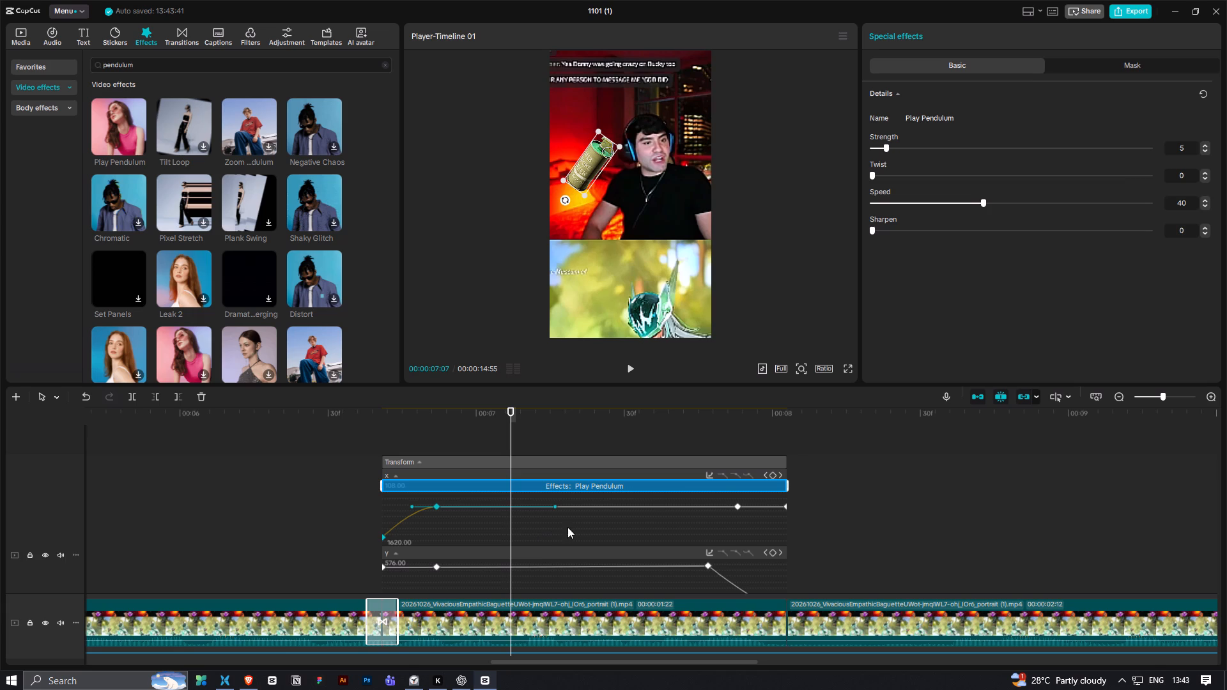
click(708, 475)
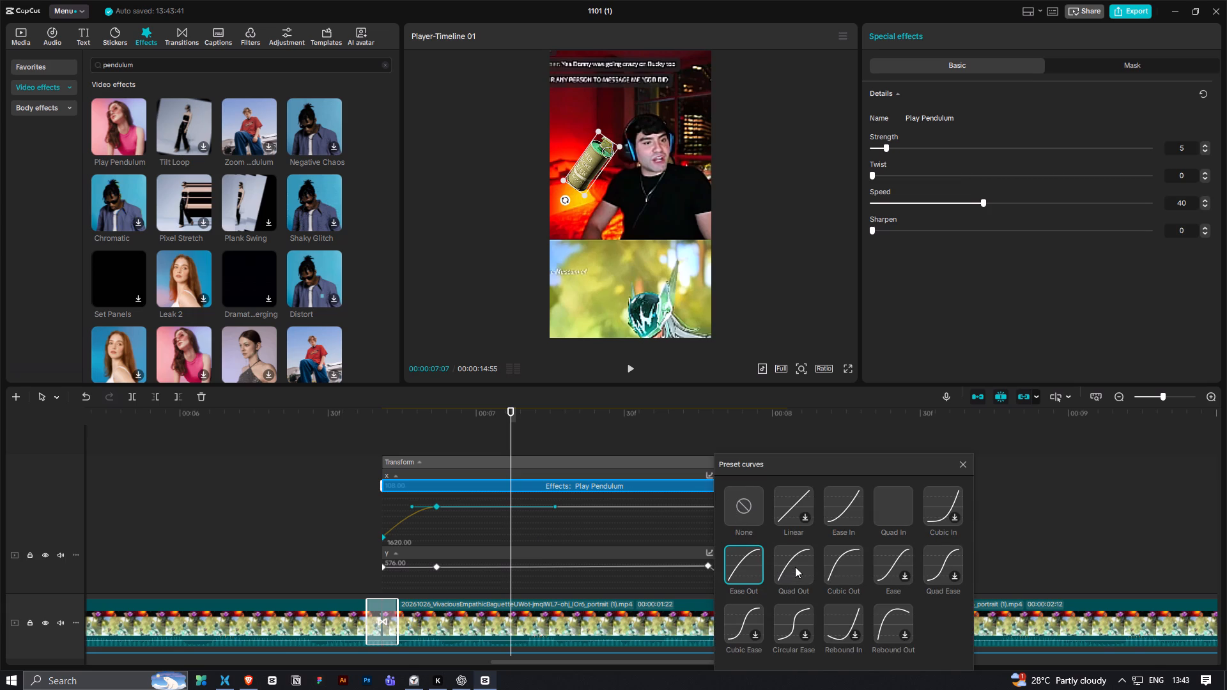
click(795, 567)
click(294, 461)
key(space)
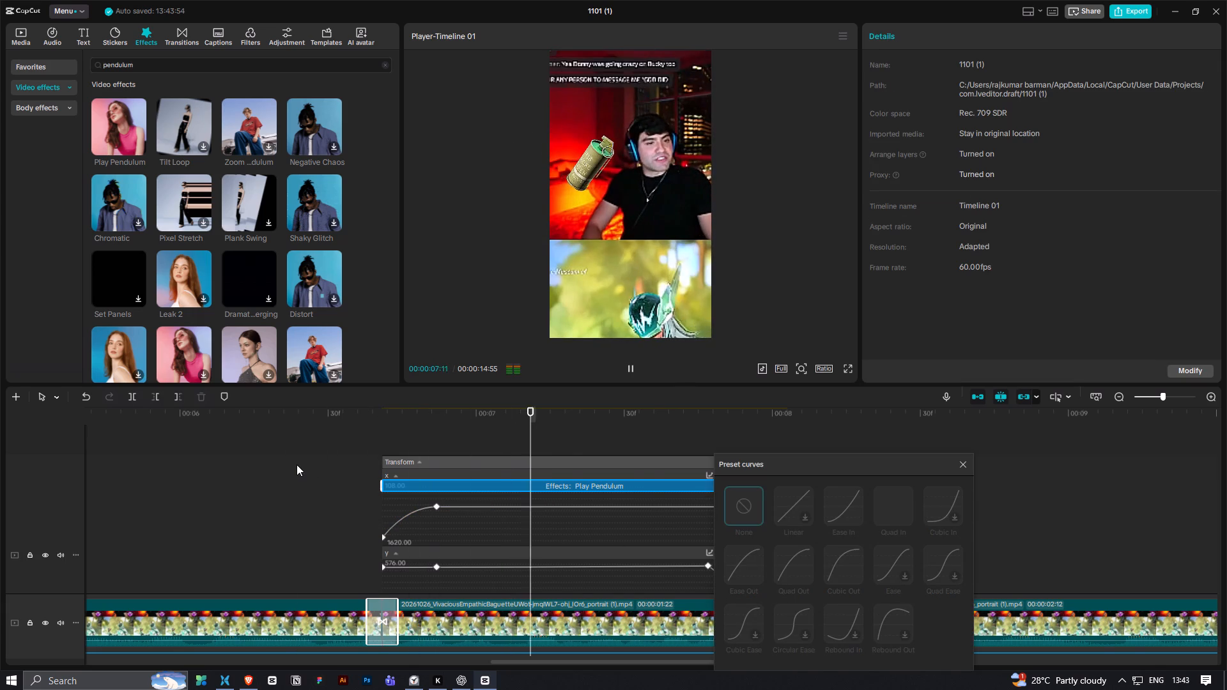
key(space)
click(552, 454)
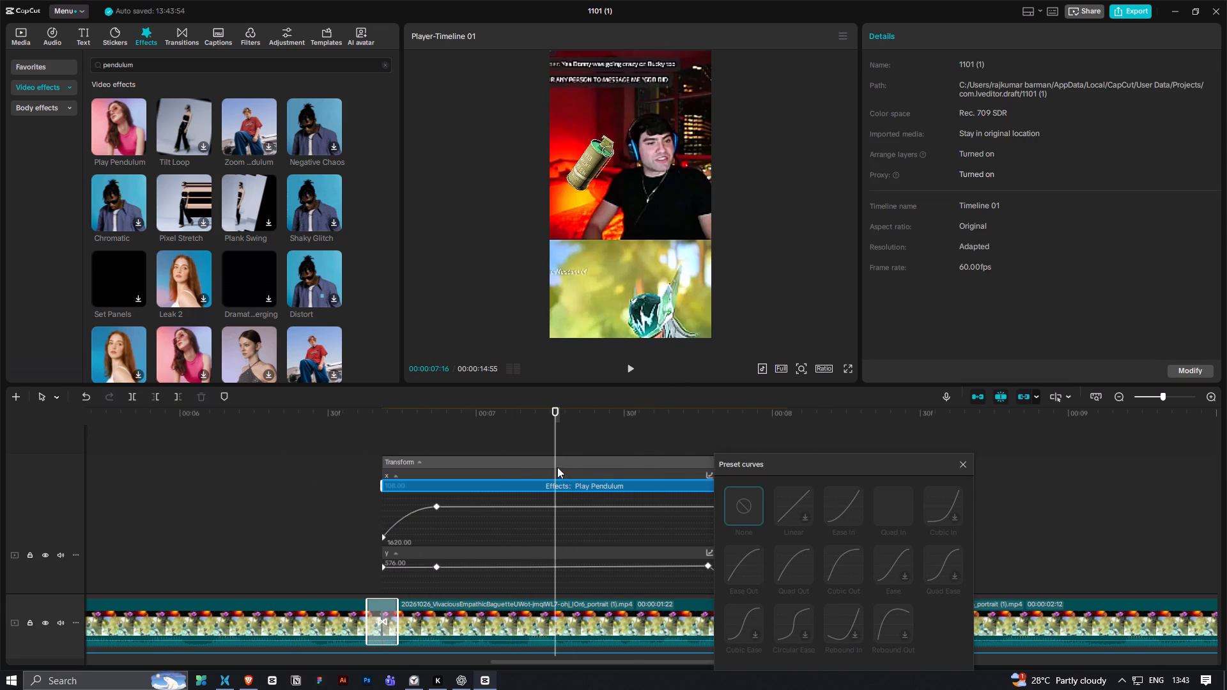
click(559, 461)
click(964, 461)
ctrl+scroll(441, 462, down, 3)
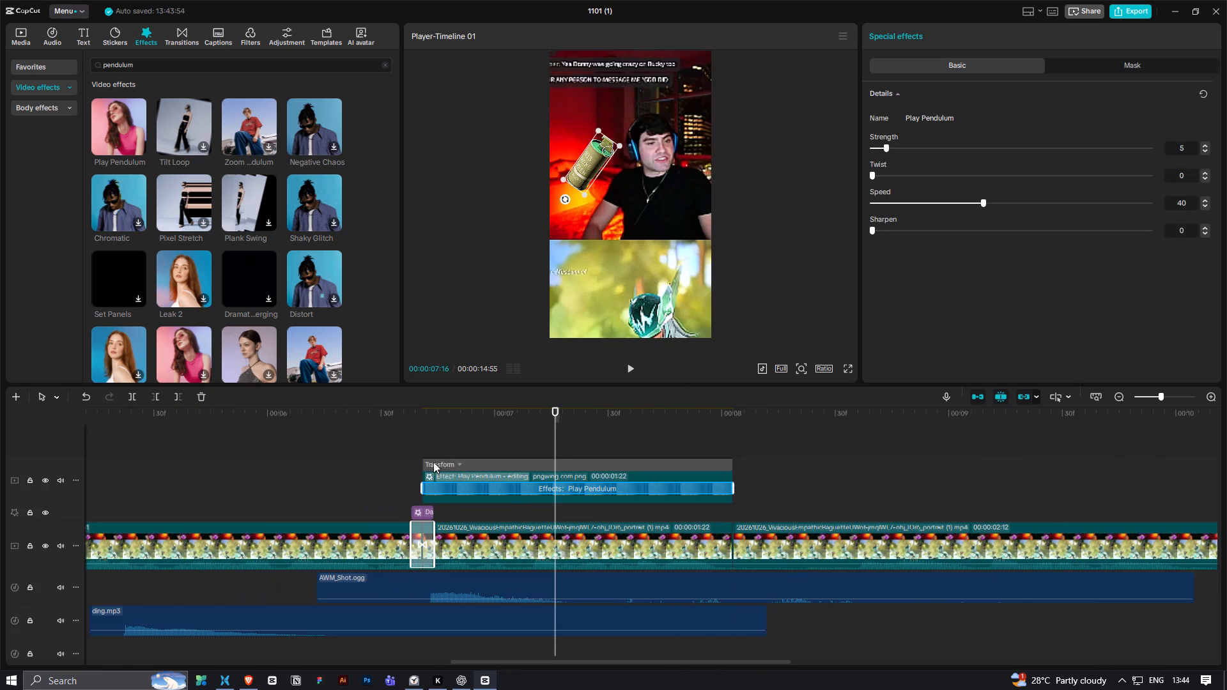
Play the timeline from just before the grenade overlay through the clips that follow it.
click(354, 429)
key(space)
ctrl+scroll(396, 458, down, 6)
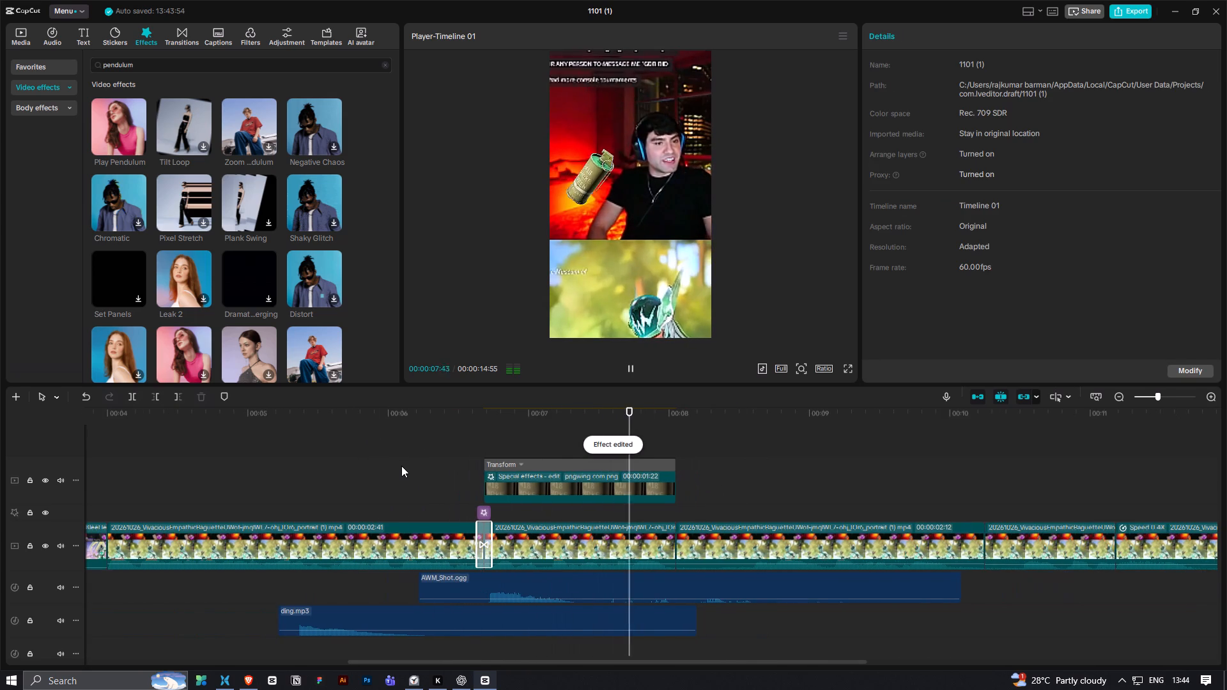
ctrl+scroll(401, 466, down, 6)
scroll(403, 466, down, 3)
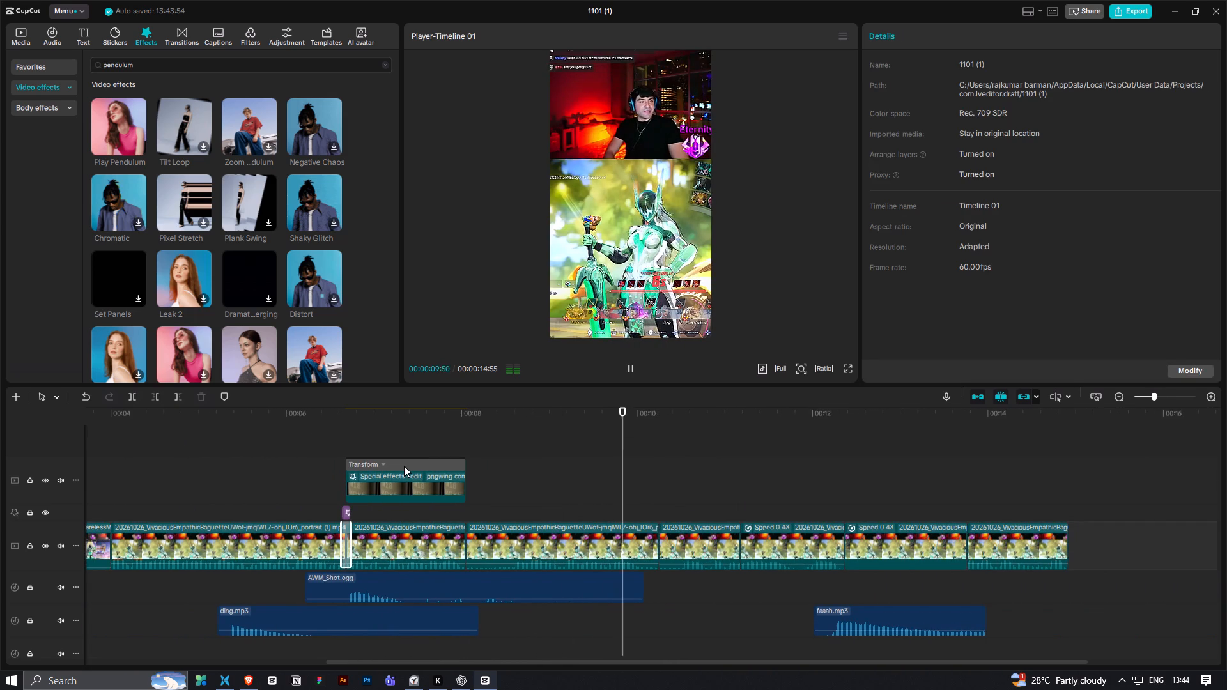
ctrl+scroll(404, 466, down, 2)
key(space)
scroll(406, 467, down, 3)
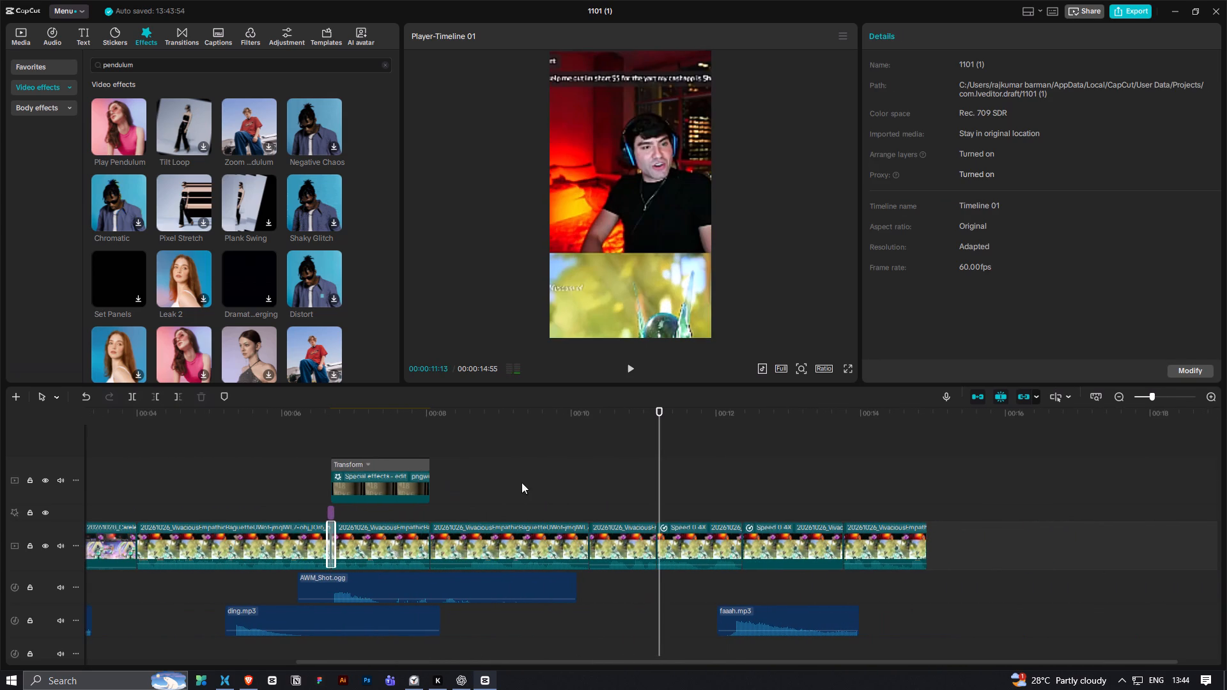
Replay the closing section around the slowed-down 0.4X clips and the faaah.mp3 sound to review its pacing.
drag(597, 425, 559, 438)
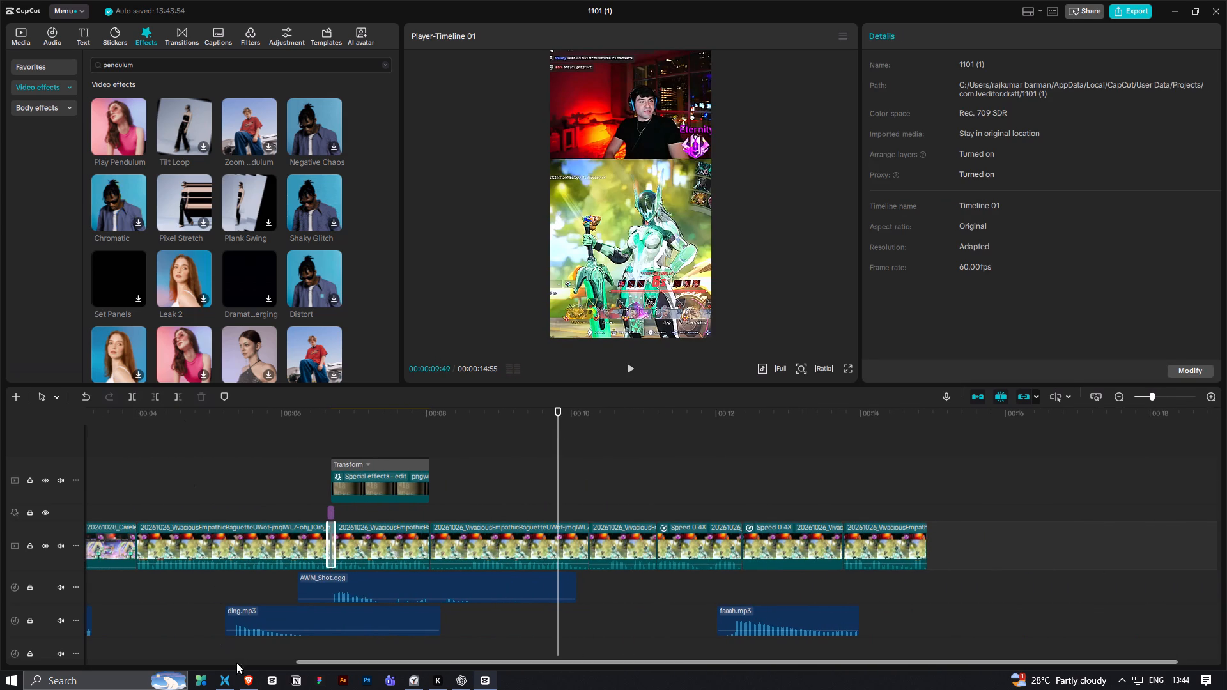
click(236, 556)
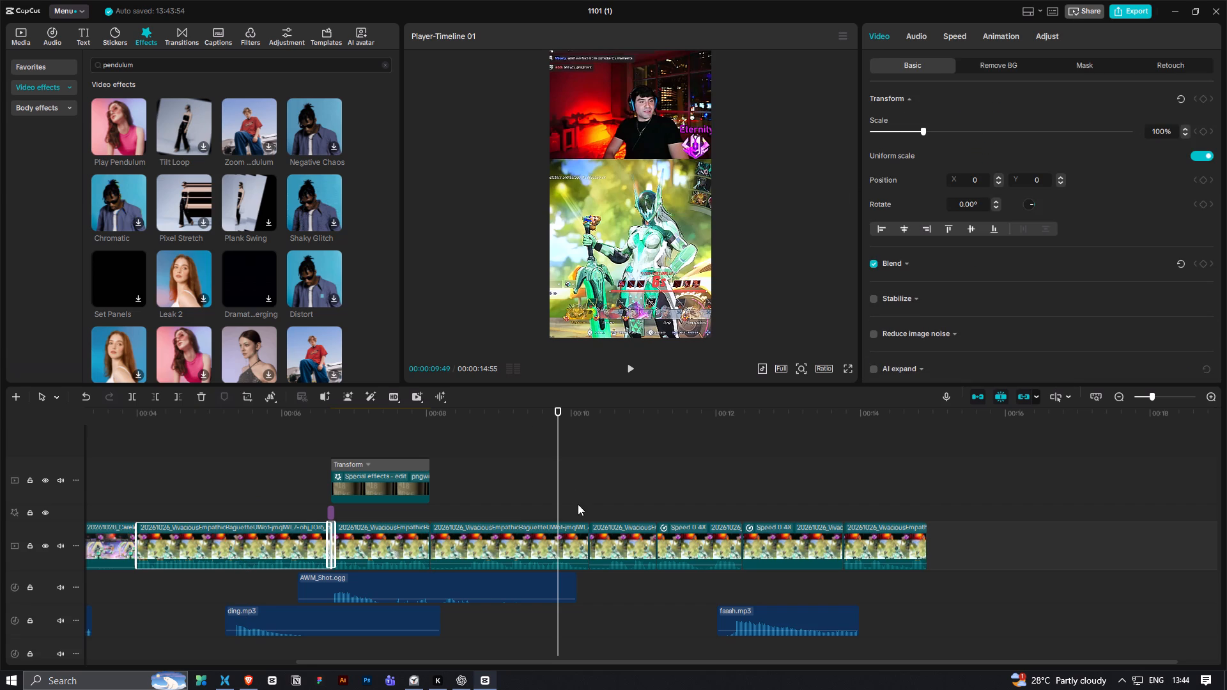
key(space)
ctrl+scroll(537, 485, down, 4)
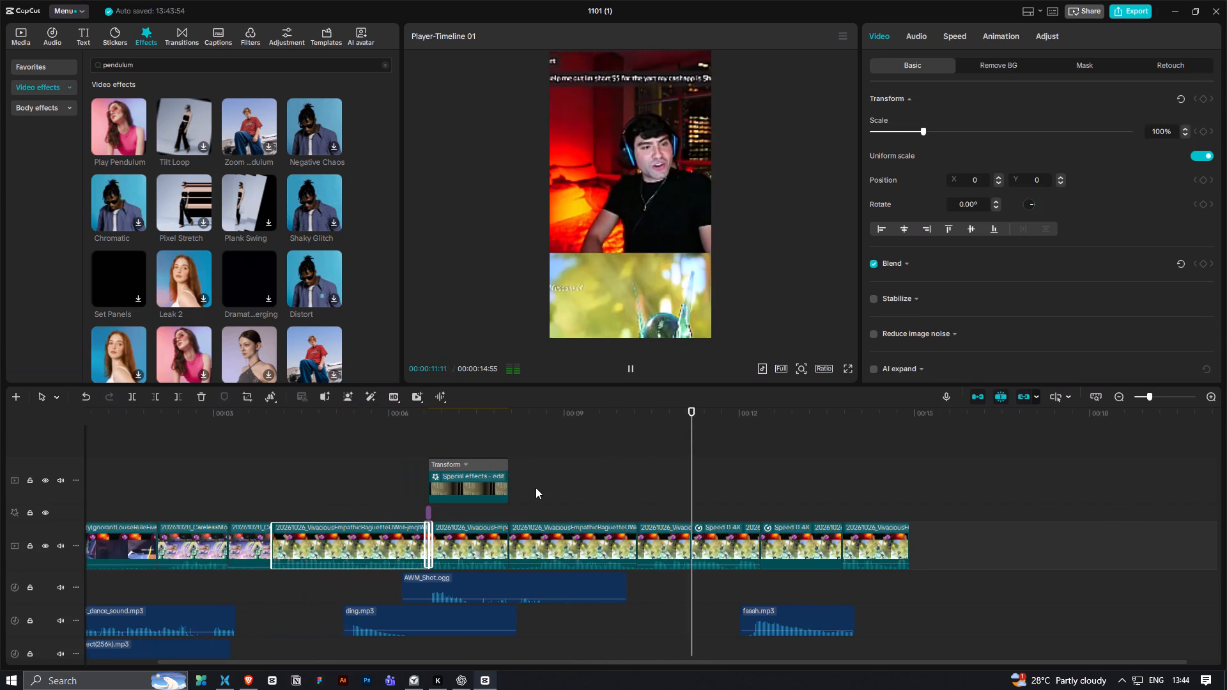
ctrl+click(615, 468)
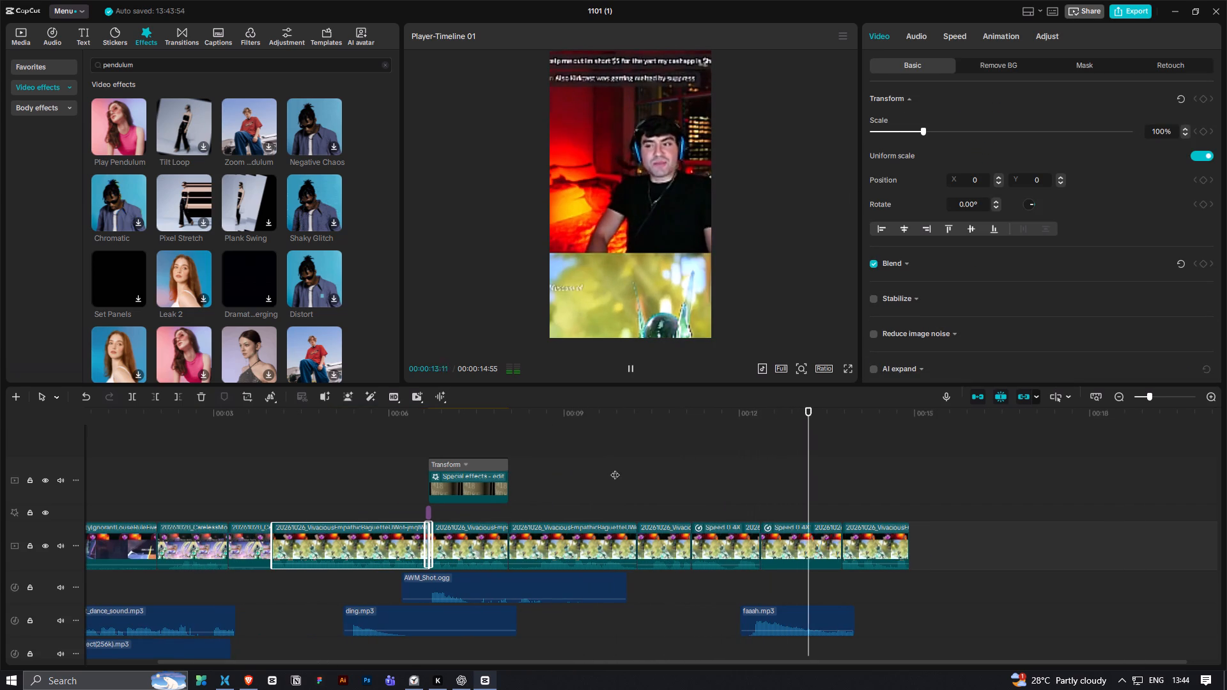
ctrl+scroll(615, 471, down, 3)
key(space)
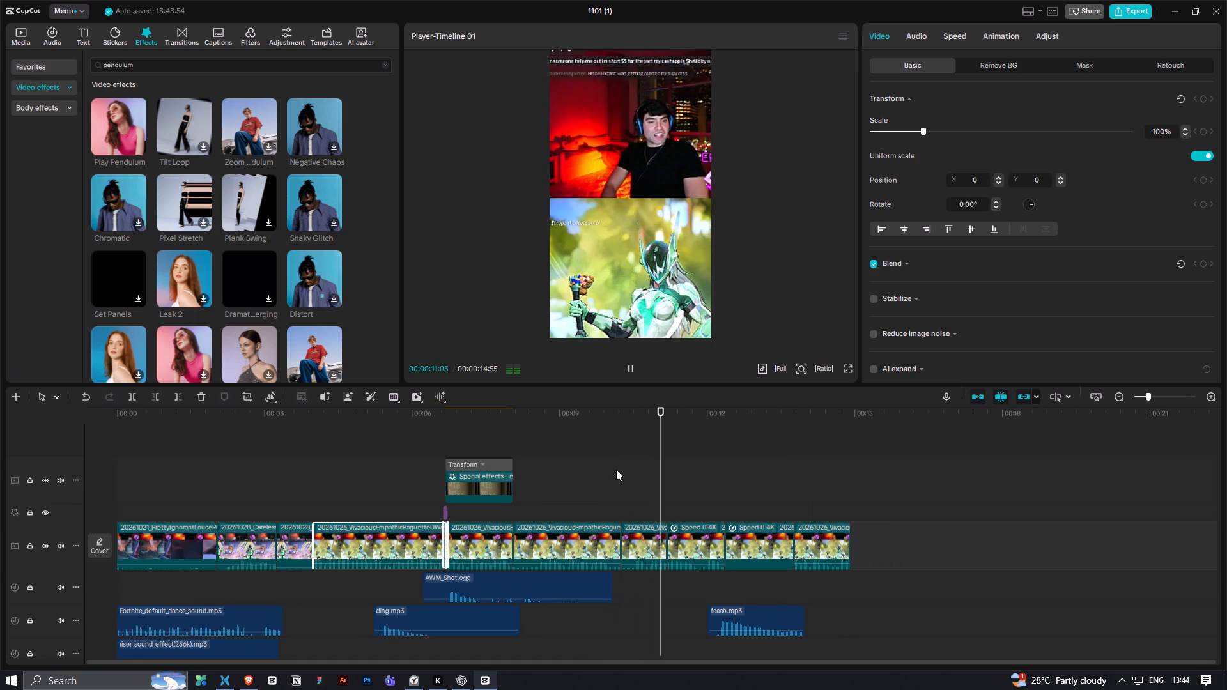
key(space)
ctrl+scroll(610, 484, down, 3)
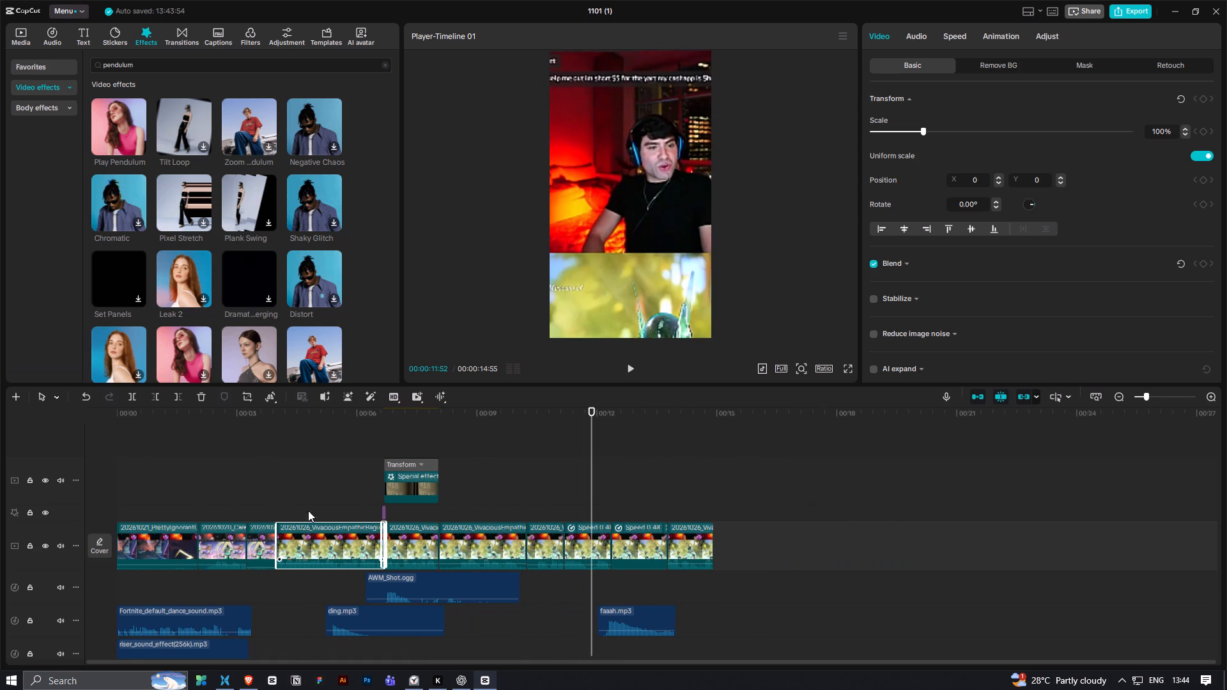
Switch to File Pilot, try to open the videoplayback .weba file in the Whop folder, and check the Musics (10 sec) folder.
click(226, 686)
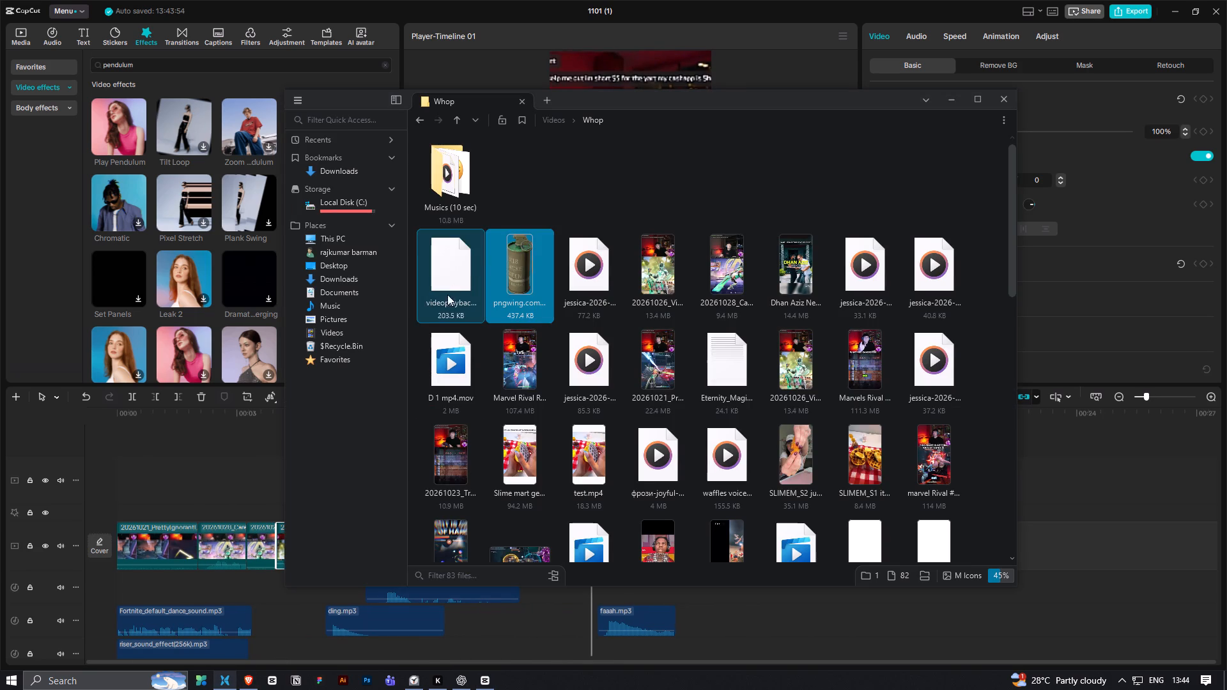
click(584, 183)
triple_click(449, 257)
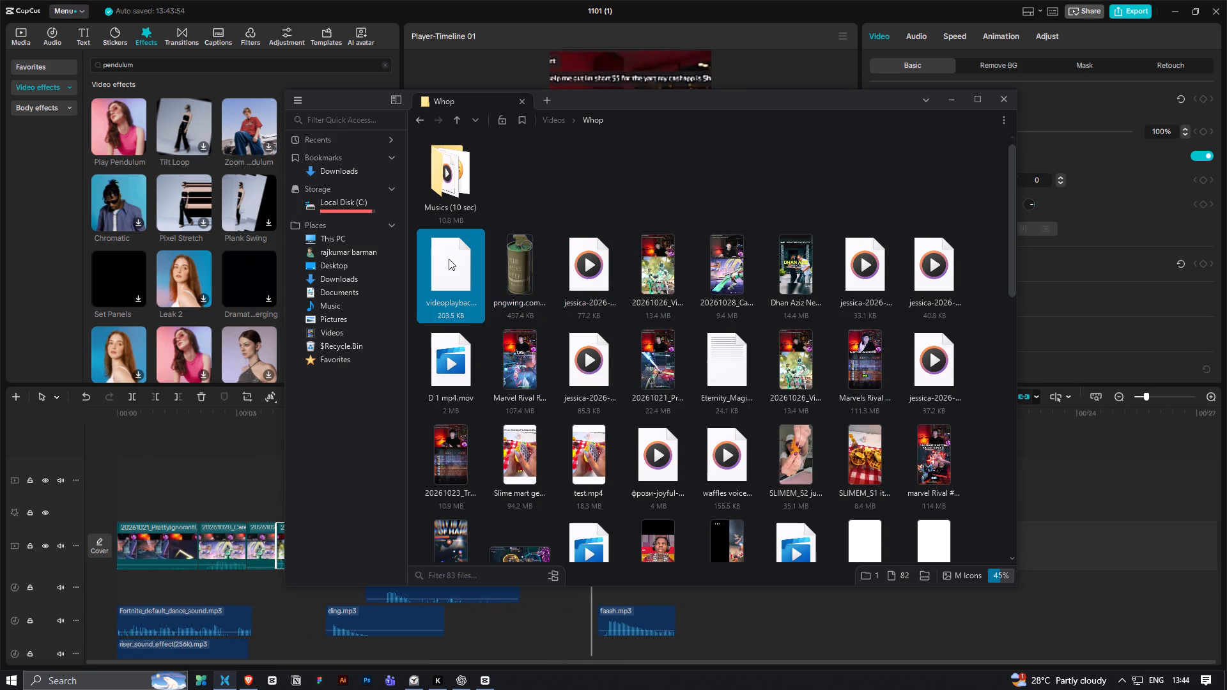
click(704, 309)
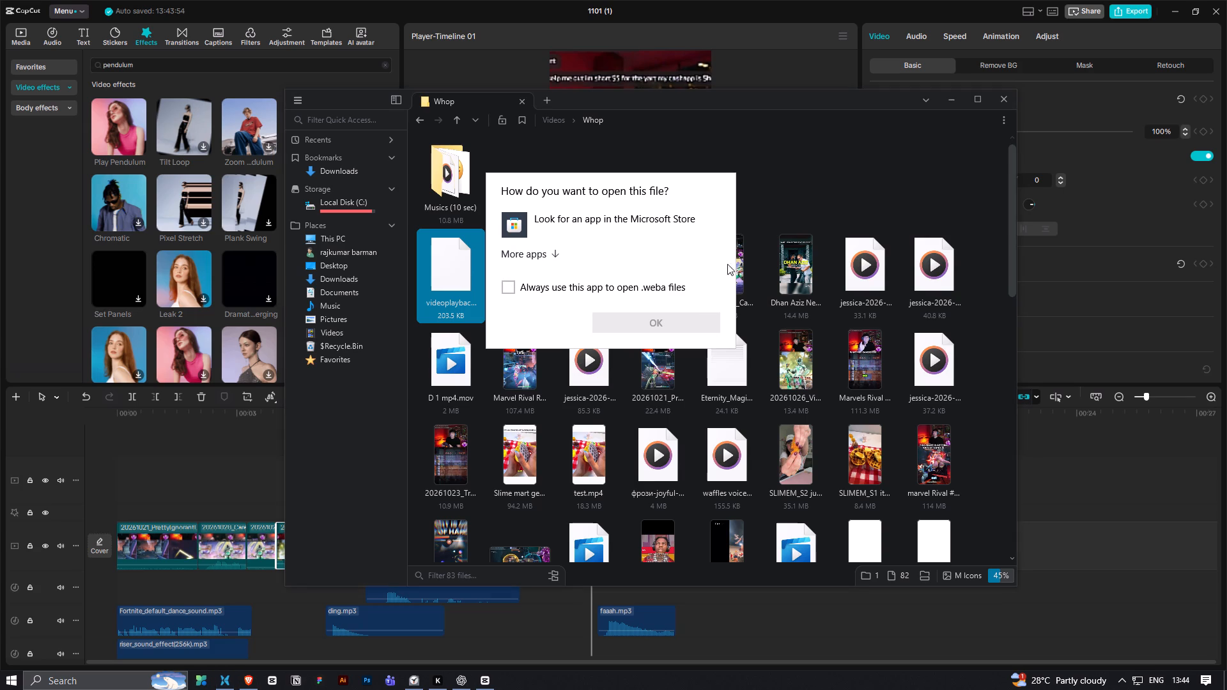
click(745, 220)
double_click(469, 186)
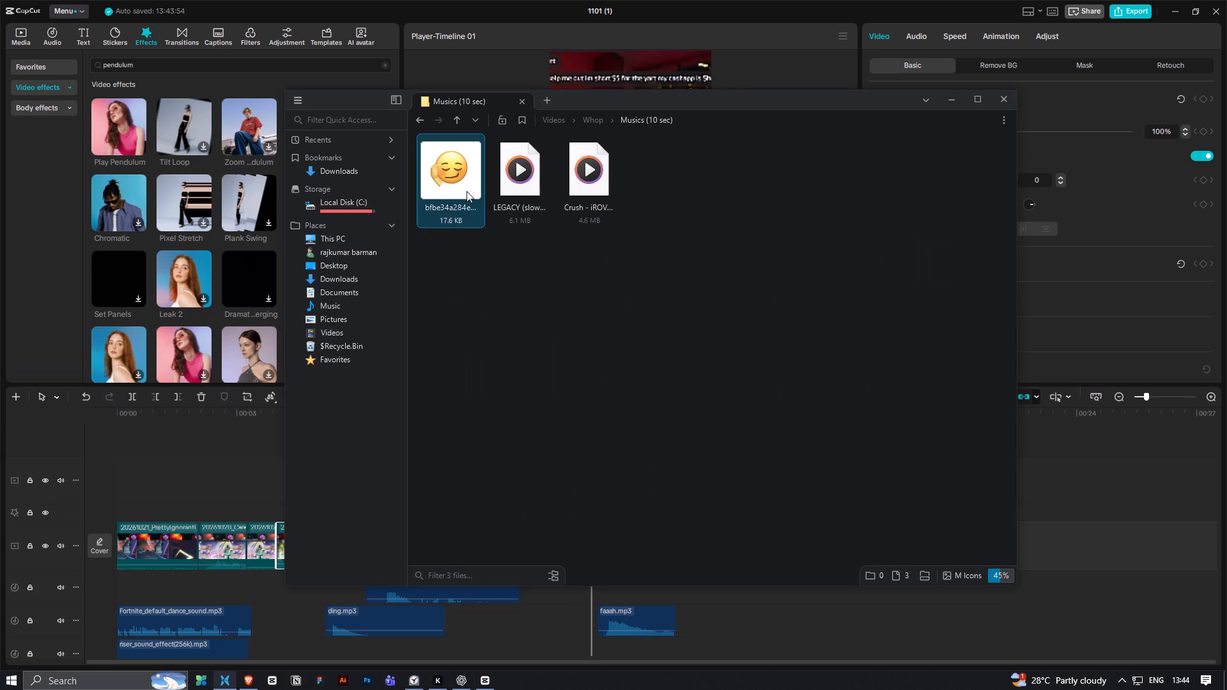
click(456, 122)
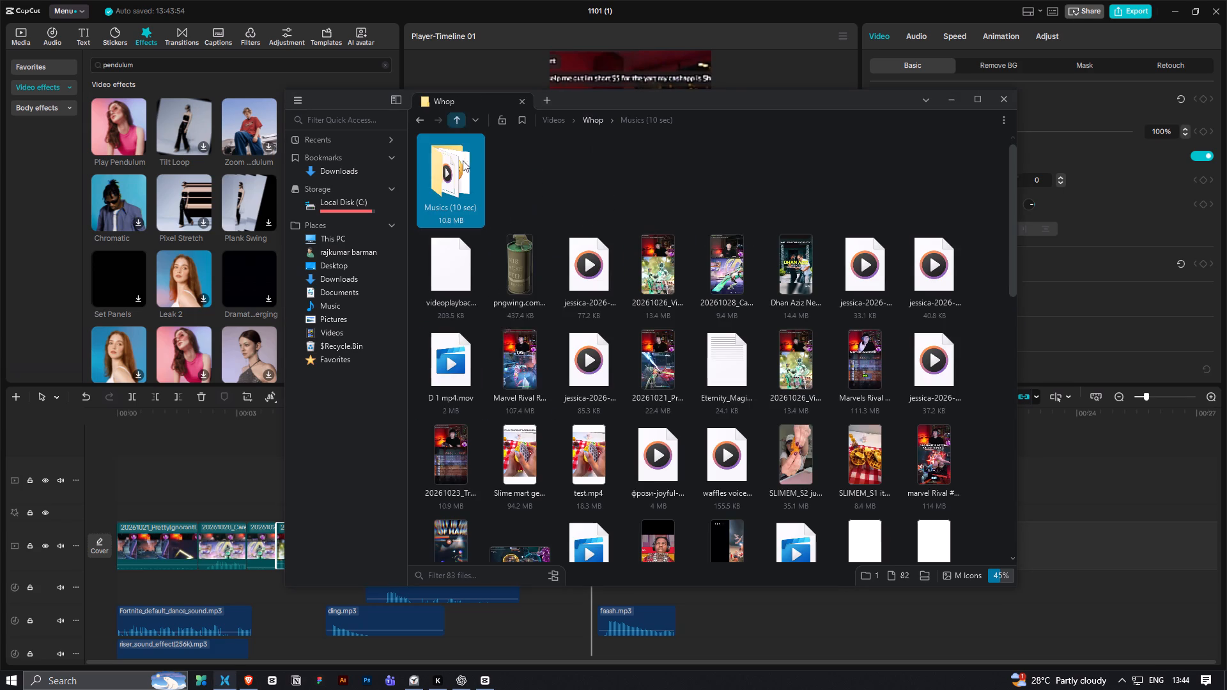
click(578, 194)
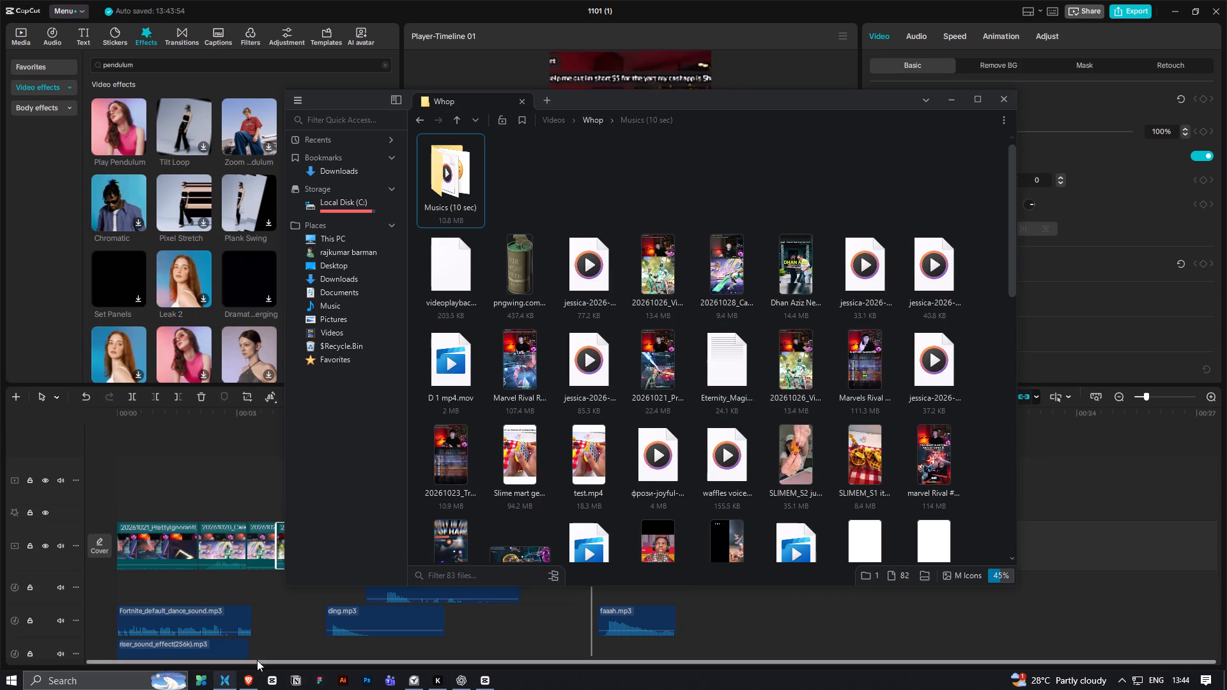
In the browser's SnapYT page, download the "Let me know" meme sound as MP3 192 kbps into the Whop folder.
click(244, 671)
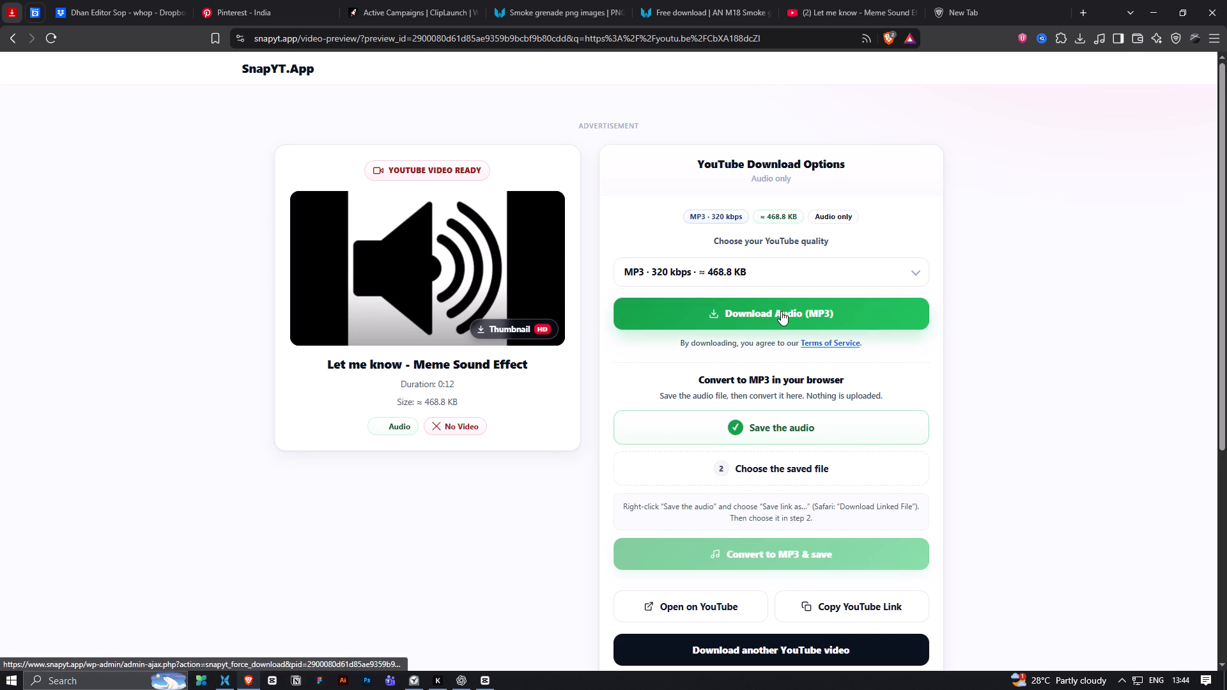
click(787, 277)
scroll(744, 517, down, 3)
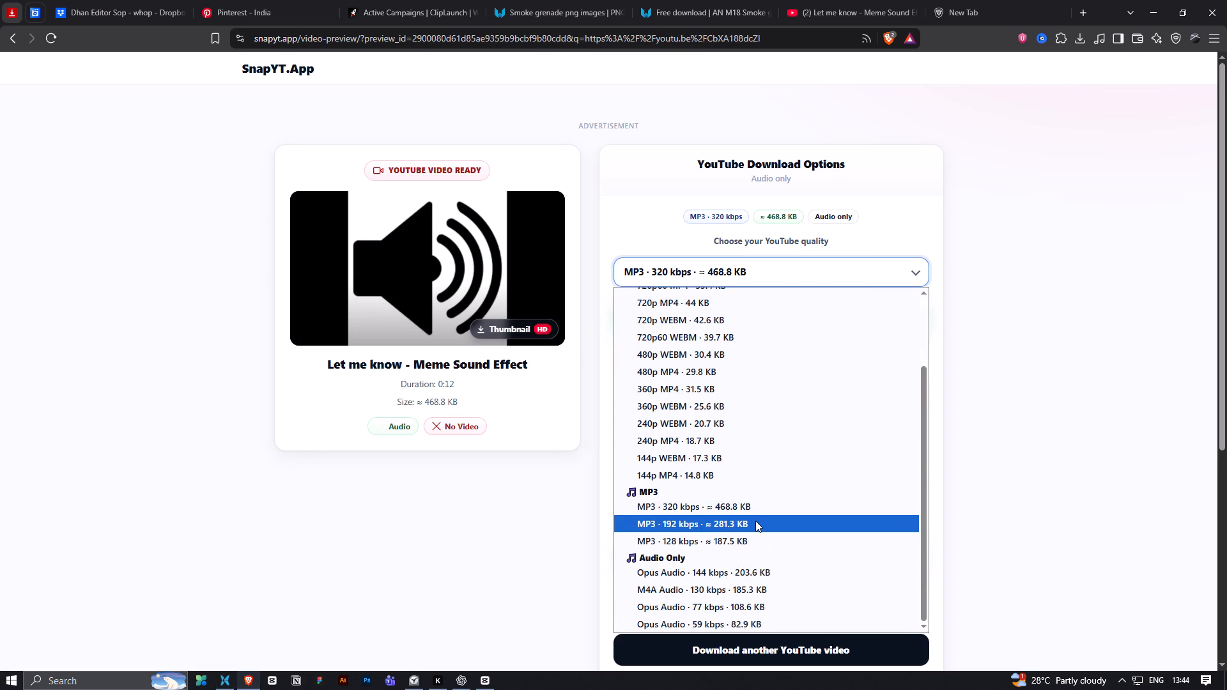
scroll(753, 517, up, 2)
scroll(753, 519, down, 4)
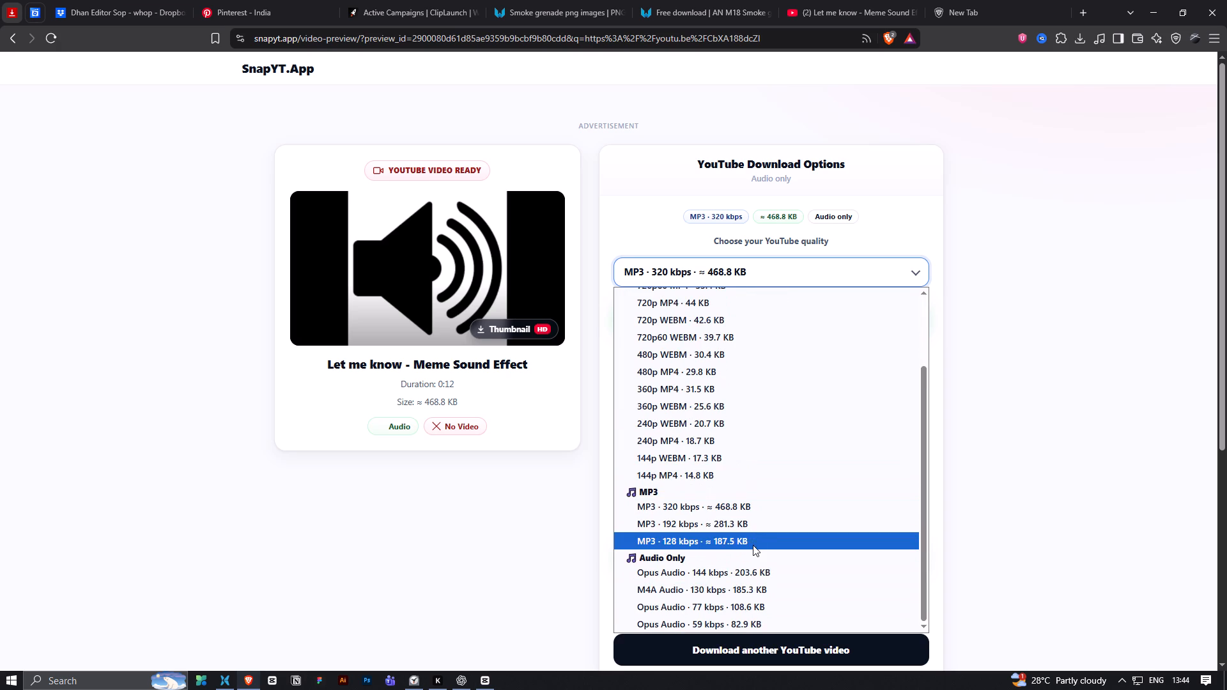
click(755, 526)
click(746, 305)
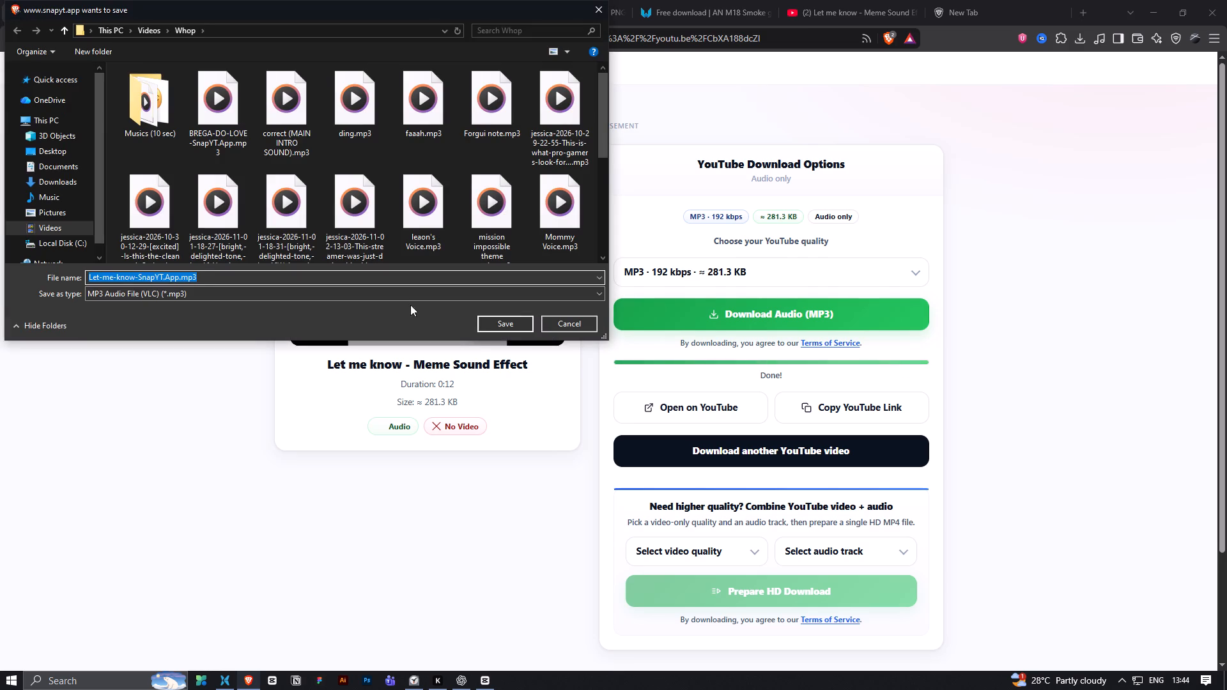
click(507, 315)
click(507, 321)
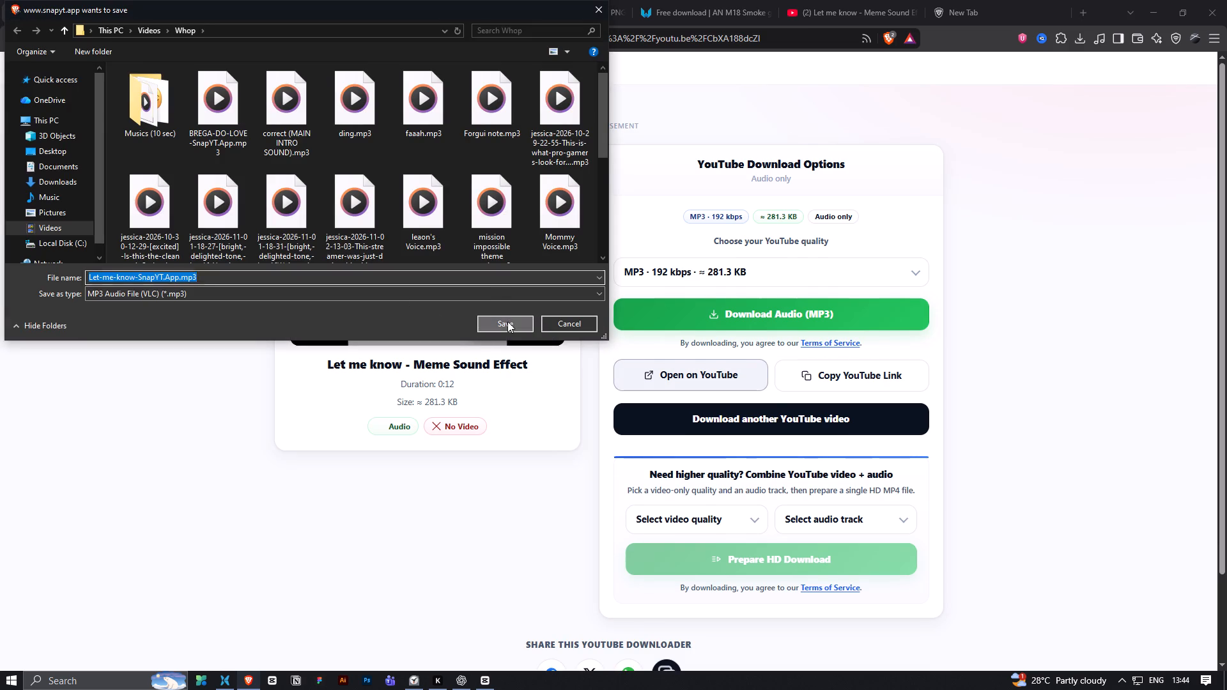
Add the downloaded Let-me-know MP3 from File Pilot to the CapCut timeline, below ding.mp3 and starting at about 4 seconds.
click(481, 678)
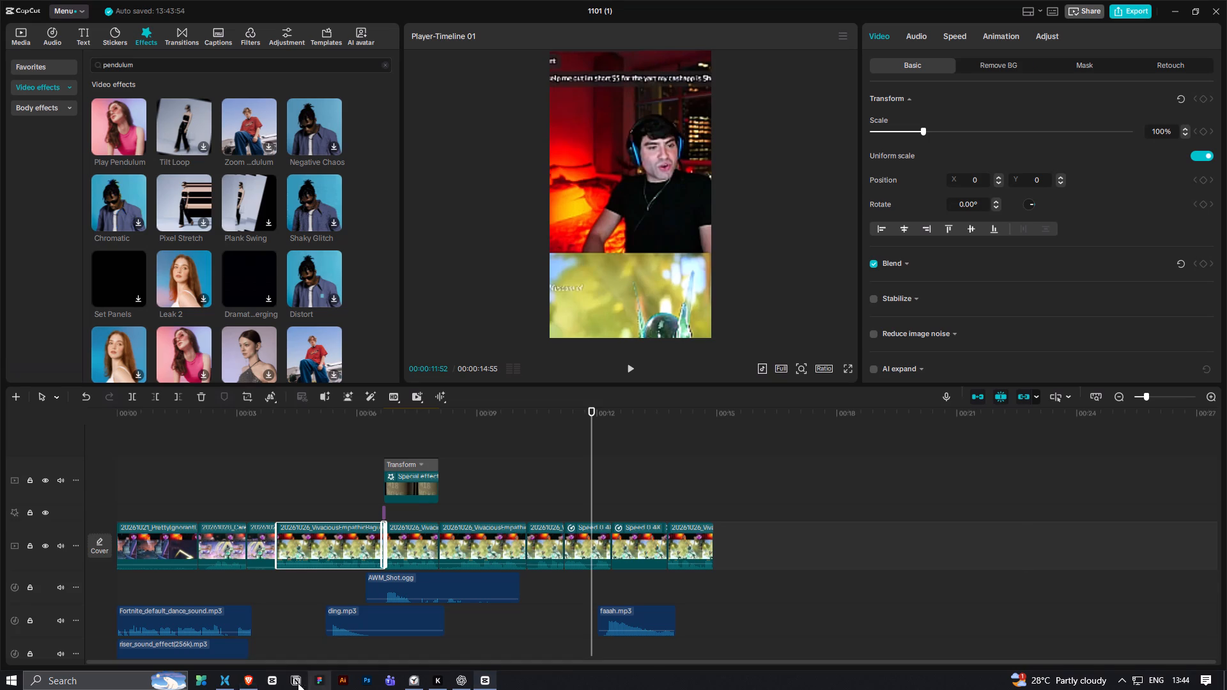
click(229, 682)
drag(461, 277, 281, 450)
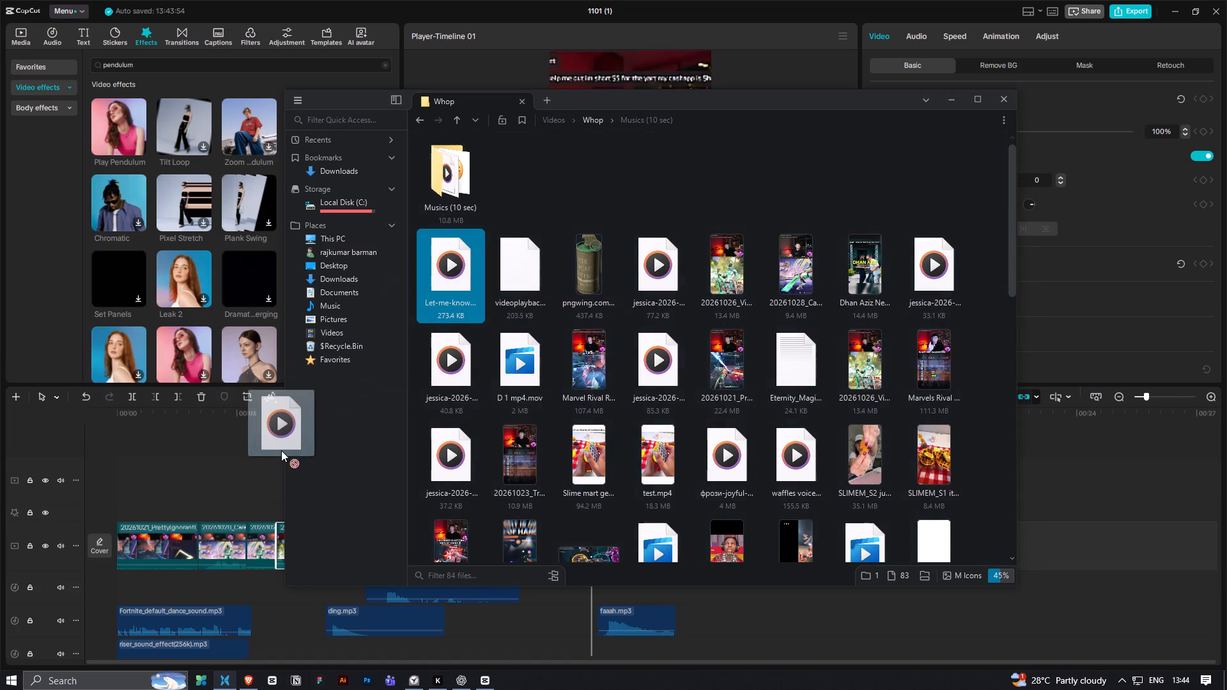
drag(281, 450, 253, 459)
drag(628, 585, 300, 647)
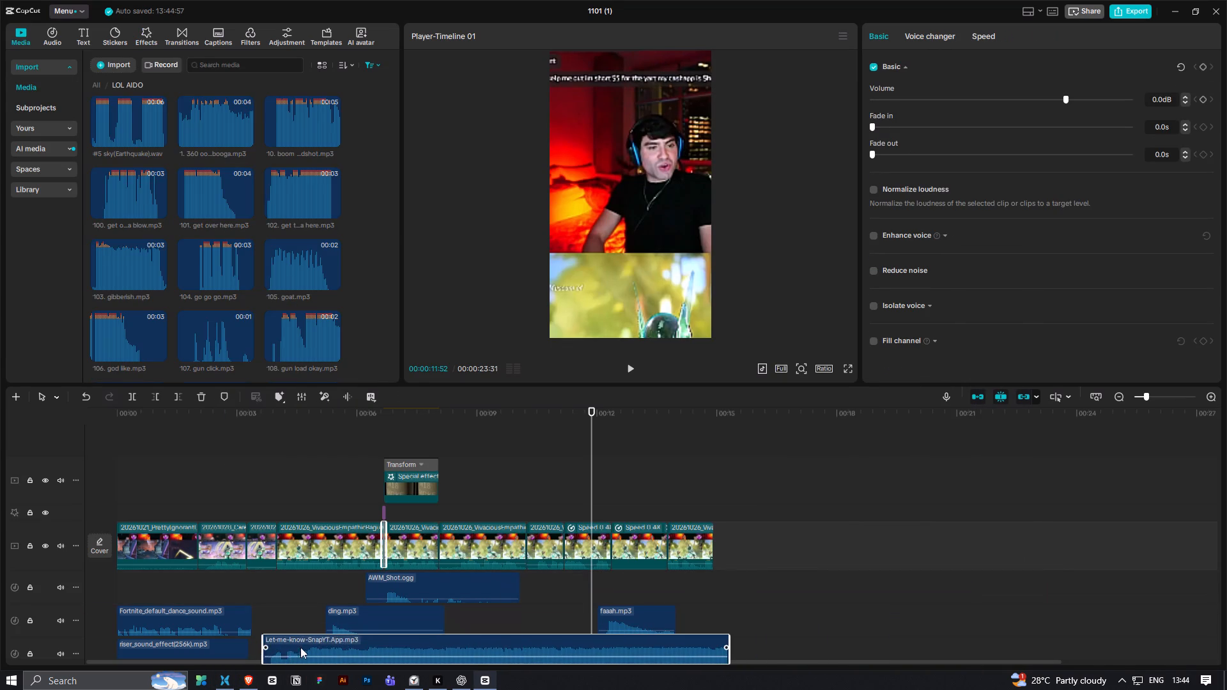
drag(300, 647, 313, 646)
Lower the Let-me-know audio clip's volume to -15.0 dB while playing the timeline from about 3 seconds.
click(251, 444)
key(space)
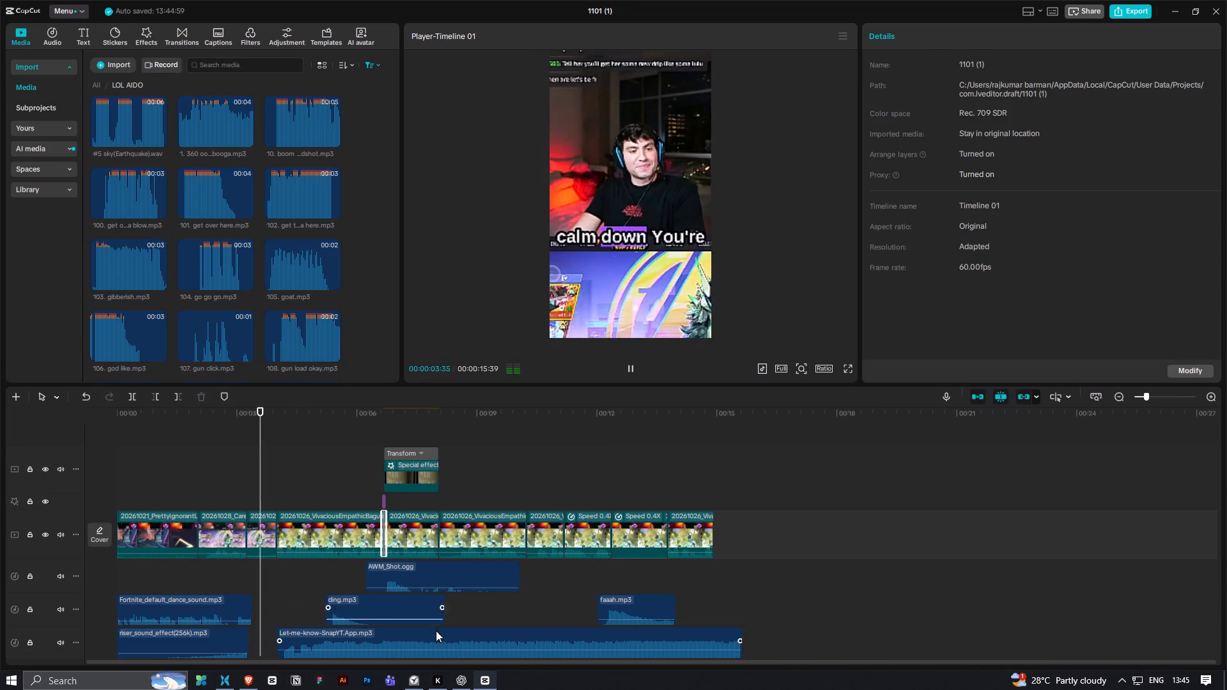
click(440, 638)
drag(1061, 102, 1042, 108)
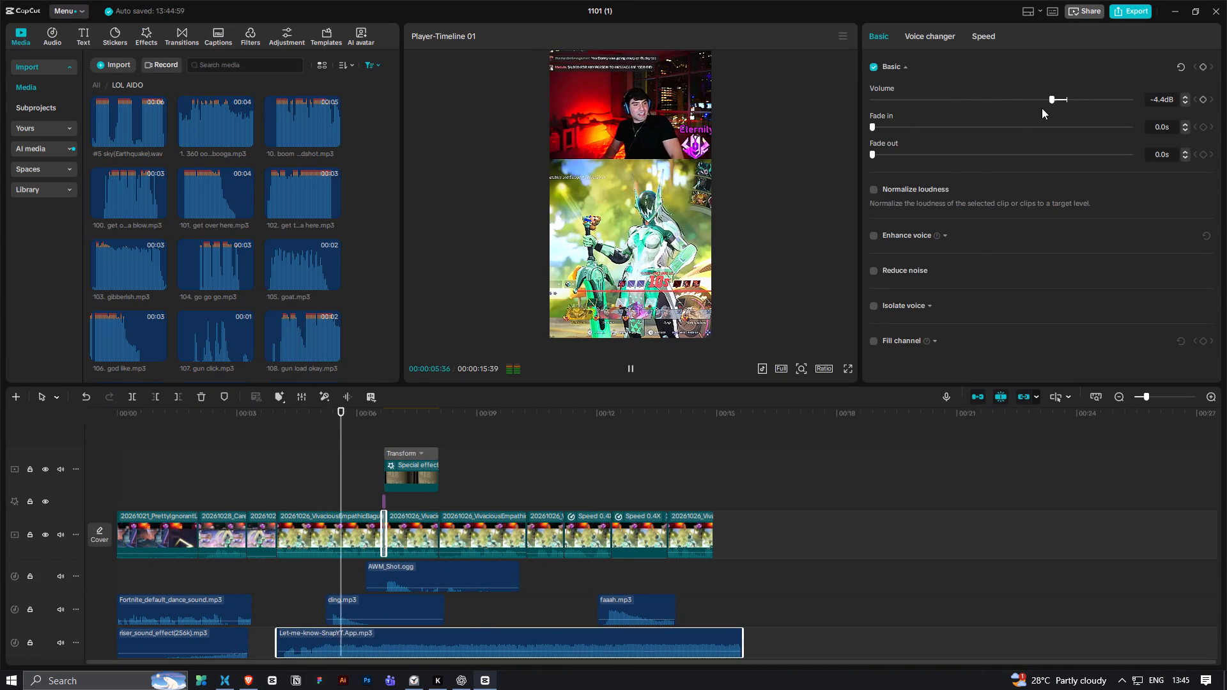
drag(1042, 108, 1015, 113)
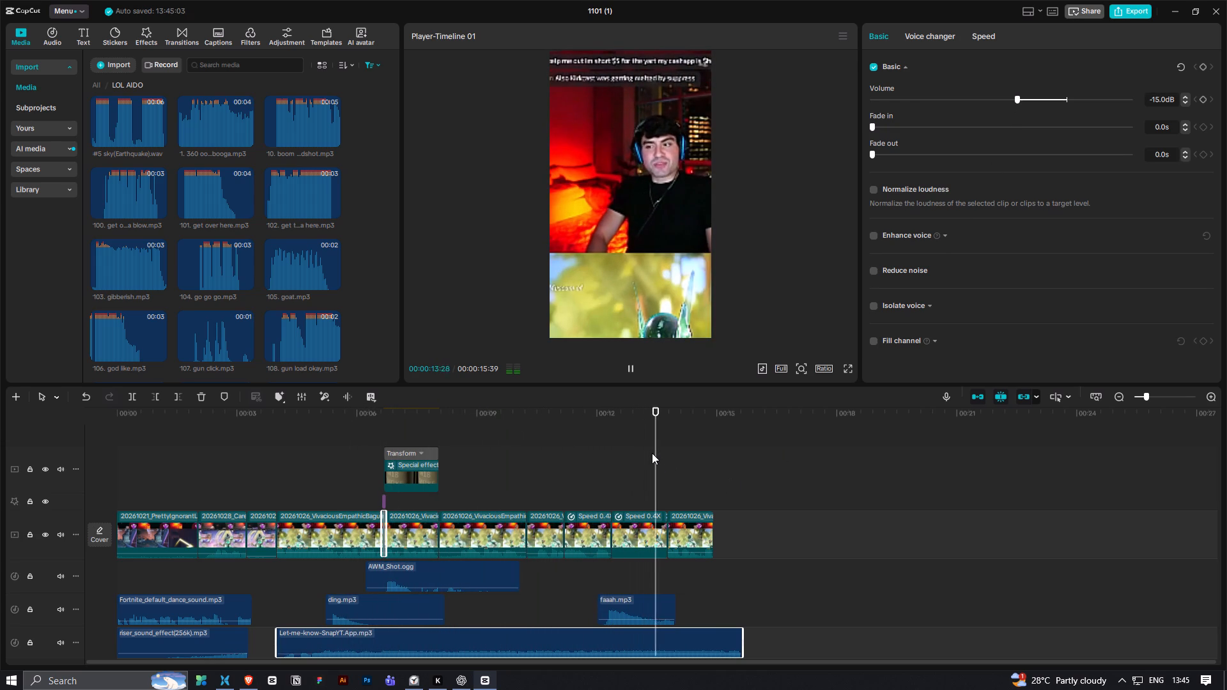
Trim the end of the Let-me-know audio clip back to the end of the video clips at 14:55.
key(space)
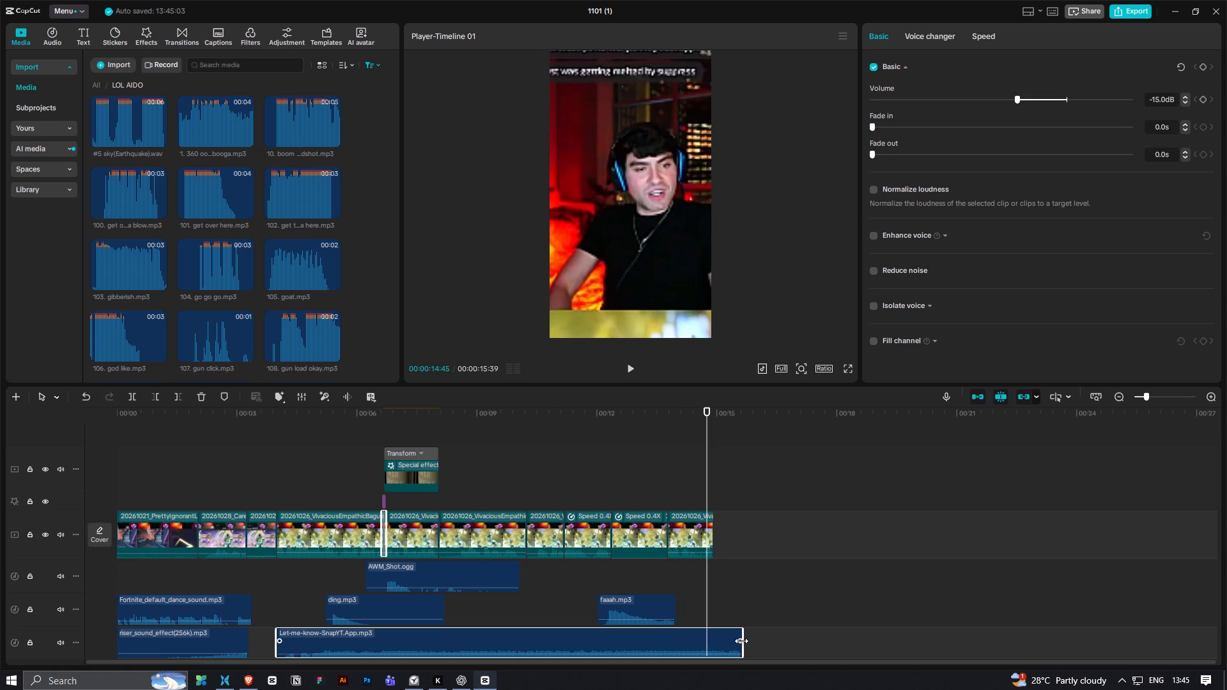
drag(741, 648, 709, 651)
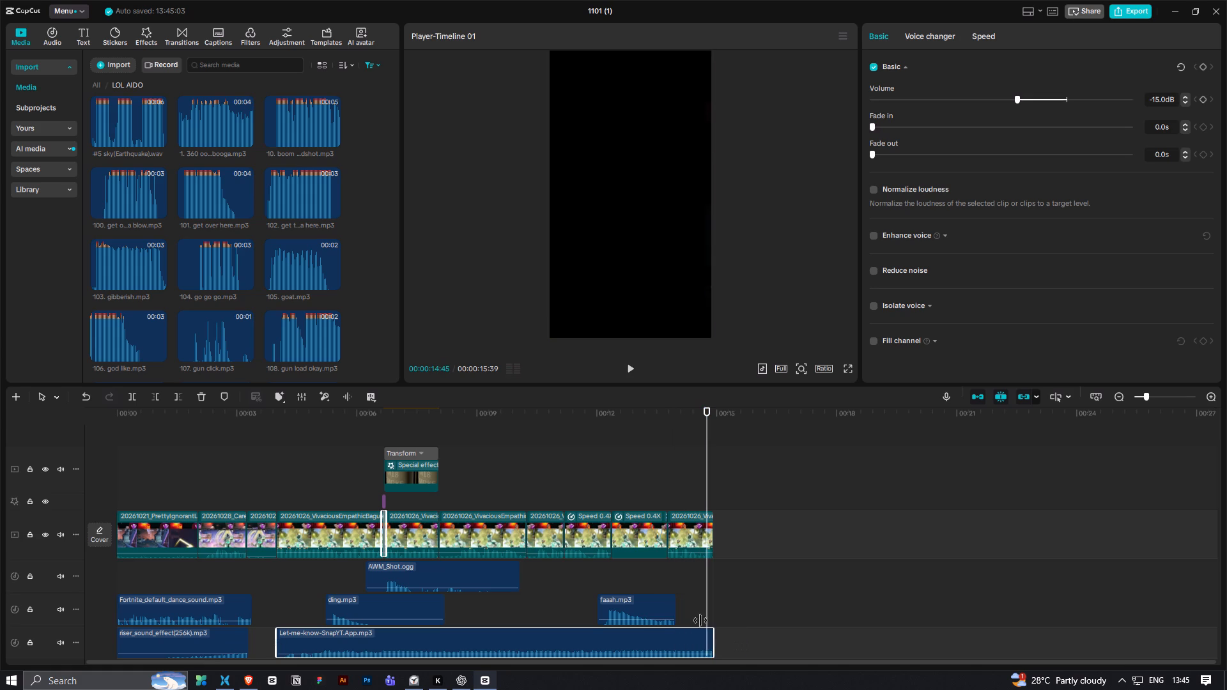
Play the timeline from about 3 seconds and in its second half to review the sound mix.
click(565, 461)
key(space)
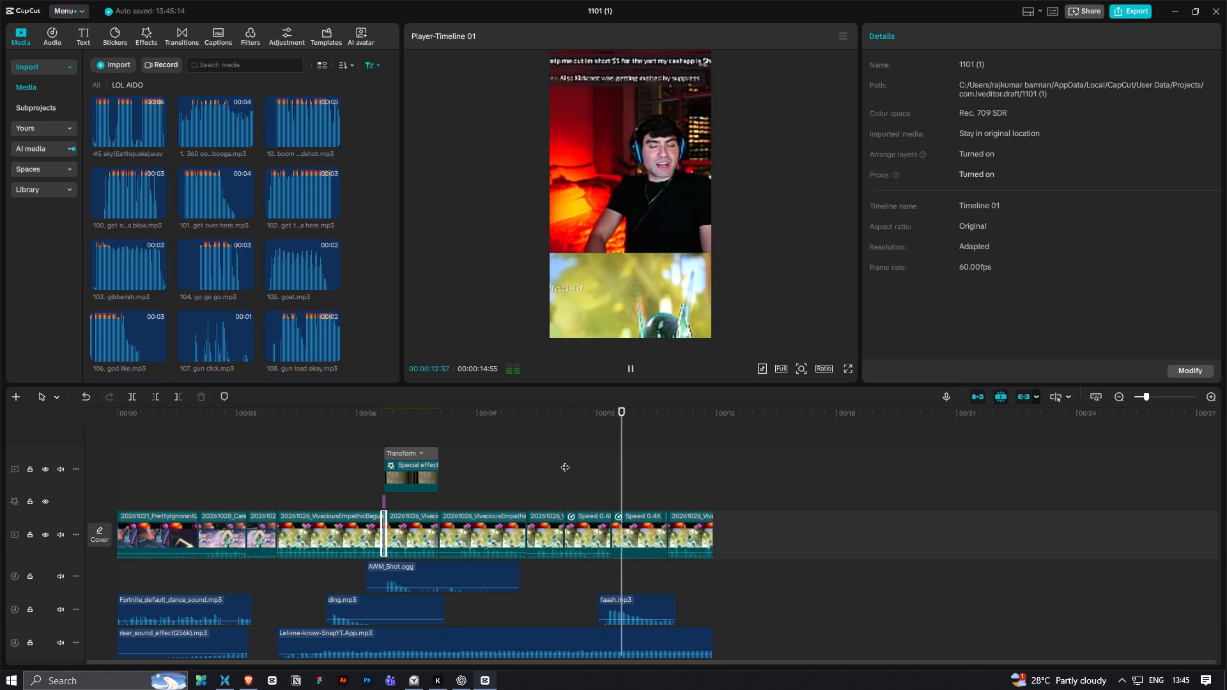
key(space)
ctrl+scroll(559, 461, down, 4)
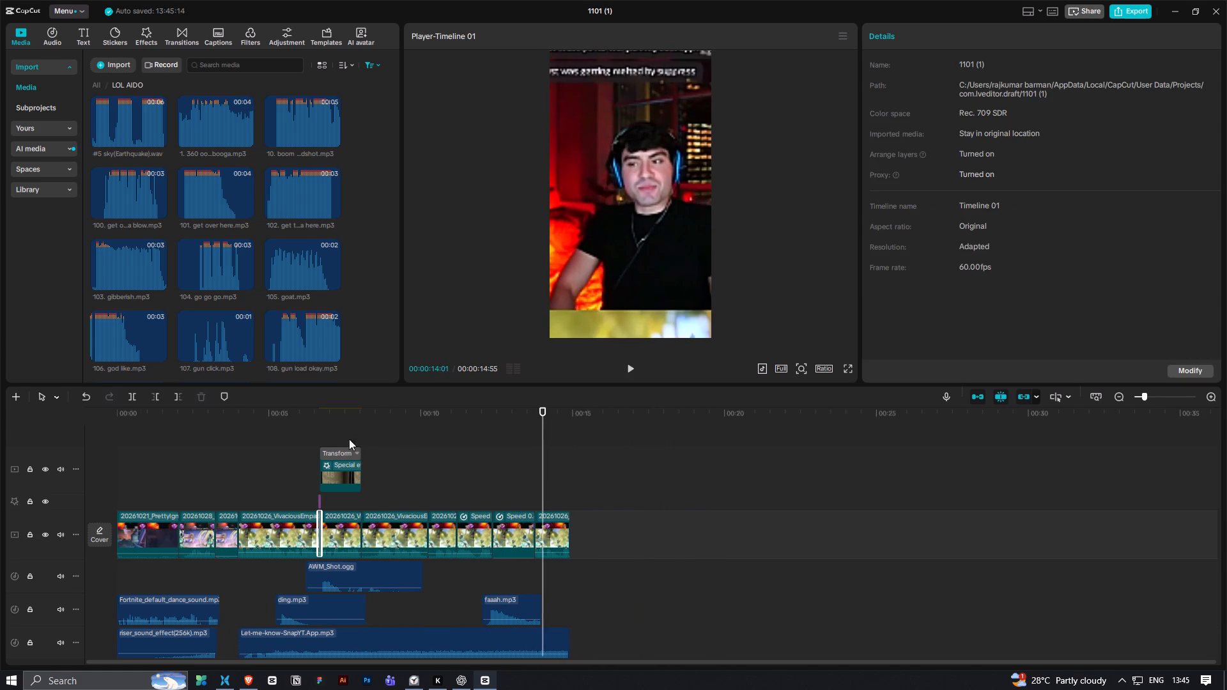
click(228, 415)
key(space)
ctrl+scroll(236, 438, down, 2)
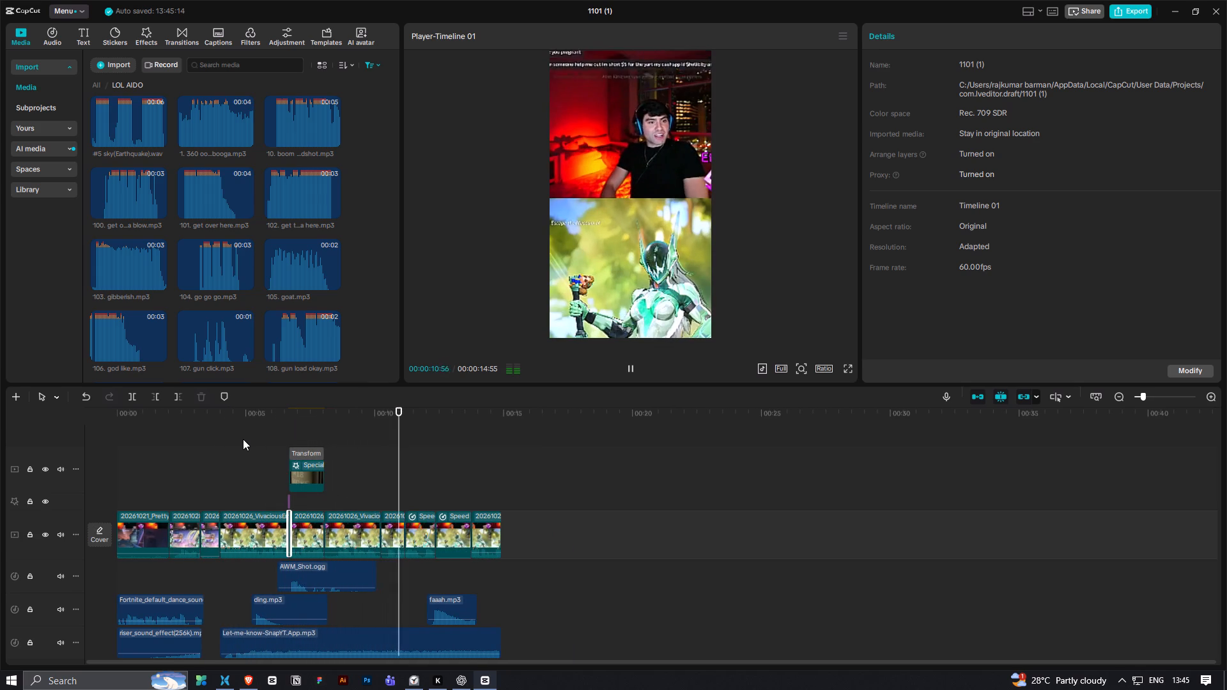
key(space)
ctrl+scroll(323, 477, up, 4)
click(449, 456)
key(space)
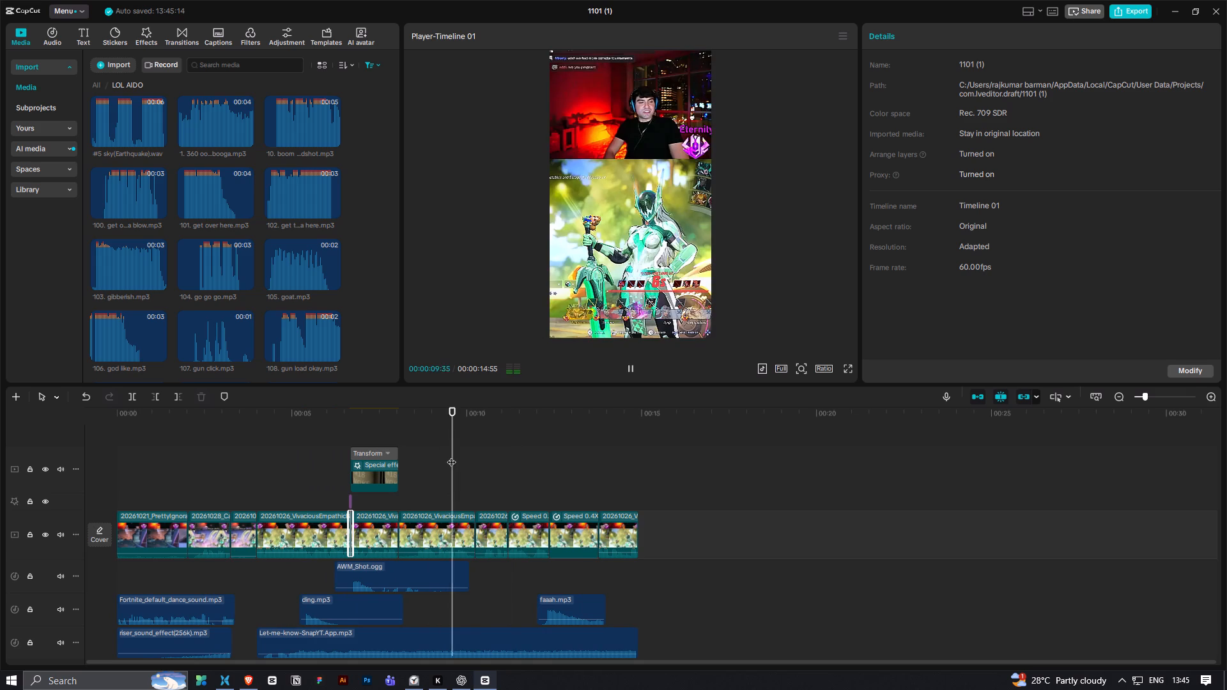
key(space)
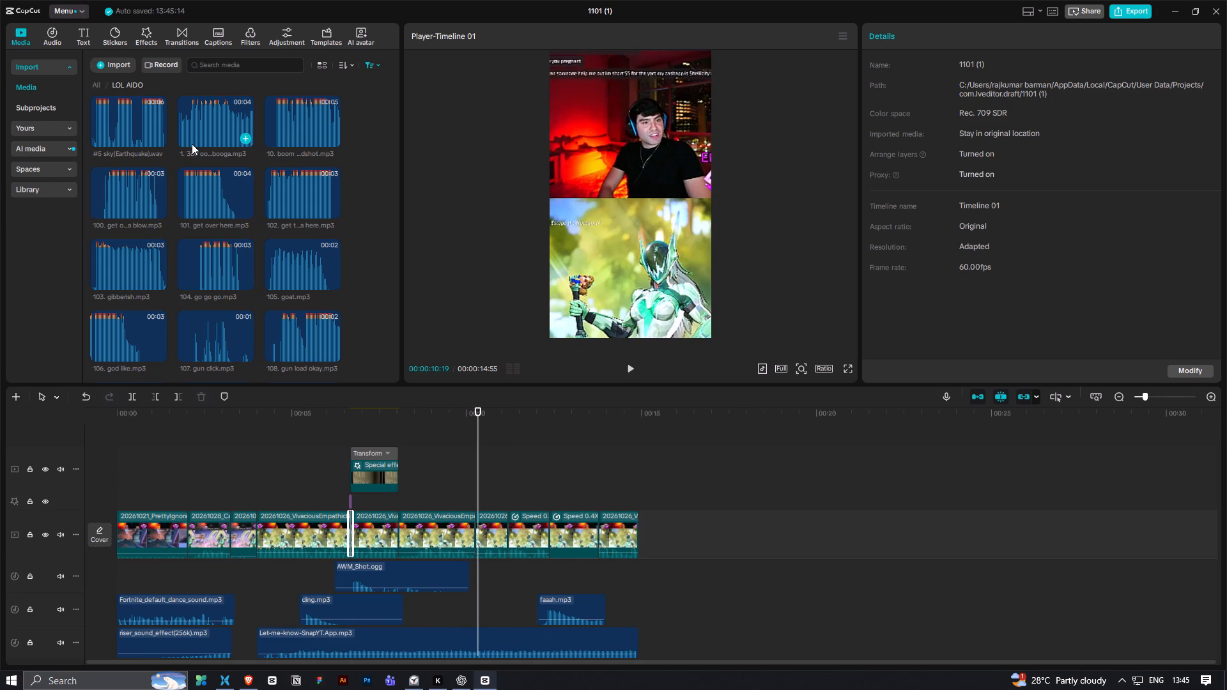
Audition get over here, go go go, goat and gibberish in the media library, and search the library for "vine".
click(213, 203)
click(221, 254)
click(281, 249)
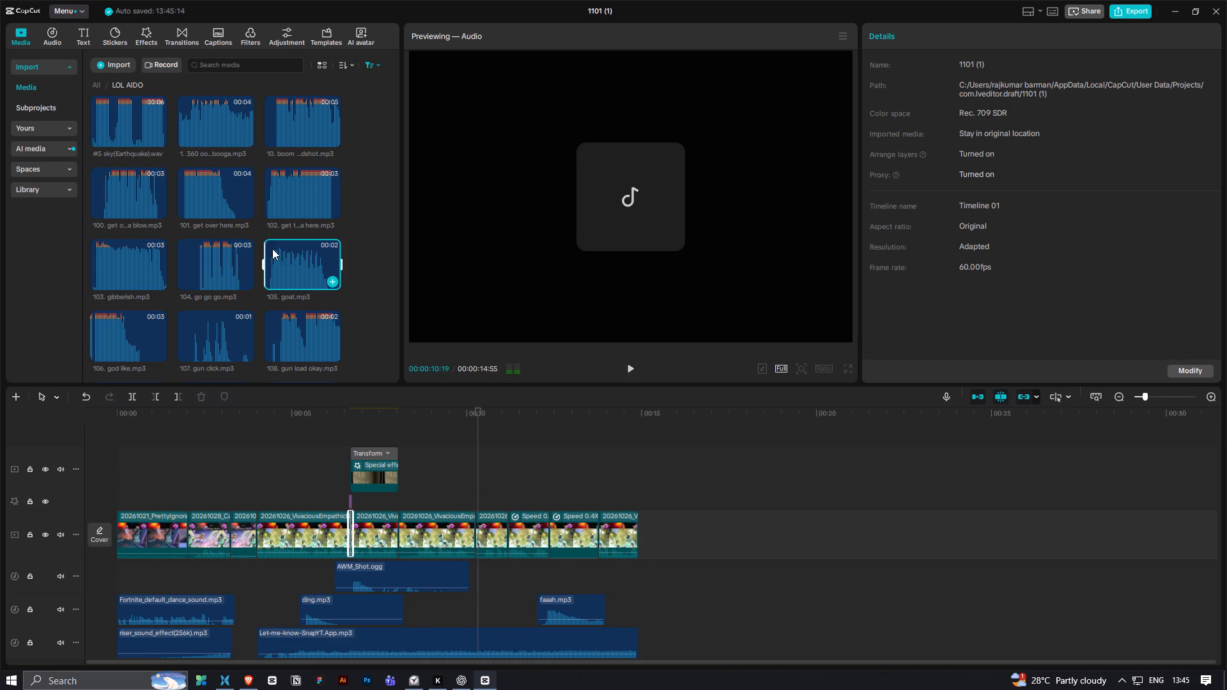
click(160, 254)
key(space)
click(206, 58)
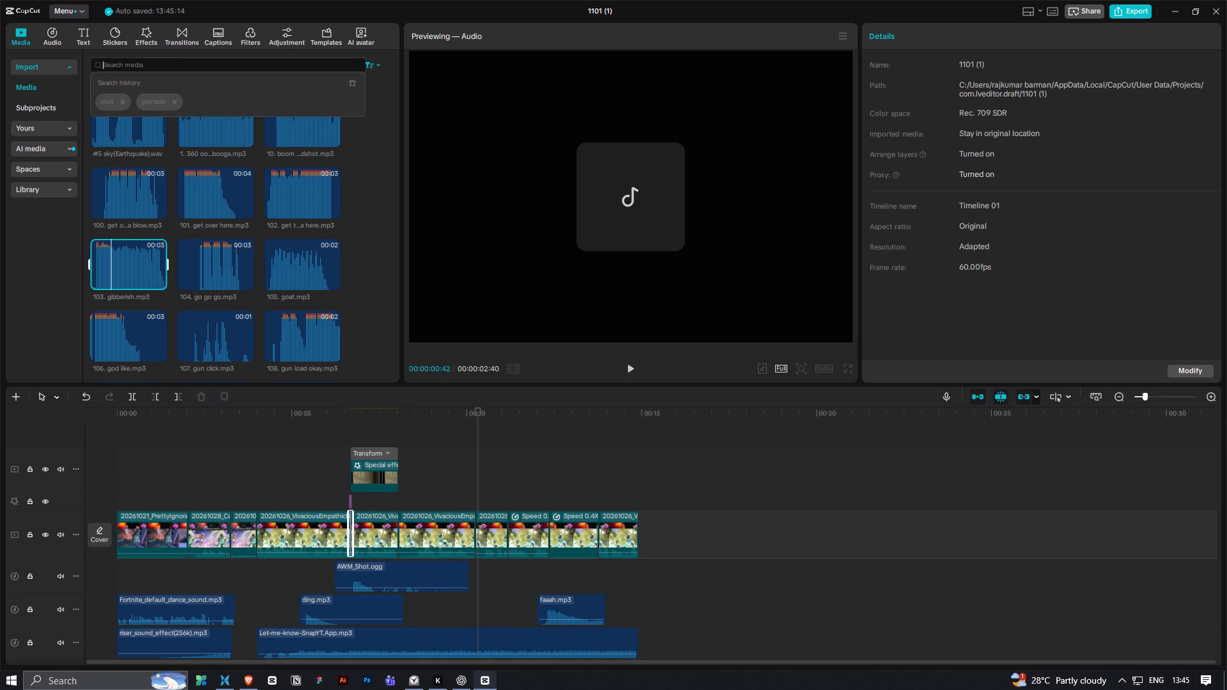
text(vn)
key(BackSpace)
text(ine)
key(Return)
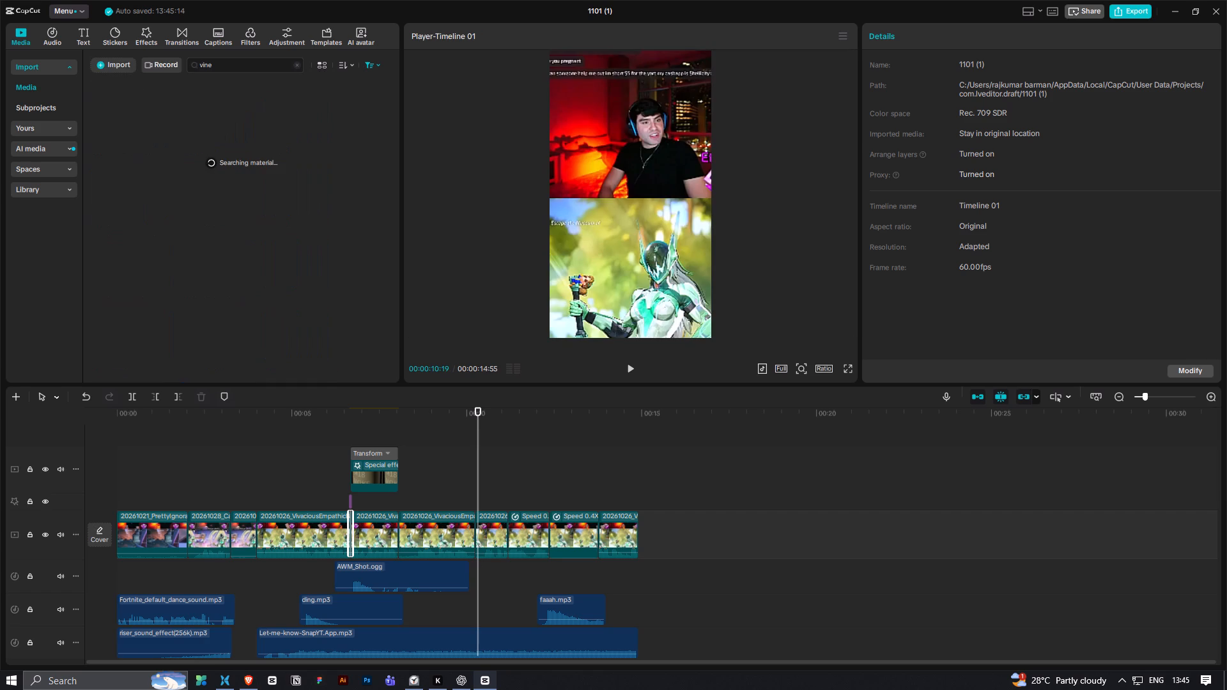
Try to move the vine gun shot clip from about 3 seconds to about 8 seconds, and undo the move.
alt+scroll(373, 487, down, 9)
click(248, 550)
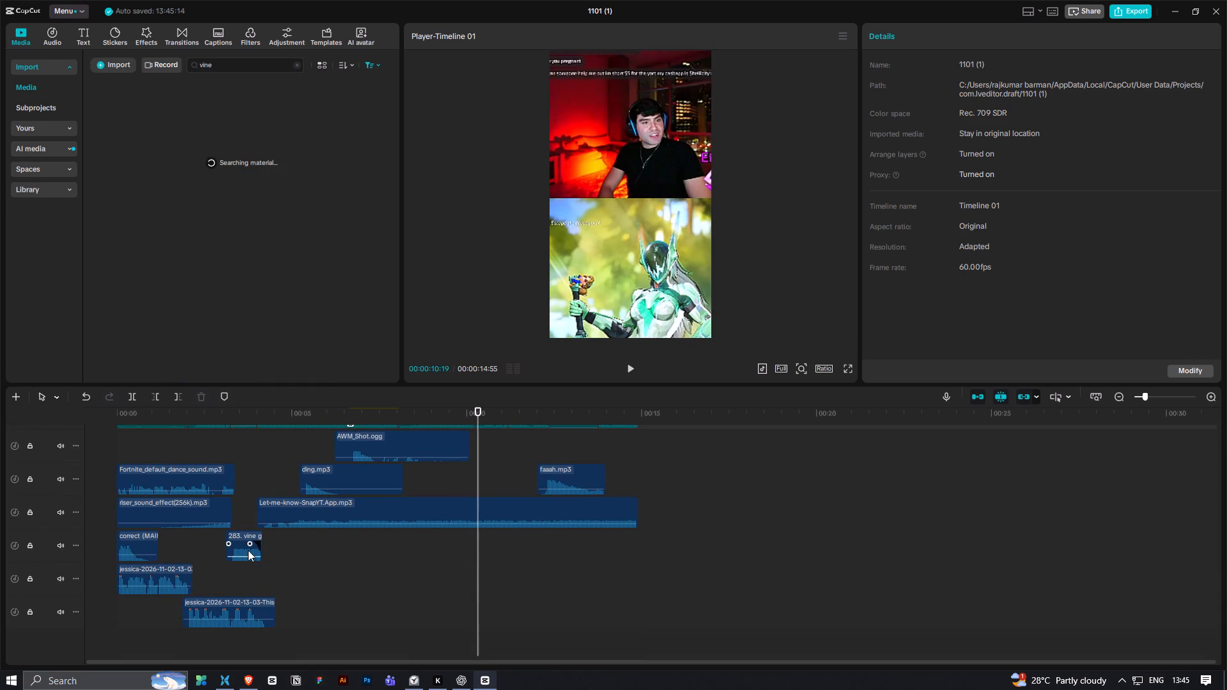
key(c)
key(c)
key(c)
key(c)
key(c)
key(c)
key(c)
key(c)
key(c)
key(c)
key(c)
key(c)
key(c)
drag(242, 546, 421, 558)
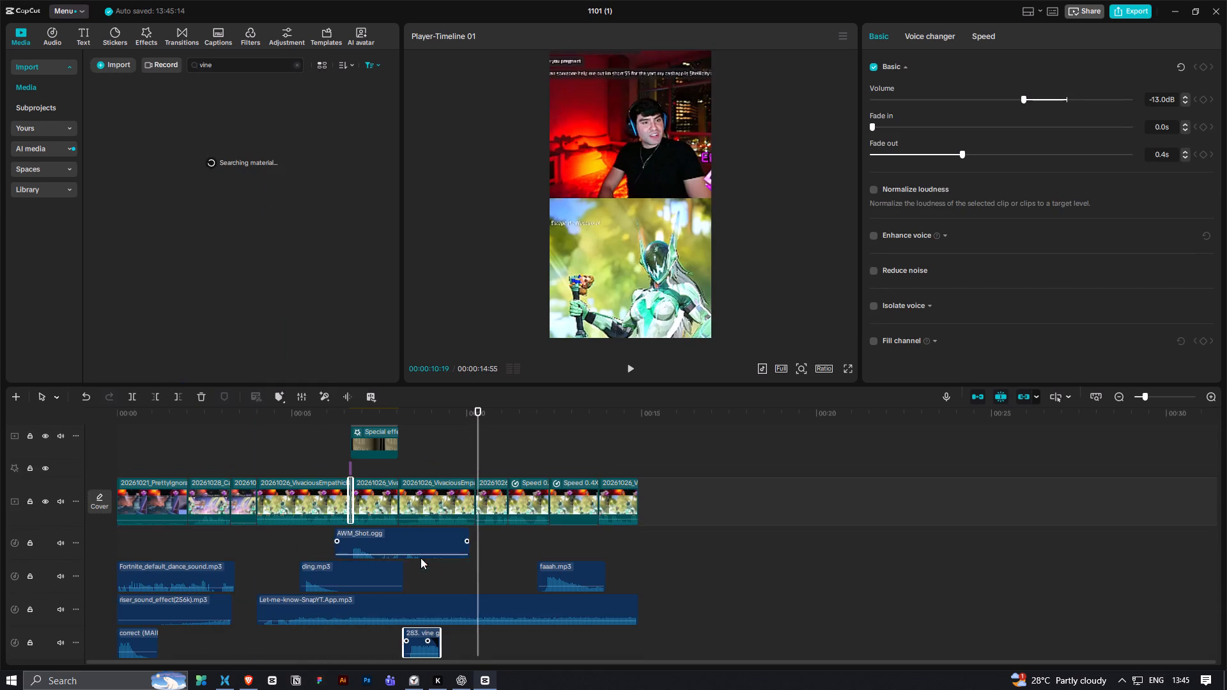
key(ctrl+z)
Duplicate the vine gun shot clip, place the copy at about 10 seconds between ding.mp3 and the faaah sound, and play that section.
alt+drag(233, 645, 312, 643)
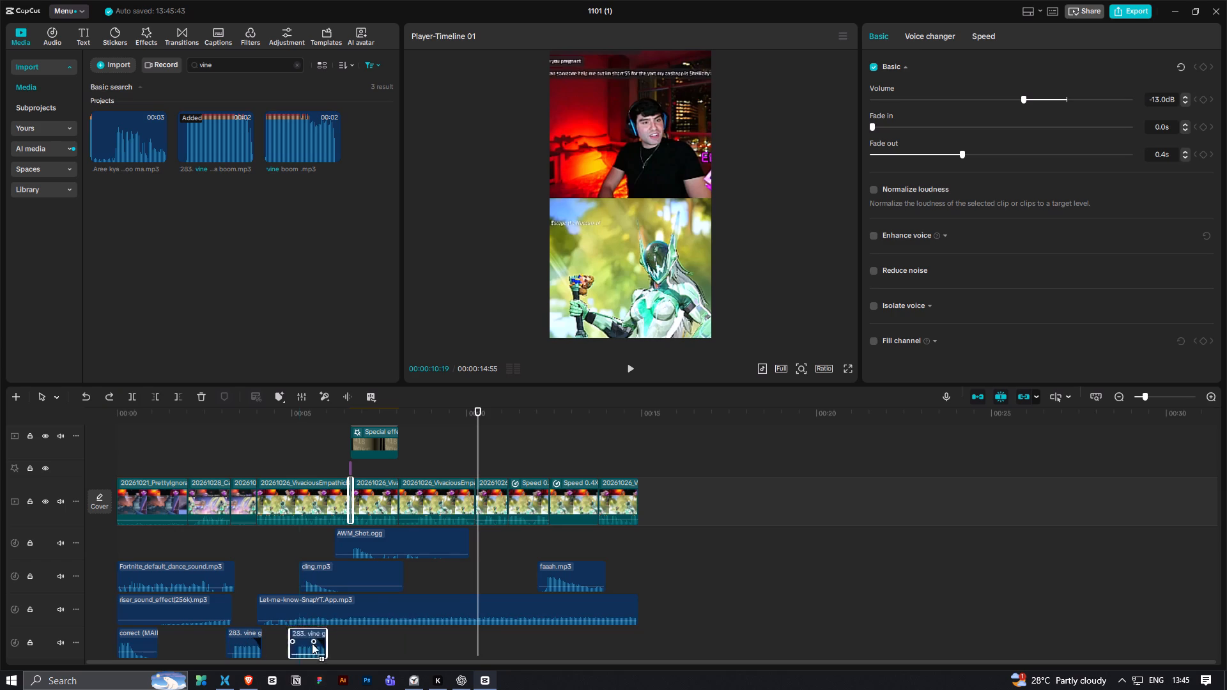
alt+drag(312, 643, 449, 643)
drag(454, 642, 479, 582)
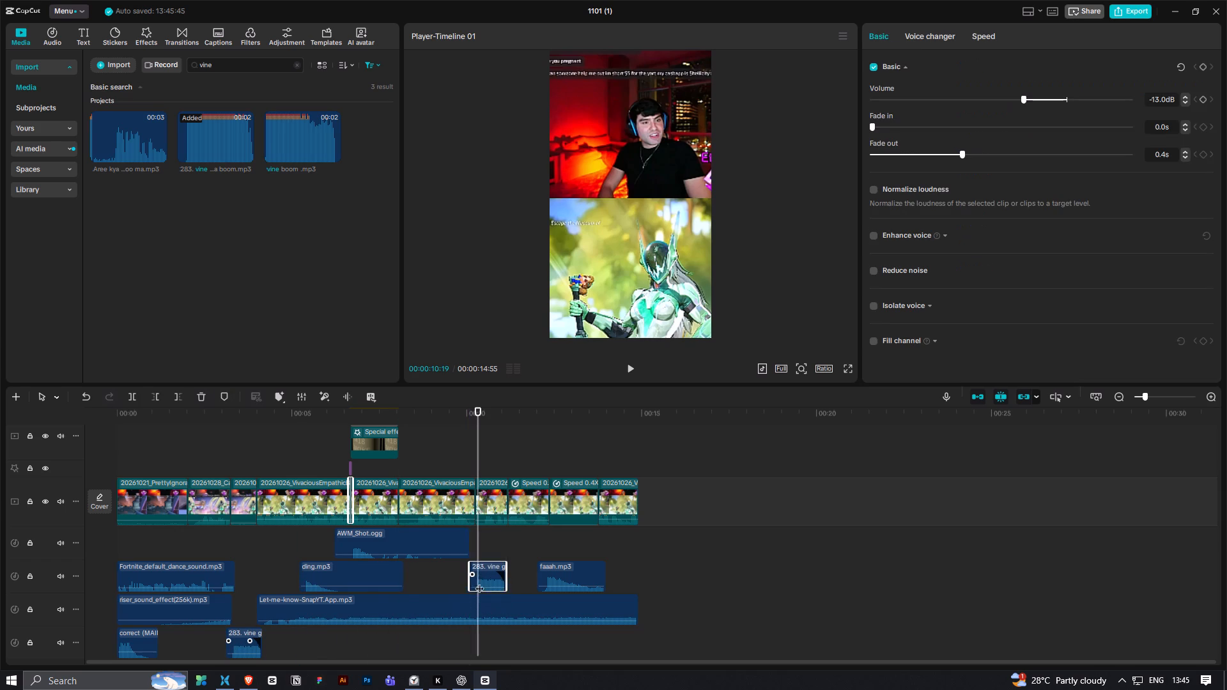
ctrl+scroll(484, 581, up, 8)
scroll(582, 579, up, 1)
key(space)
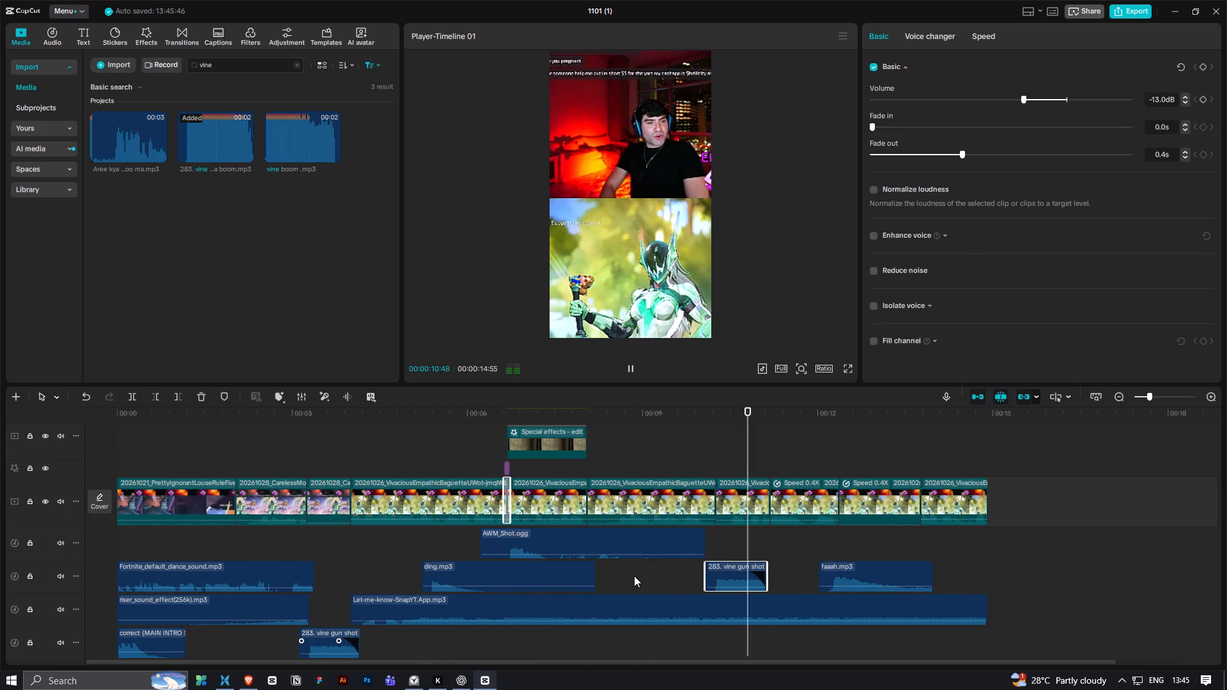
scroll(633, 582, up, 3)
scroll(631, 588, down, 4)
key(space)
click(575, 431)
key(space)
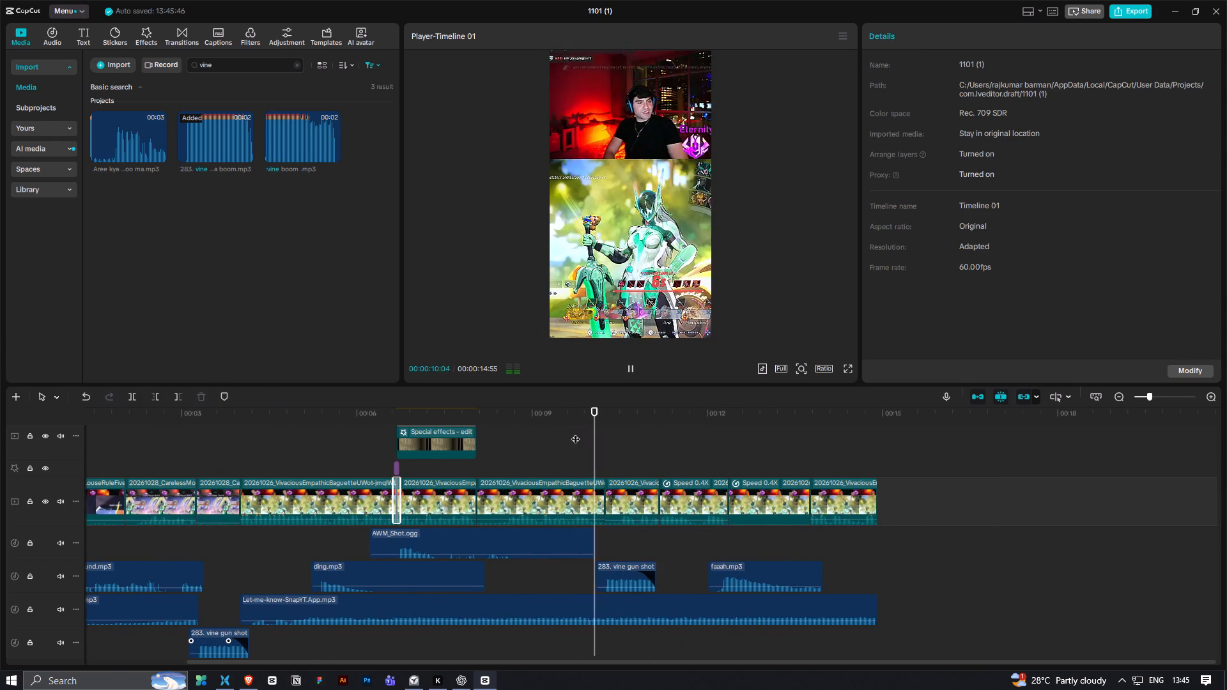
key(space)
scroll(645, 551, up, 7)
Shift the copied vine gun shot clip to start at about 10.3 seconds, play the section, and park the playhead at 12:22.
drag(712, 572, 727, 572)
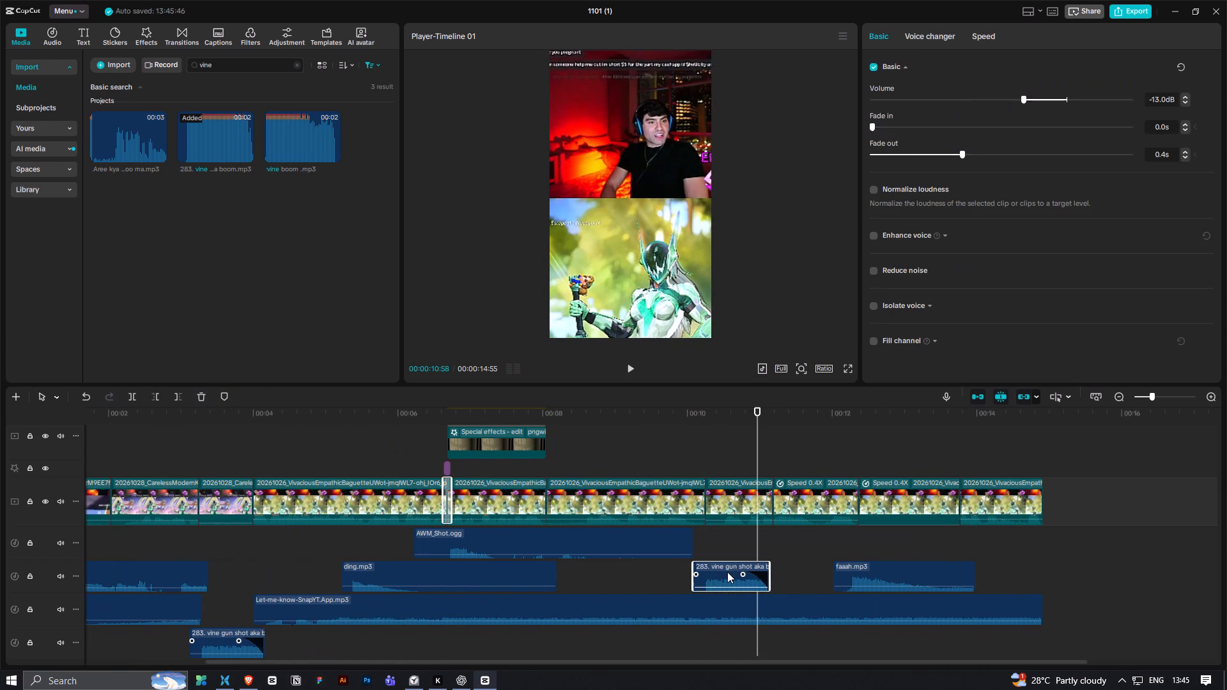
drag(727, 572, 729, 573)
click(668, 491)
click(677, 461)
key(space)
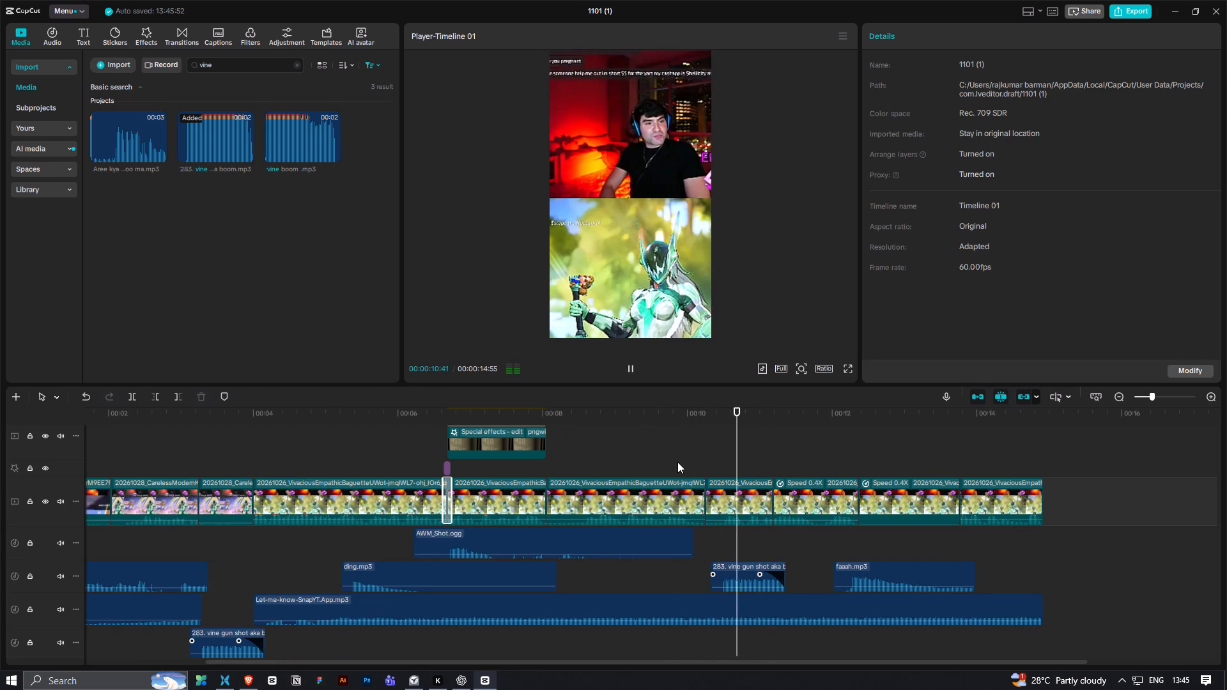
scroll(670, 487, down, 3)
ctrl+scroll(667, 503, down, 10)
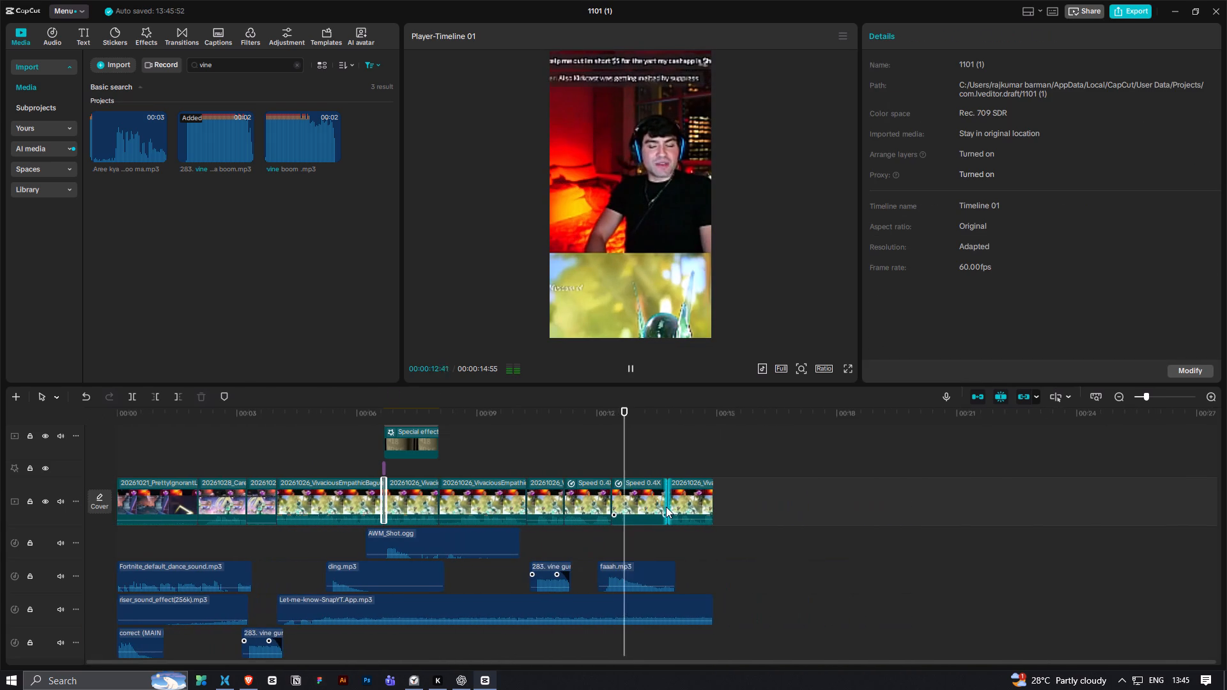
key(space)
drag(625, 416, 612, 429)
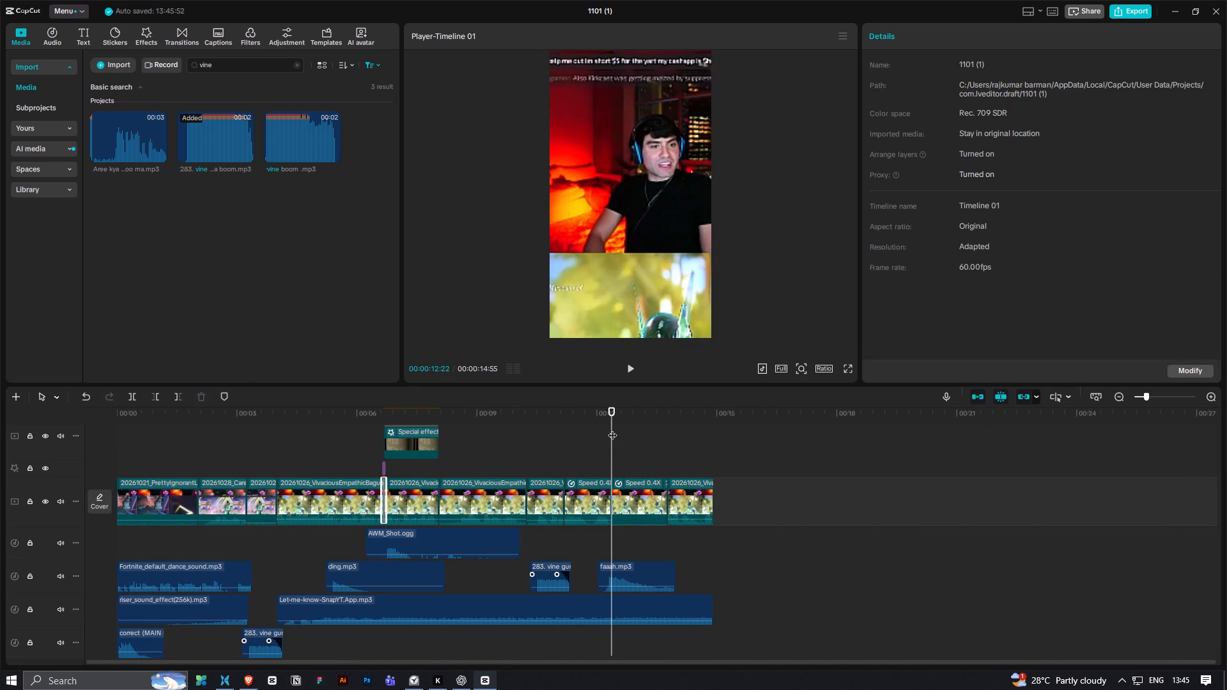
Switch to File Pilot and look through the Whop and Downloads folders for media to add to the video.
click(216, 677)
scroll(599, 434, down, 1)
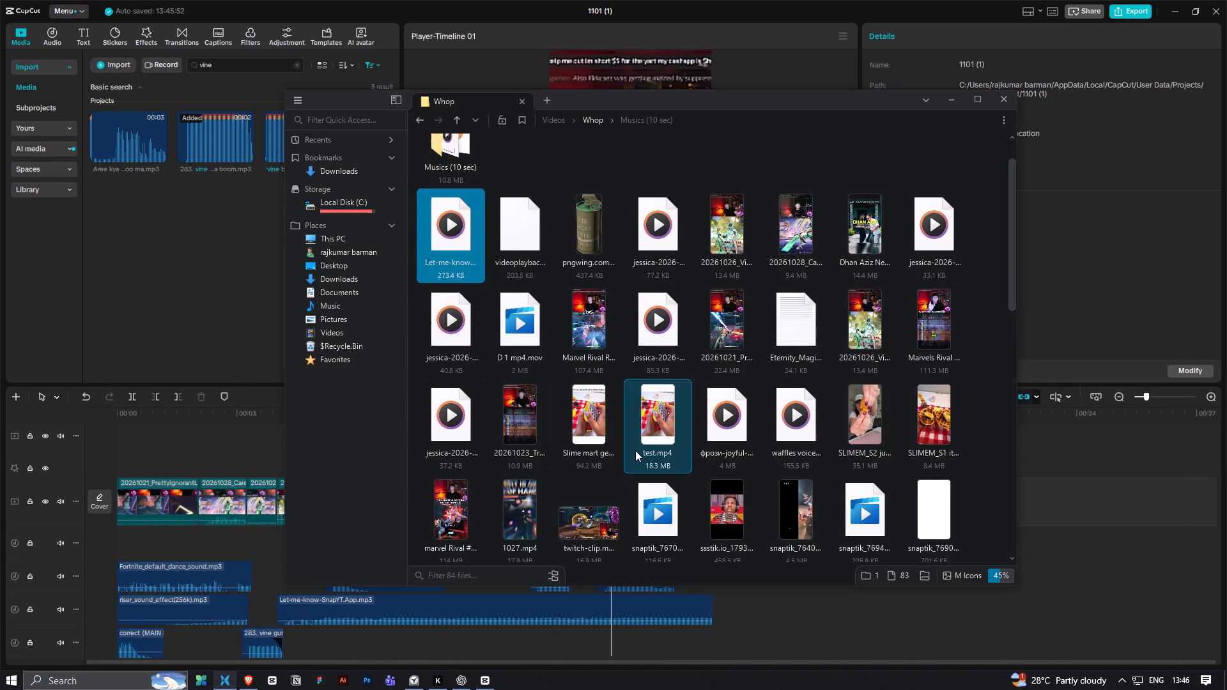
scroll(610, 461, down, 18)
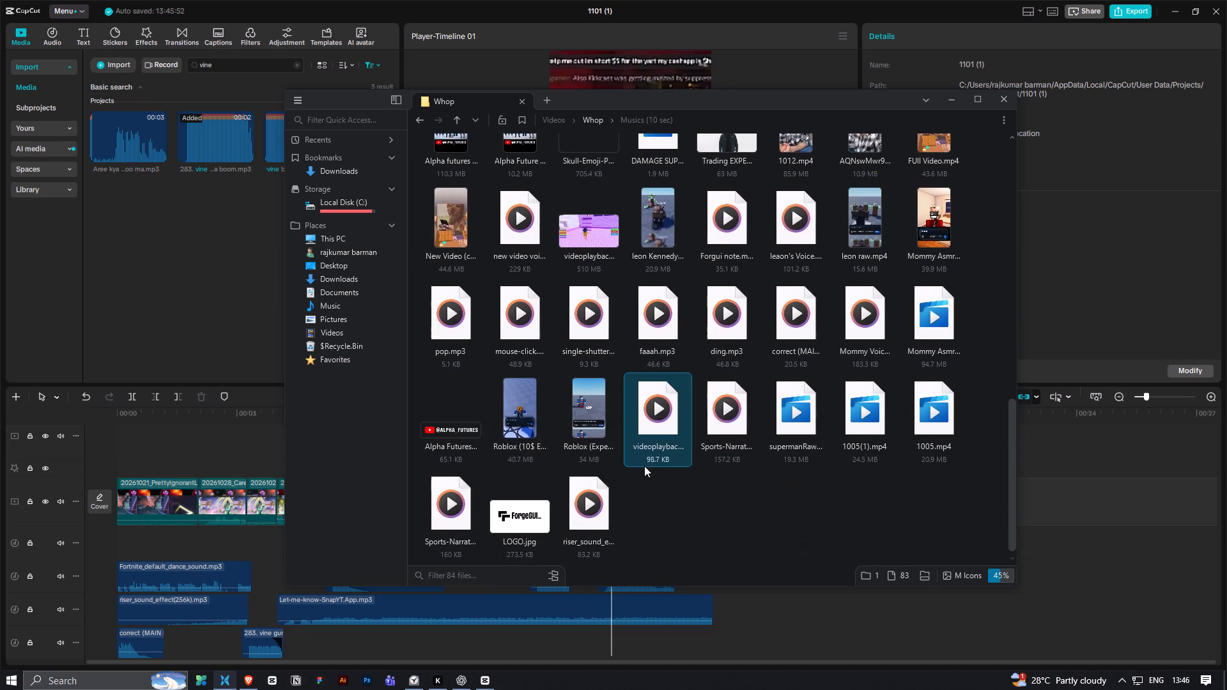
scroll(661, 473, up, 4)
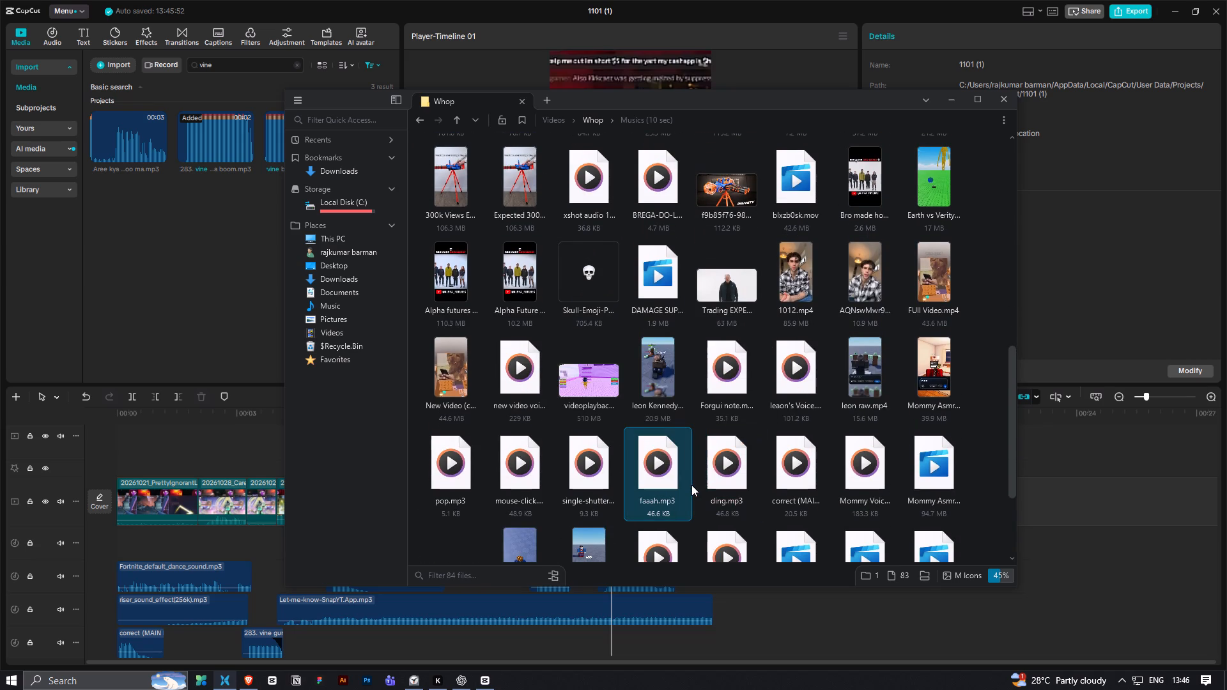
scroll(679, 479, up, 3)
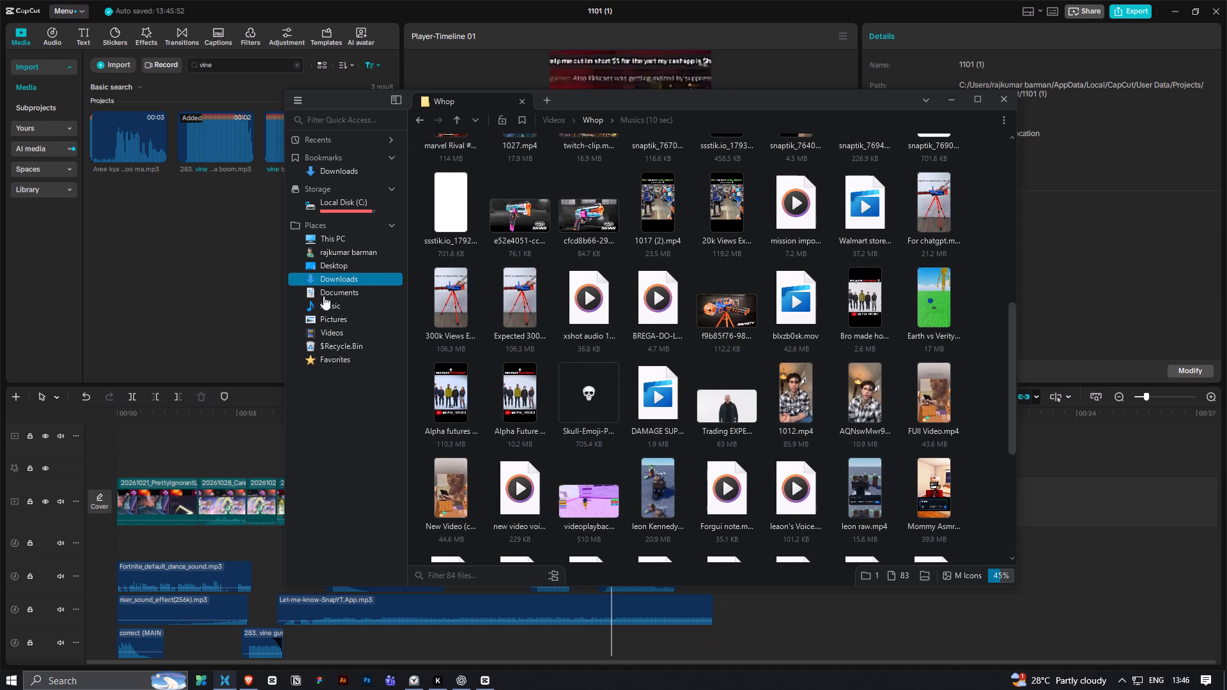
click(350, 280)
scroll(671, 450, down, 7)
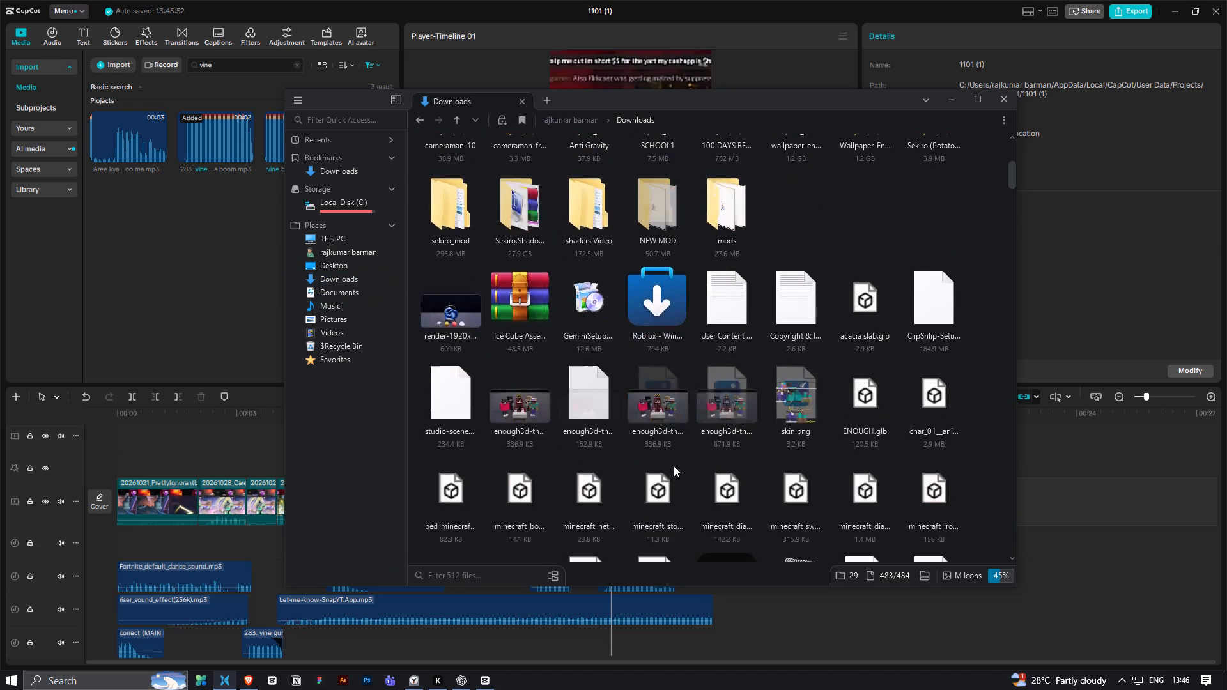
scroll(674, 466, down, 6)
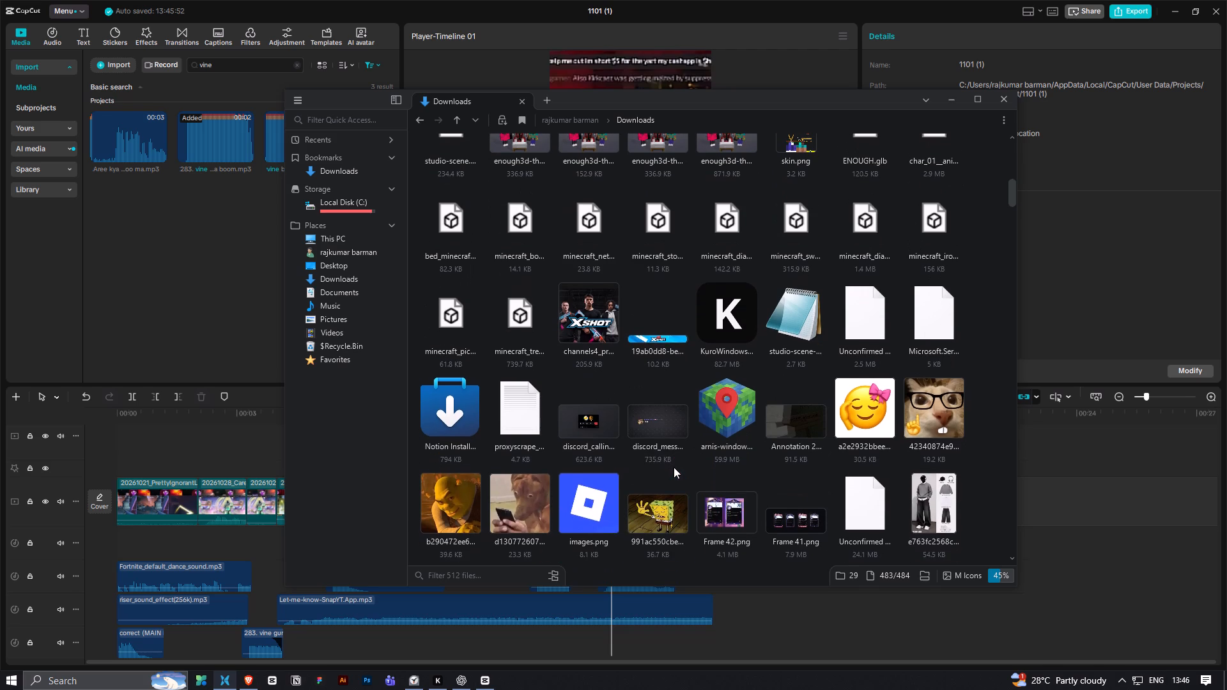
scroll(649, 452, down, 2)
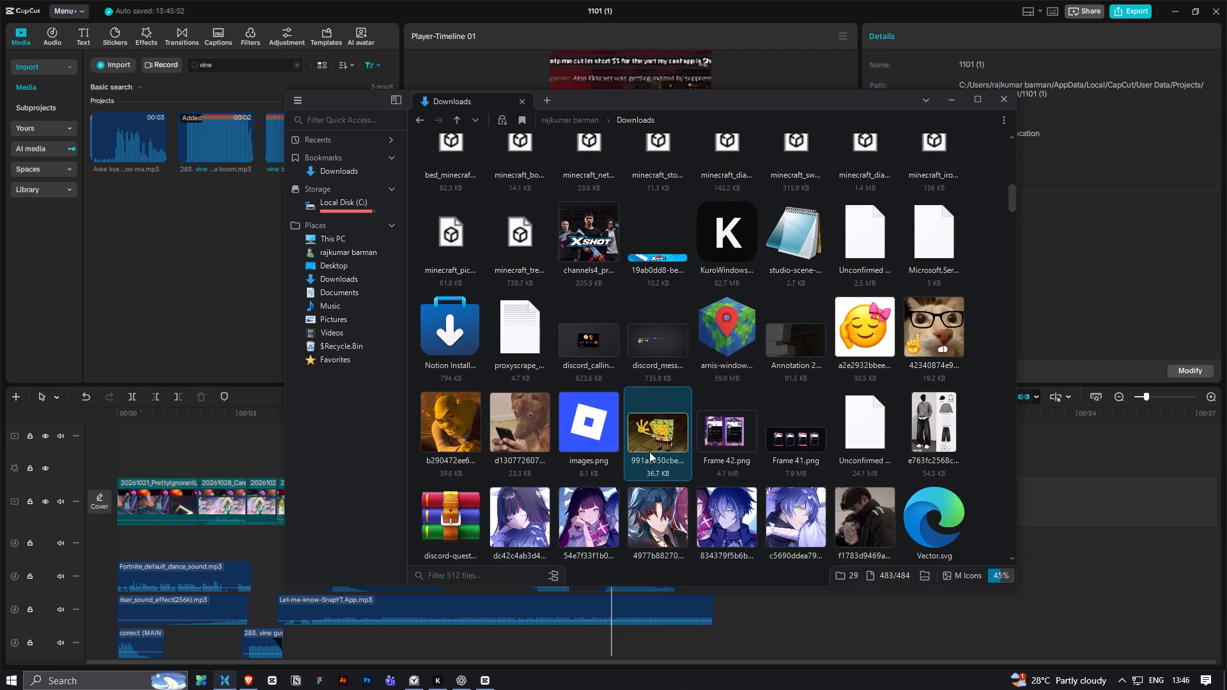
scroll(651, 453, up, 4)
click(1001, 104)
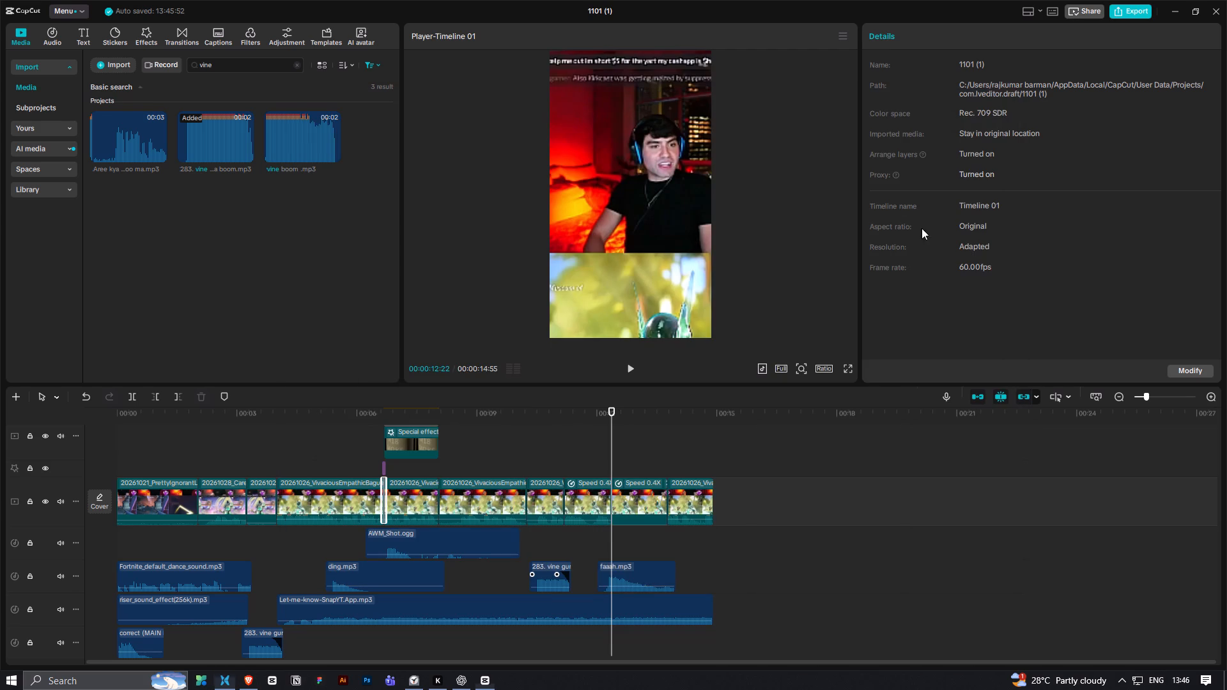
Switch to Brave and search the web for "dog have enough meme image" in the new tab.
click(231, 680)
click(244, 683)
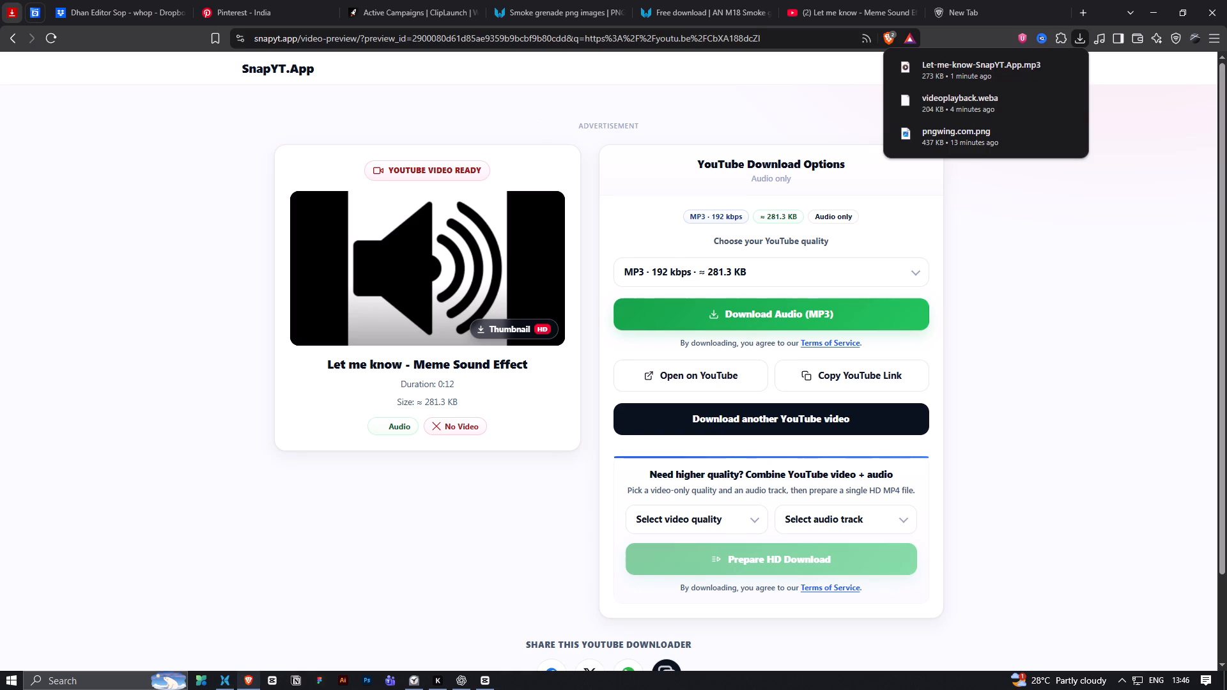
click(975, 10)
click(596, 246)
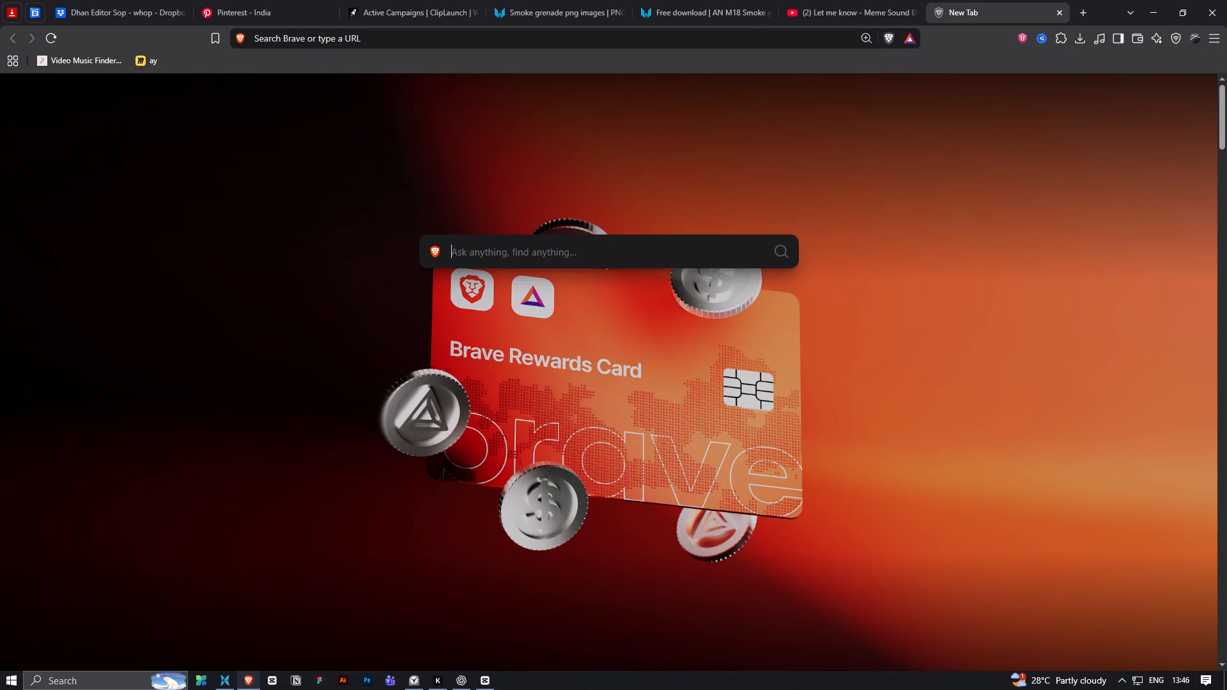
text(dog)
key(space)
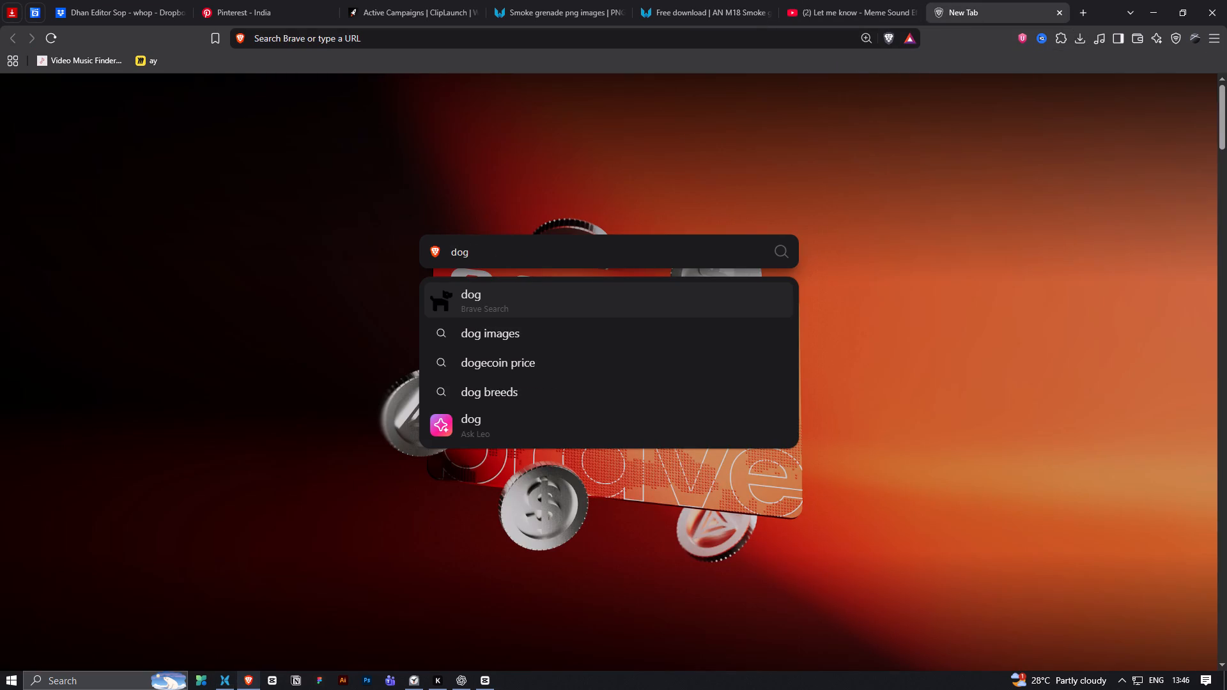
text(have)
key(space)
text(enough meme image)
key(Return)
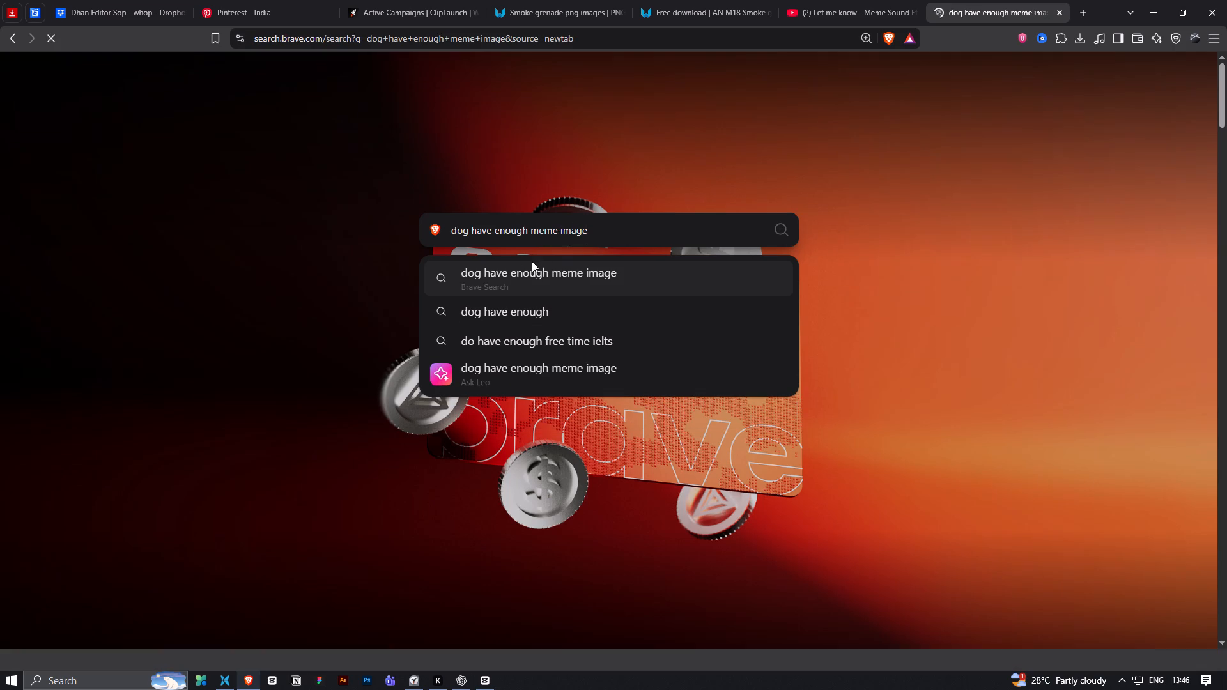
Change the web search query to "dog had enough meme image" and run it.
click(240, 102)
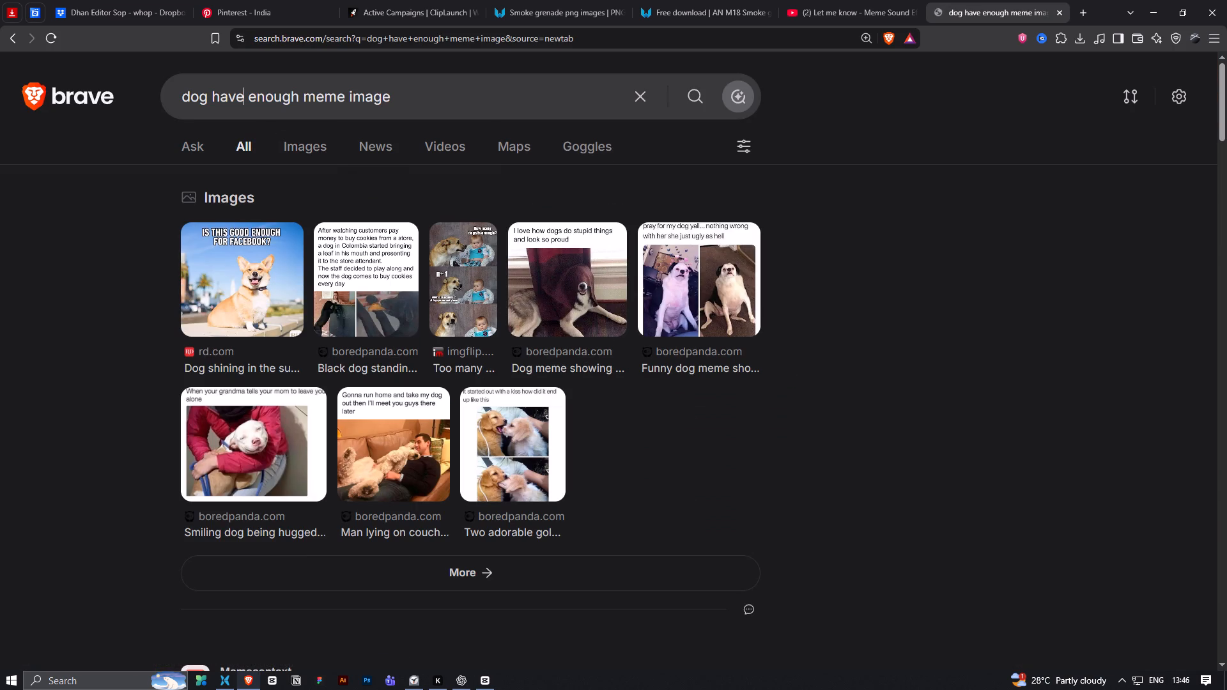
key(BackSpace)
key(BackSpace)
key(d)
key(Return)
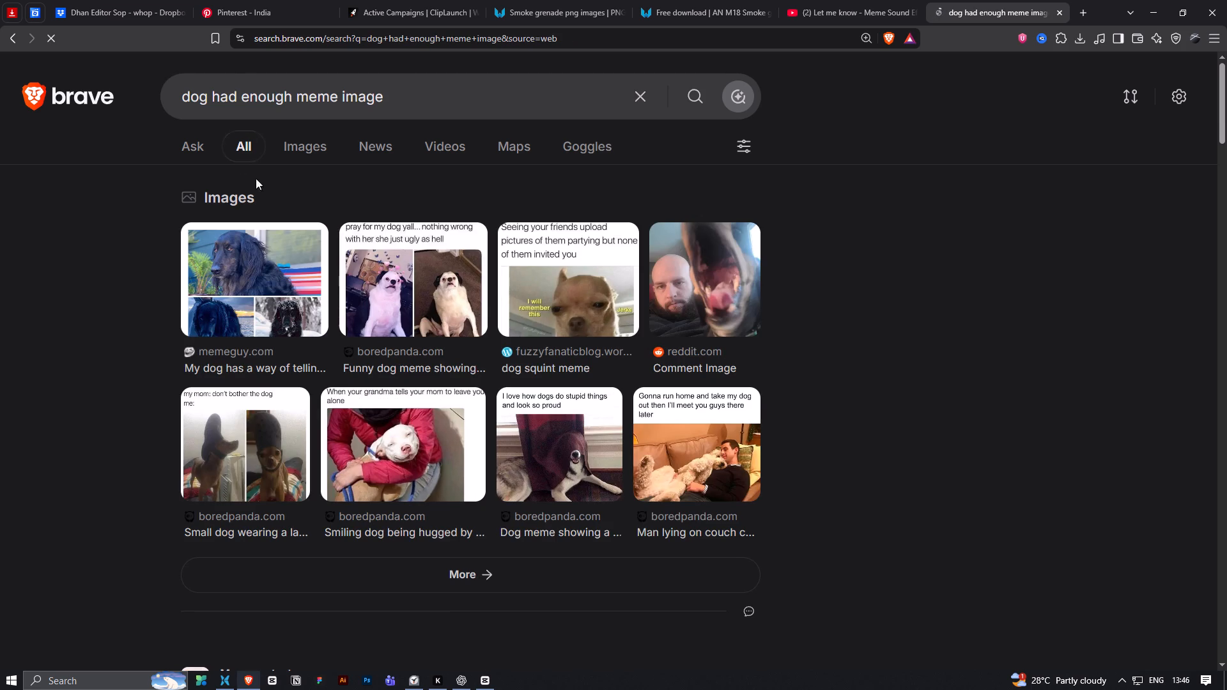
Change the web search query to "dog meme image" and run it.
scroll(326, 237, down, 7)
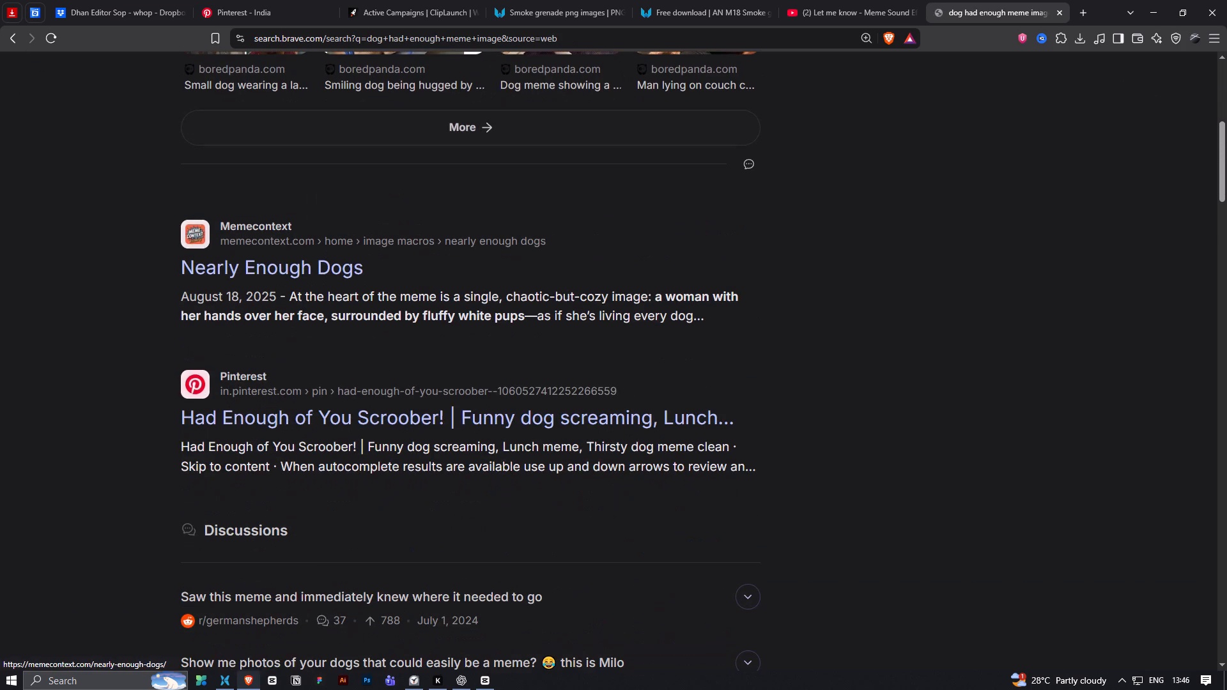
scroll(341, 413, up, 7)
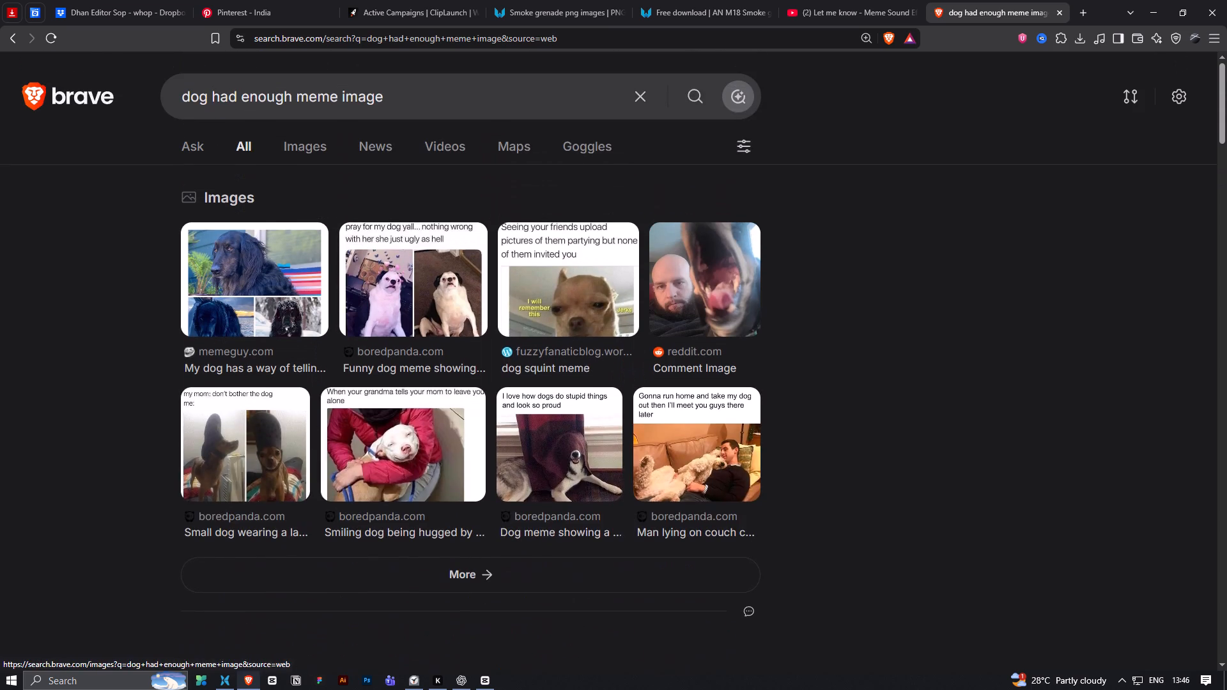
drag(405, 104, 176, 145)
text(dog meme image)
key(Return)
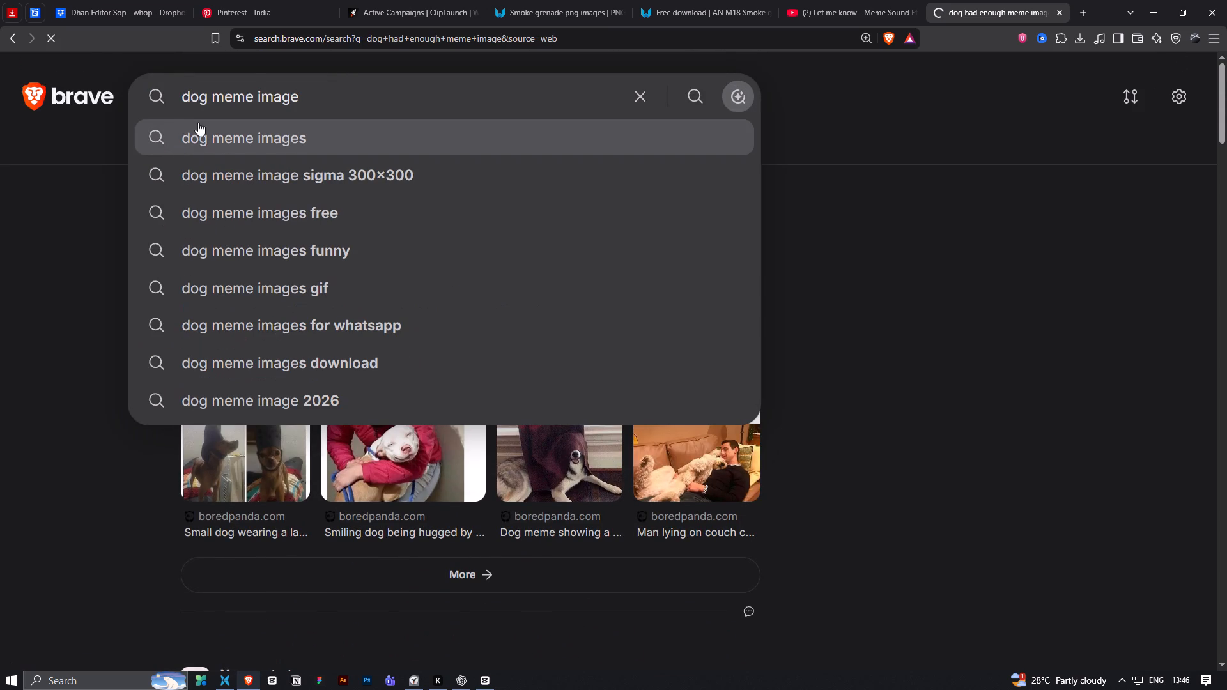
Open the Pinterest "Dog Memes" page from the search results.
scroll(360, 318, down, 4)
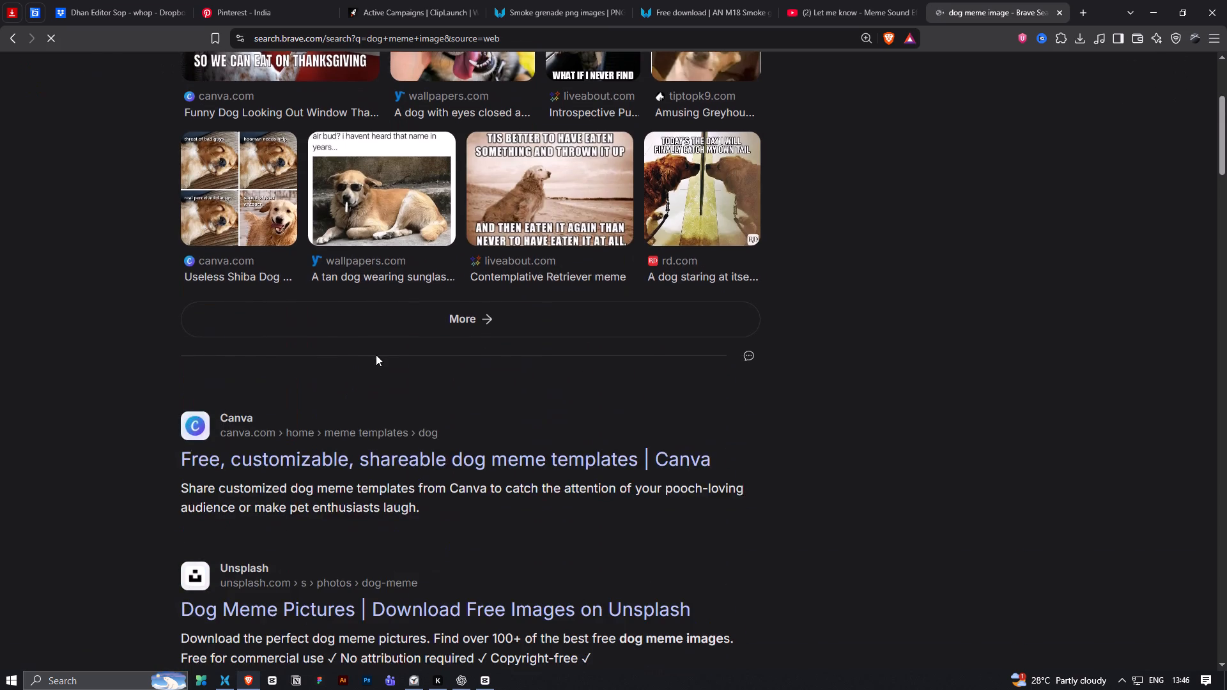
scroll(378, 361, down, 15)
click(280, 388)
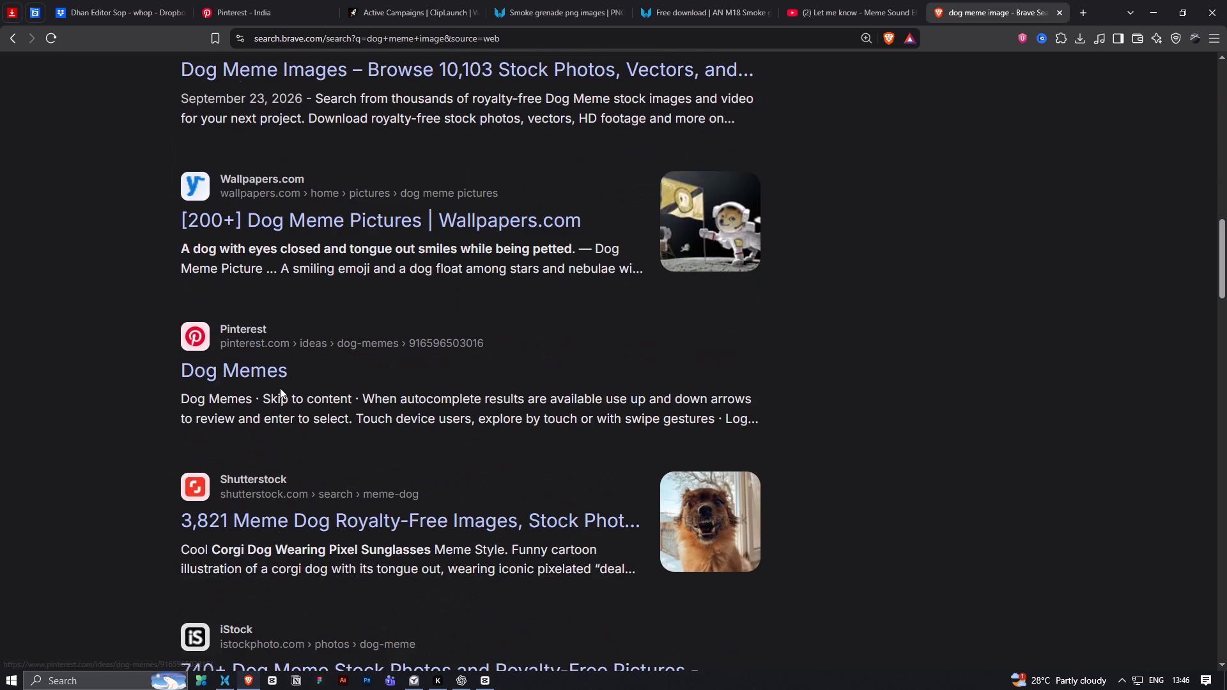
click(272, 376)
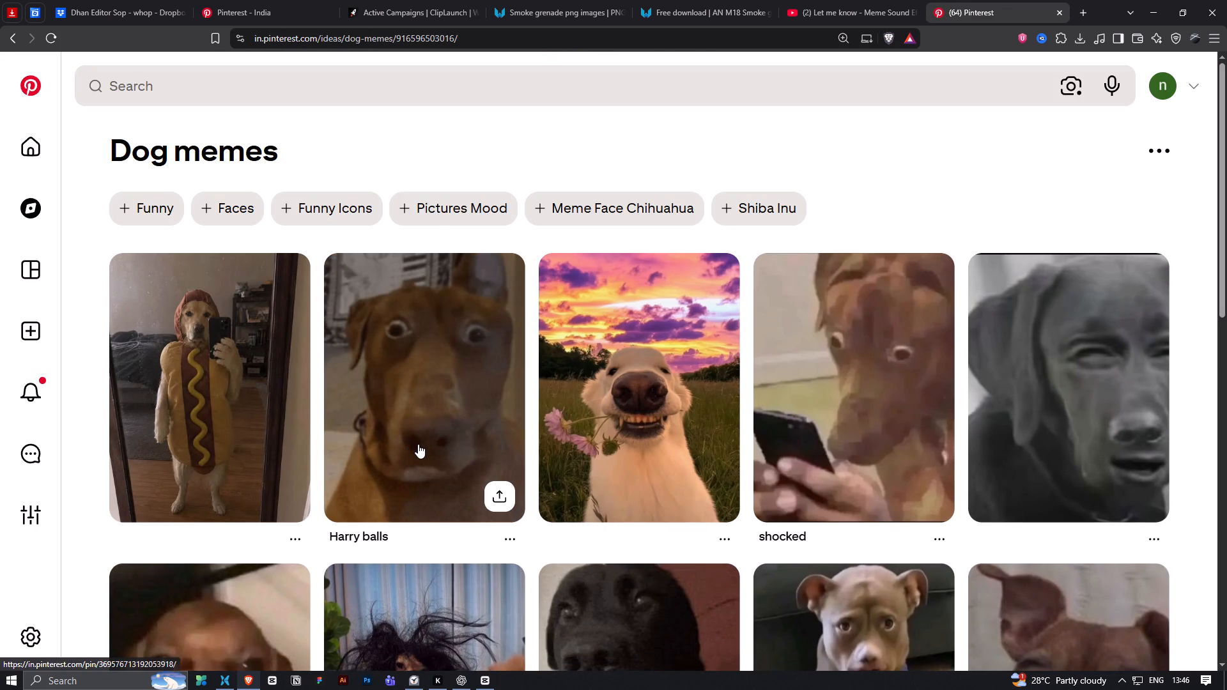
Browse the Pinterest dog memes and open the "Let Me Know" ahh Dog pin.
scroll(418, 444, down, 7)
scroll(509, 528, down, 7)
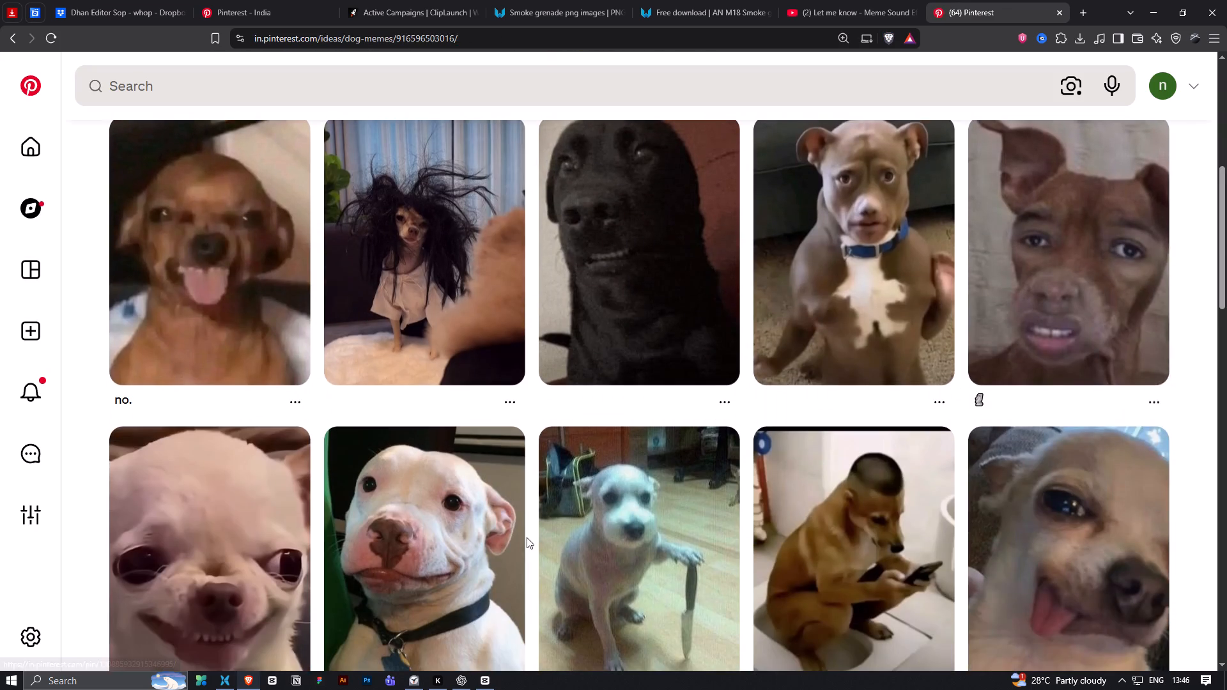
scroll(527, 537, down, 15)
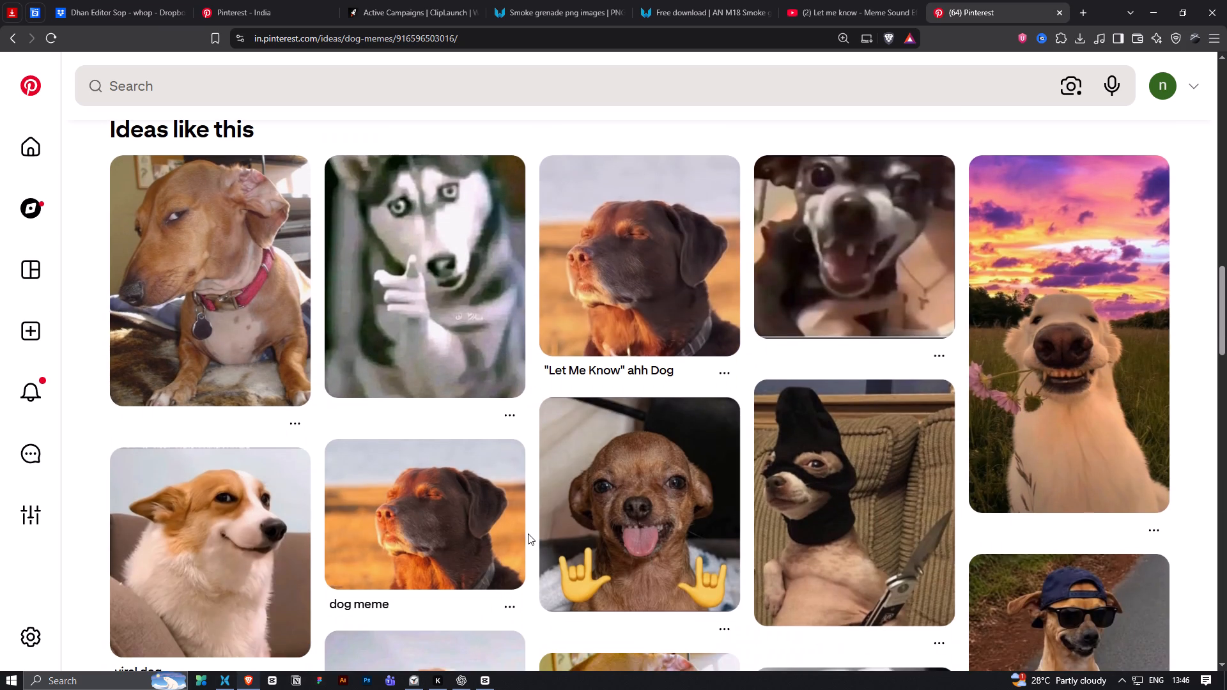
click(652, 293)
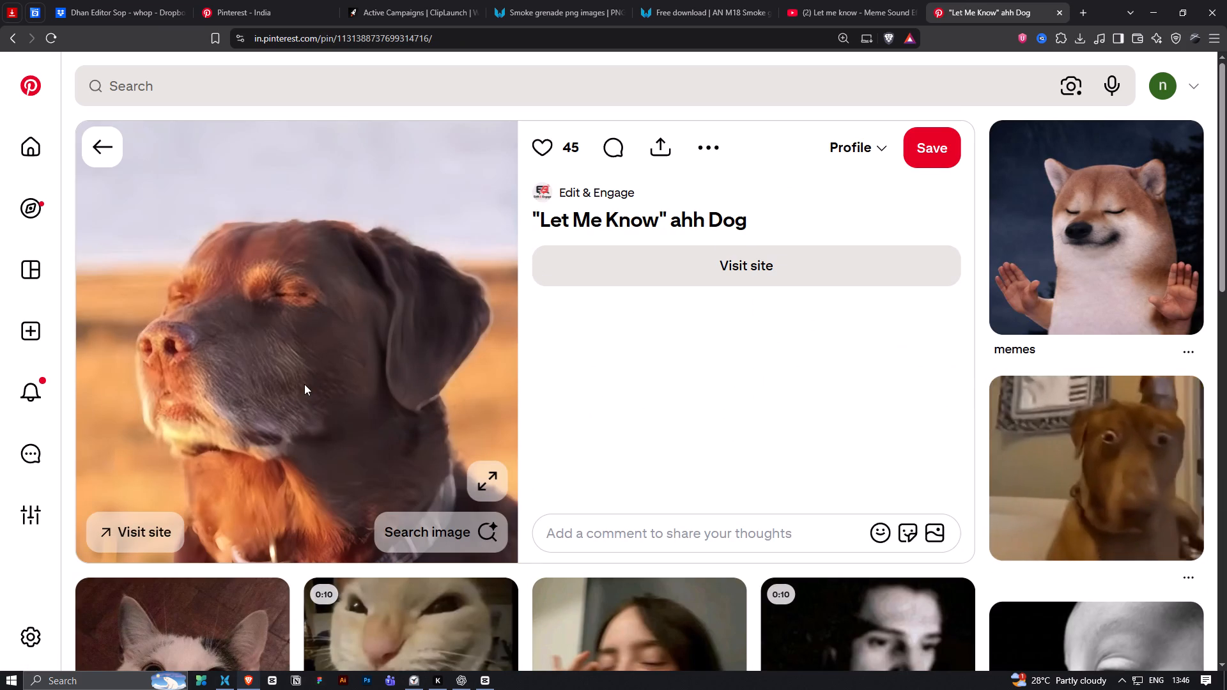
Download the pin's dog image to the Whop folder as "_Let Me Know_ ahh Dog.png".
right_click(304, 384)
click(557, 402)
click(729, 144)
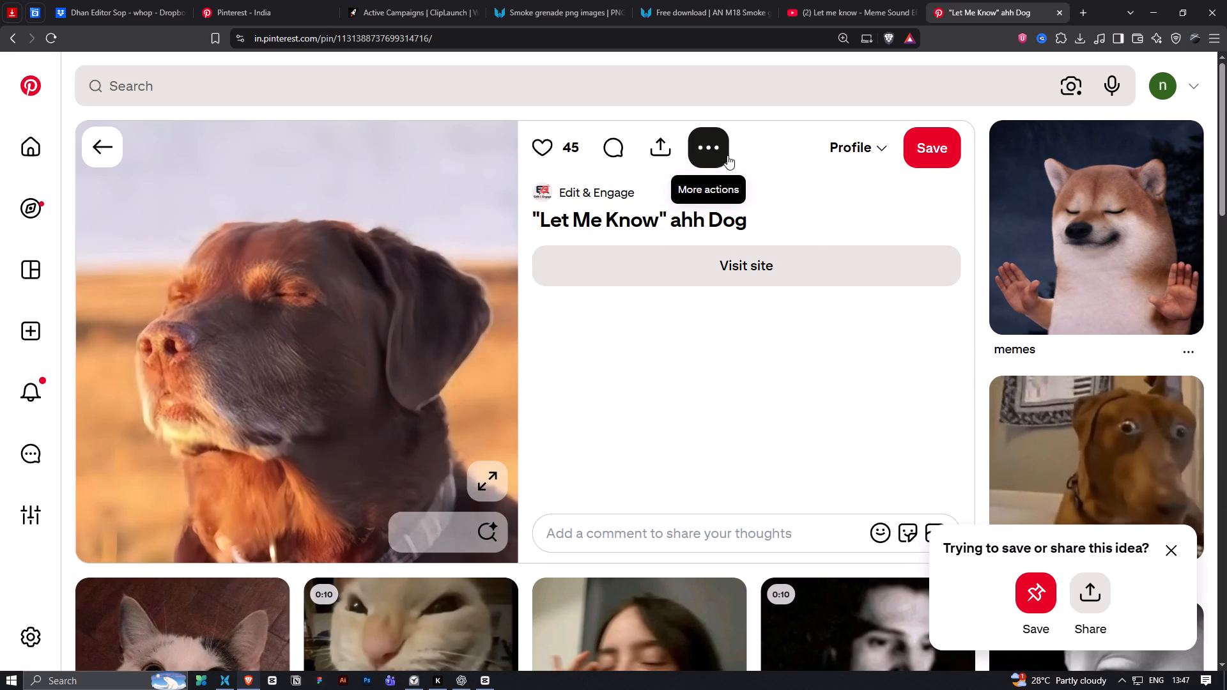
click(717, 200)
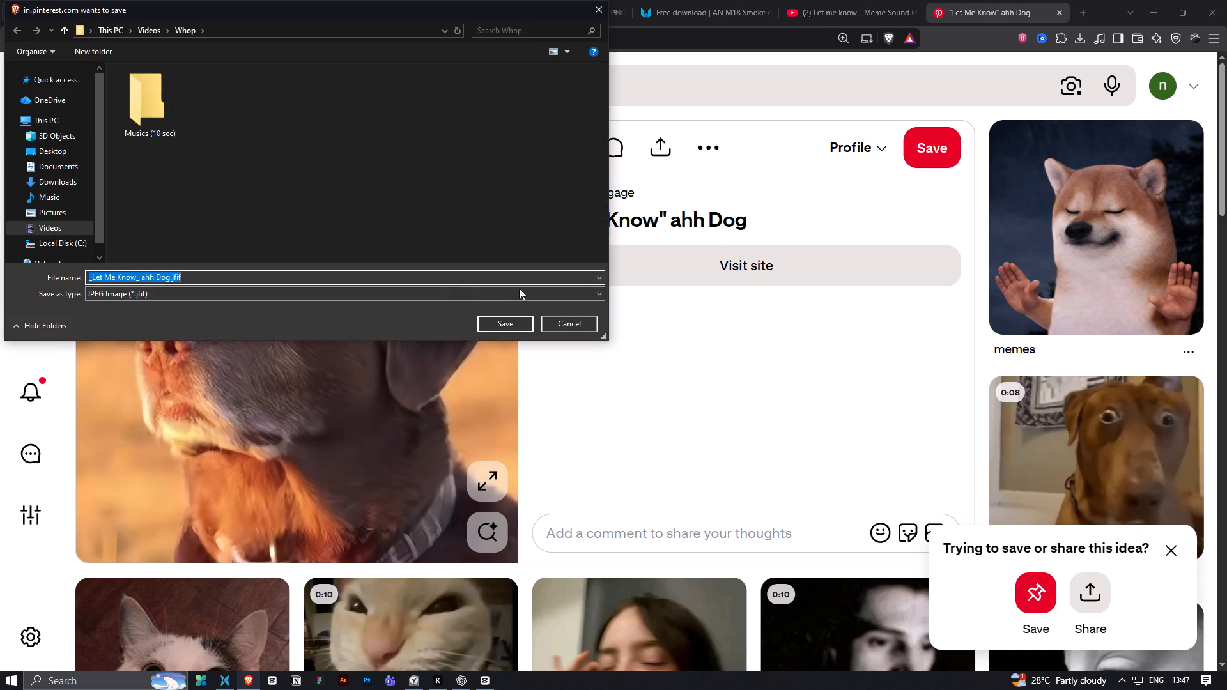
click(312, 274)
key(BackSpace)
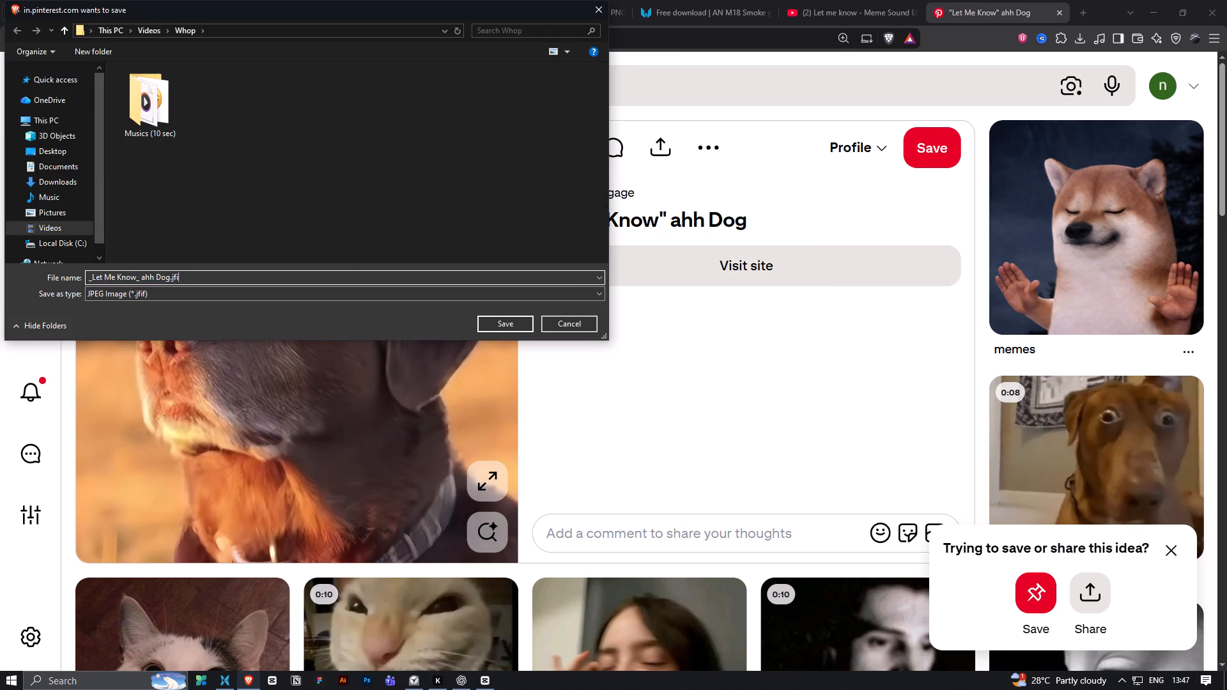
key(BackSpace)
key(BackSpace)
key(BackSpace)
text(png)
click(533, 315)
click(520, 325)
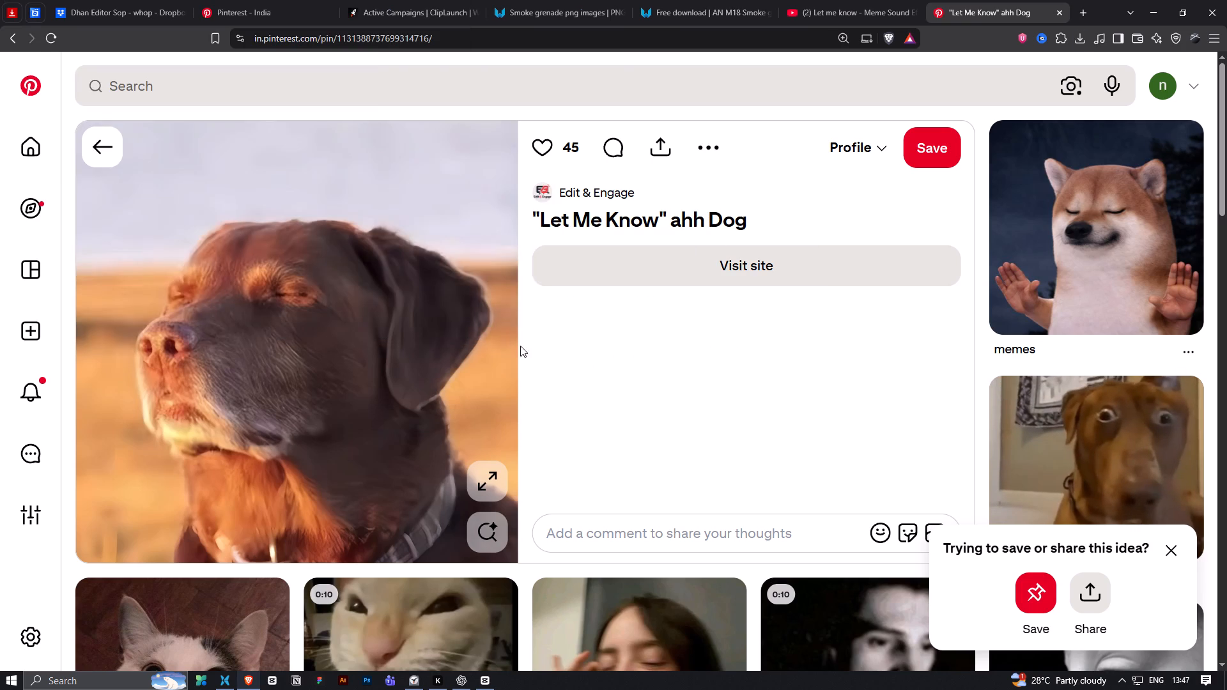
Leave Brave, find the saved dog image in File Pilot's Videos > Whop folder, and add it to the CapCut timeline as an overlay at 12:22.
click(1208, 11)
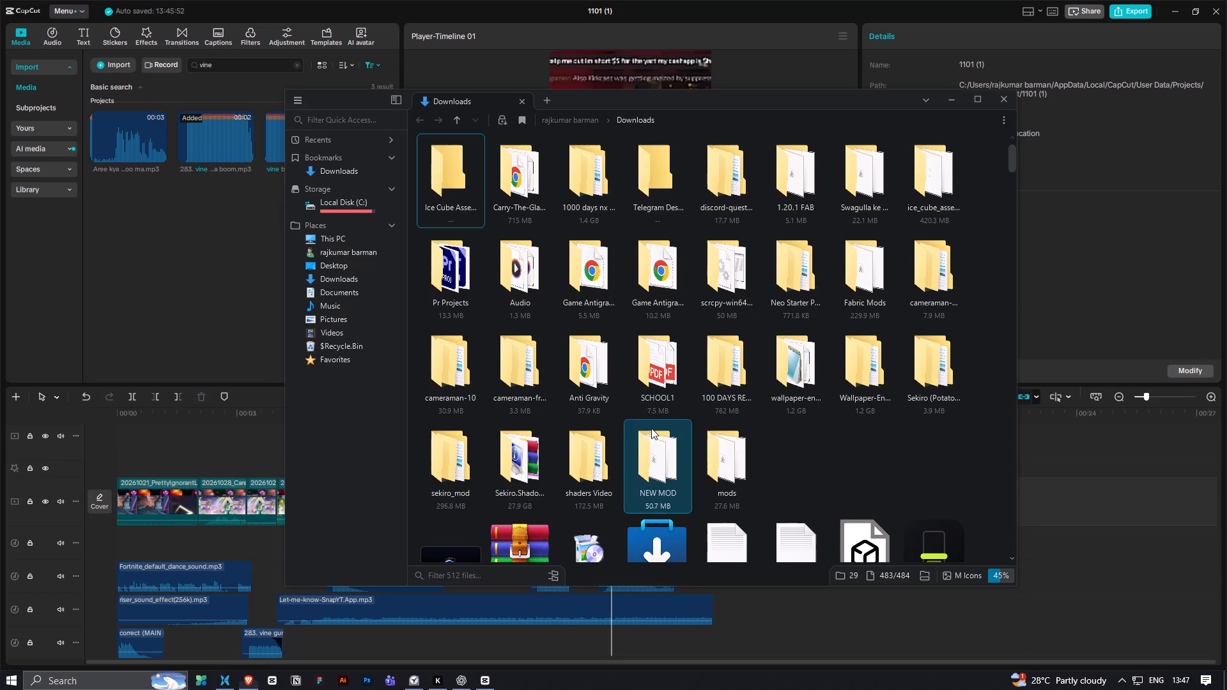
scroll(600, 431, down, 3)
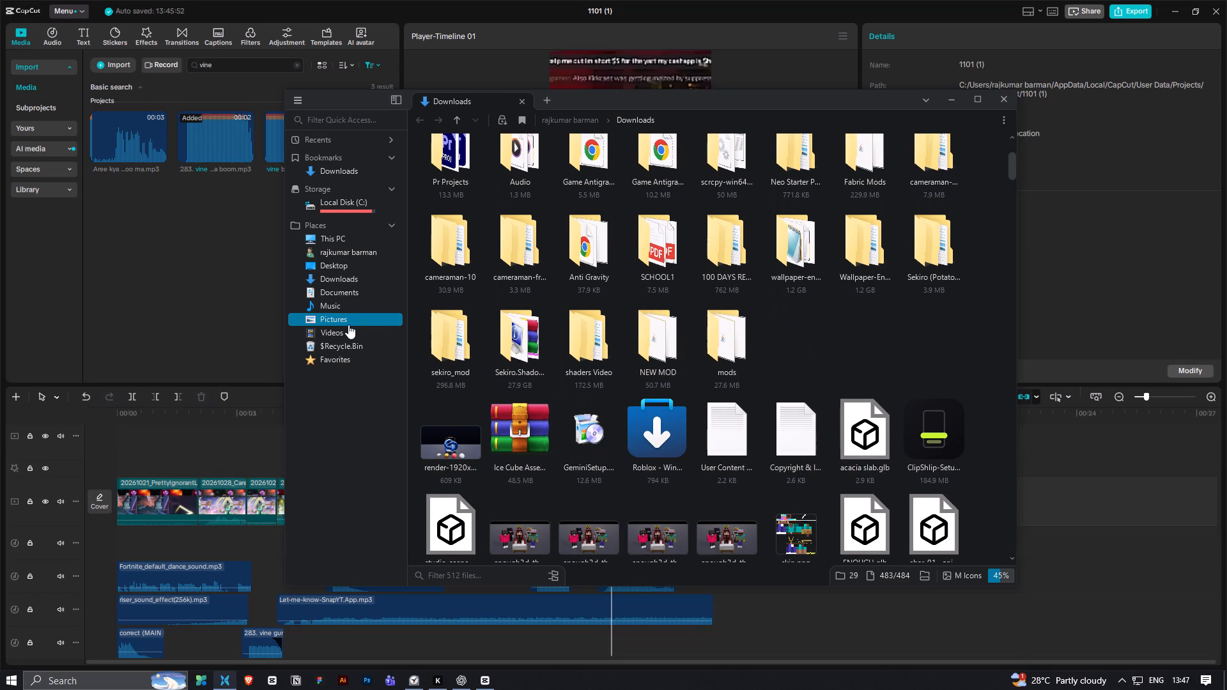
double_click(348, 325)
click(348, 330)
double_click(472, 178)
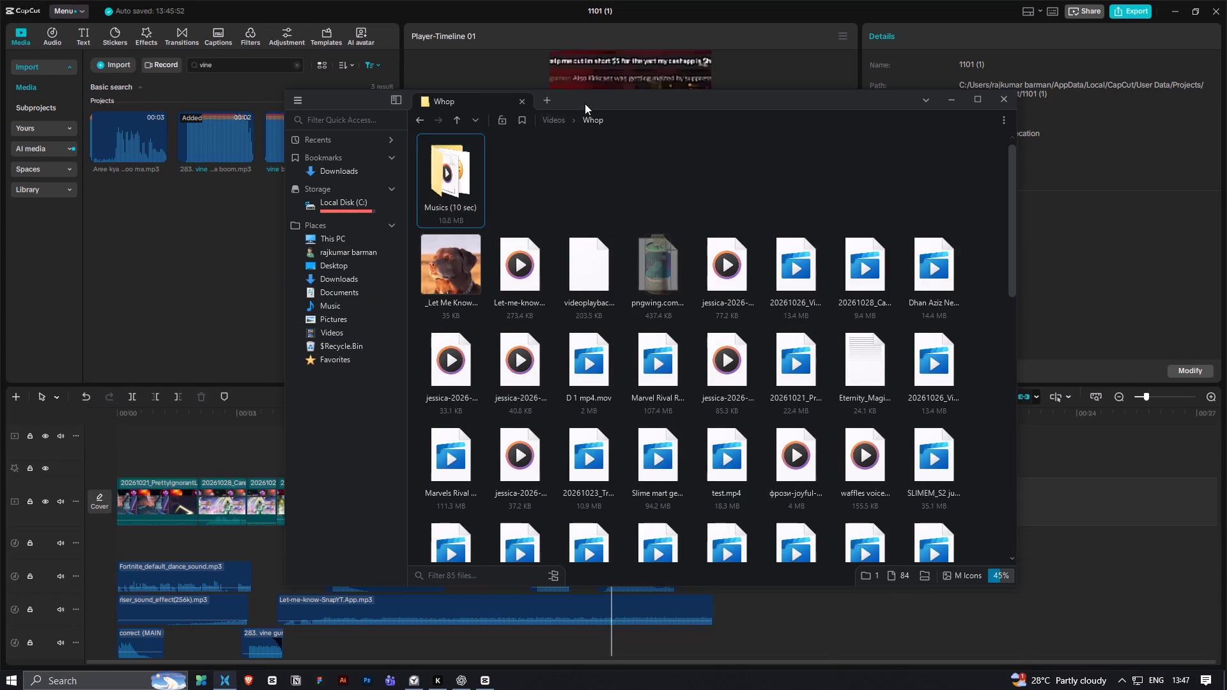
drag(592, 105, 957, 95)
drag(801, 253, 567, 446)
Scale the dog image overlay down to 83%, keeping it centred in the frame.
ctrl+scroll(665, 510, up, 1)
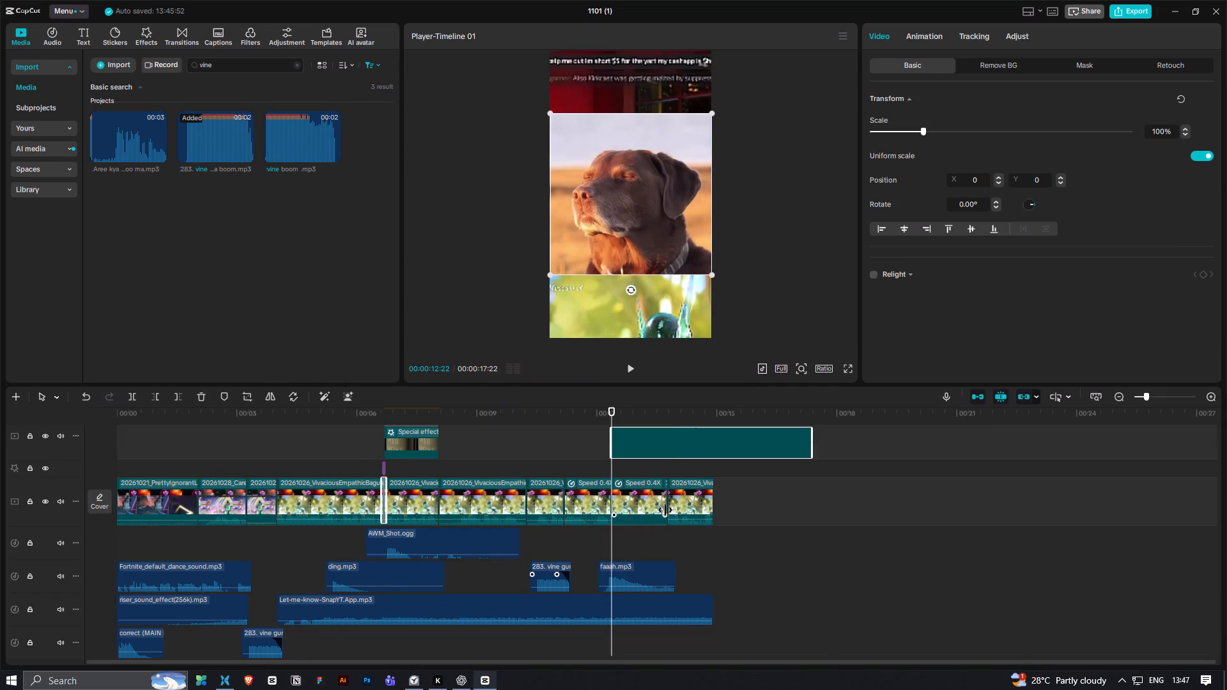
ctrl+scroll(665, 510, up, 2)
drag(711, 273, 688, 262)
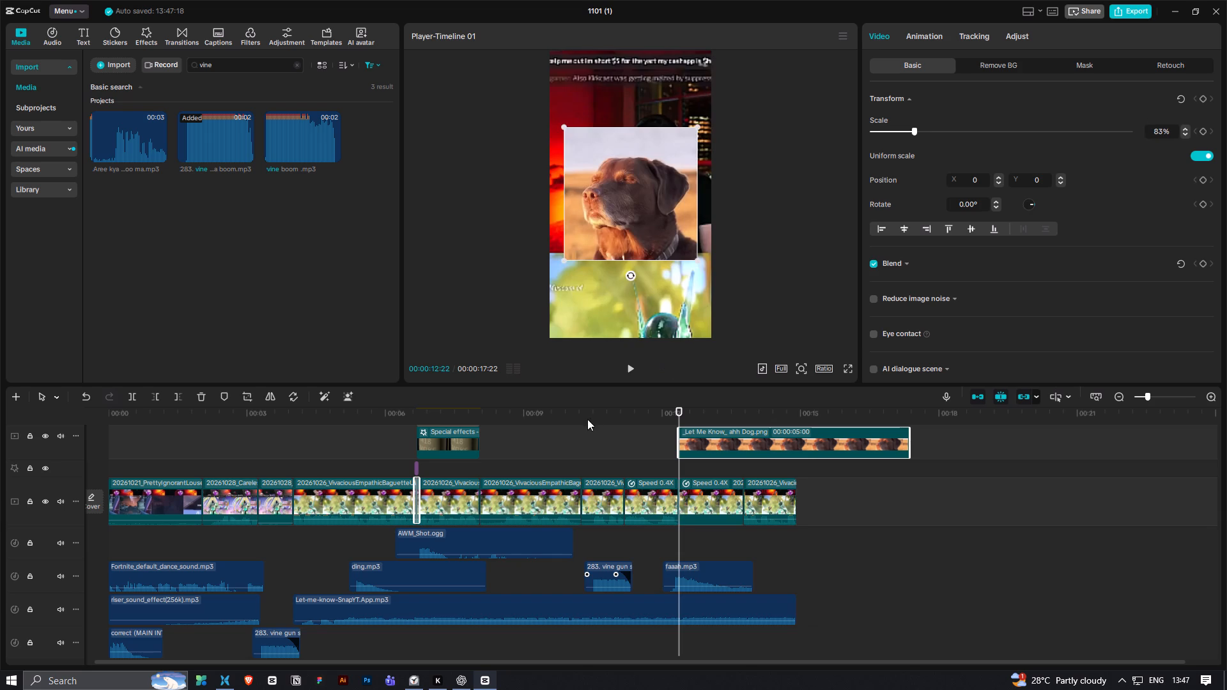
Play the section, shift the dog image overlay to start at about 12.1 seconds, and trim its duration to 1:40.
click(587, 419)
key(space)
ctrl+scroll(732, 529, up, 4)
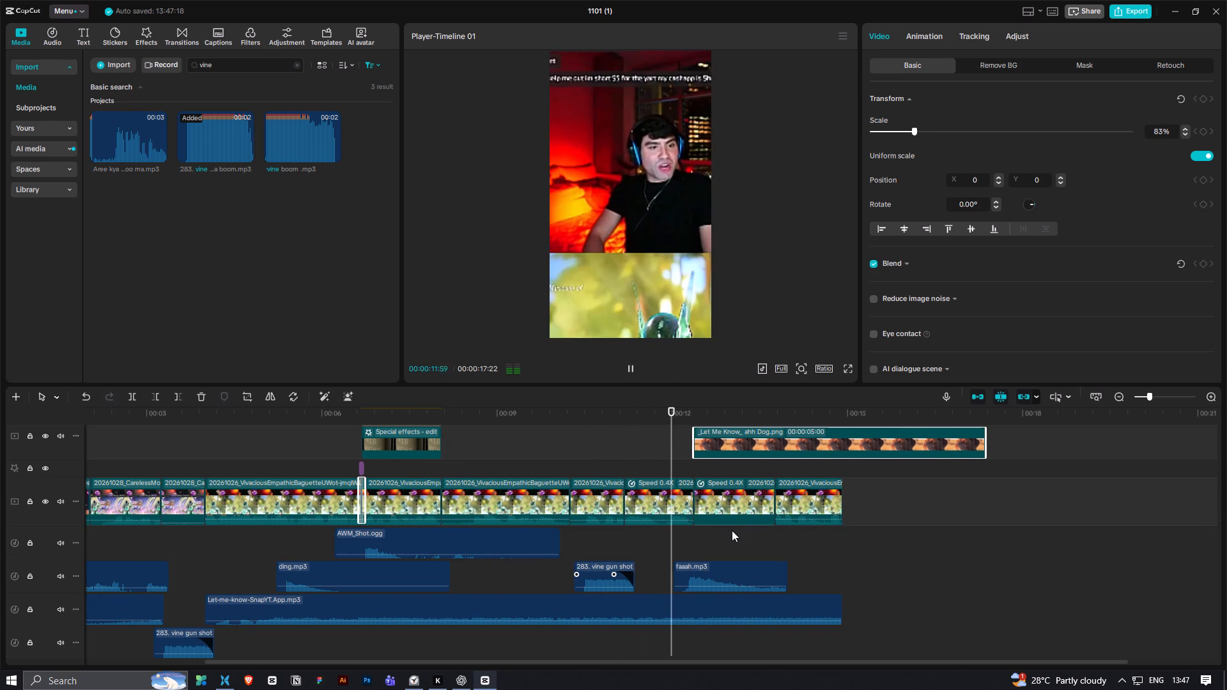
key(space)
drag(745, 437, 729, 456)
drag(971, 443, 787, 471)
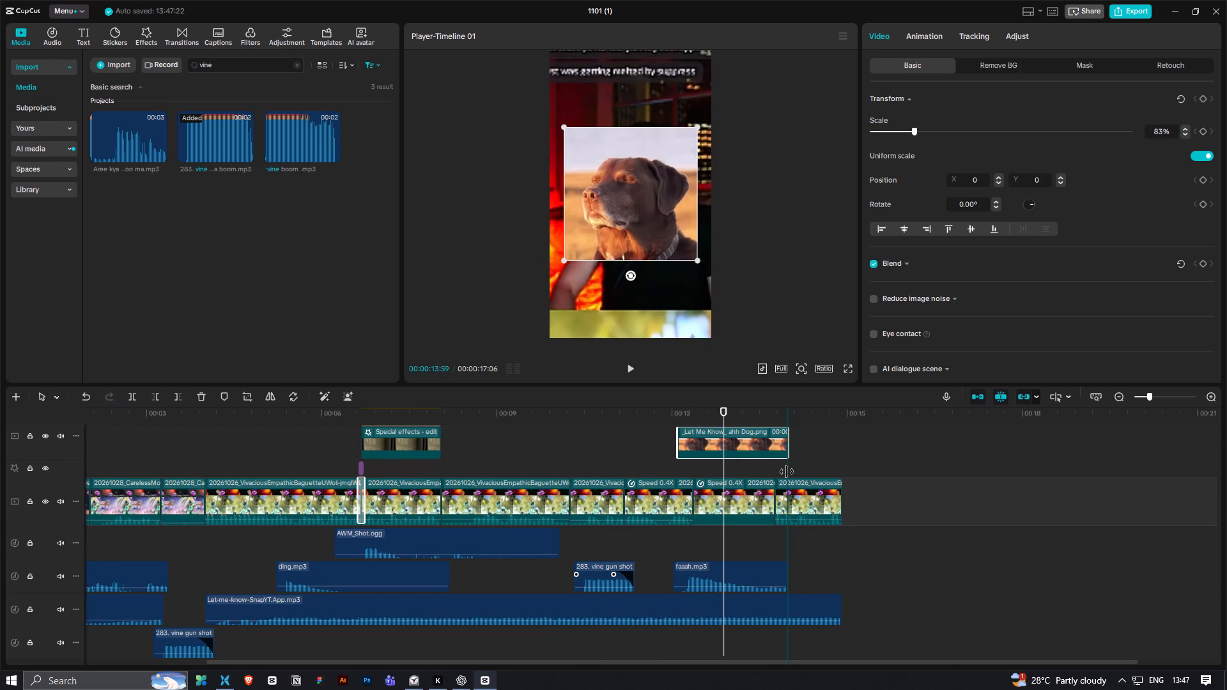
drag(787, 471, 774, 480)
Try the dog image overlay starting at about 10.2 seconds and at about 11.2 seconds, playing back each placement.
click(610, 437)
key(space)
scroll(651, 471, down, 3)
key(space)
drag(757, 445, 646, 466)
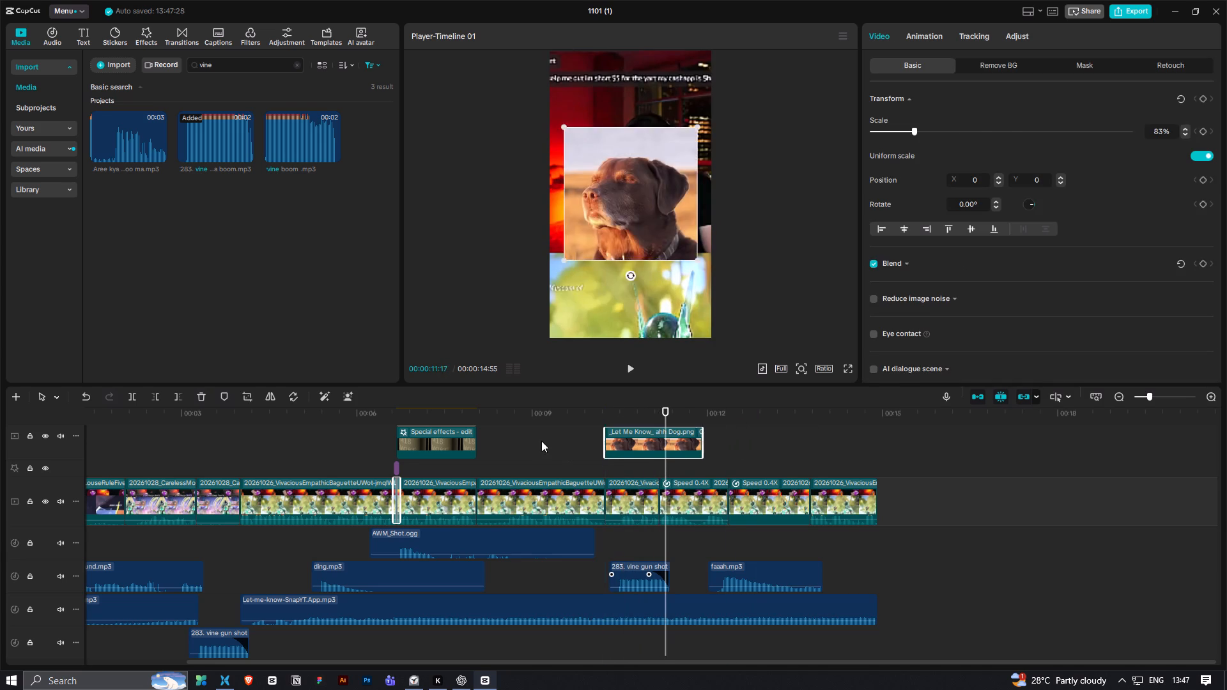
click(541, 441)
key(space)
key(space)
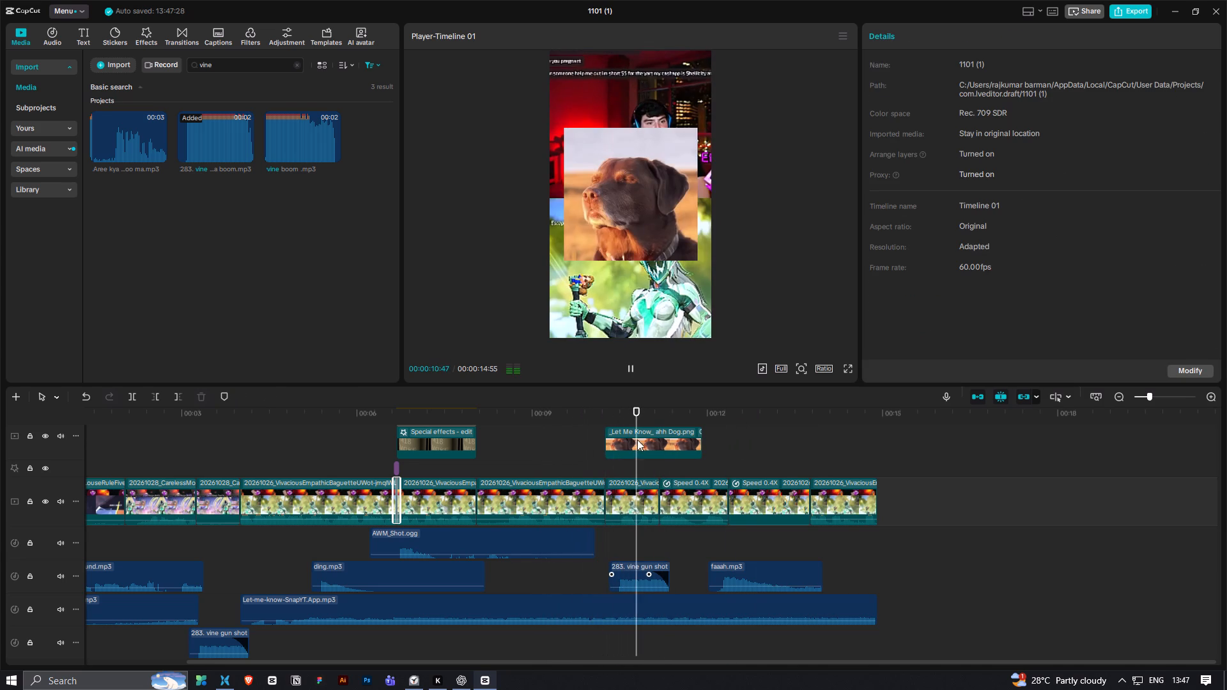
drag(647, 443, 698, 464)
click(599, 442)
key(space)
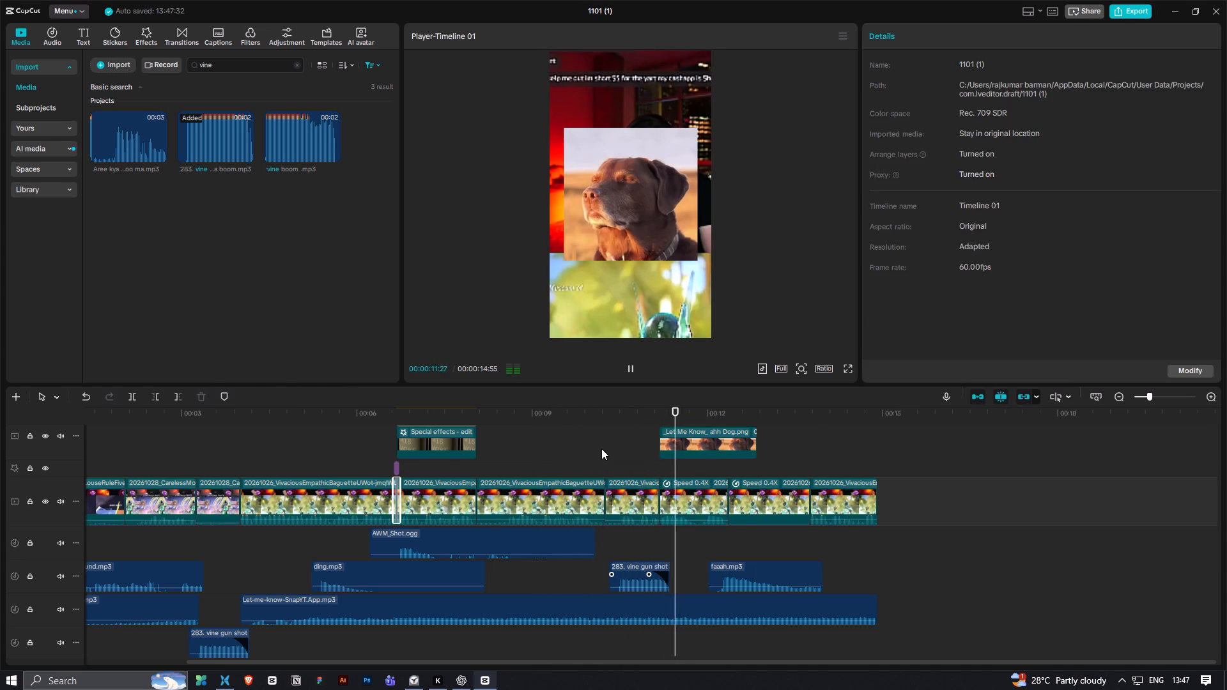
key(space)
Reposition the dog image overlay to start at about 12.2 seconds, just after the start of the faaah.mp3 clip.
drag(696, 437, 697, 452)
ctrl+scroll(698, 479, up, 5)
alt+scroll(760, 451, up, 5)
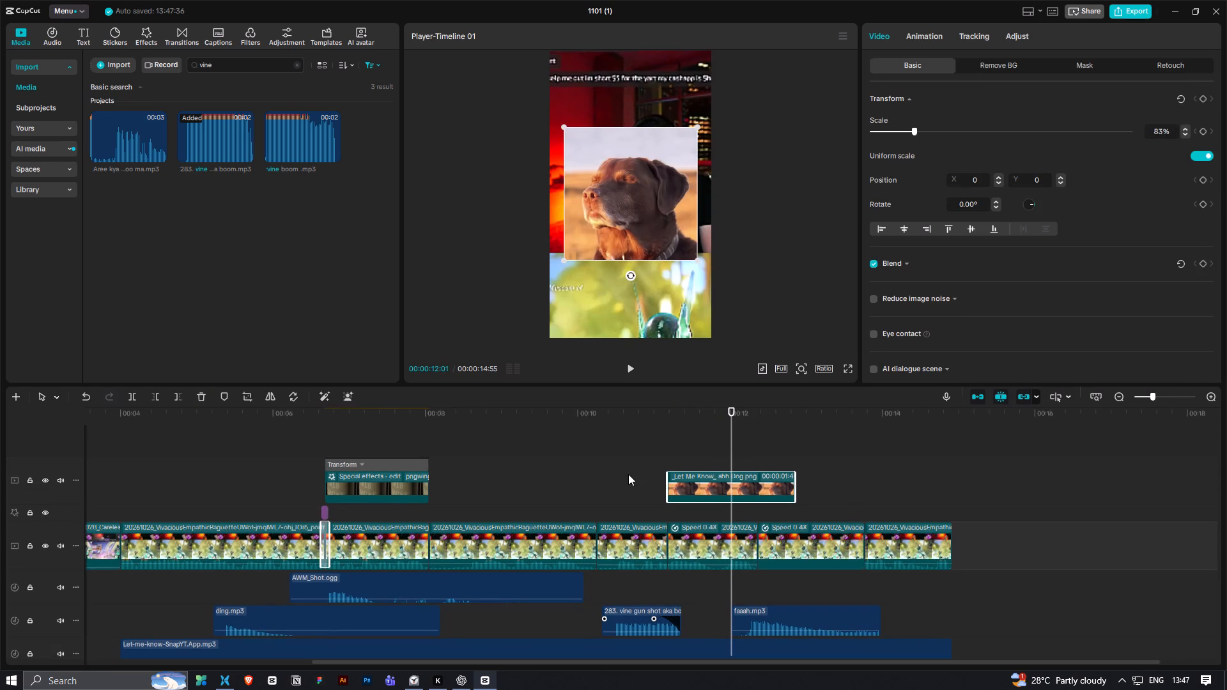
drag(683, 478, 690, 488)
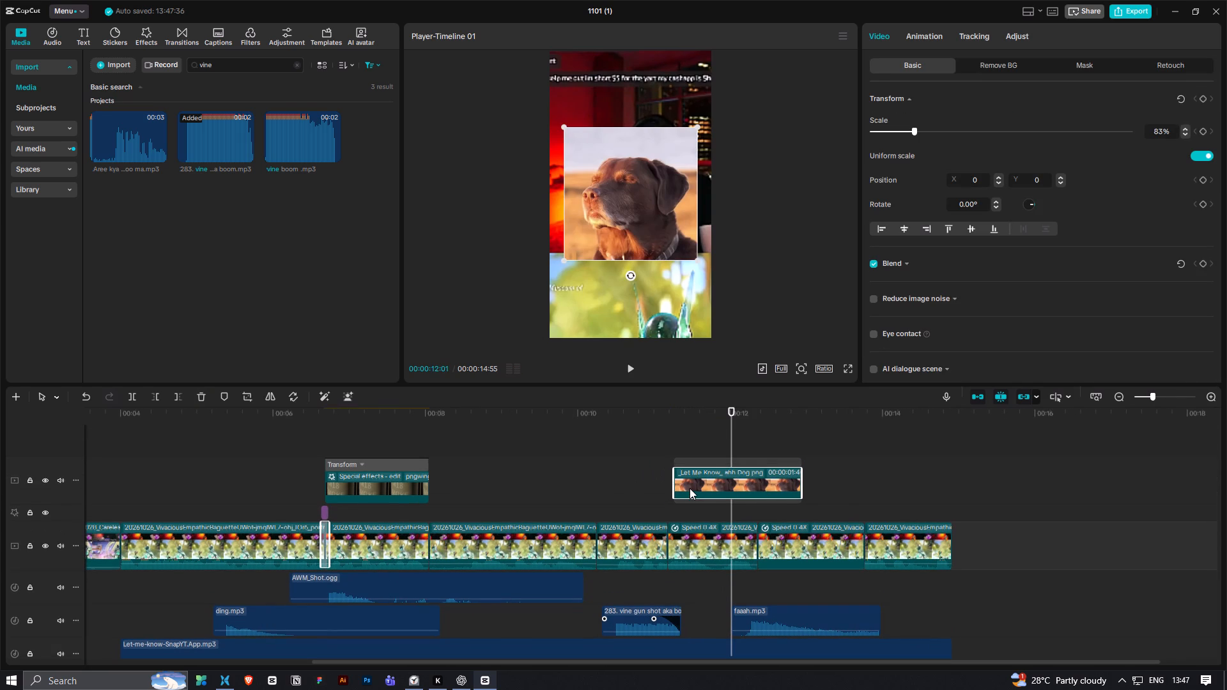
drag(690, 488, 761, 497)
click(650, 475)
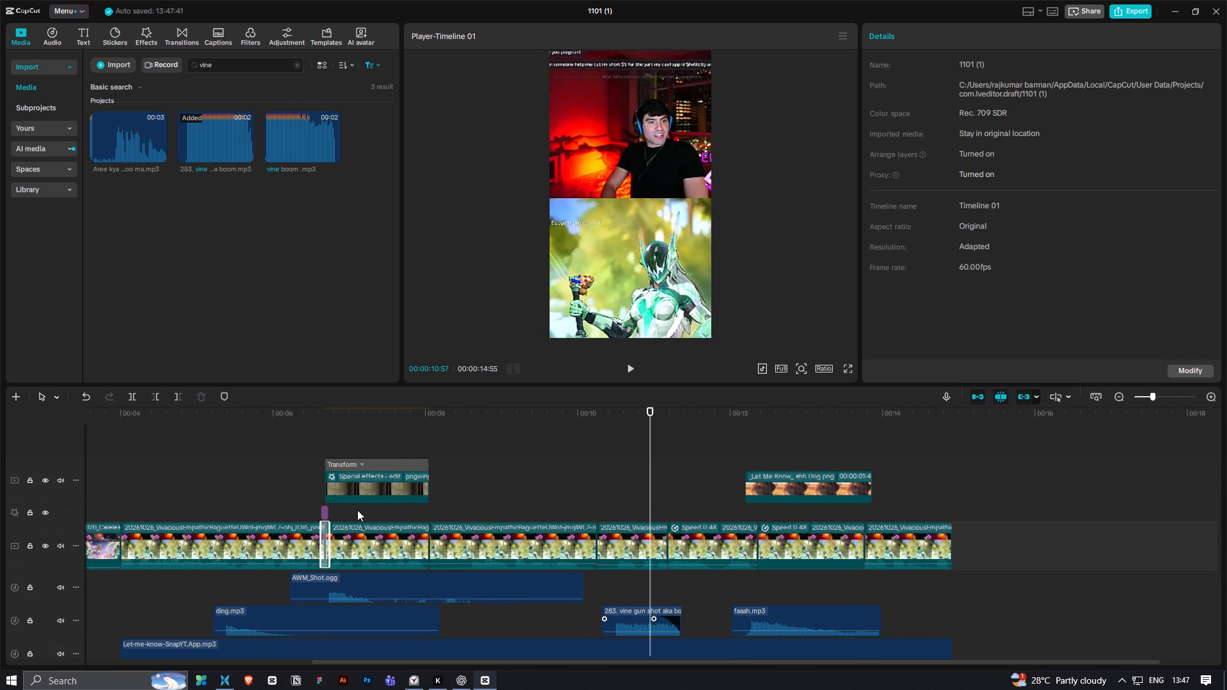
Copy the Darken Flash effect from about 6.5 seconds, paste it at about 11.1 seconds, and play that section.
drag(357, 510, 316, 510)
drag(342, 505, 318, 511)
key(ctrl+c)
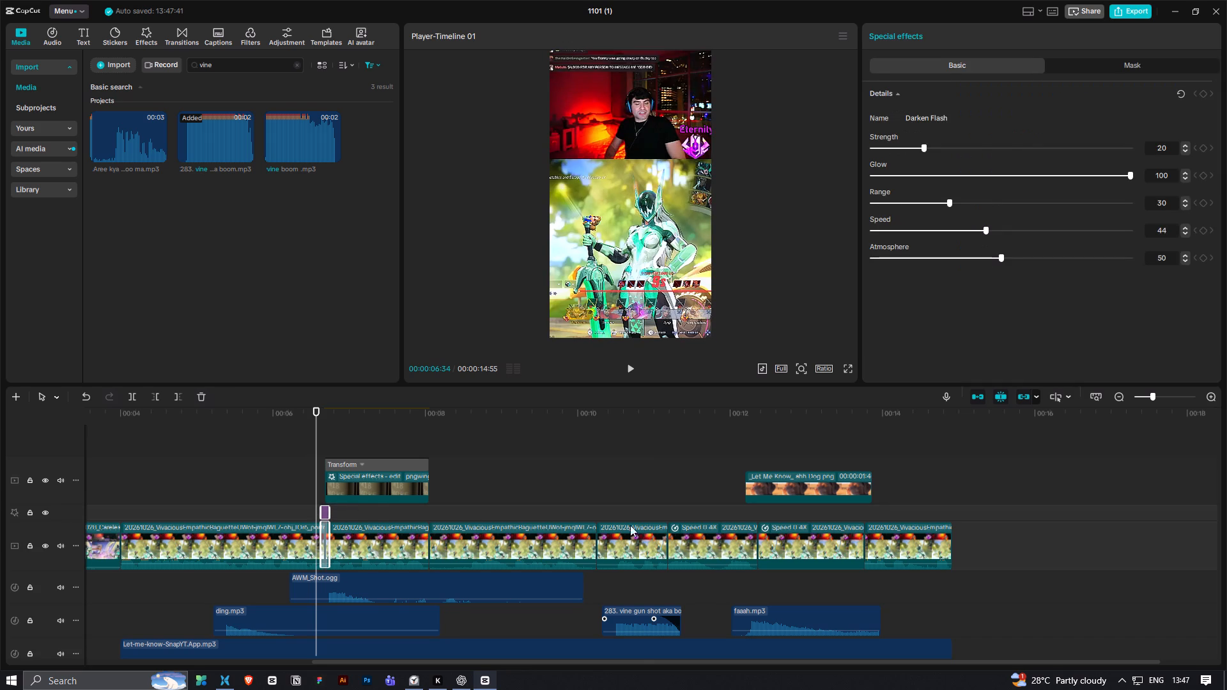
click(660, 484)
key(ctrl+v)
key(space)
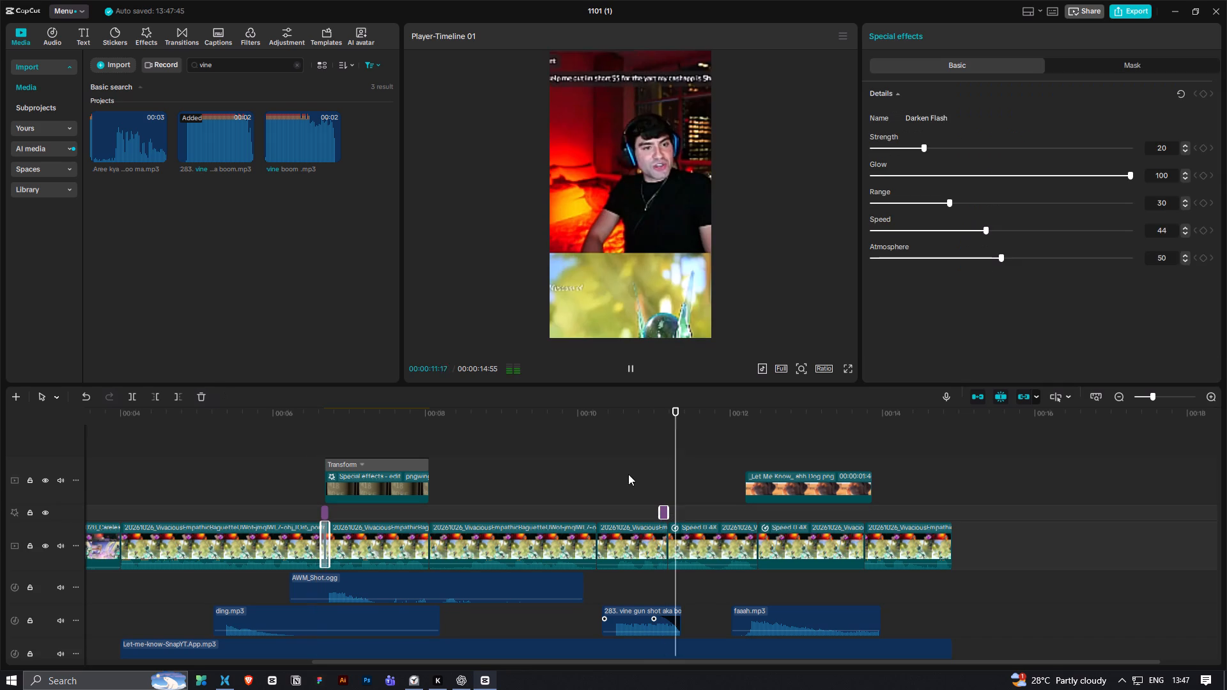
key(space)
Shift the copied Darken Flash effect to start at about 11.2 seconds, over the start of the first 0.4X clip, and play it back.
ctrl+scroll(686, 546, up, 8)
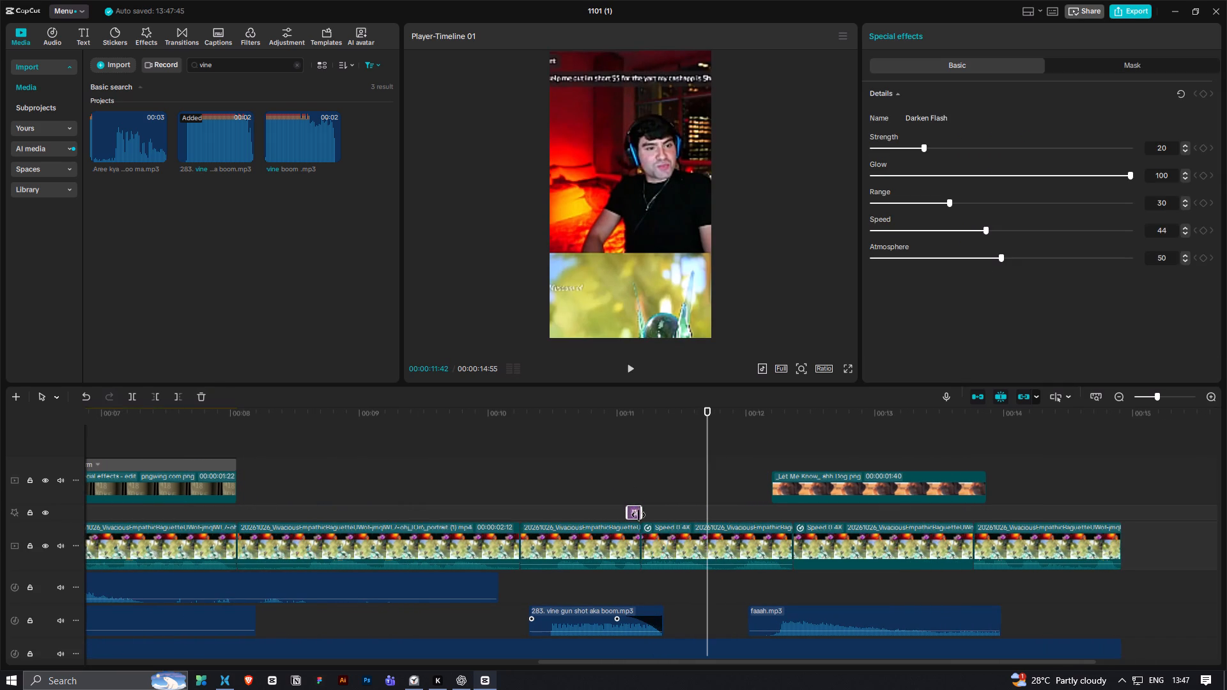
ctrl+scroll(637, 512, up, 8)
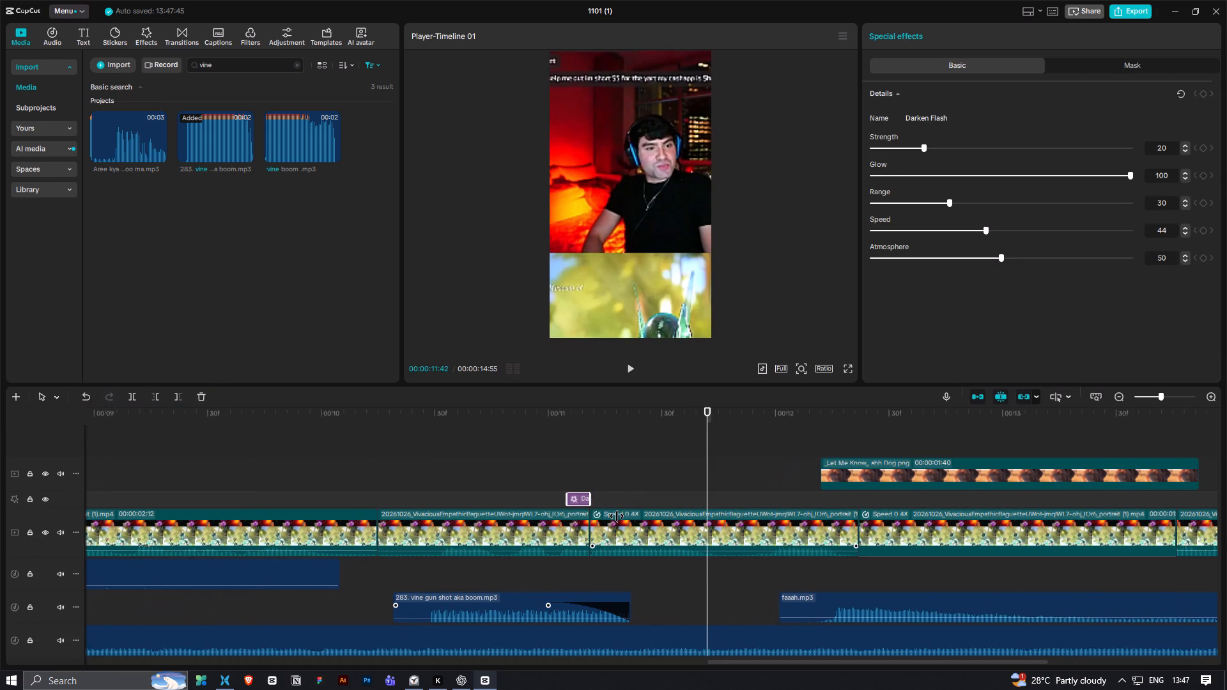
ctrl+scroll(583, 500, up, 1)
drag(568, 497, 583, 498)
click(548, 480)
key(space)
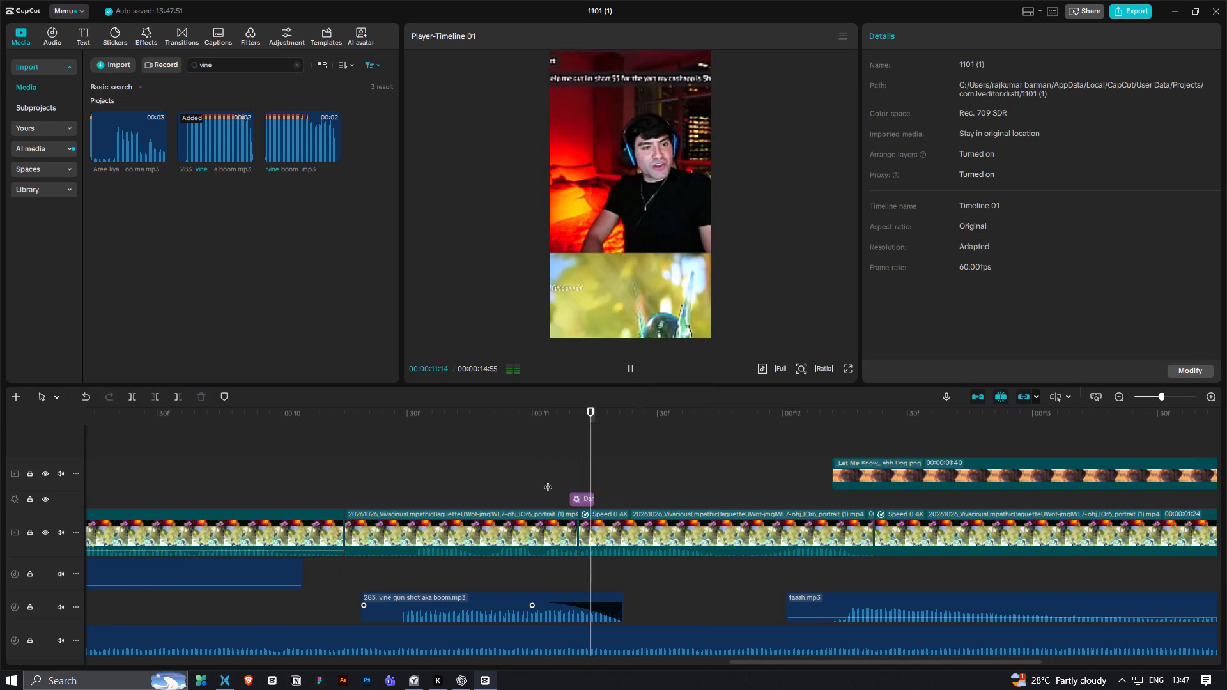
key(space)
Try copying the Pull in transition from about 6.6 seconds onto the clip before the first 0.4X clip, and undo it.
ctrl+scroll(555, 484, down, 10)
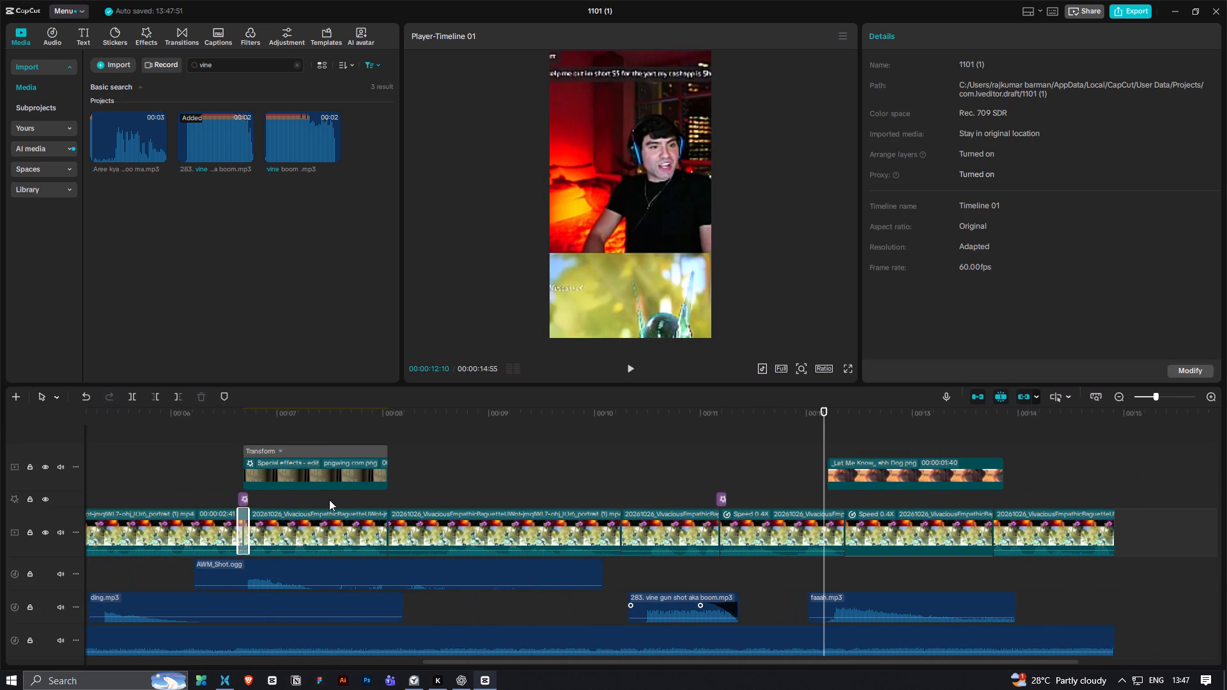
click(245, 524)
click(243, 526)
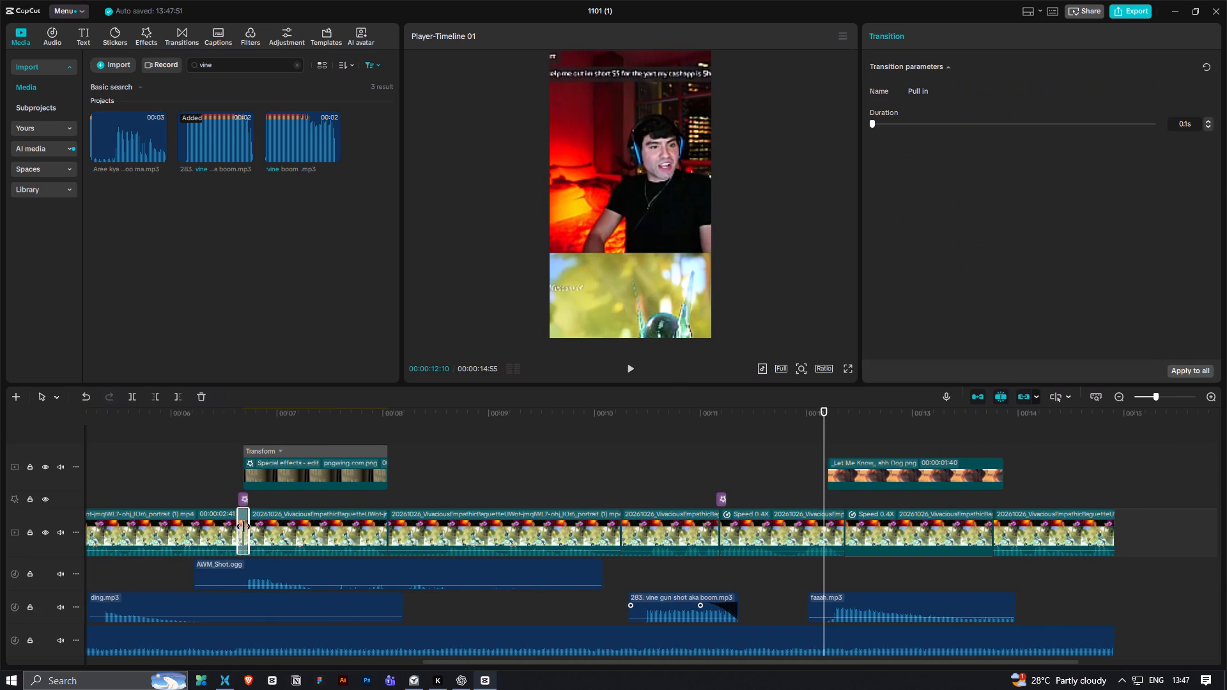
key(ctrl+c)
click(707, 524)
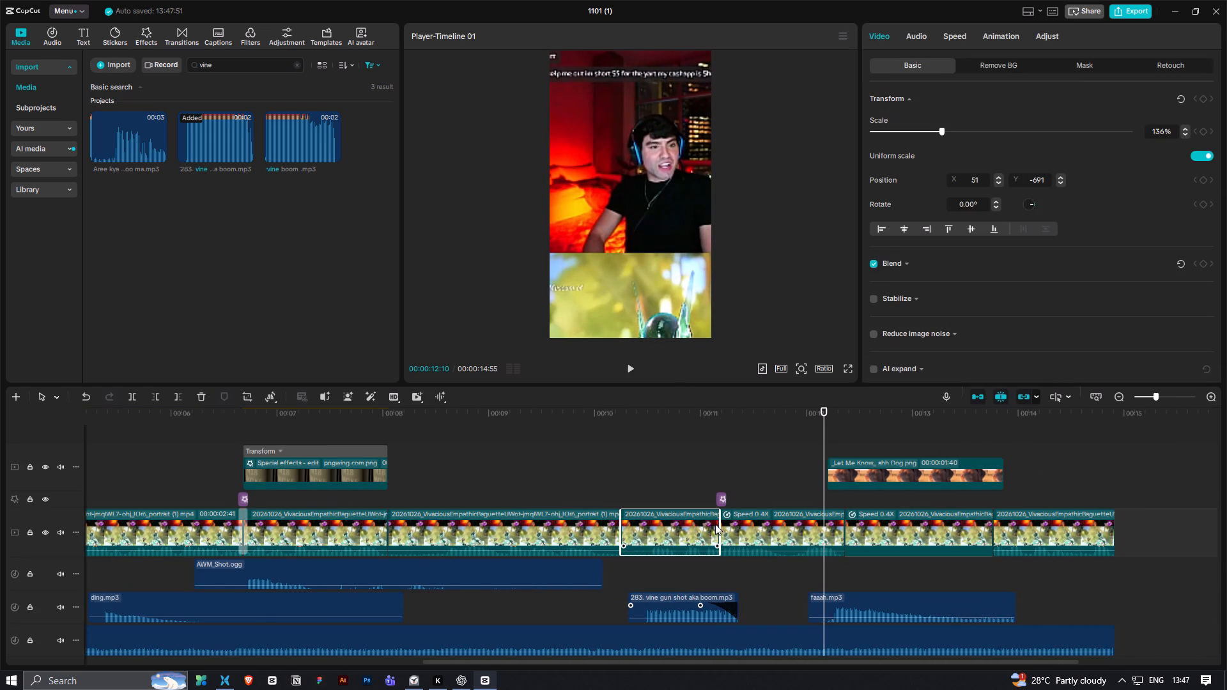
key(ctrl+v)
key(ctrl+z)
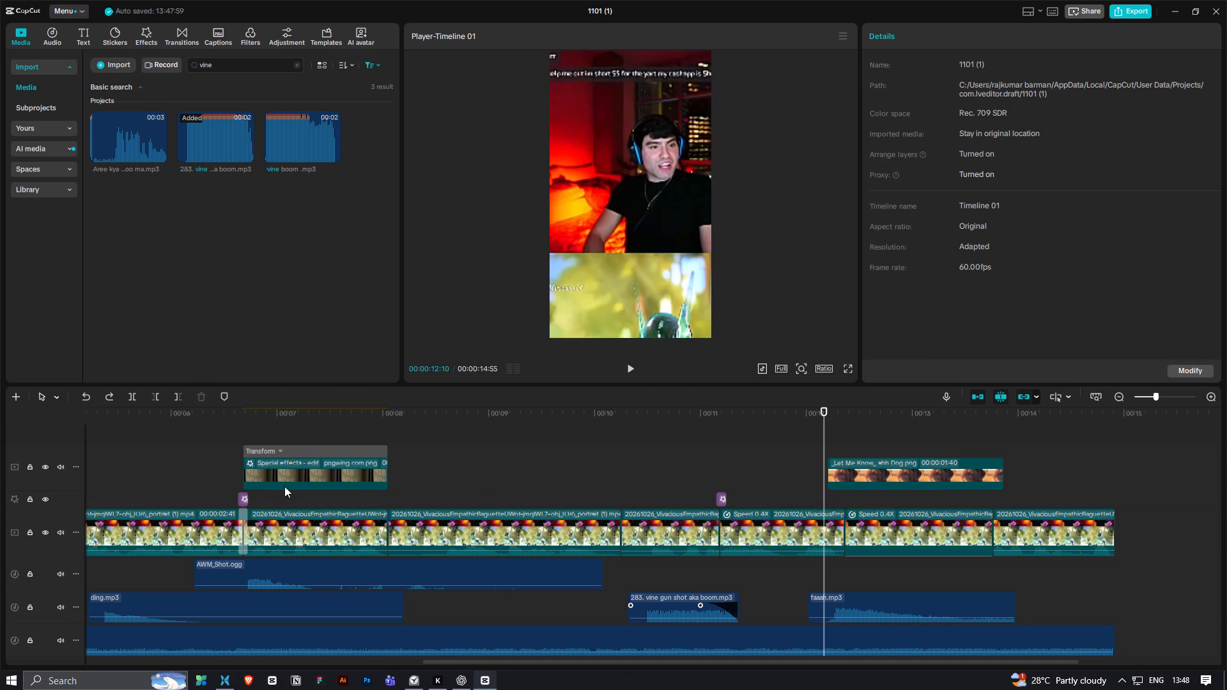
Browse the Camera and Trending transitions in the library for one resembling Pull in.
click(173, 33)
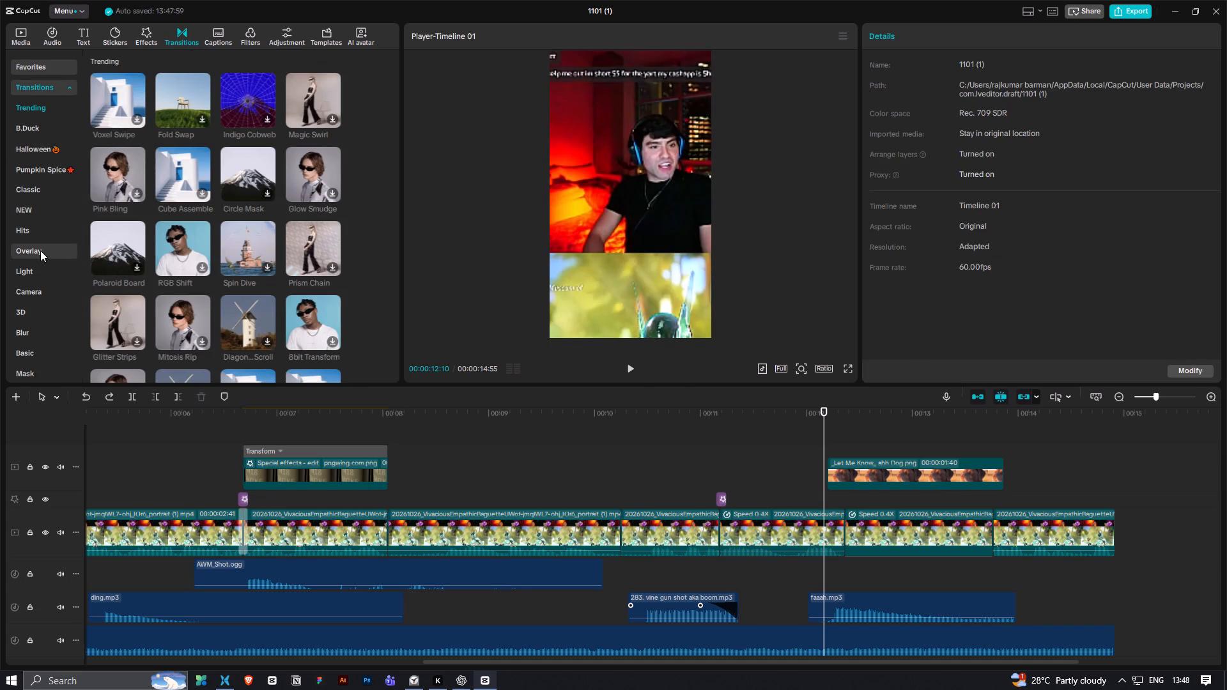
click(38, 286)
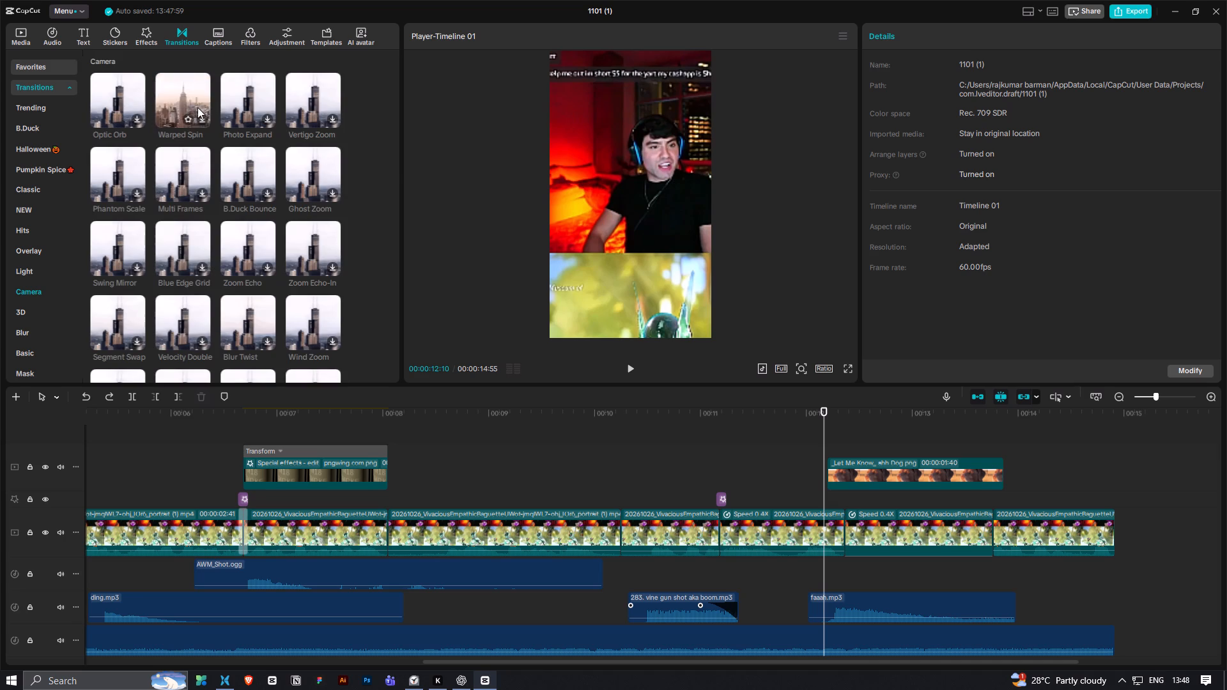
click(47, 111)
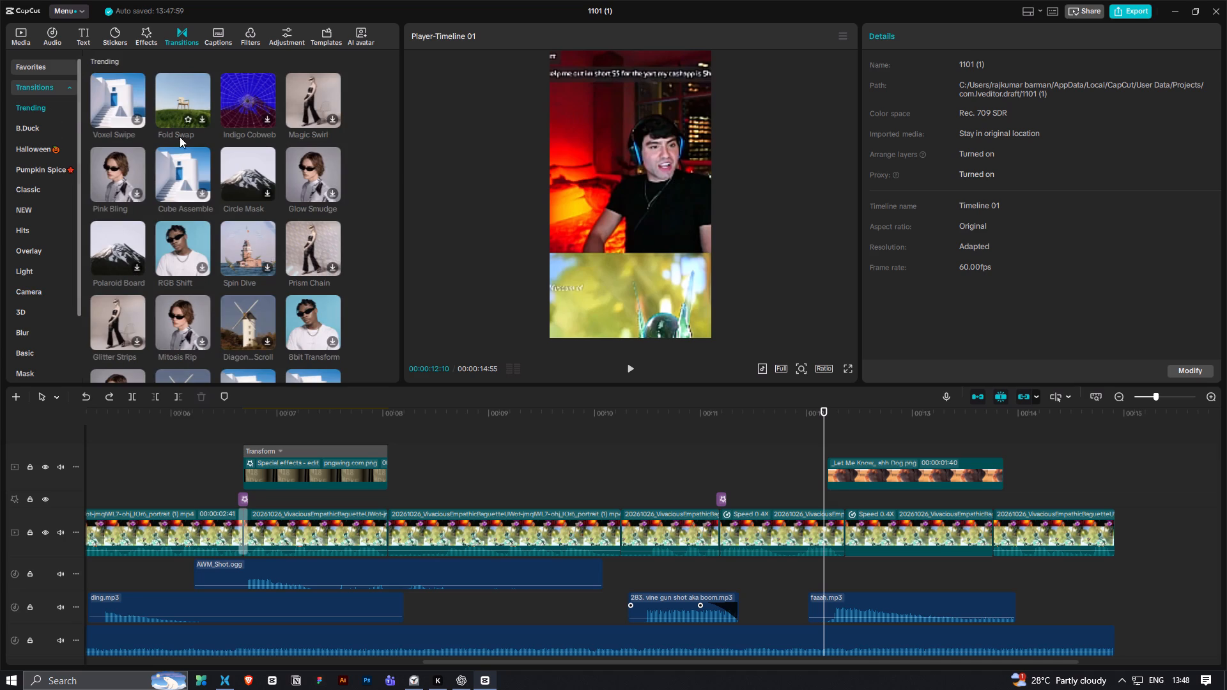
scroll(181, 231, down, 9)
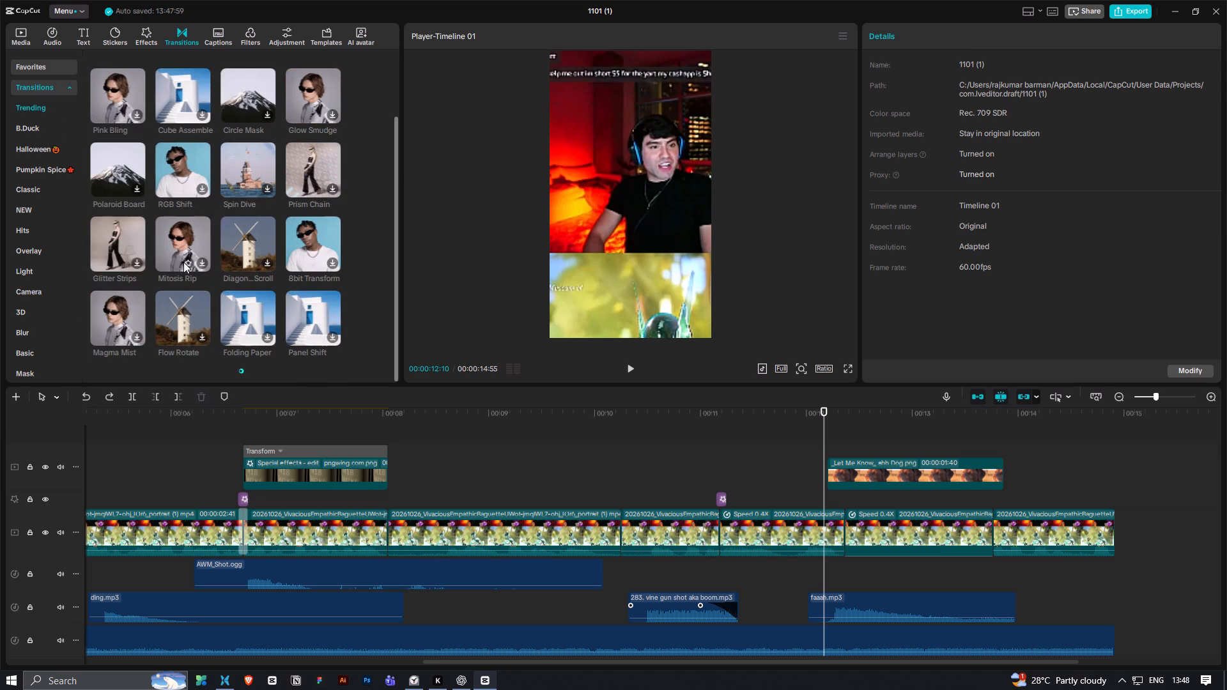
scroll(183, 262, down, 11)
scroll(205, 303, up, 1)
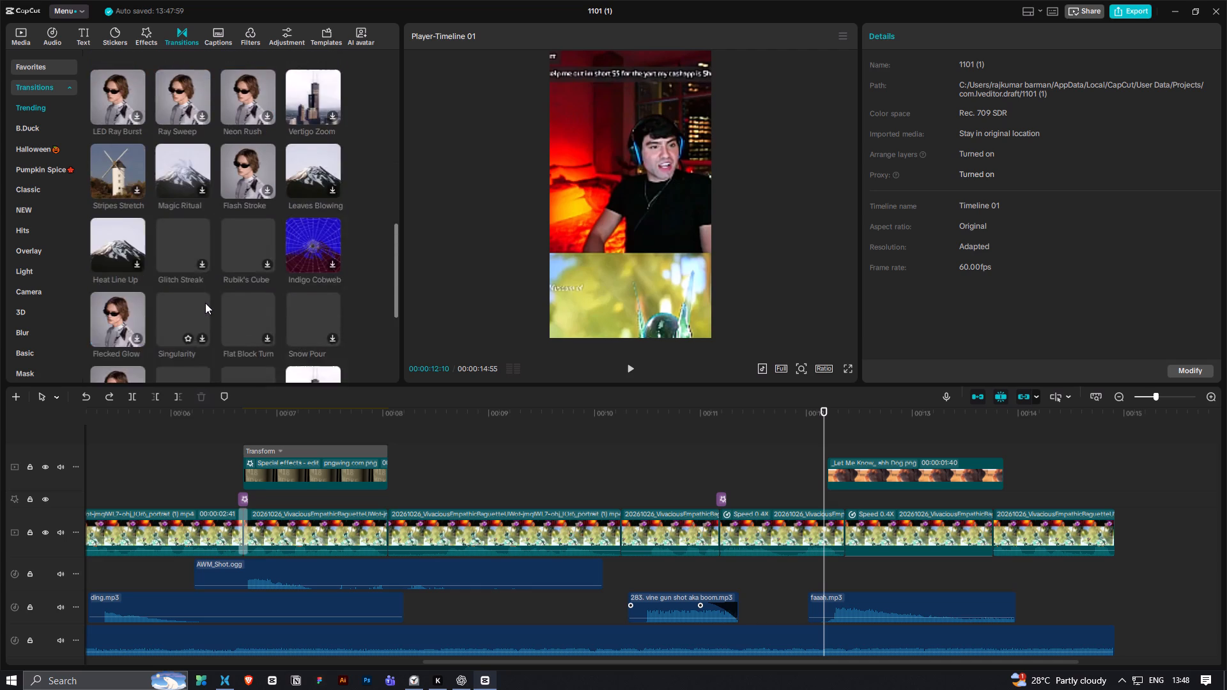
scroll(205, 303, down, 5)
scroll(205, 303, up, 2)
scroll(205, 303, down, 6)
scroll(205, 303, up, 2)
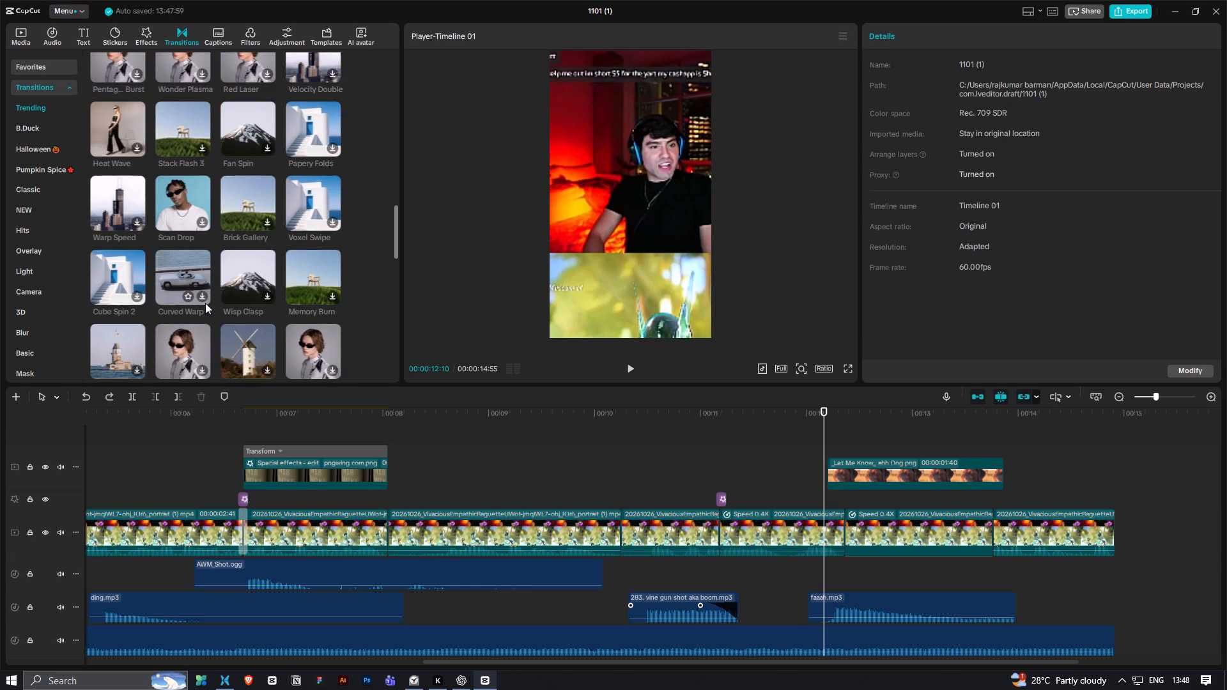
scroll(205, 303, down, 8)
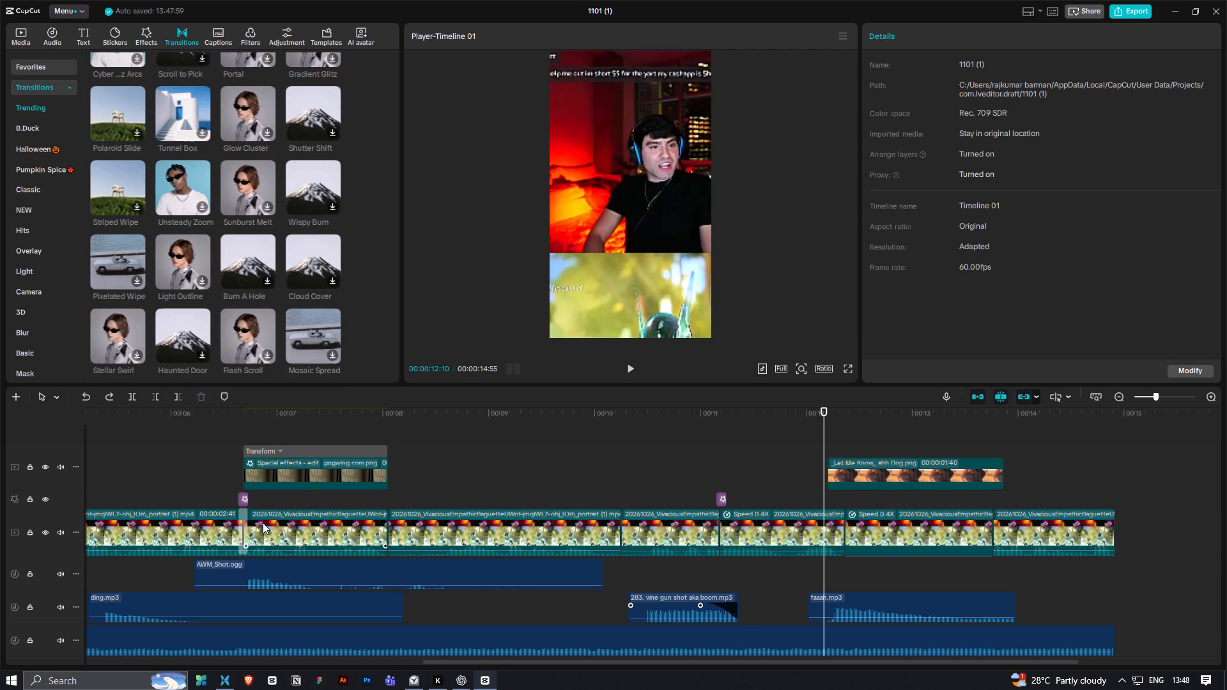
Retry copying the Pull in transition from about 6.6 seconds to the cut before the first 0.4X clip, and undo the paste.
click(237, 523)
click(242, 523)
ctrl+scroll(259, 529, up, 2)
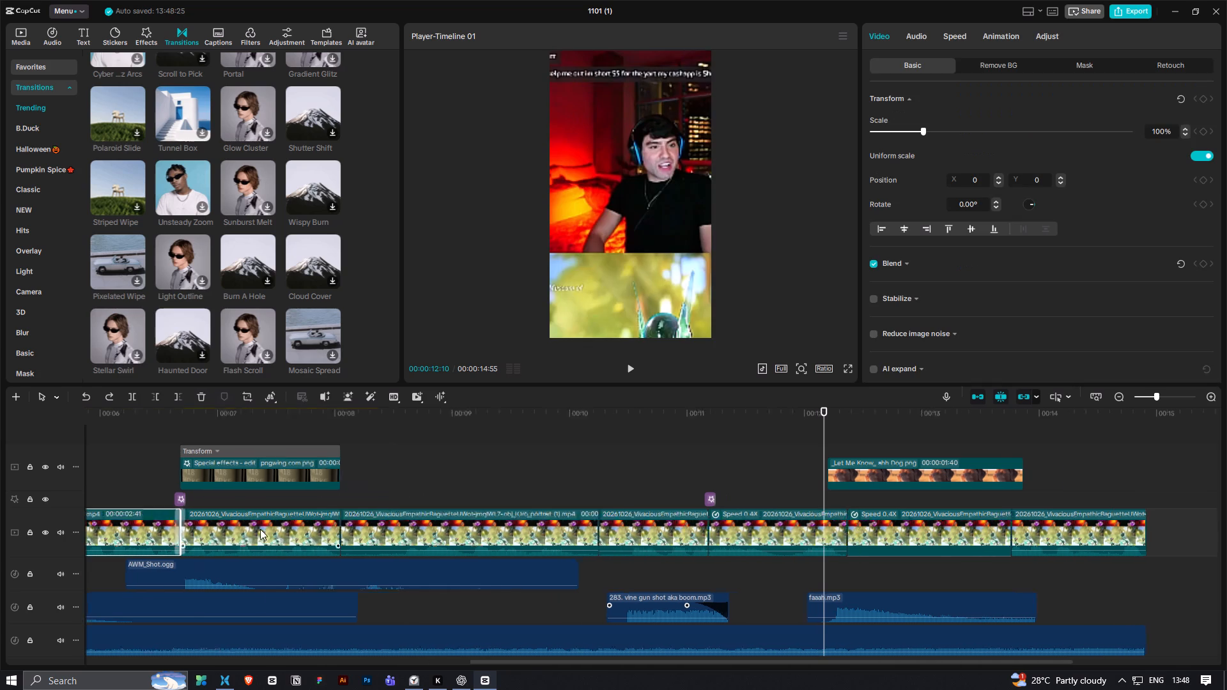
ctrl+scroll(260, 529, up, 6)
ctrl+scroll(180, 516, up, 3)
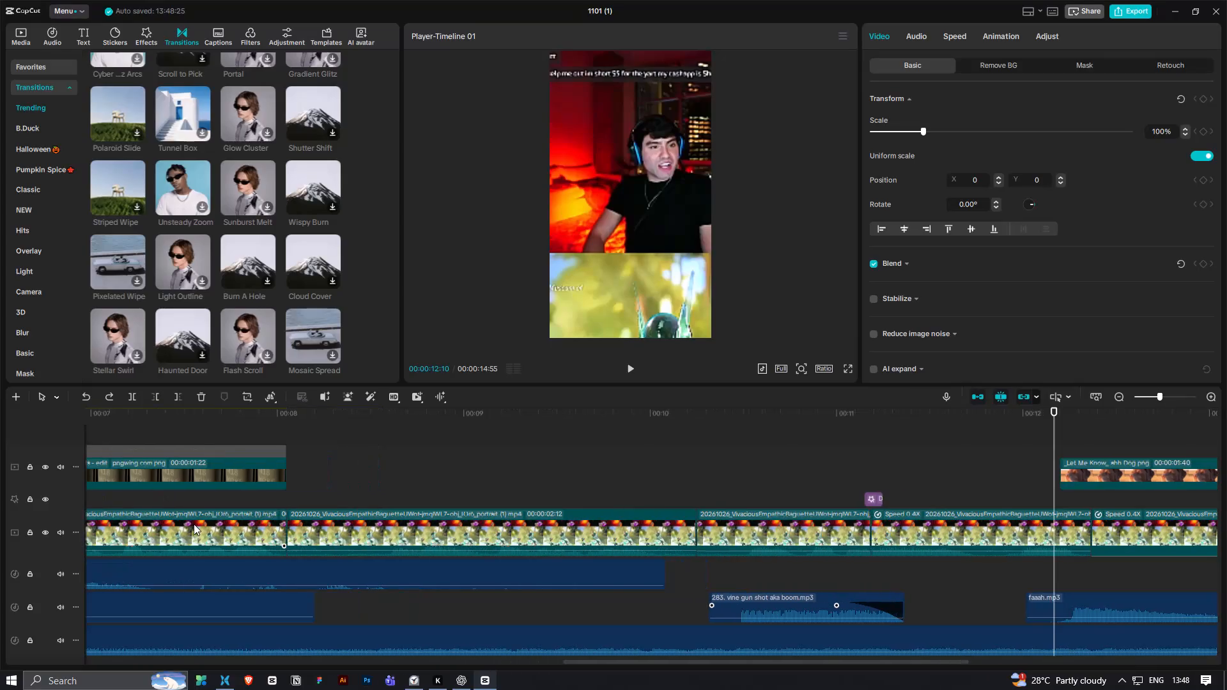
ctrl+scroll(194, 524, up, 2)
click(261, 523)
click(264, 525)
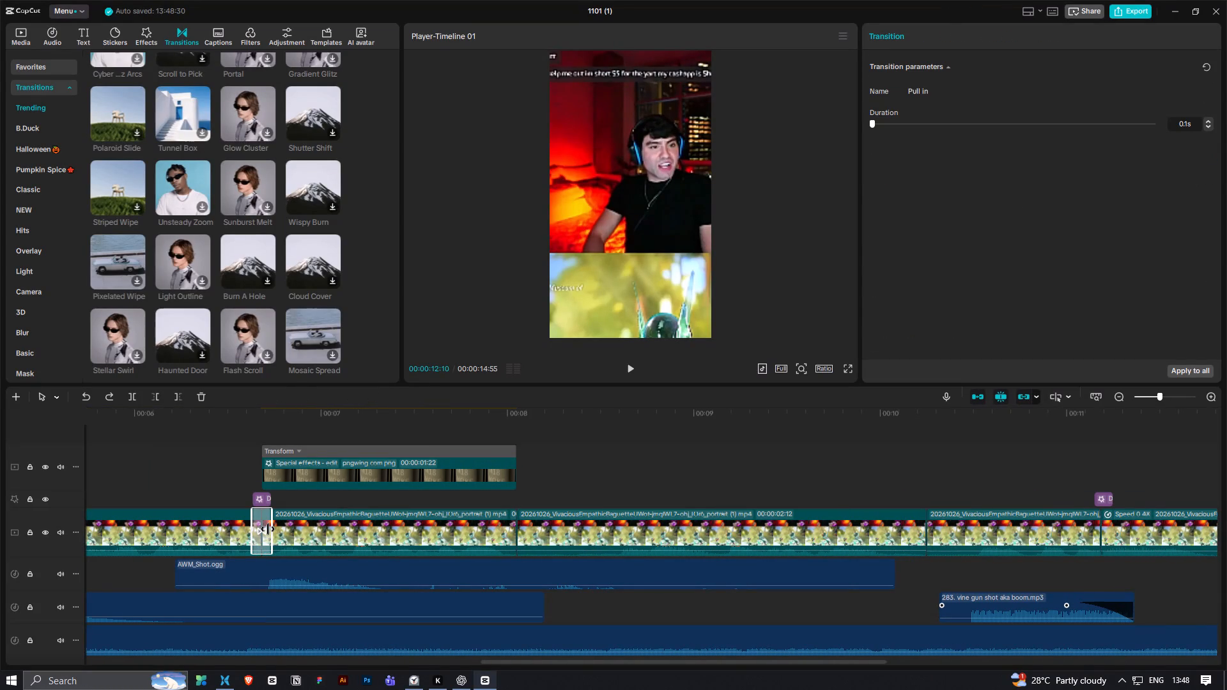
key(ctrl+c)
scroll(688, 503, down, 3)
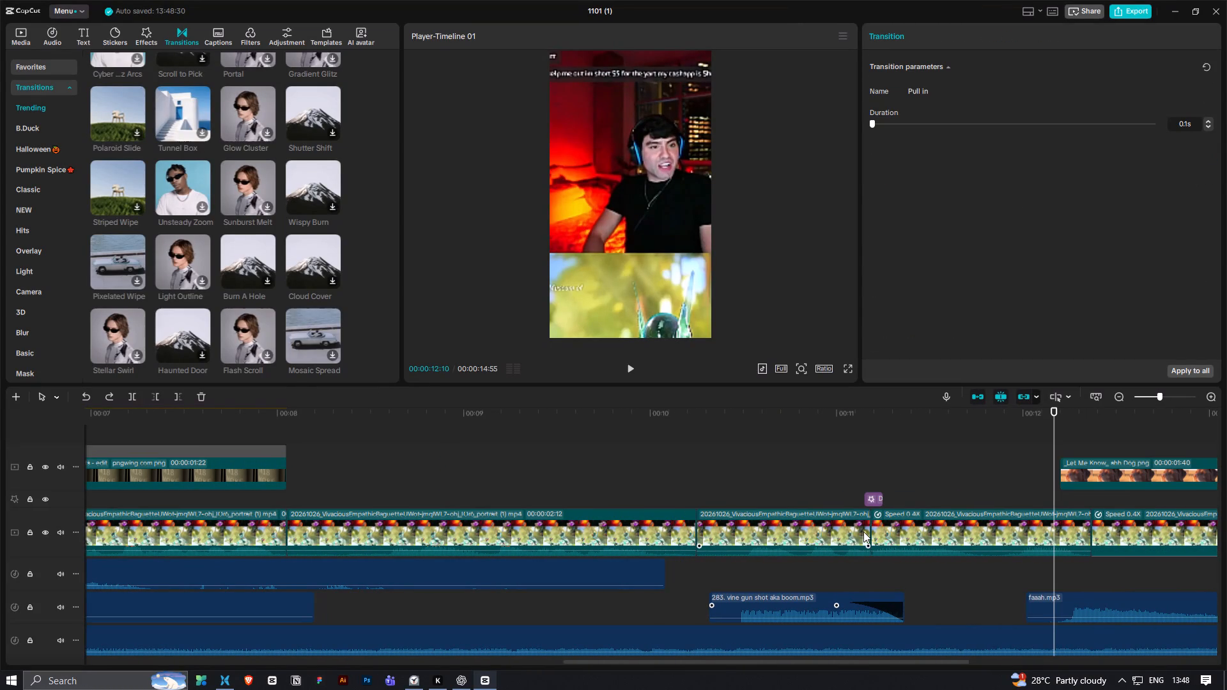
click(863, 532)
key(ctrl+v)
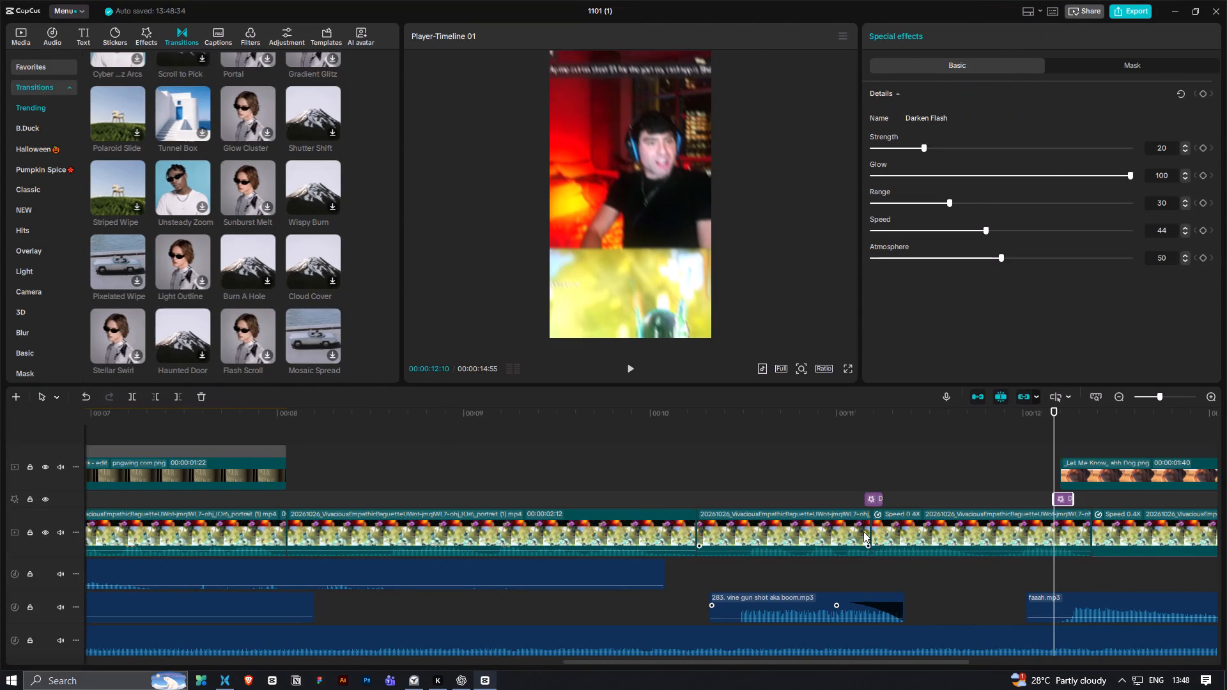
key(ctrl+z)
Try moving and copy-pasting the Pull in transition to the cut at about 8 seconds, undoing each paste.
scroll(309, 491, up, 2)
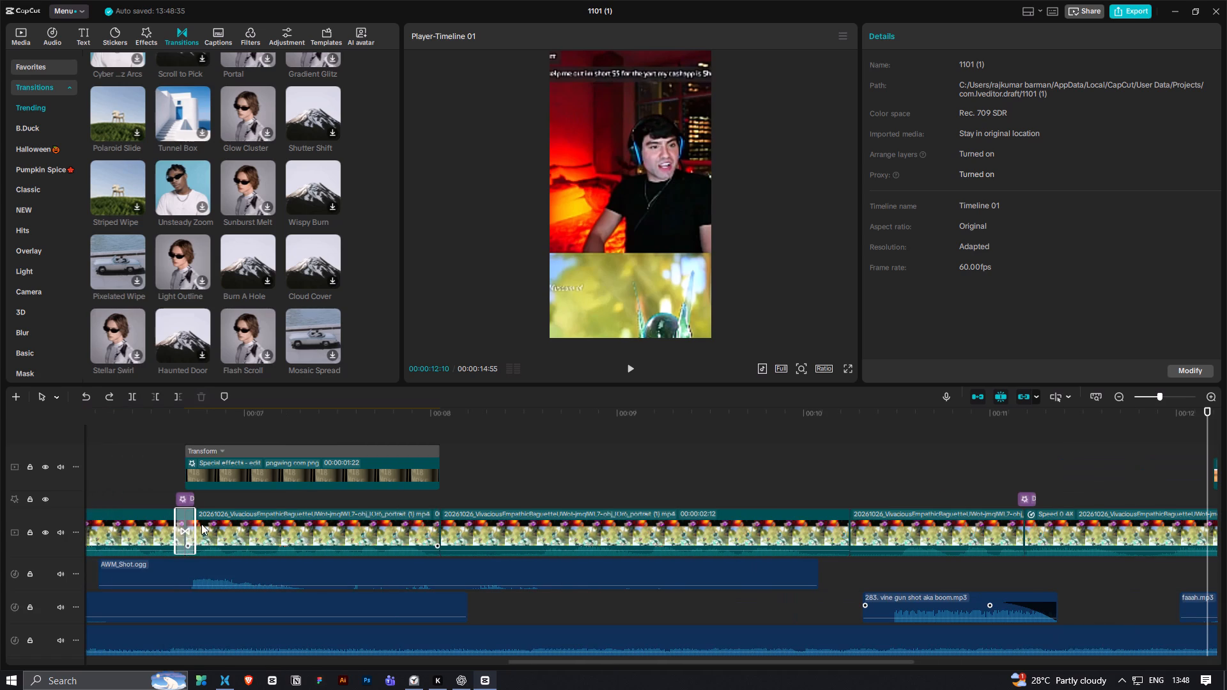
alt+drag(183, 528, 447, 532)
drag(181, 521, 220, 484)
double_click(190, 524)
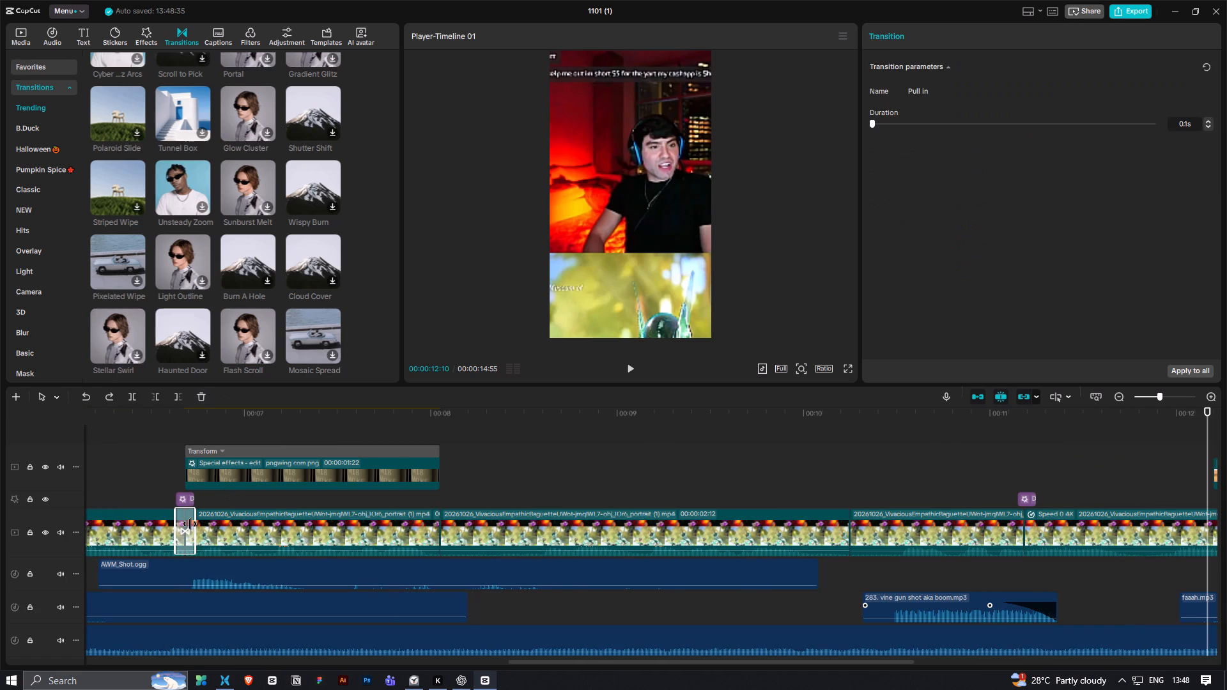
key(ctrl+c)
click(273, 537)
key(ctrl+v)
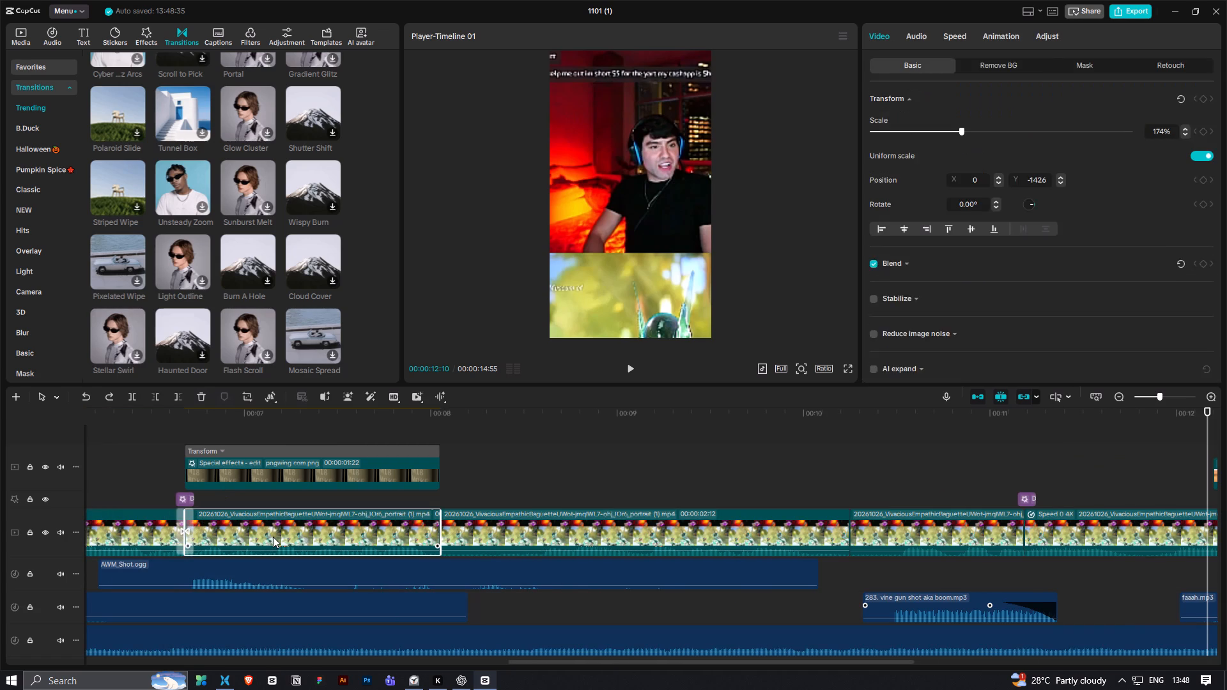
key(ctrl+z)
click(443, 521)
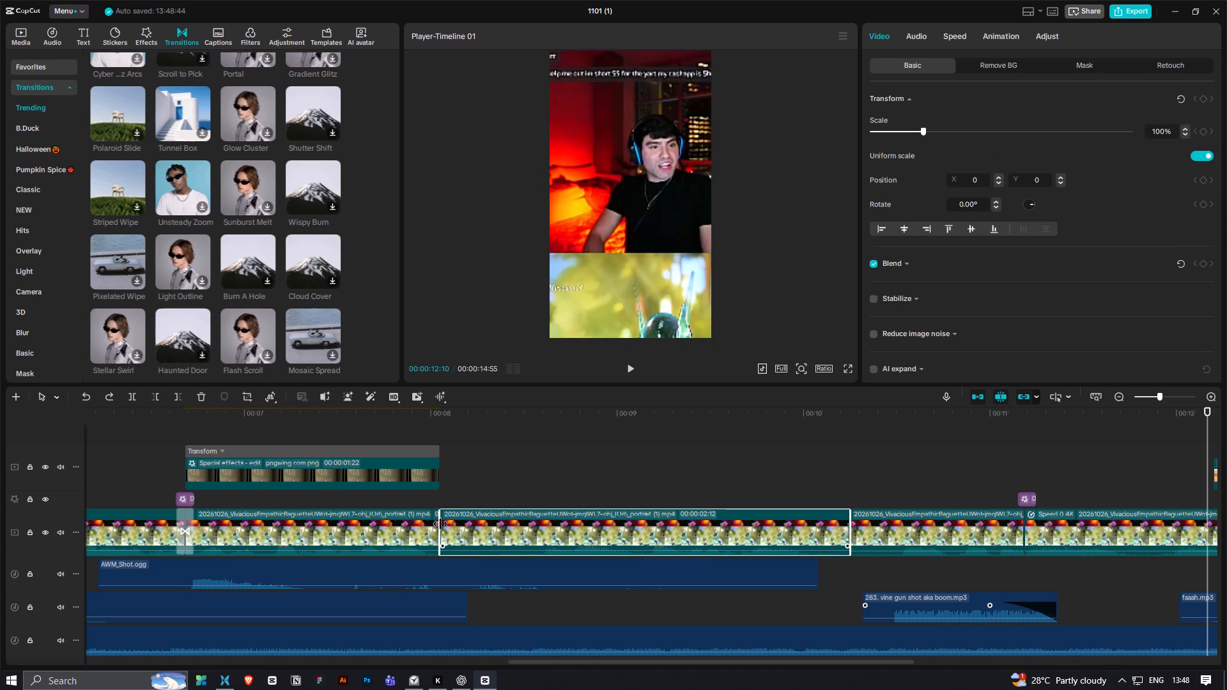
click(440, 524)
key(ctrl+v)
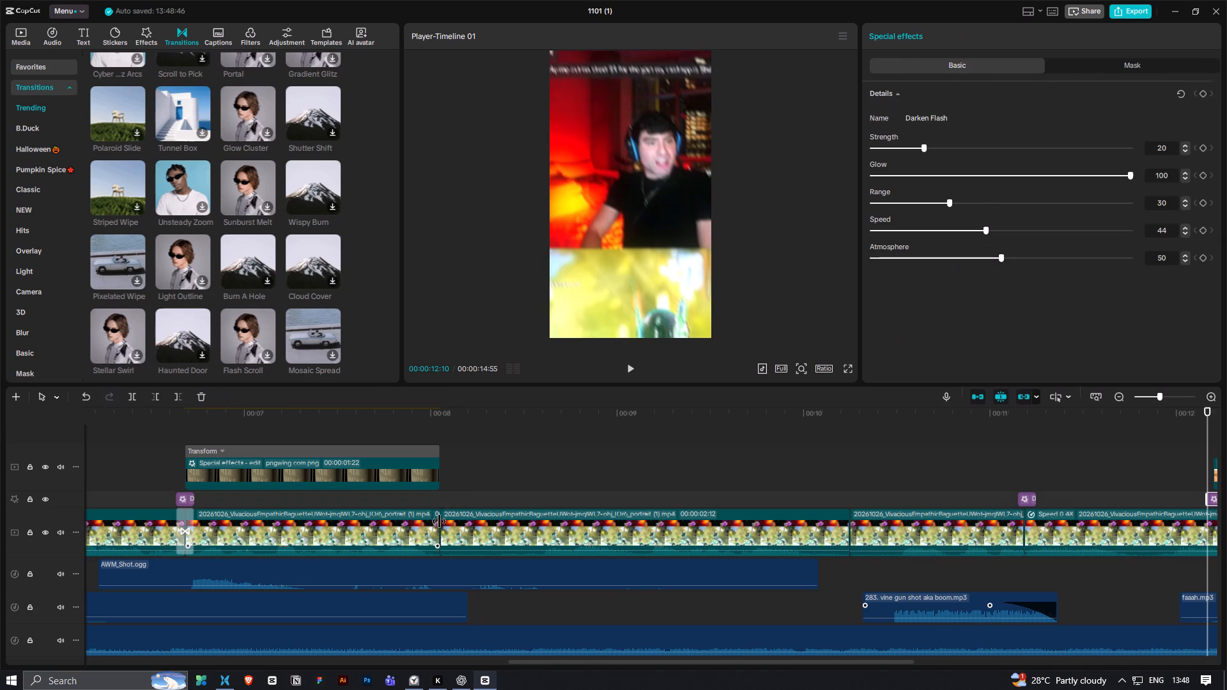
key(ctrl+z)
Play back the dog image section and move the overlay to start at 00:00:11:15, over the first 0.4X clip.
scroll(518, 491, down, 3)
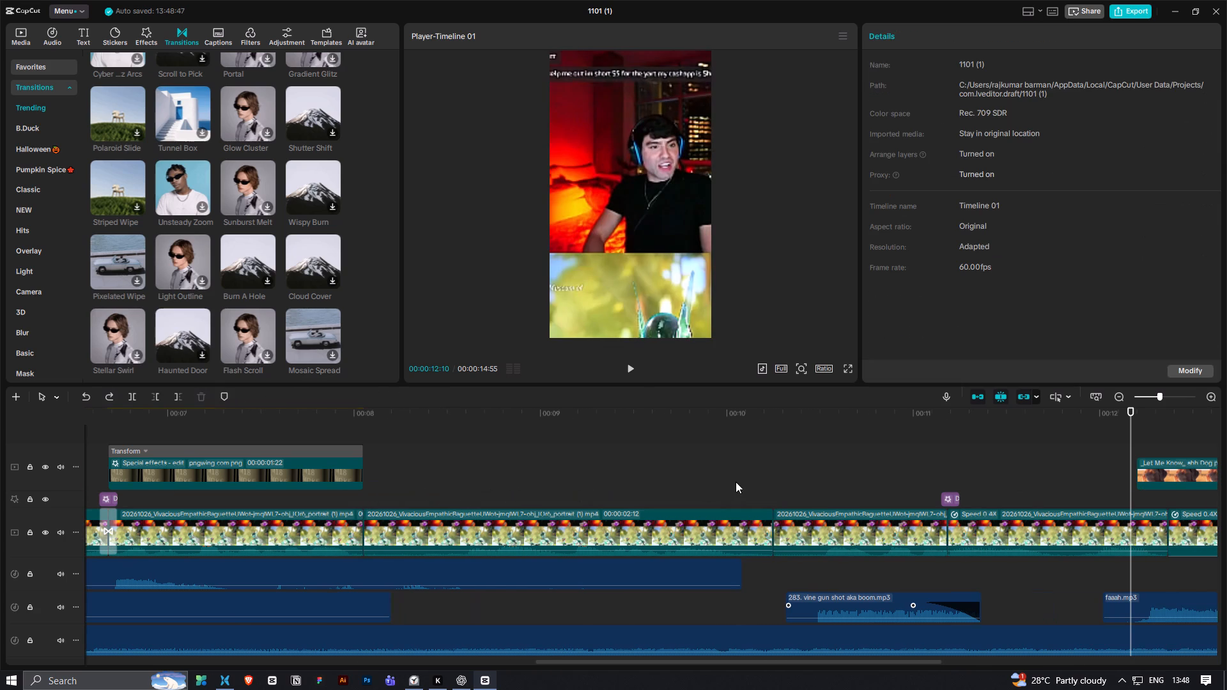
click(736, 482)
key(space)
scroll(736, 487, down, 6)
key(space)
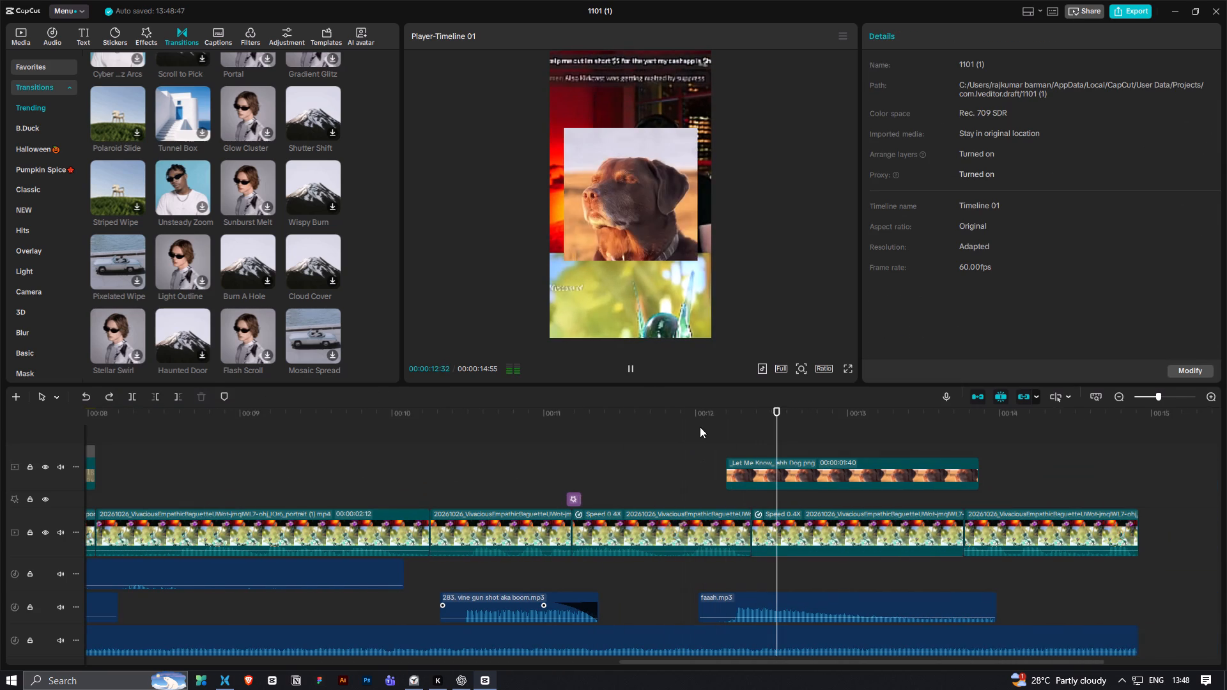
click(585, 496)
click(581, 496)
drag(771, 468, 638, 474)
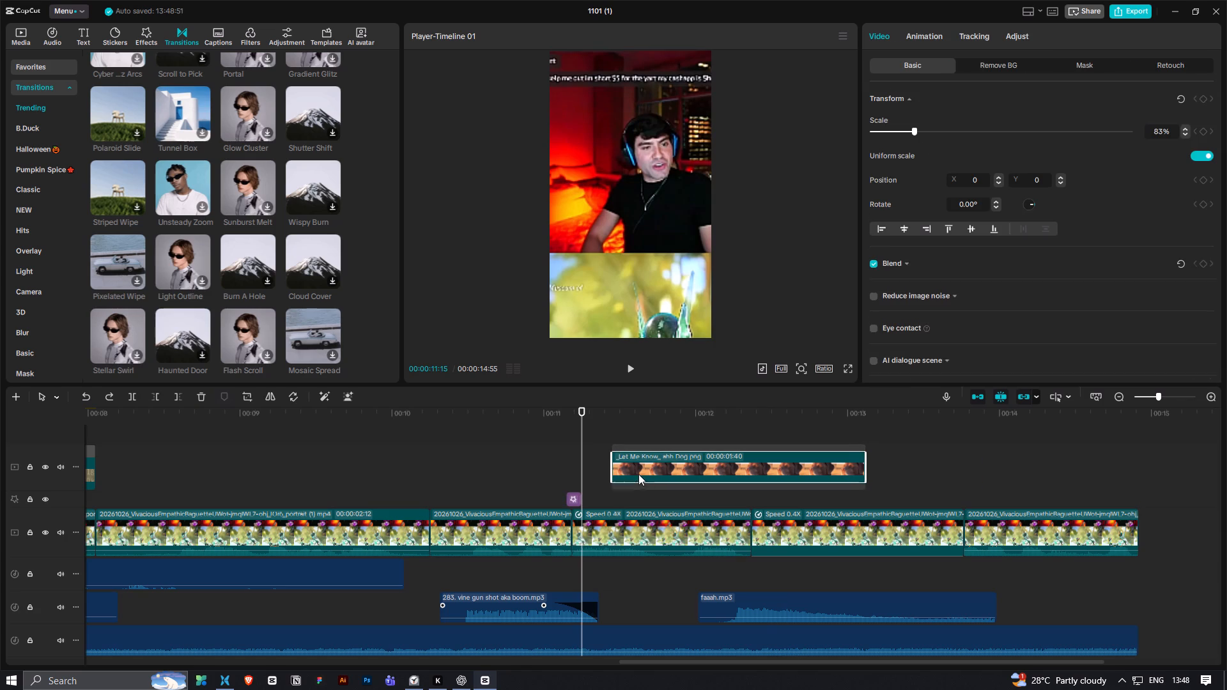
drag(638, 474, 624, 479)
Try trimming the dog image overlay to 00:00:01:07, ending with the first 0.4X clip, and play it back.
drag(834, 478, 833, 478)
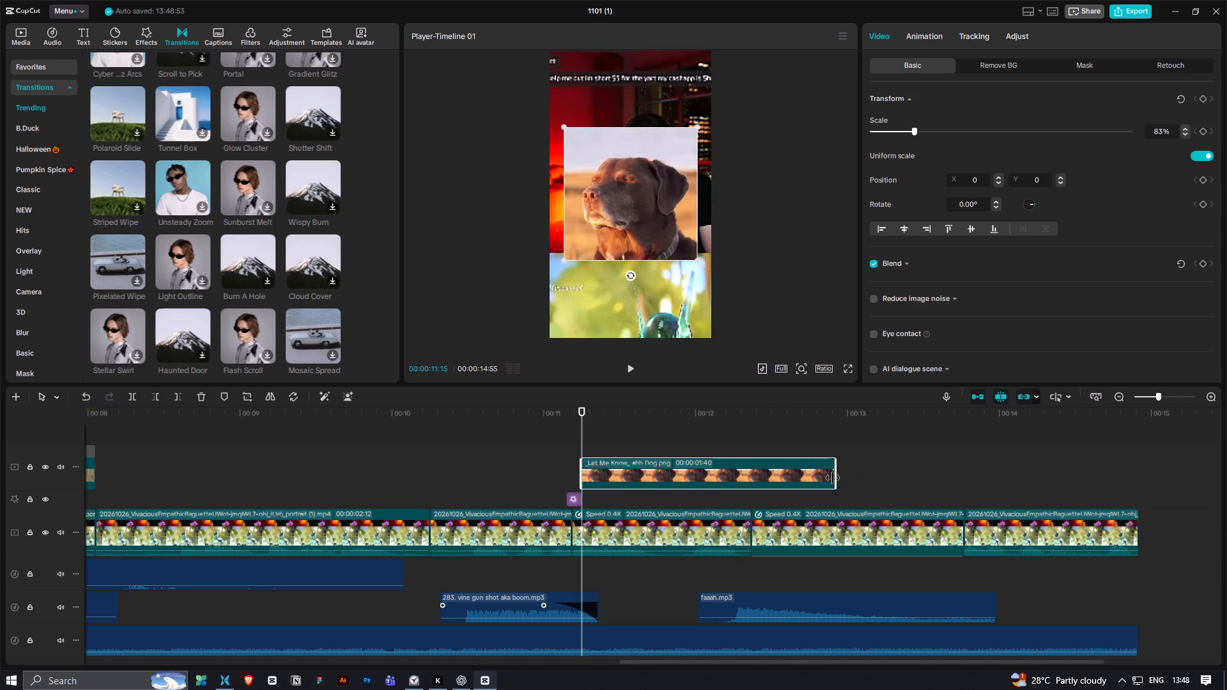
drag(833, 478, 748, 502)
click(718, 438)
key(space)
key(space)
Extend the end of the dog image overlay to a duration of 00:00:01:53 and play it back.
click(728, 487)
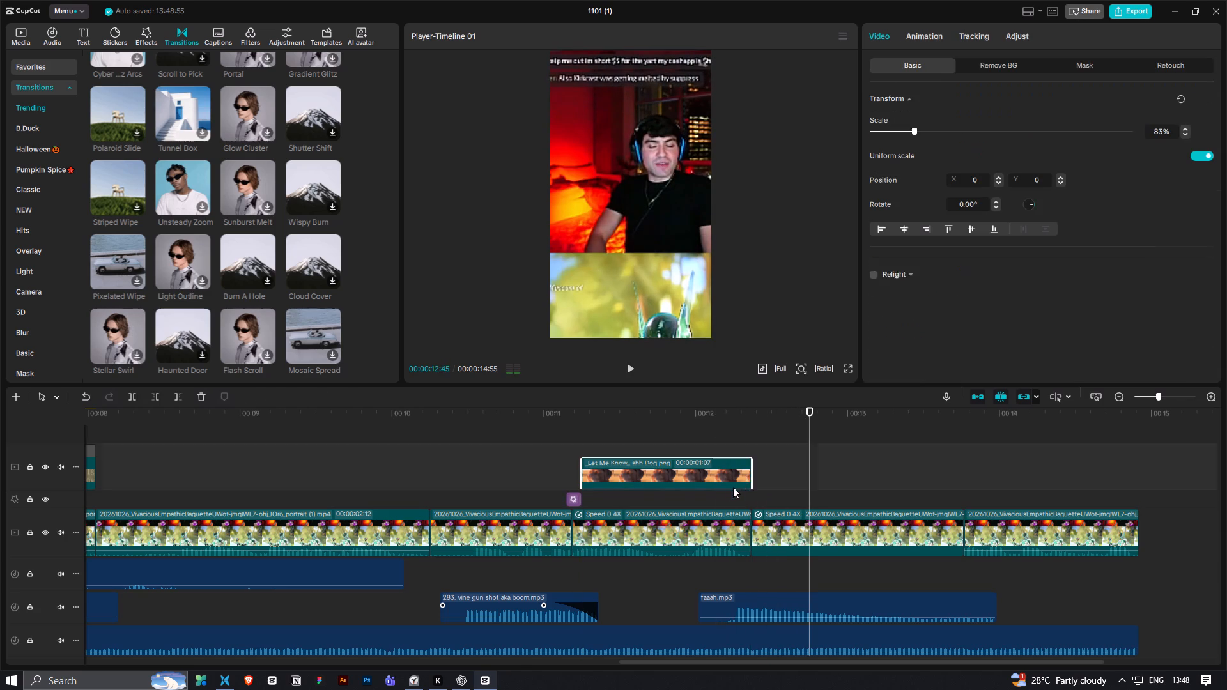
drag(748, 483, 866, 503)
click(596, 428)
key(space)
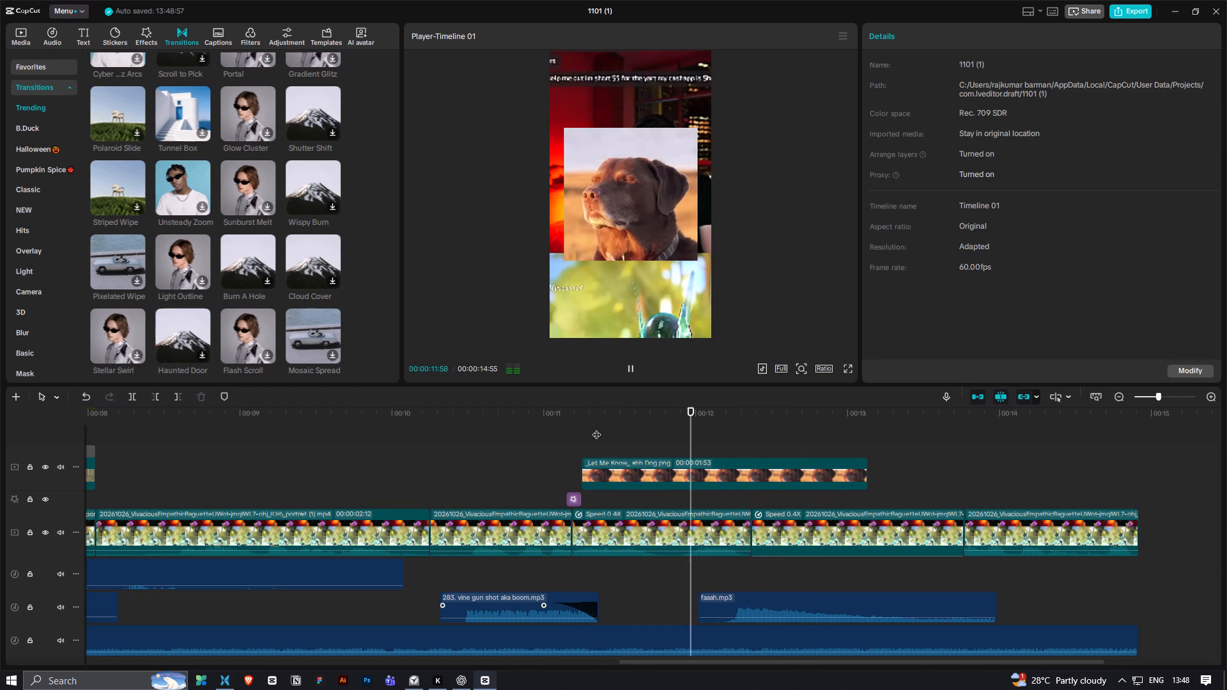
key(space)
Fade in the dog image with opacity keyframes: 0% at 00:00:11:15, raised at 00:00:11:49, and play it back.
click(622, 473)
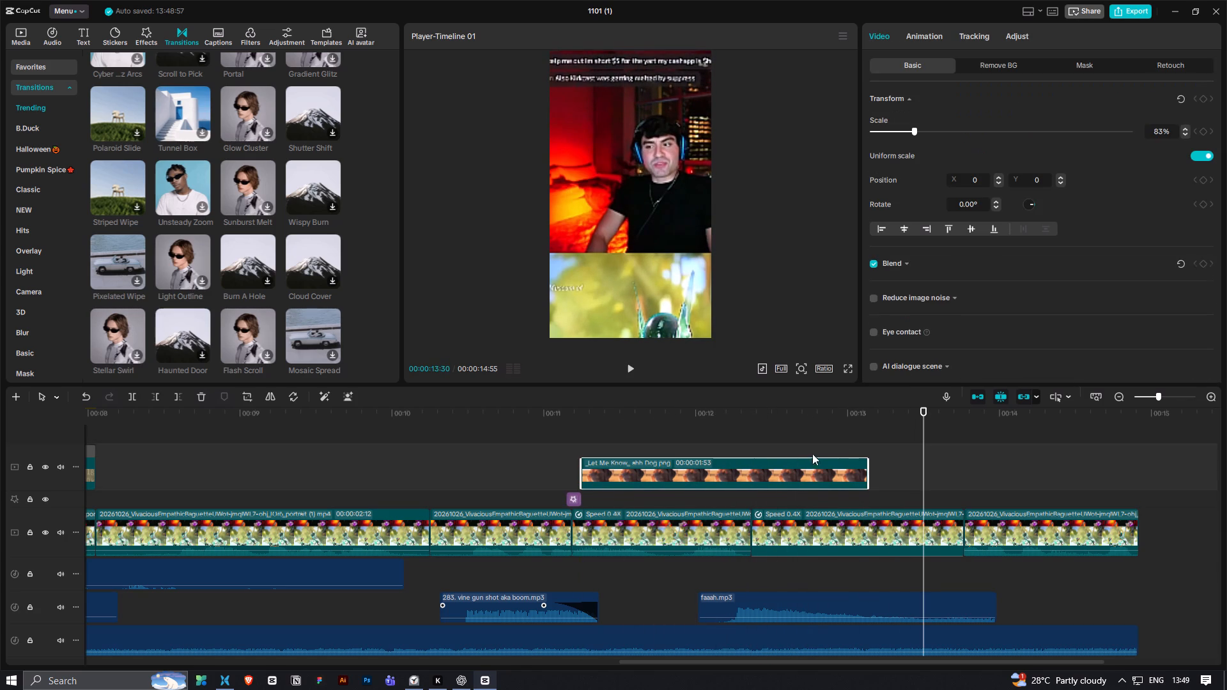
drag(923, 409, 866, 456)
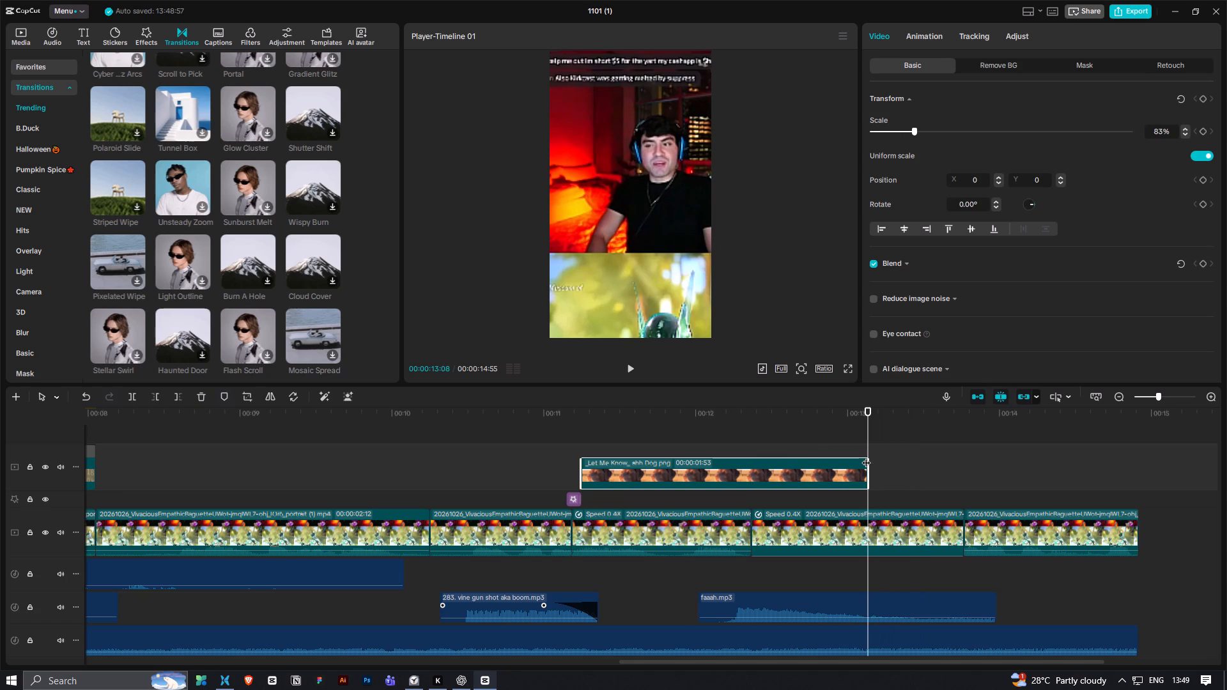
drag(573, 415, 578, 422)
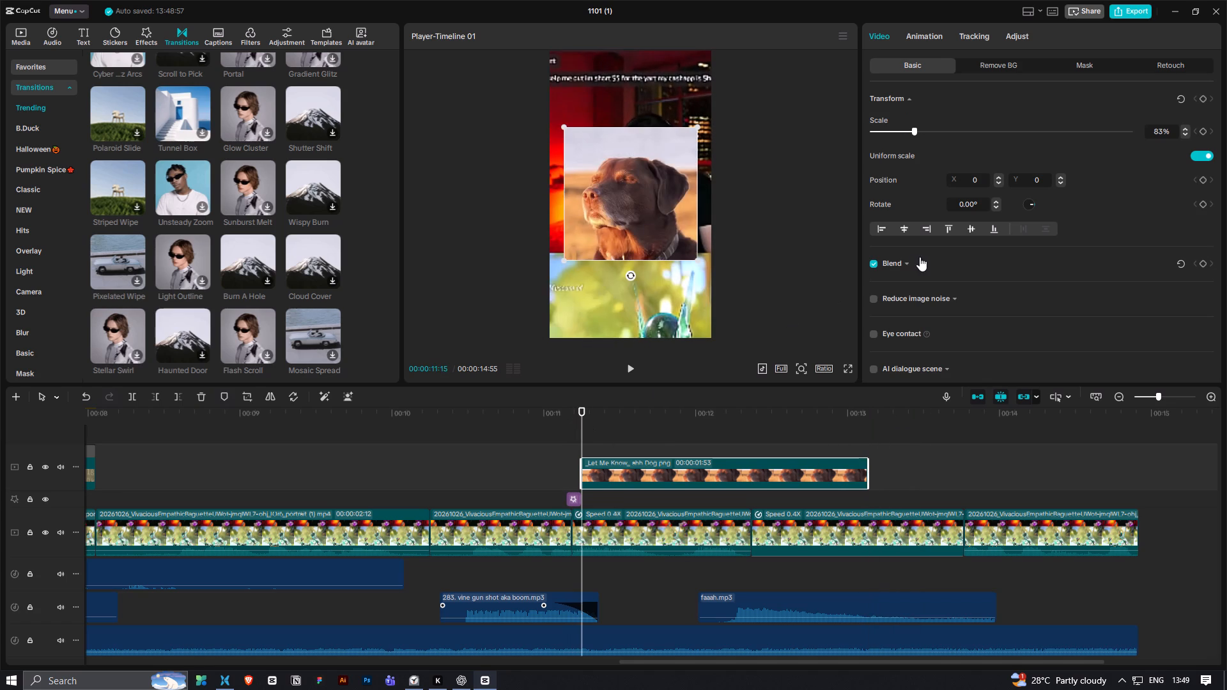
click(898, 264)
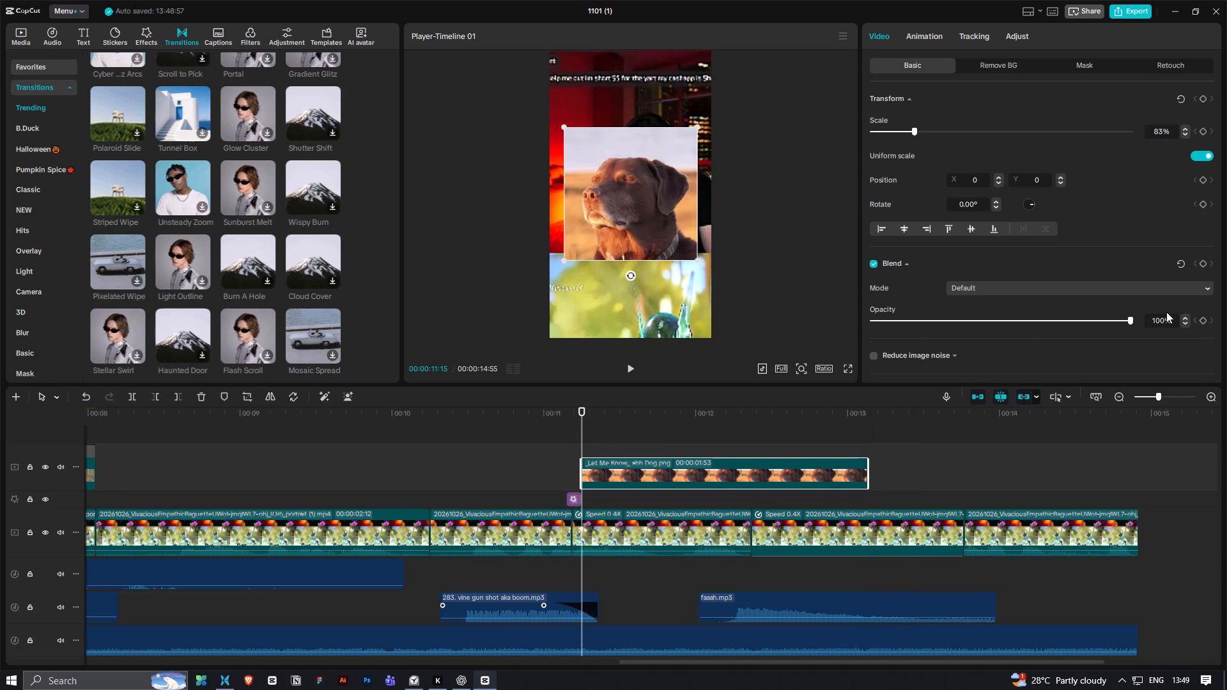
click(1201, 321)
drag(1127, 322, 750, 354)
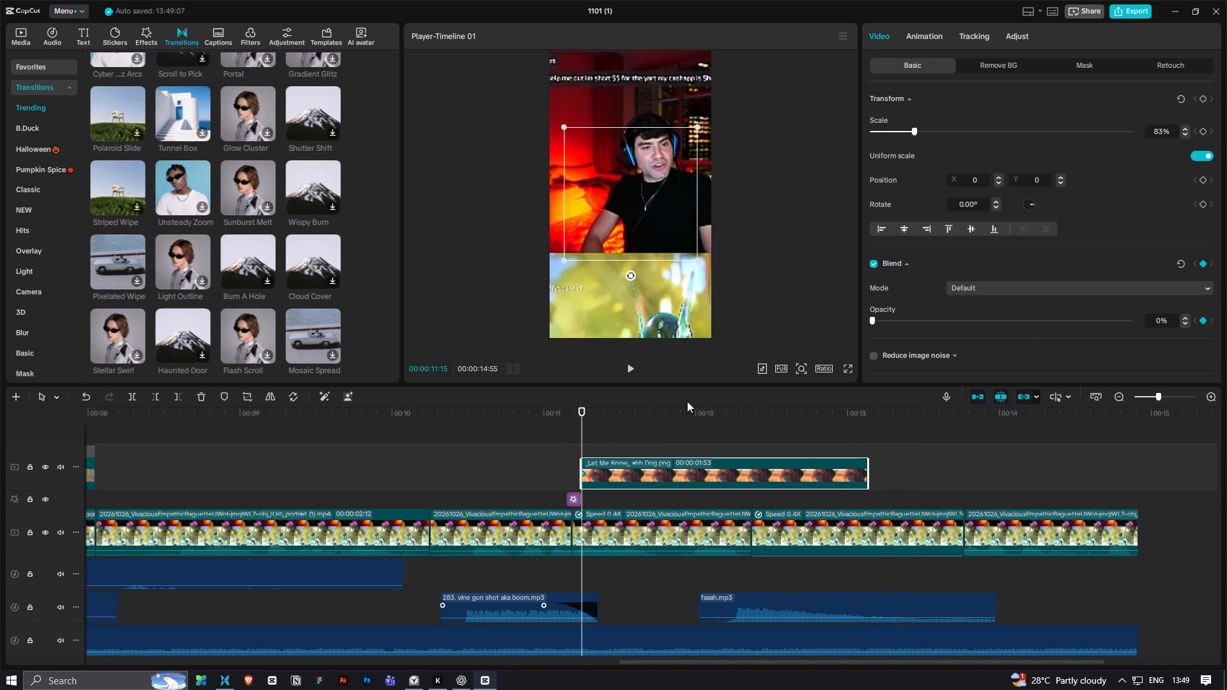
drag(582, 409, 669, 419)
drag(1056, 321, 1205, 340)
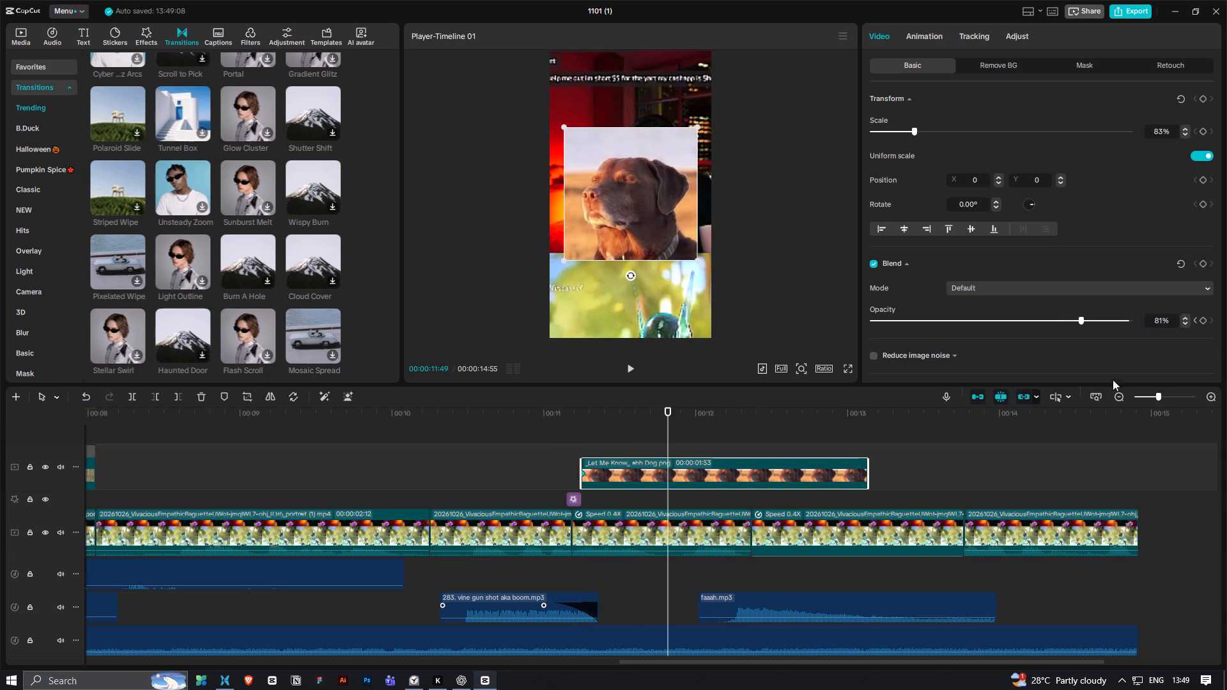
click(562, 442)
key(space)
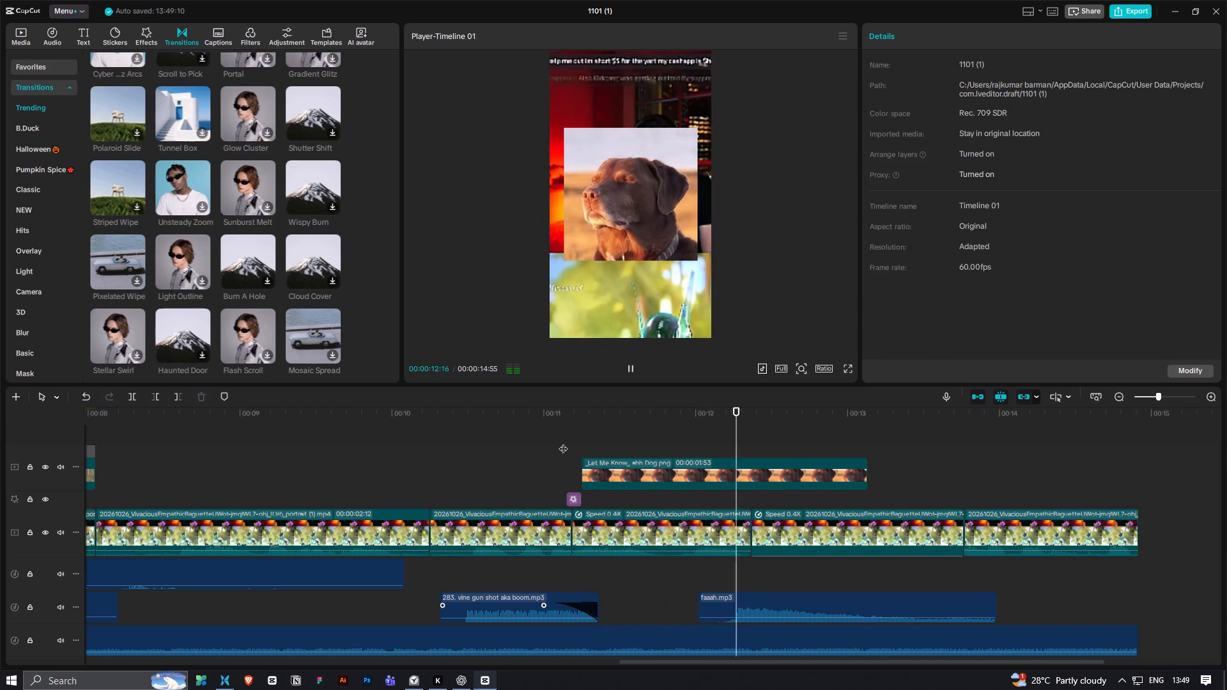
Move the dog image overlay later to start at about 00:00:11:41 and play it back.
key(space)
drag(705, 470, 805, 488)
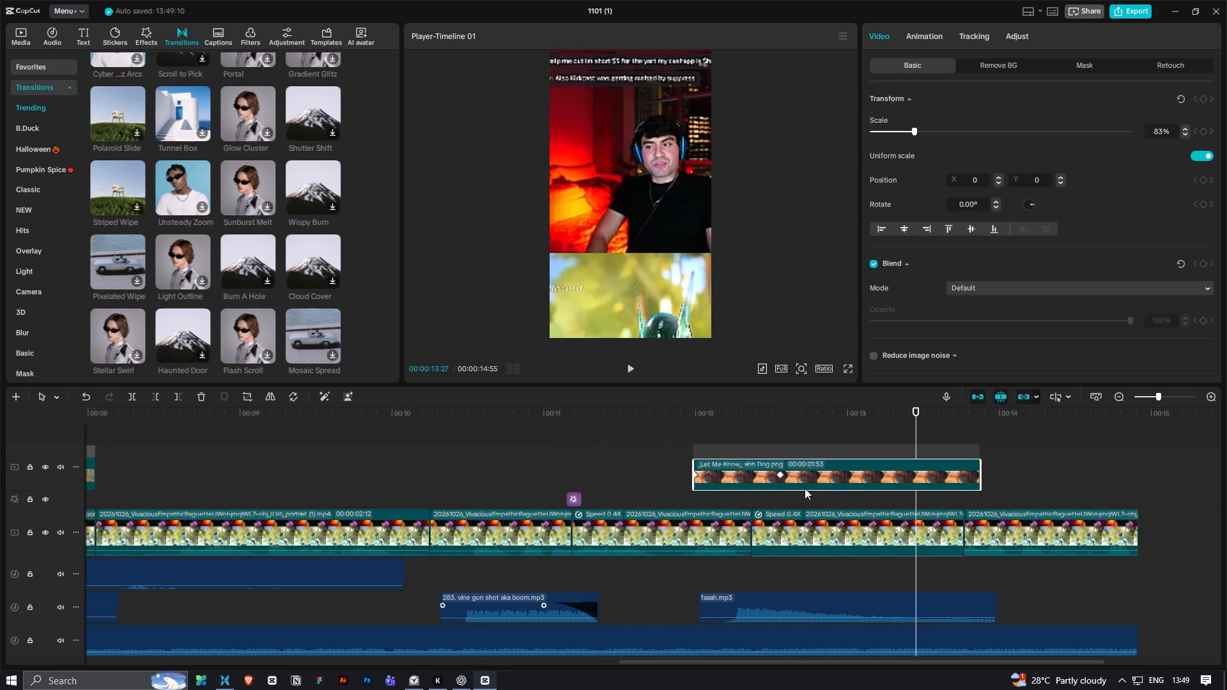
drag(805, 488, 771, 496)
click(550, 425)
key(space)
ctrl+scroll(545, 432, down, 3)
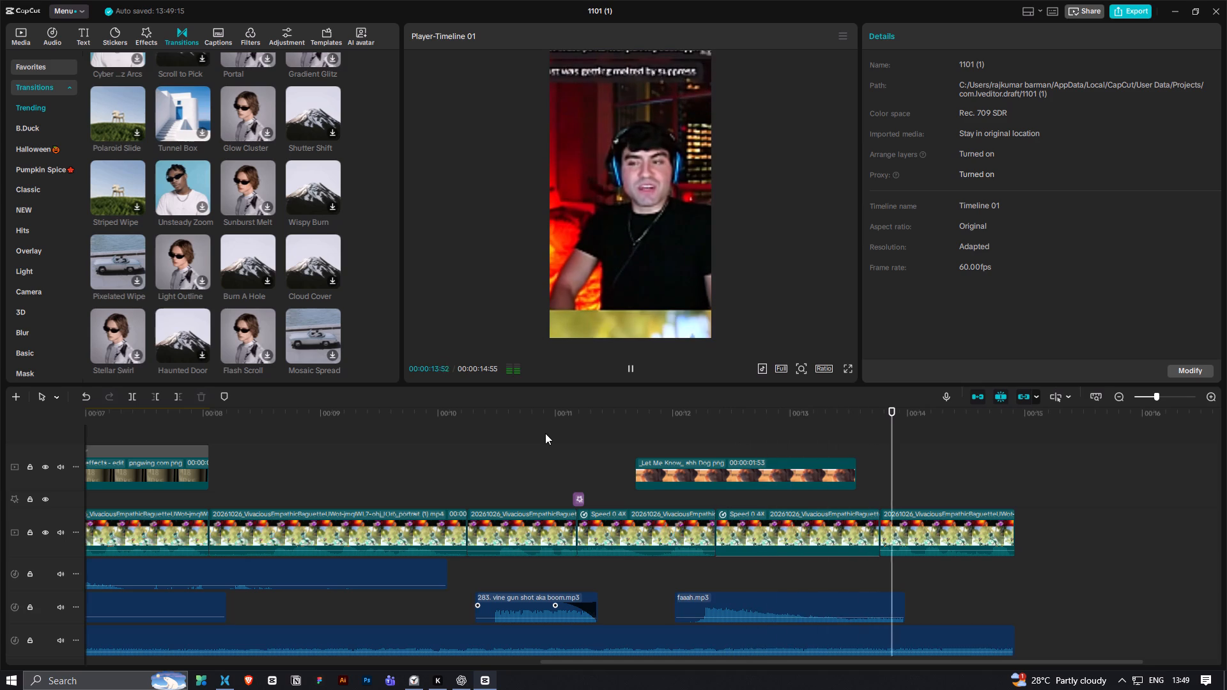
key(space)
Extend the end of the dog image overlay to a duration of 00:00:02:05 and play the section back.
click(802, 474)
drag(858, 469, 877, 487)
click(849, 446)
key(space)
key(space)
ctrl+scroll(803, 505, down, 8)
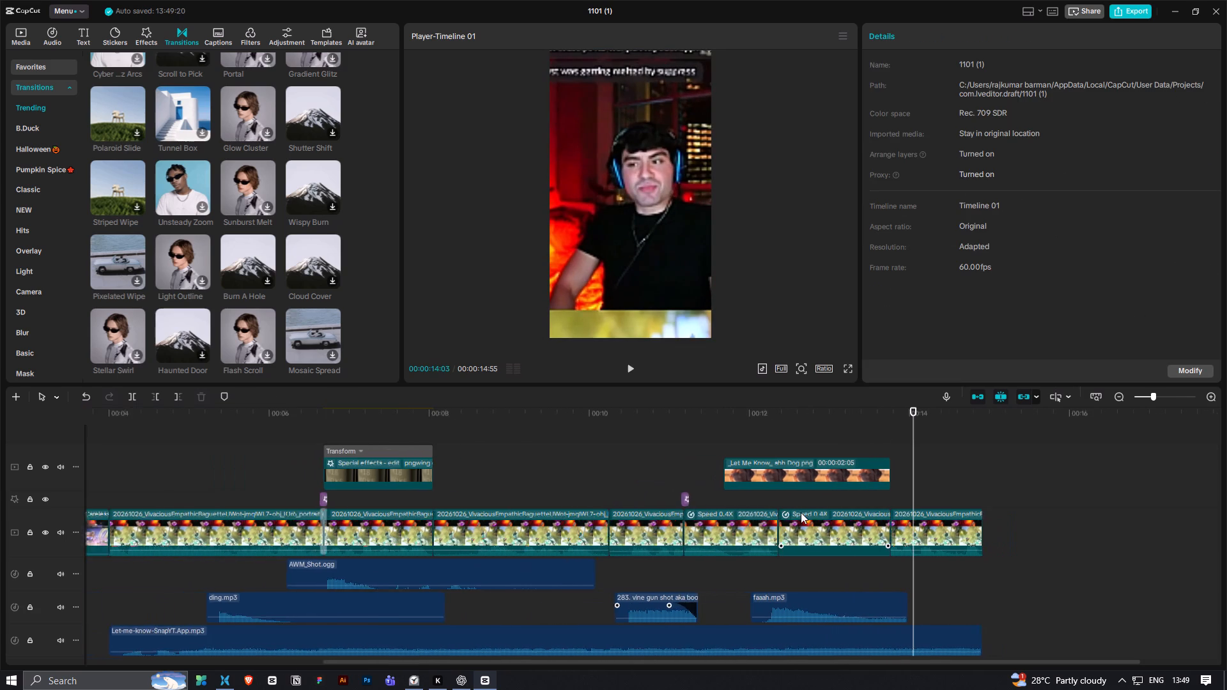
ctrl+scroll(801, 512, down, 1)
click(499, 431)
key(space)
ctrl+scroll(499, 431, down, 4)
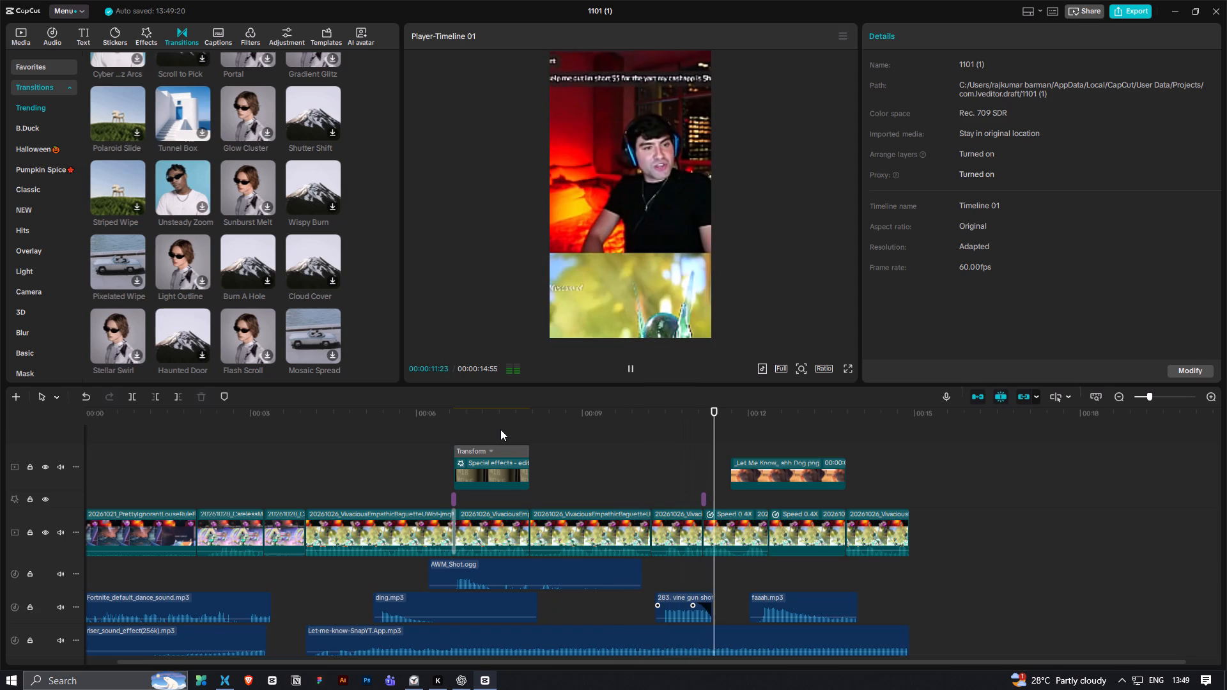
key(space)
Play back the section from the effect at the start of the first 0.4X clip through the dog image overlay.
ctrl+scroll(746, 501, up, 3)
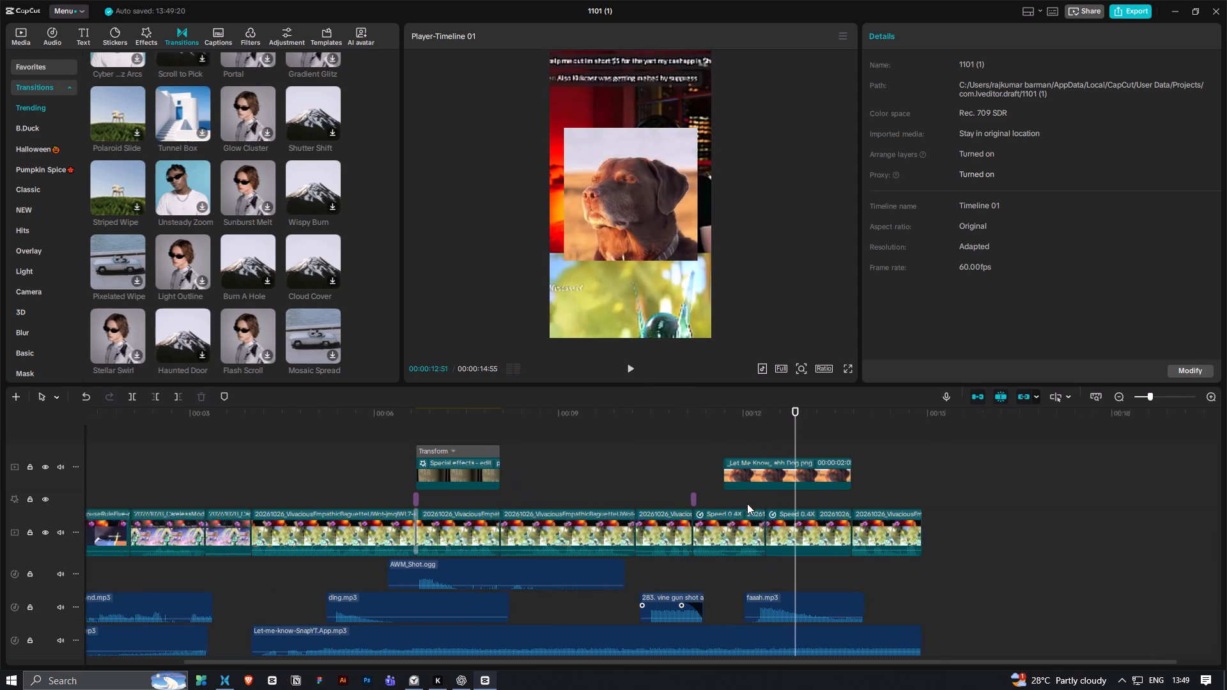
ctrl+scroll(747, 503, up, 5)
click(651, 501)
ctrl+scroll(656, 502, up, 4)
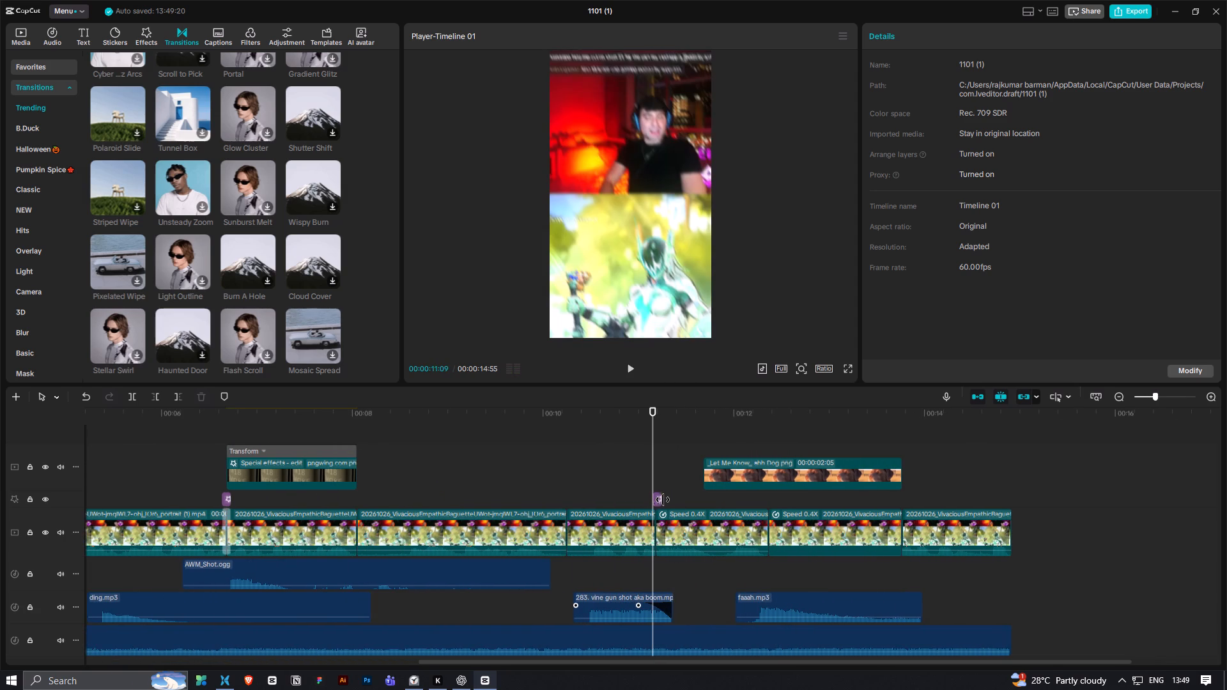
ctrl+click(663, 497)
click(559, 456)
key(space)
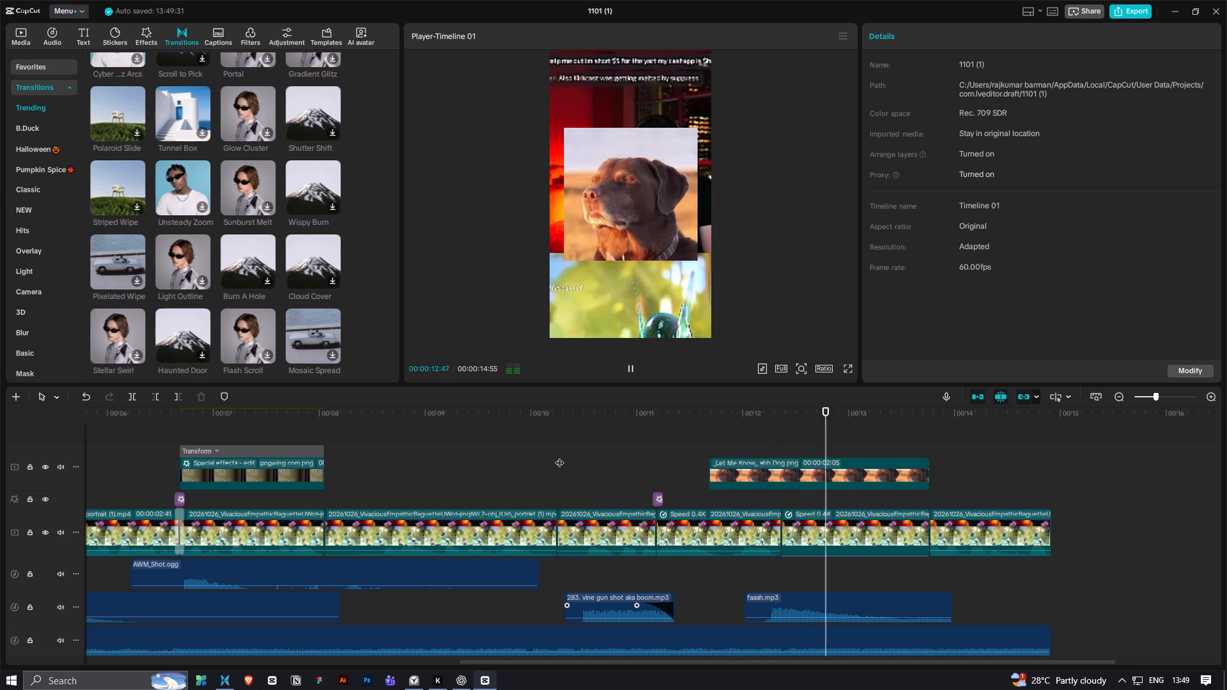
key(space)
With the dog image overlay selected, browse the transitions library and search the video effects for "glow".
click(736, 475)
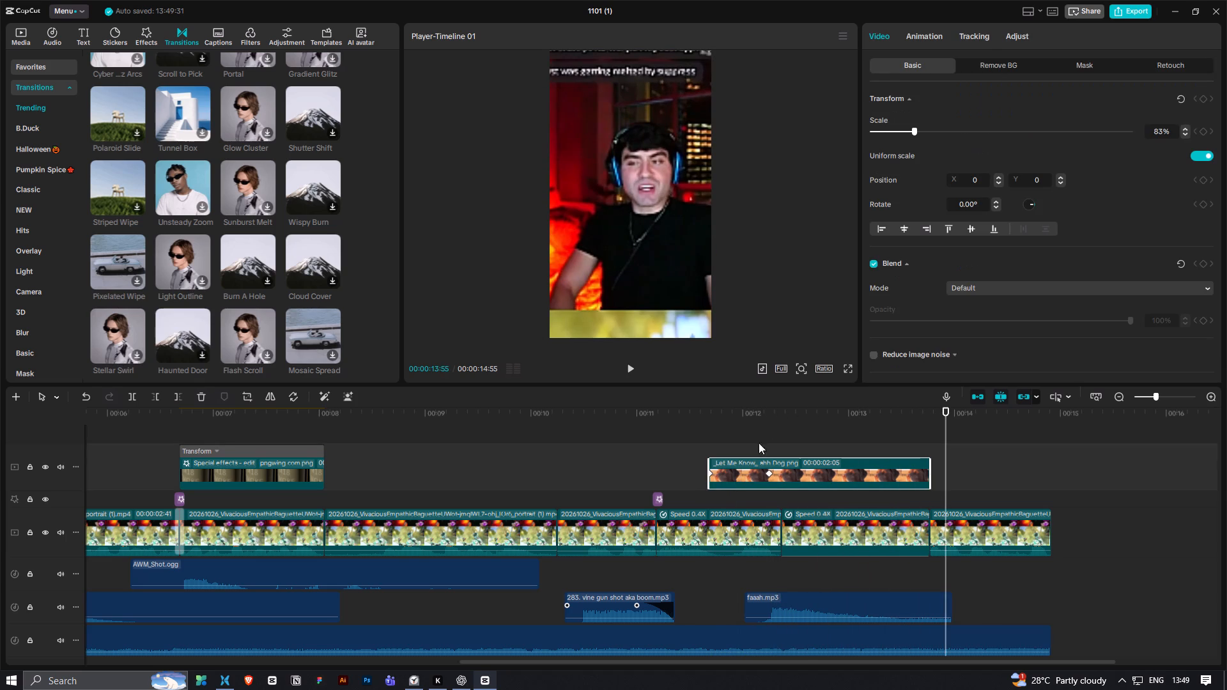
scroll(158, 83, up, 6)
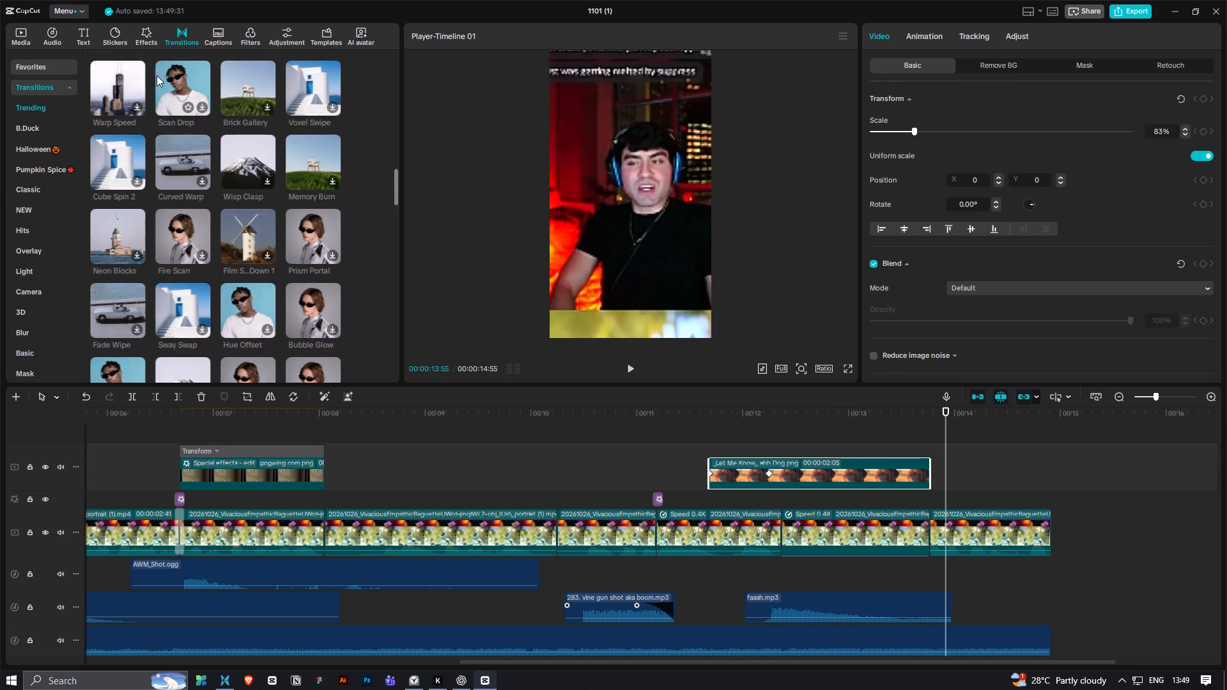
scroll(162, 72, up, 4)
scroll(158, 190, down, 3)
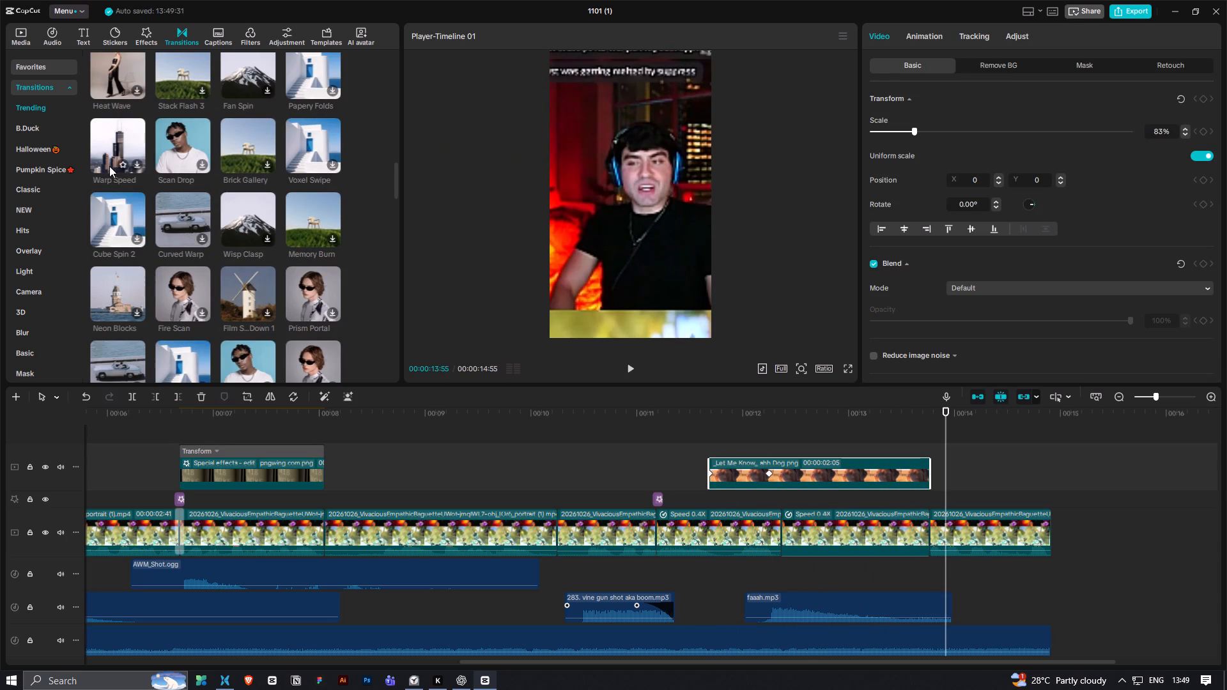
scroll(122, 100, up, 7)
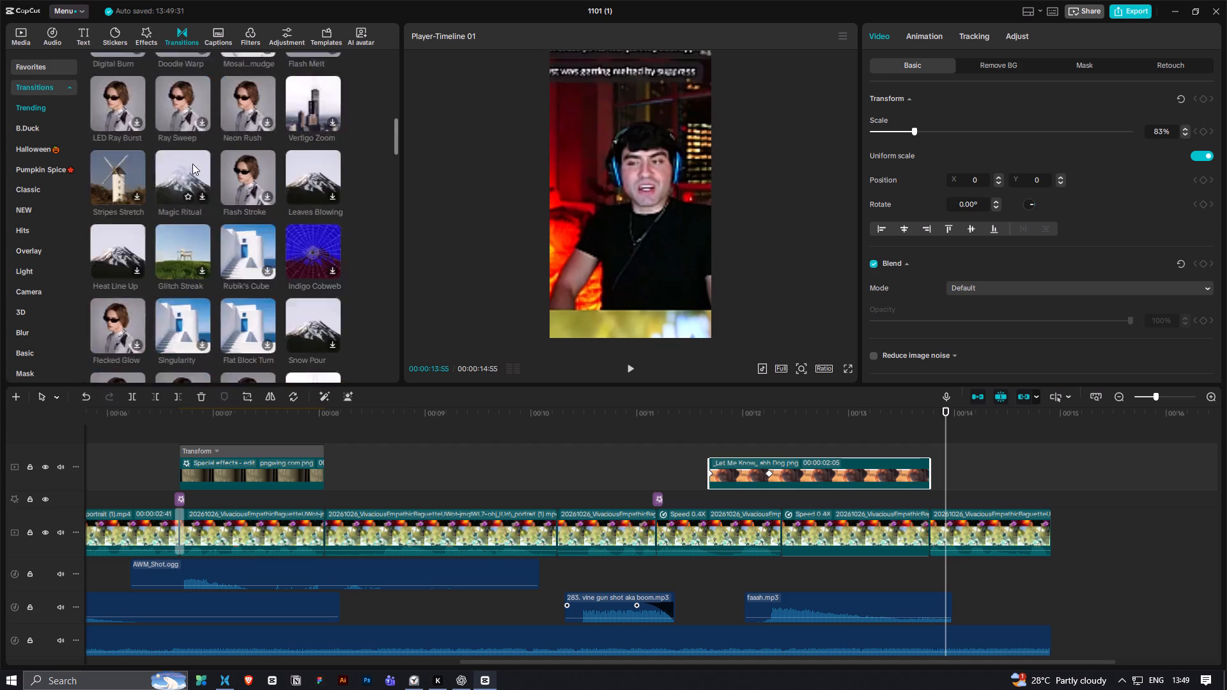
scroll(192, 164, up, 16)
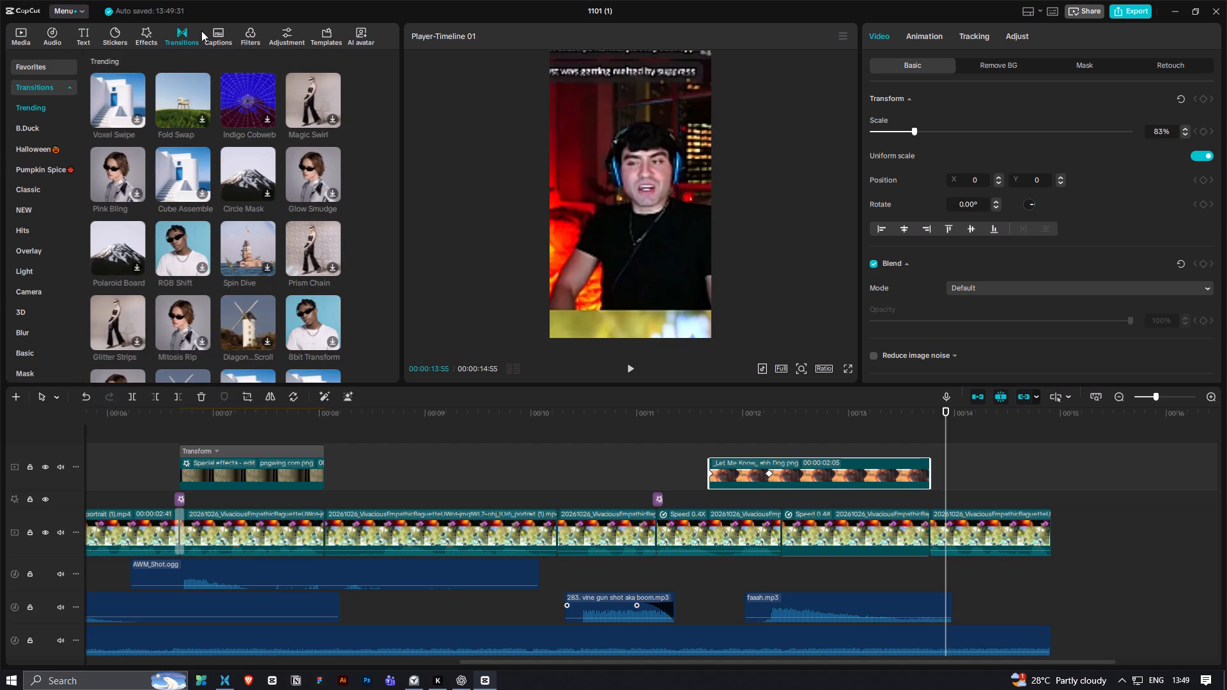
click(148, 37)
click(150, 60)
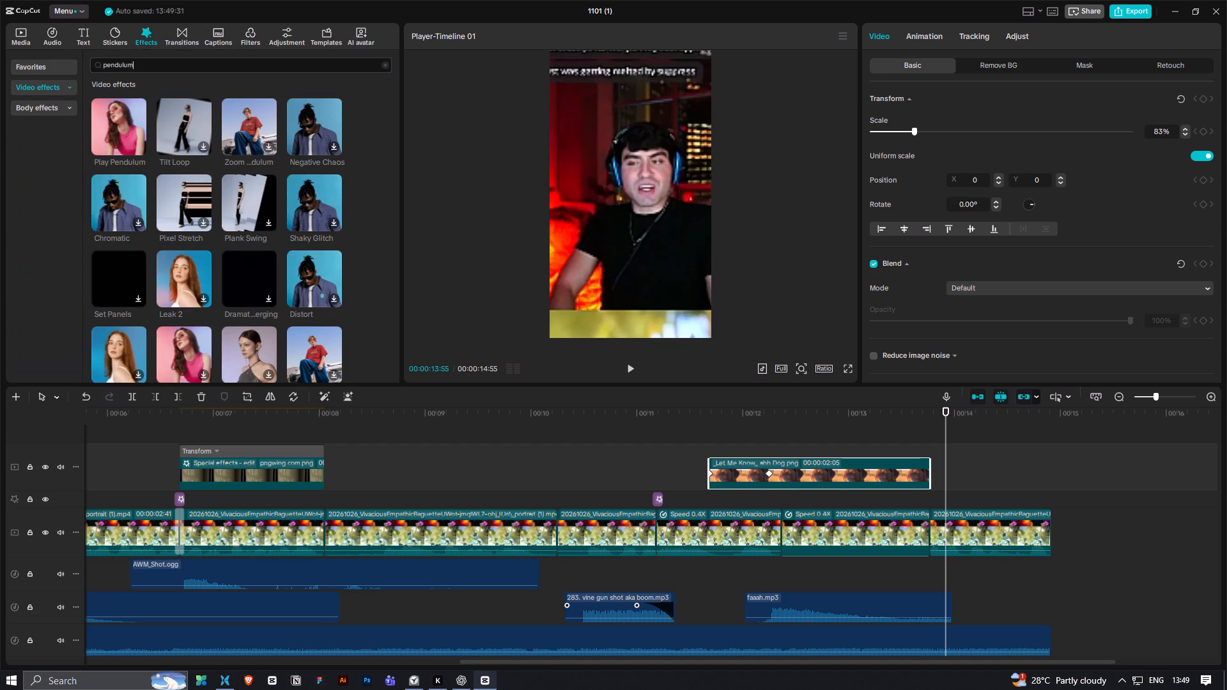
key(ctrl+a)
text(glow)
key(Return)
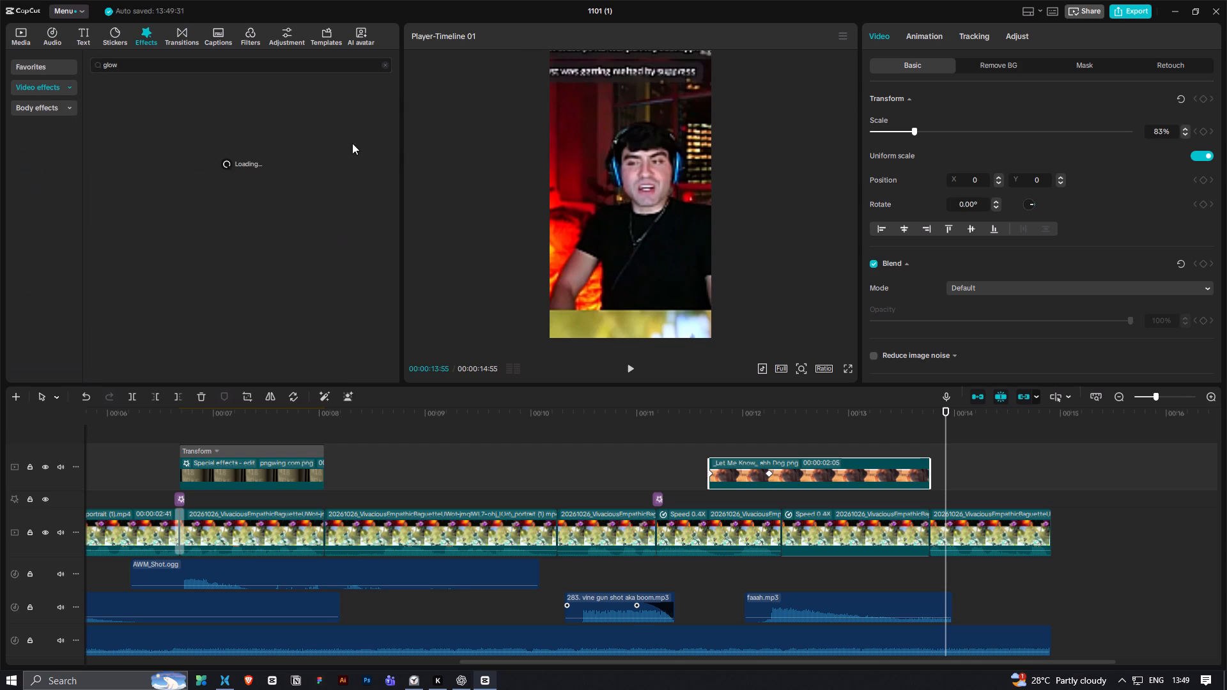
triple_click(383, 57)
double_click(384, 61)
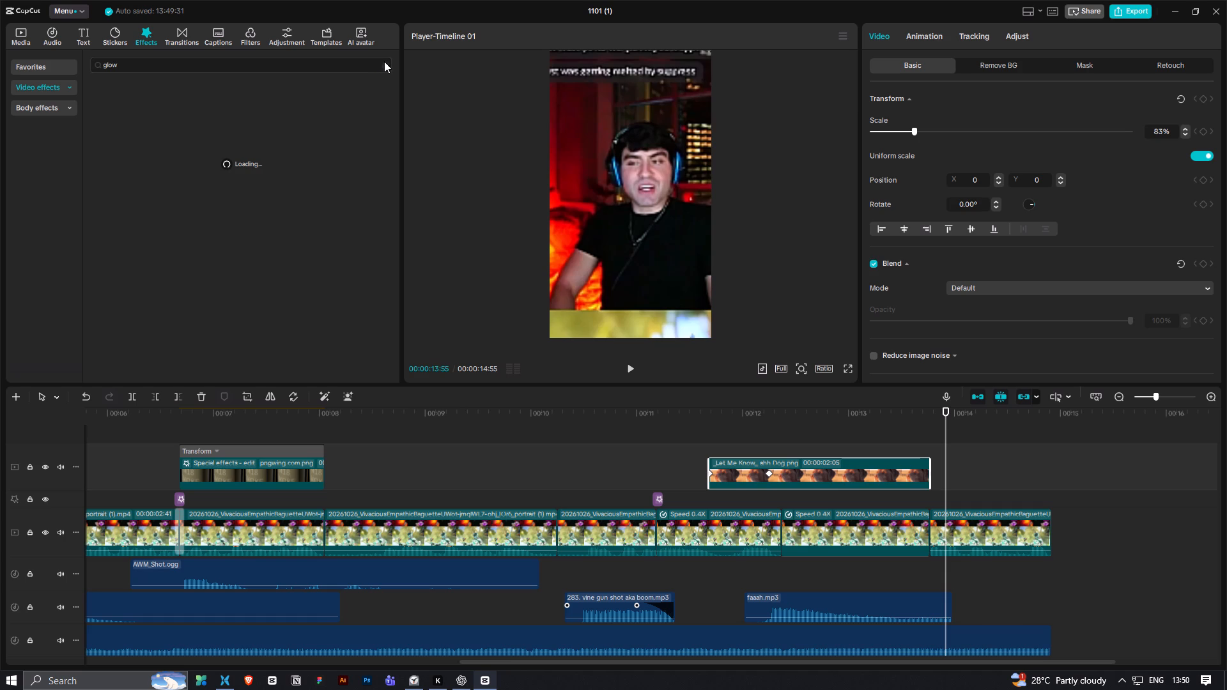
click(384, 69)
Add scale keyframes of 83% to the dog image at its opacity keyframes, 00:00:11:41 and 00:00:12:15.
click(742, 424)
drag(737, 417, 713, 432)
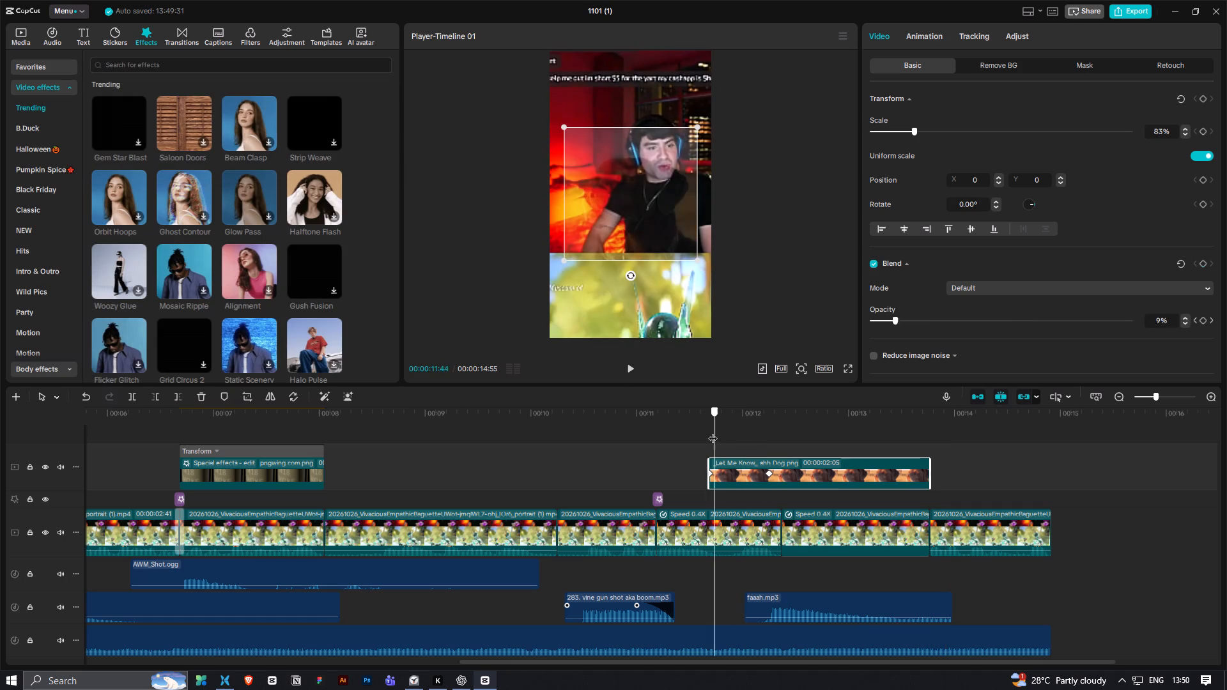
drag(713, 432, 707, 438)
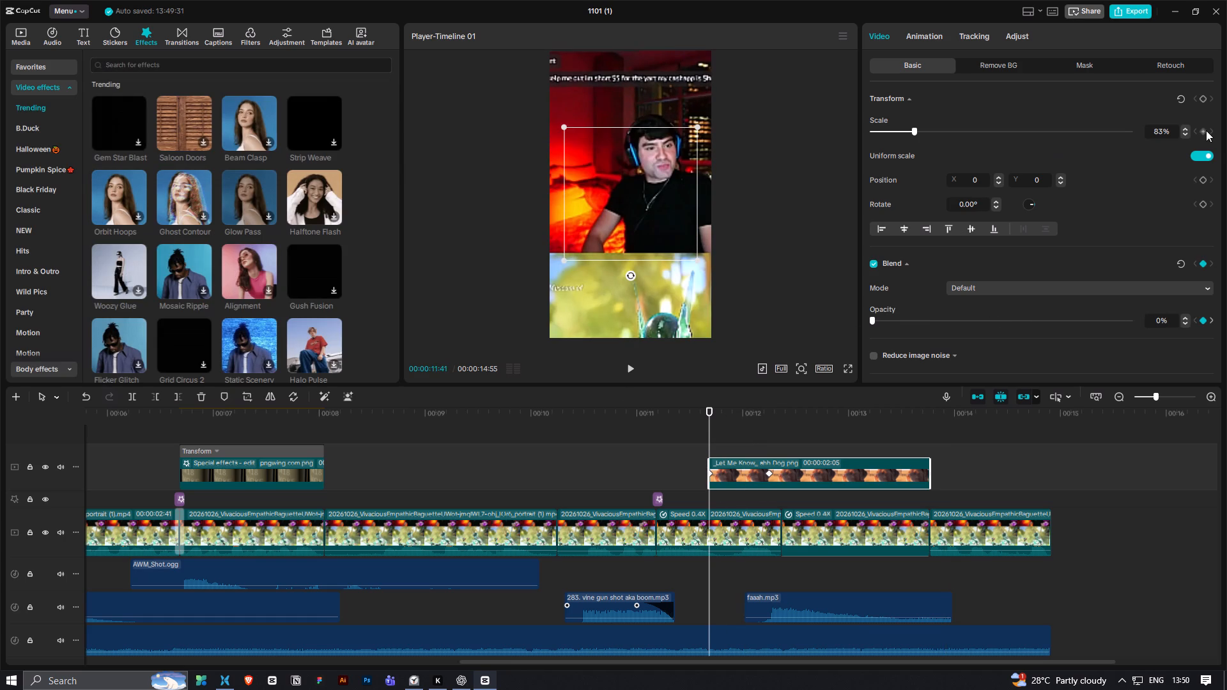
click(1206, 130)
drag(709, 410, 770, 414)
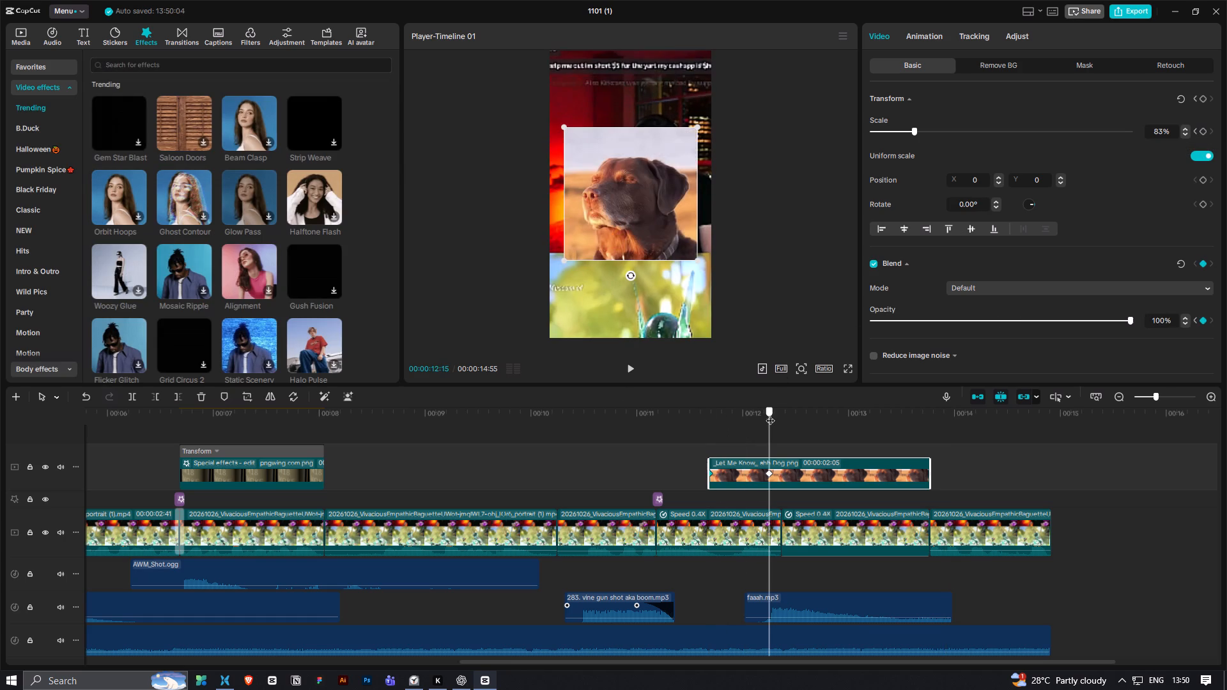
drag(770, 414, 770, 415)
click(1202, 134)
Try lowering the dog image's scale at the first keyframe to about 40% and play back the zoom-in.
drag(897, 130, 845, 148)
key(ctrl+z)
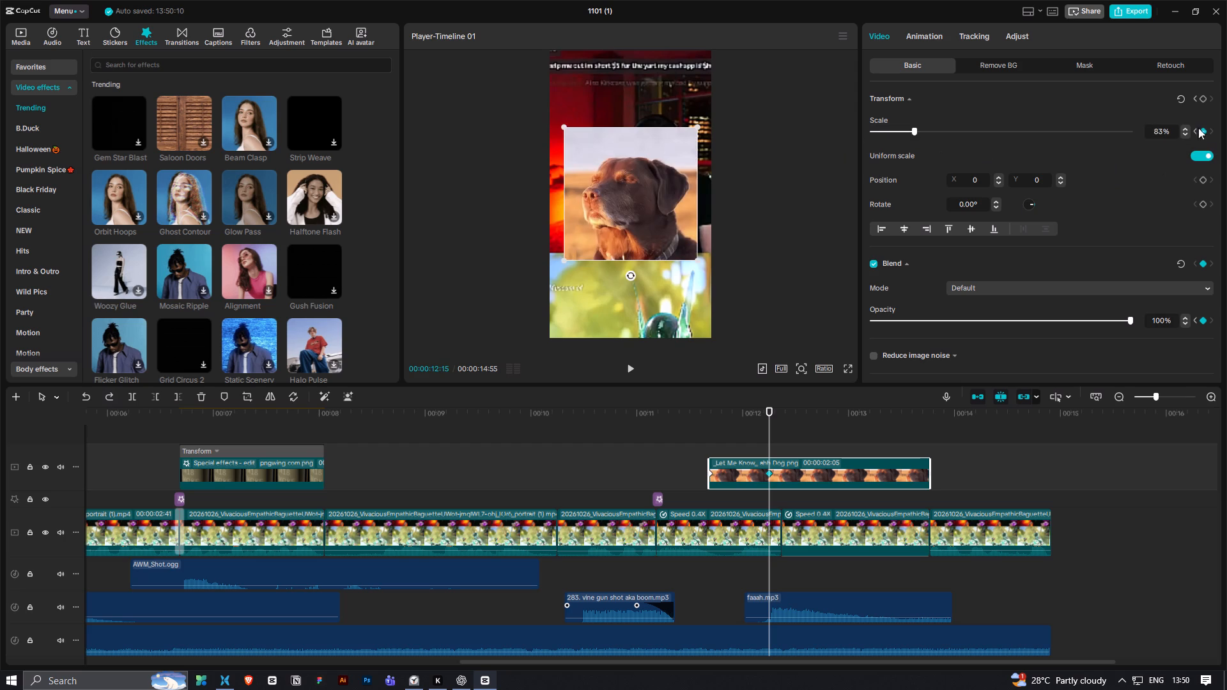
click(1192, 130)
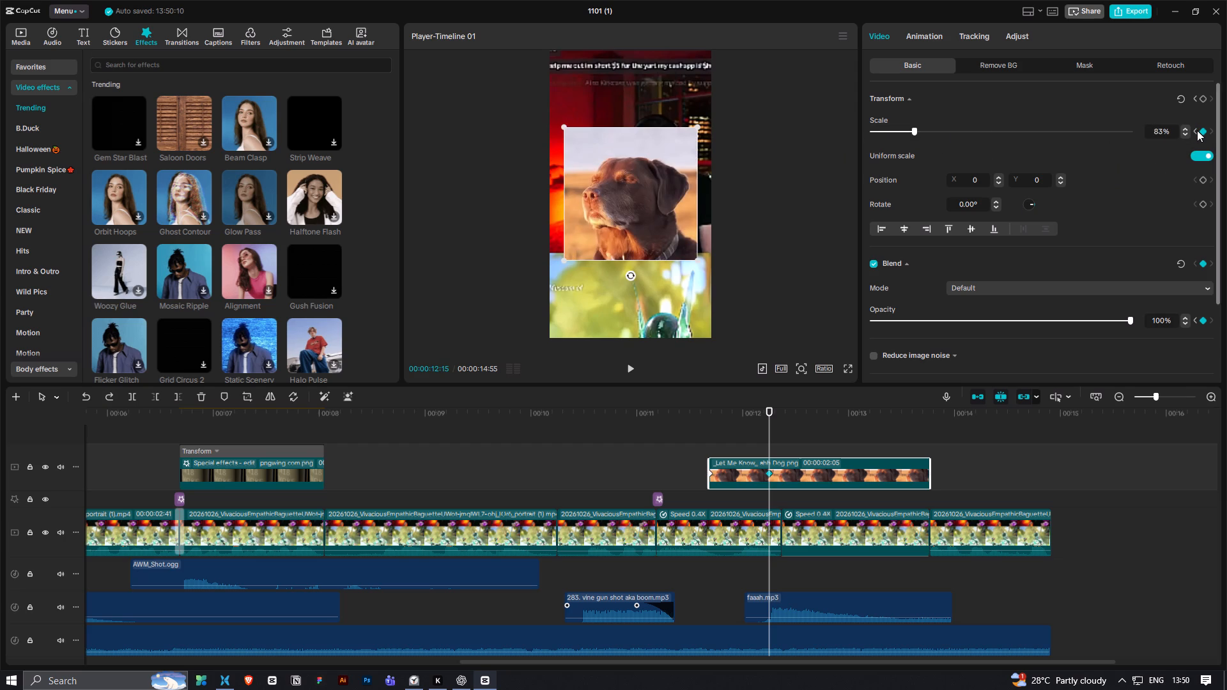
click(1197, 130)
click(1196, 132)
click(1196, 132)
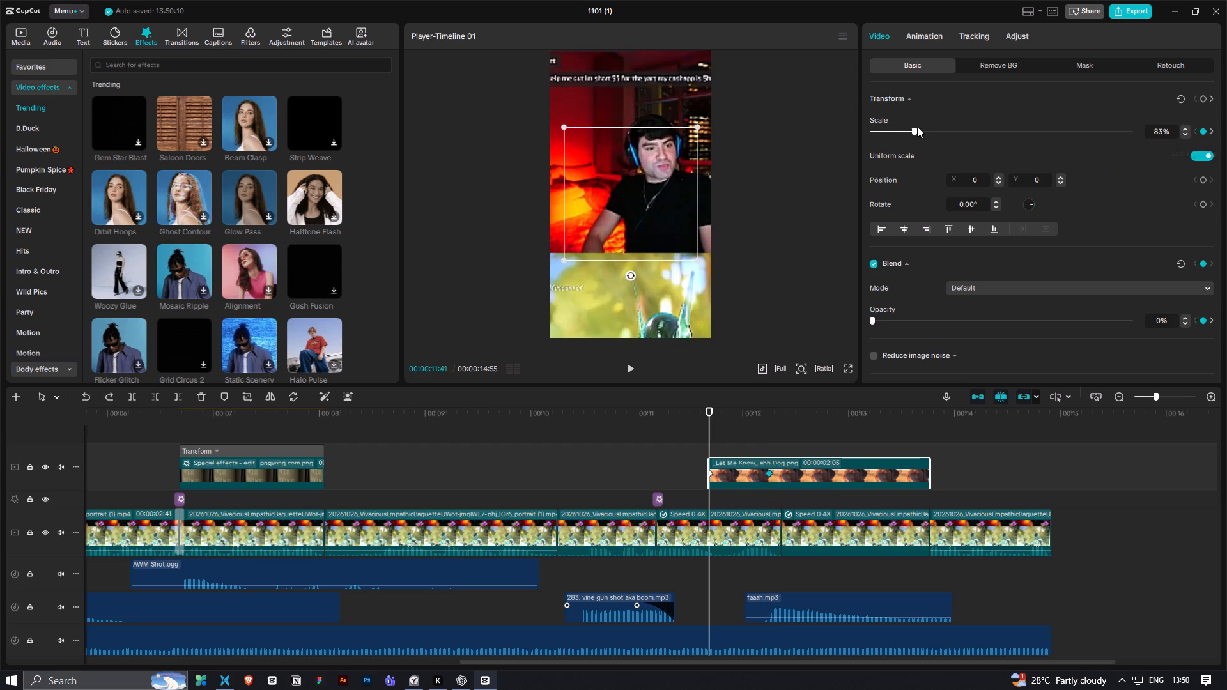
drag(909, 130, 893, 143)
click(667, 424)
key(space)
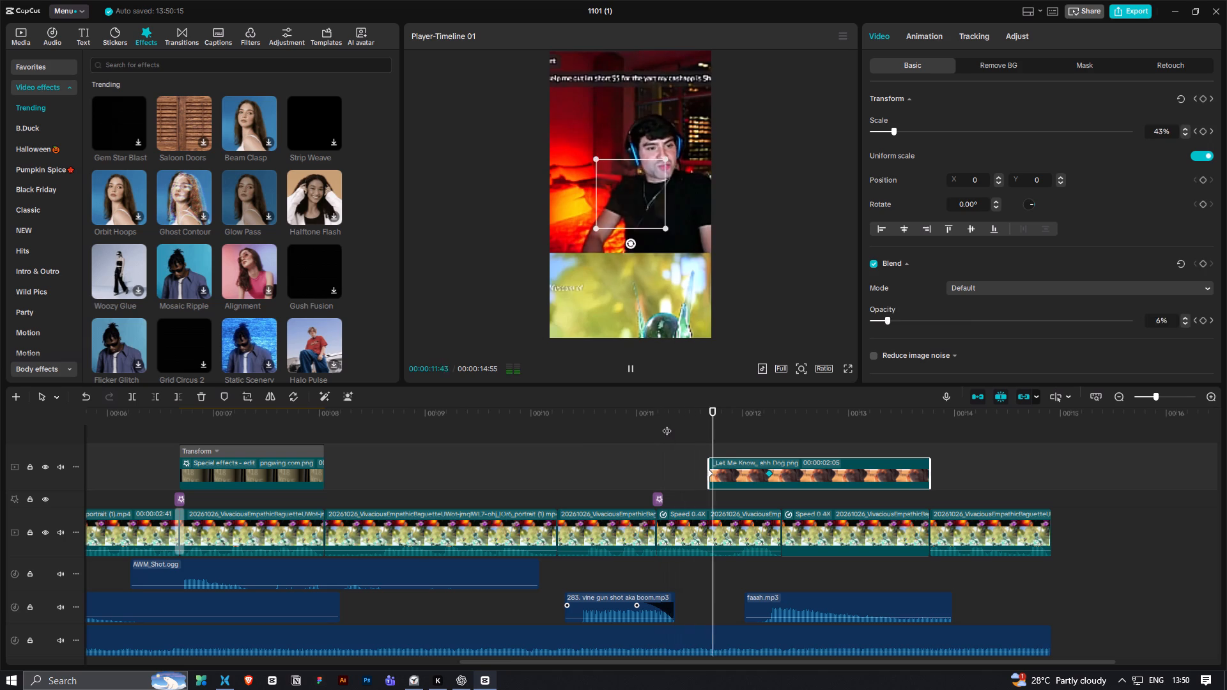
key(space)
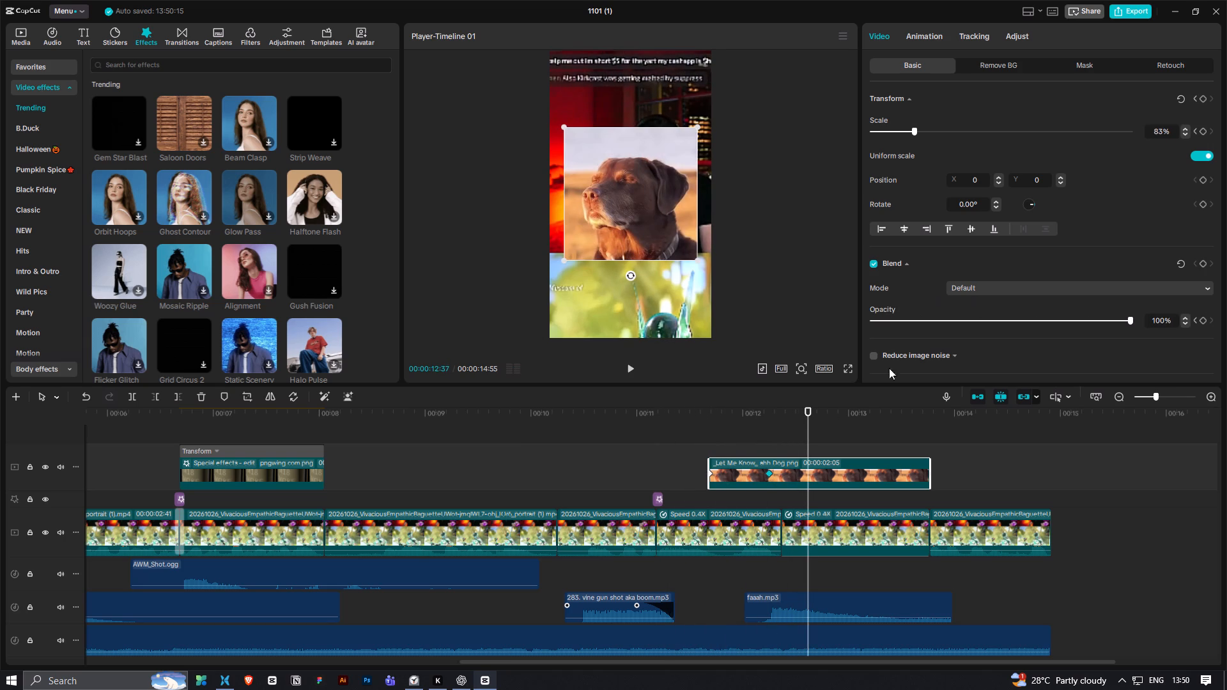
Move the dog image's second scale keyframe from 00:00:12:15 to near the overlay's end and play it back.
drag(769, 470, 899, 480)
click(677, 408)
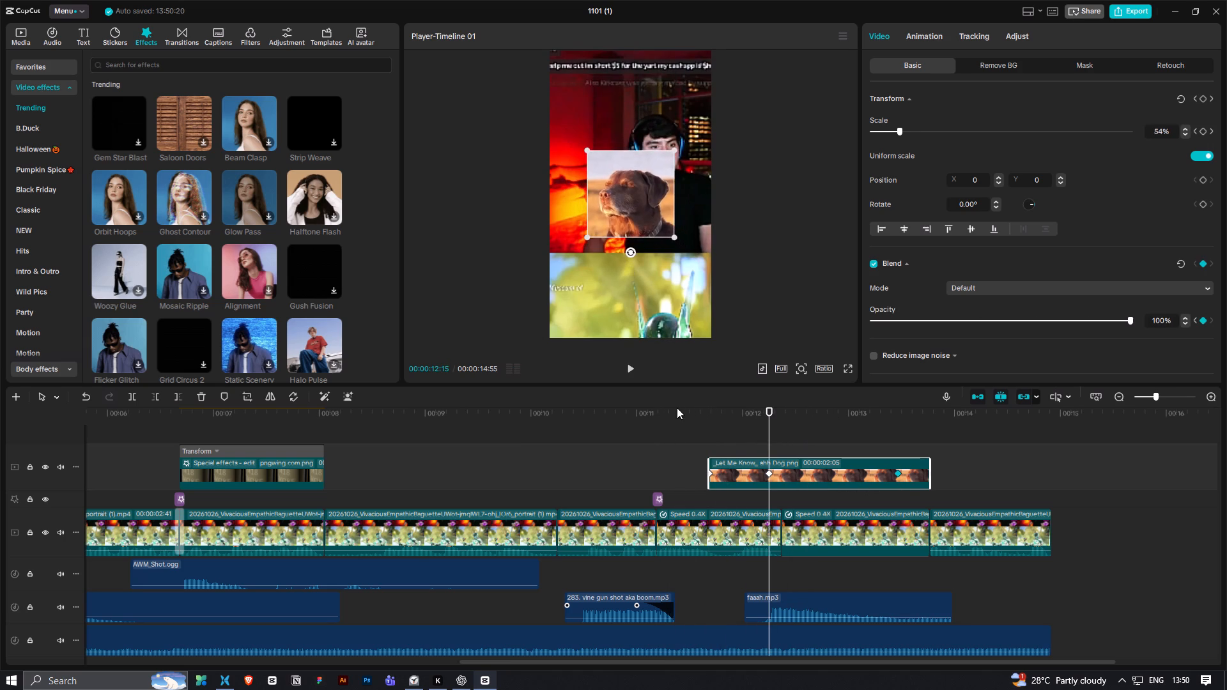
key(space)
key(space)
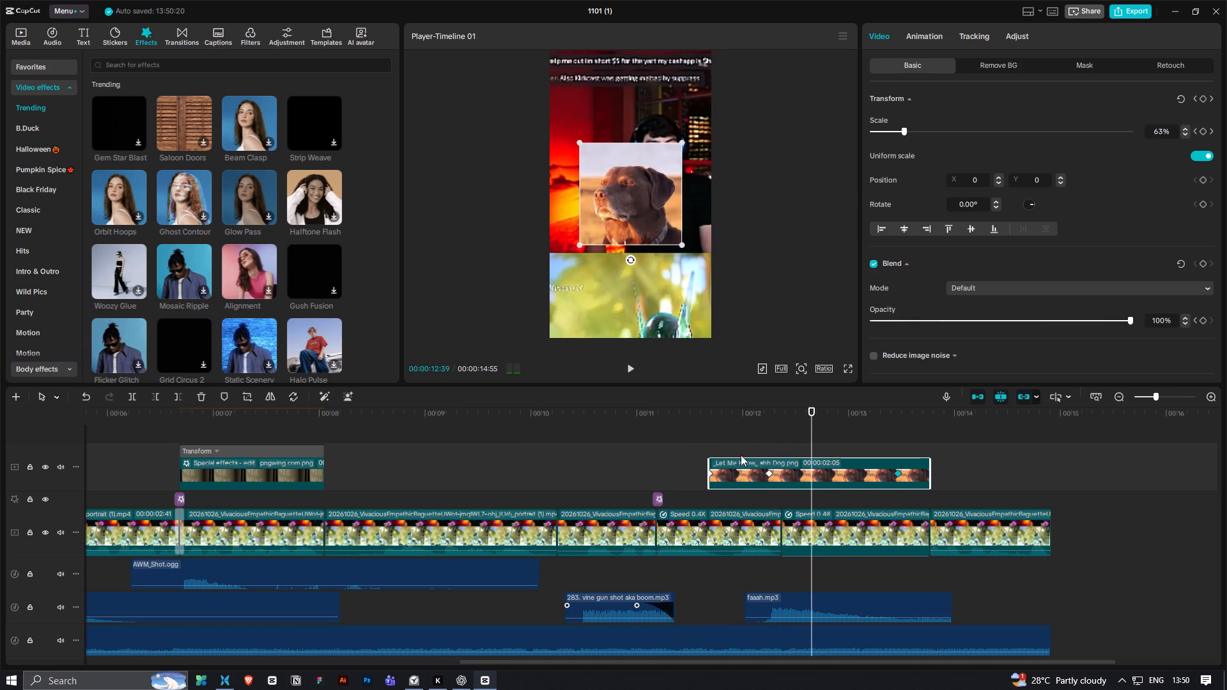
Set the dog image's scale at the first keyframe to slightly below 83% for a subtle zoom-in and play it back.
drag(810, 409, 716, 456)
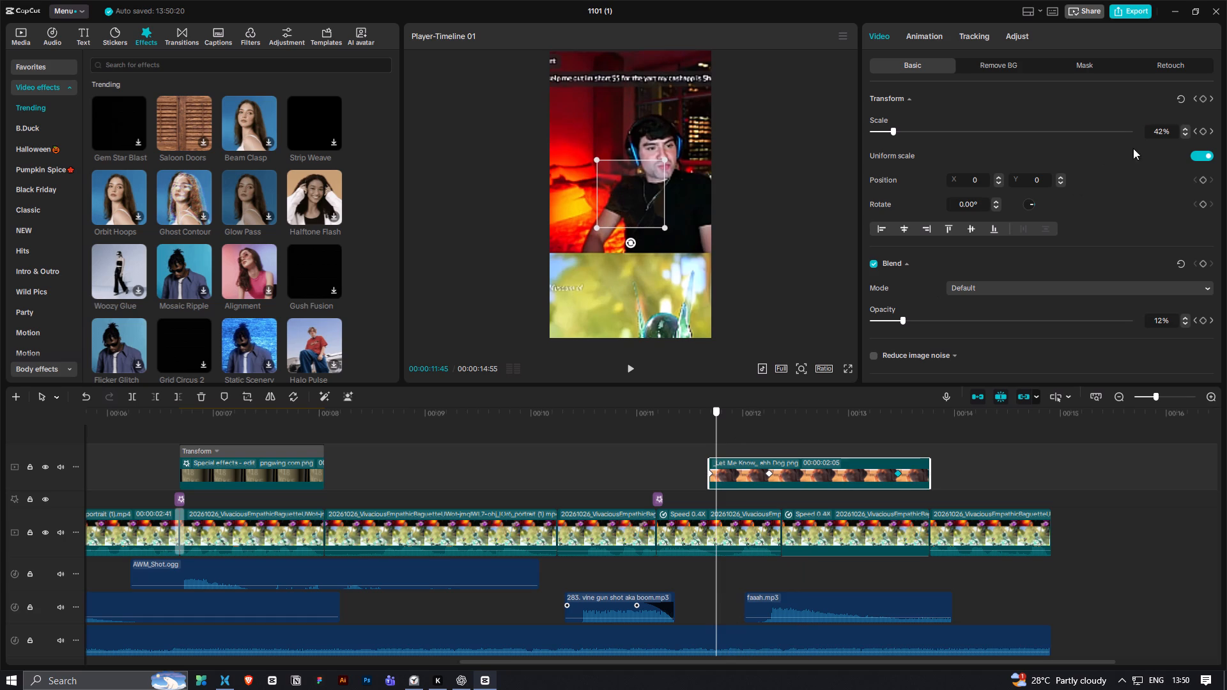
click(1197, 134)
click(1197, 132)
click(1194, 133)
drag(1017, 133, 921, 148)
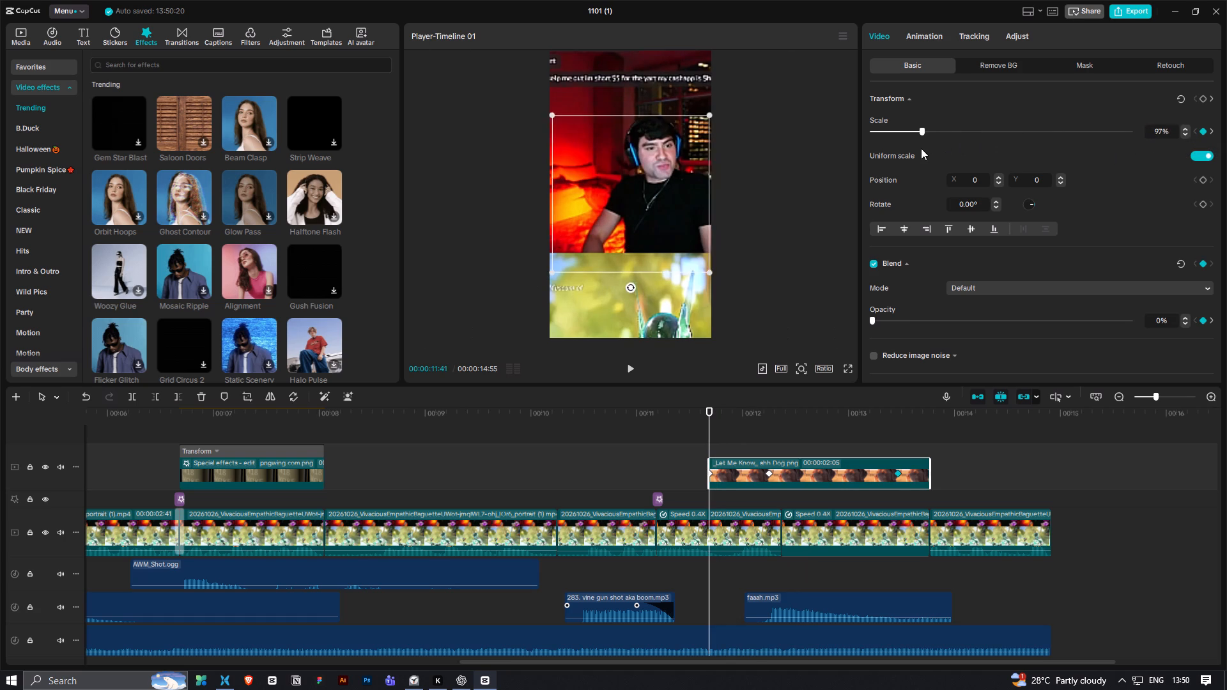
drag(921, 148, 909, 157)
click(670, 443)
key(space)
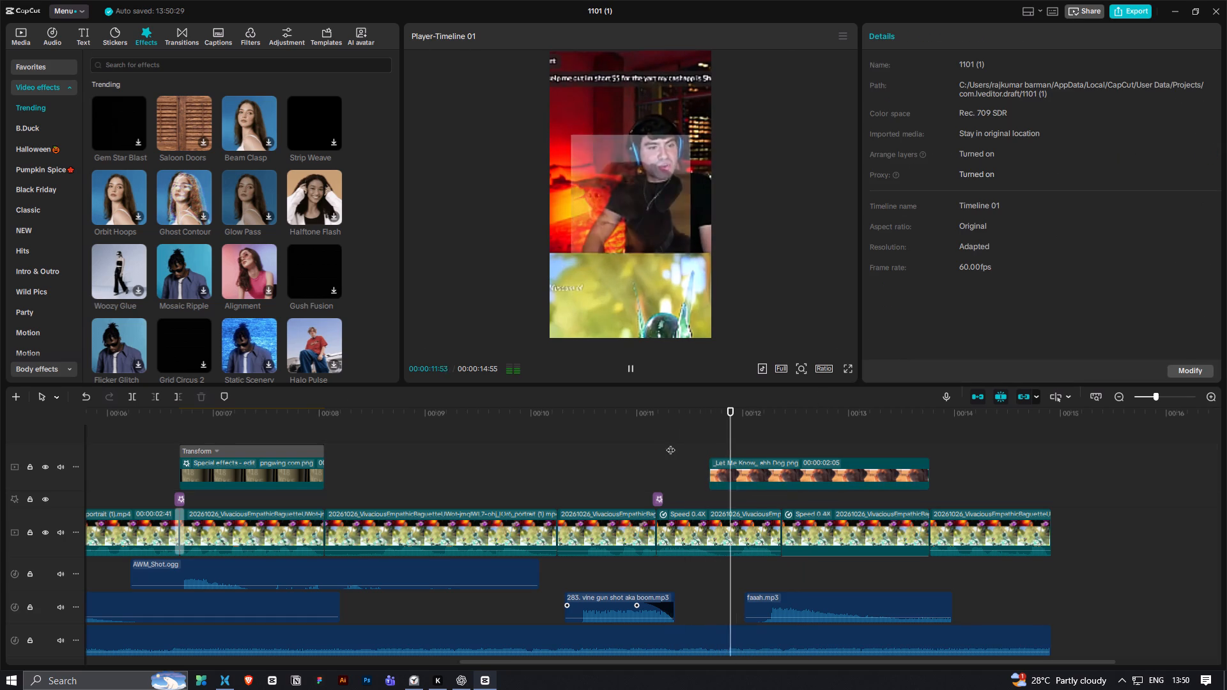
key(space)
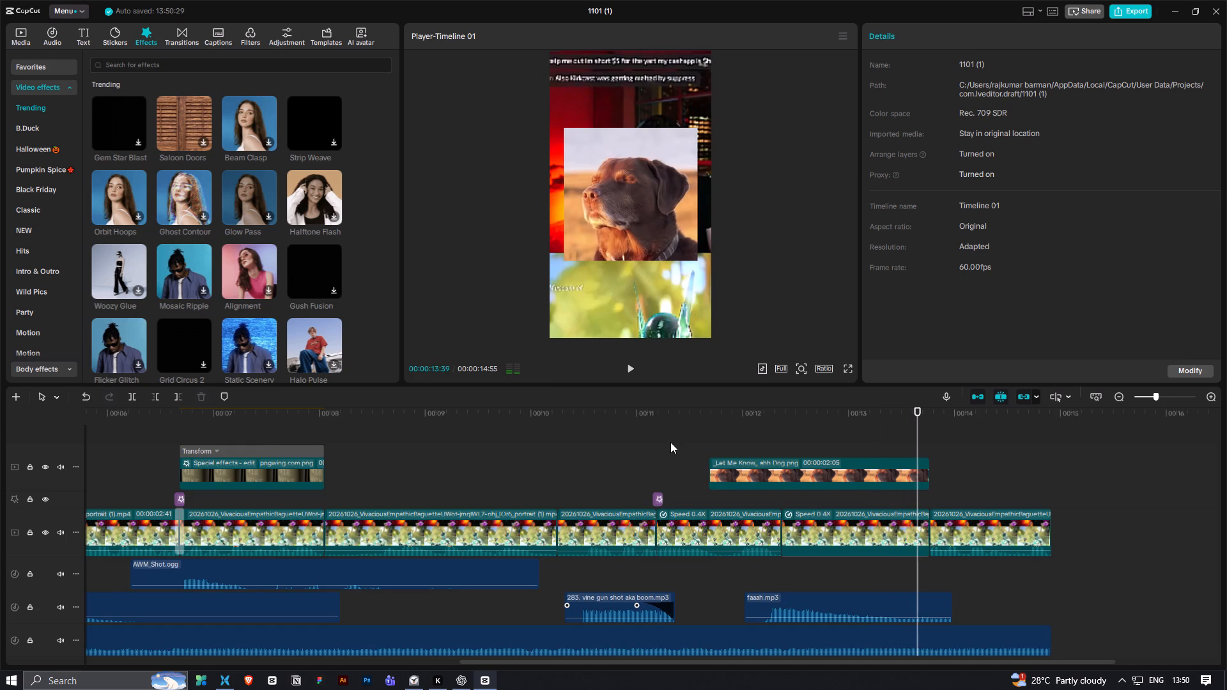
Play back the dog image section and move the overlay slightly earlier within the first 0.4X clip.
ctrl+scroll(670, 442, down, 3)
click(640, 434)
key(space)
ctrl+scroll(650, 440, down, 3)
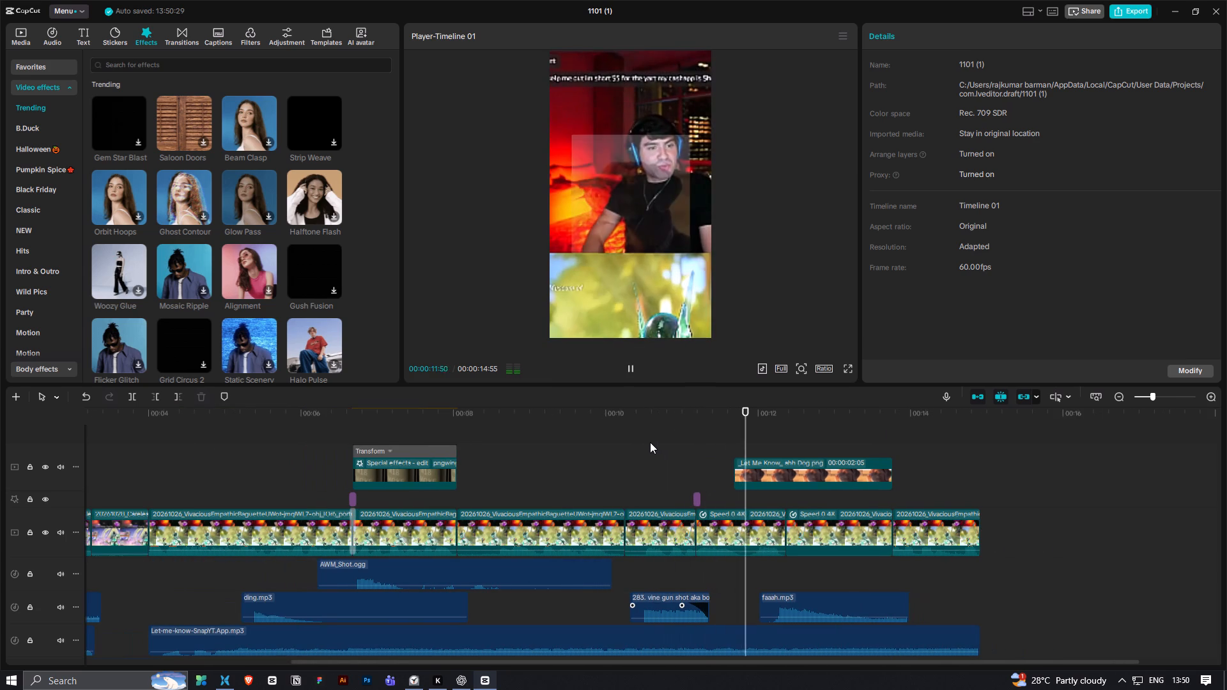
key(space)
ctrl+scroll(788, 477, up, 3)
drag(762, 465, 746, 471)
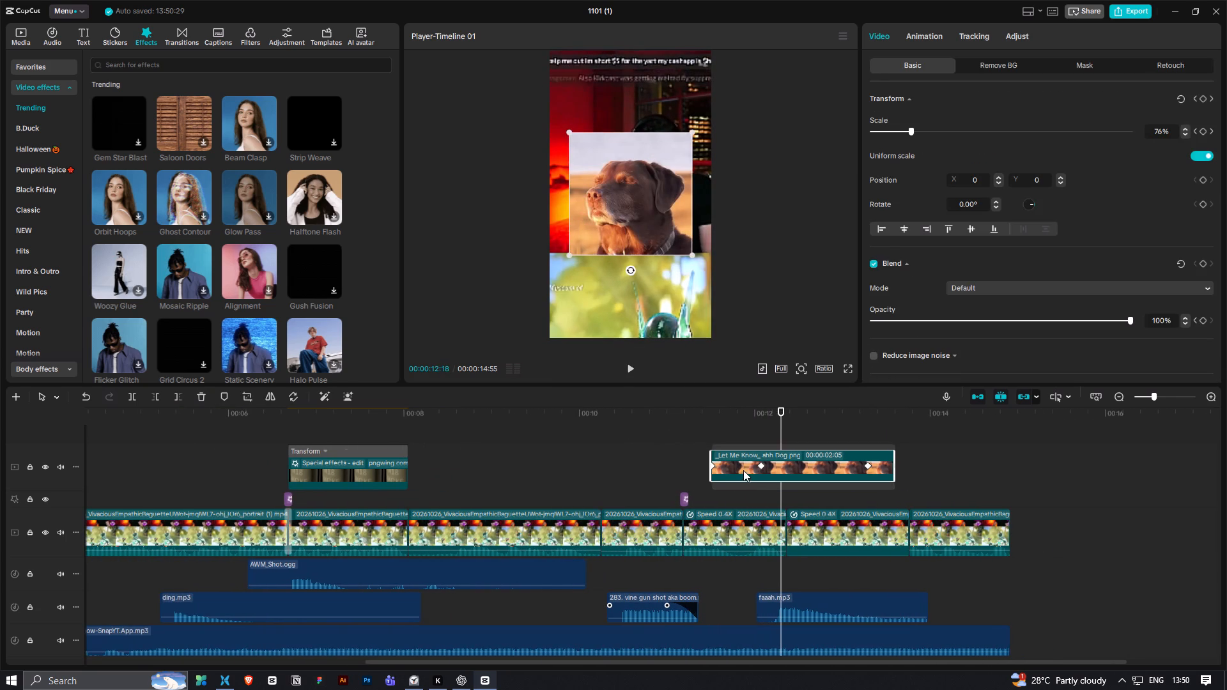
click(688, 431)
key(space)
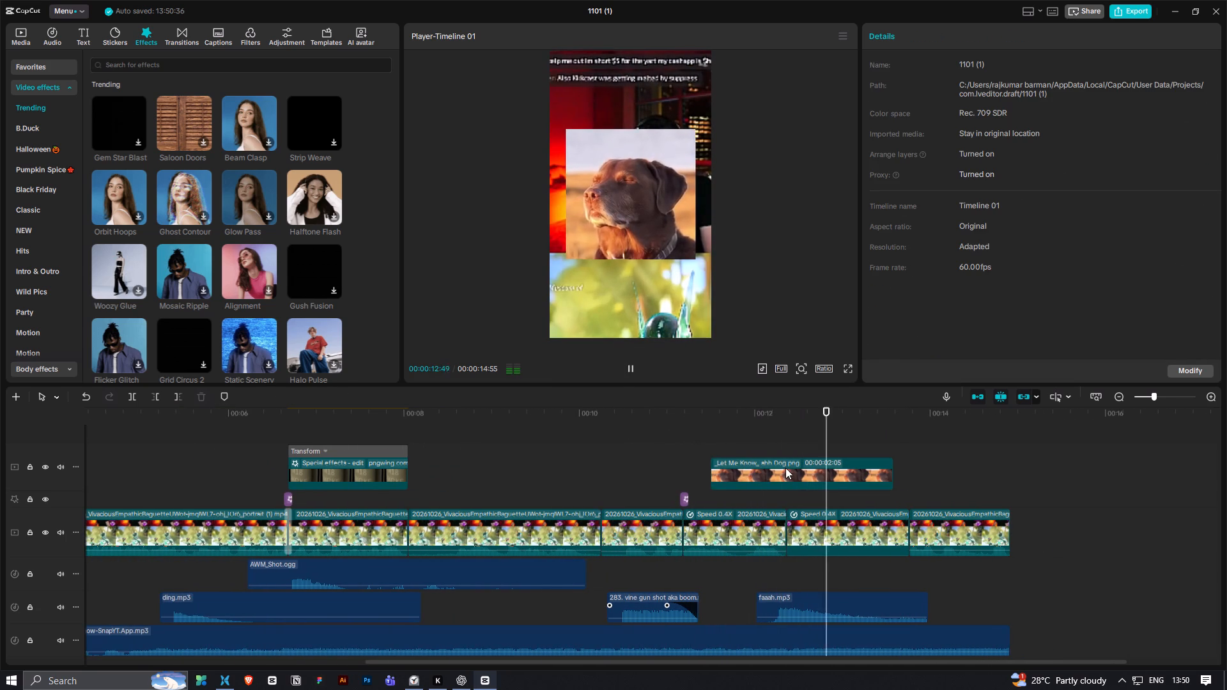
key(space)
Extend the end of the dog image overlay to a duration of 00:00:02:20.
click(857, 469)
drag(893, 468, 914, 469)
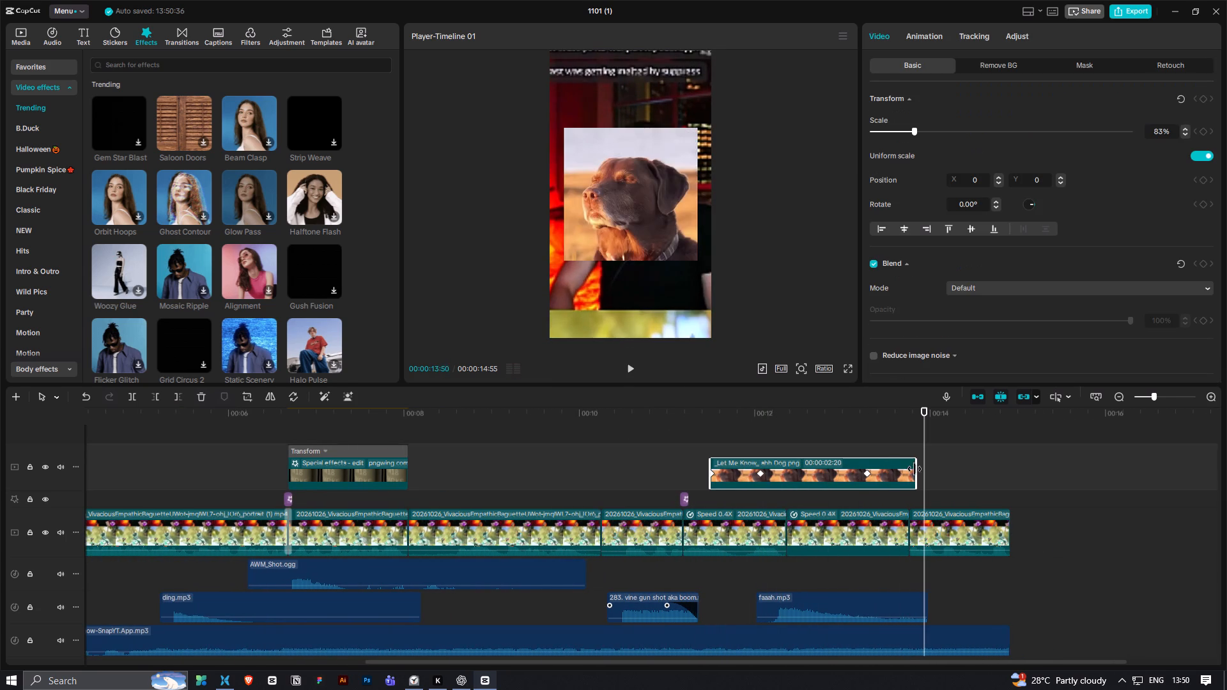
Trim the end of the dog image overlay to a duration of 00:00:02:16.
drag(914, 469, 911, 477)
Play the whole video in full-screen preview from the beginning through the dog image section.
click(738, 428)
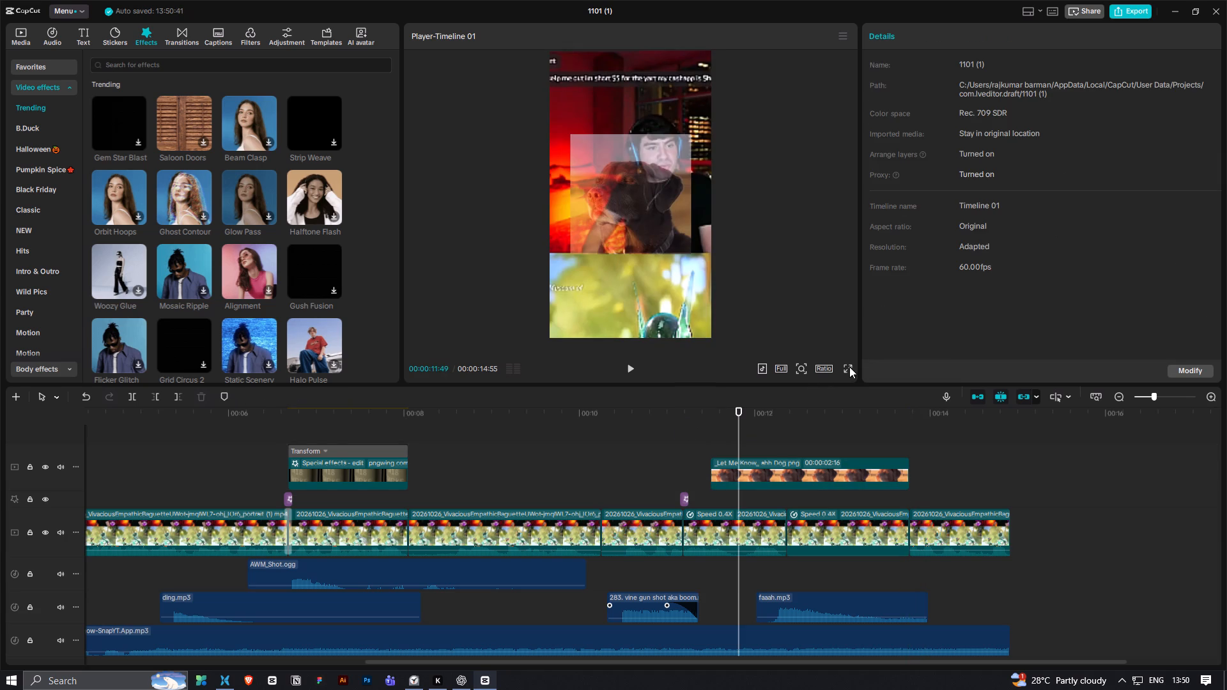
click(849, 367)
drag(554, 634, 563, 634)
drag(578, 631, 470, 657)
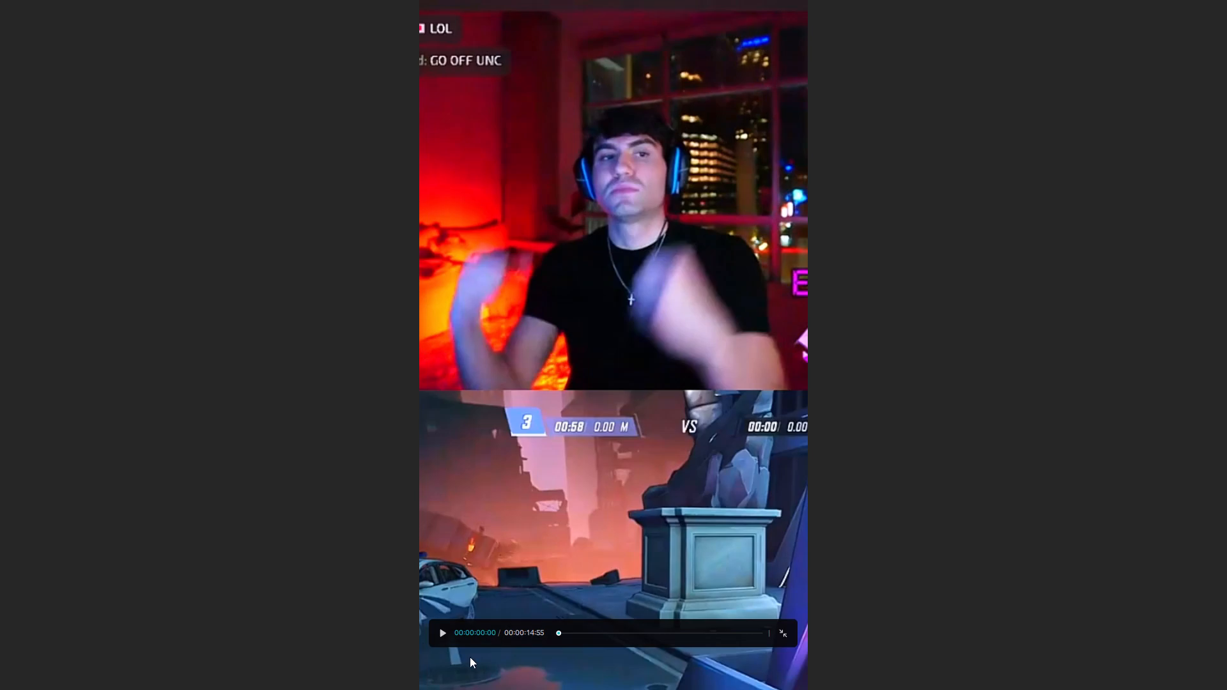
drag(470, 657, 471, 657)
click(439, 629)
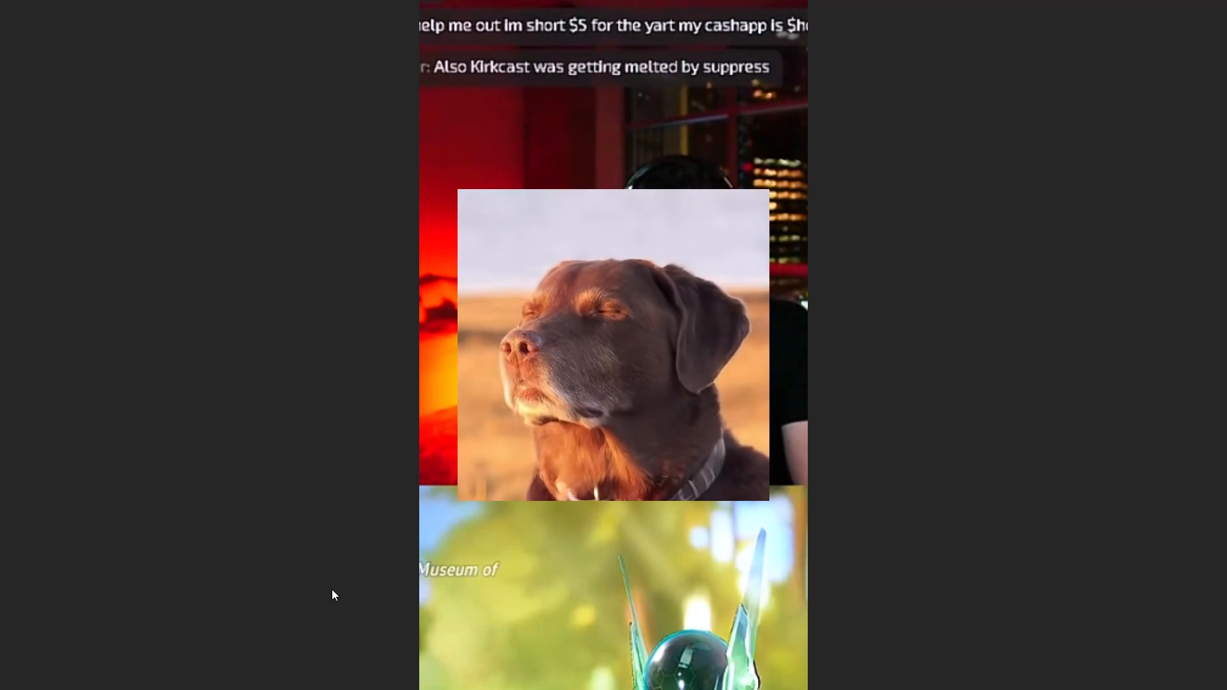
key(grave)
key(Escape)
key(space)
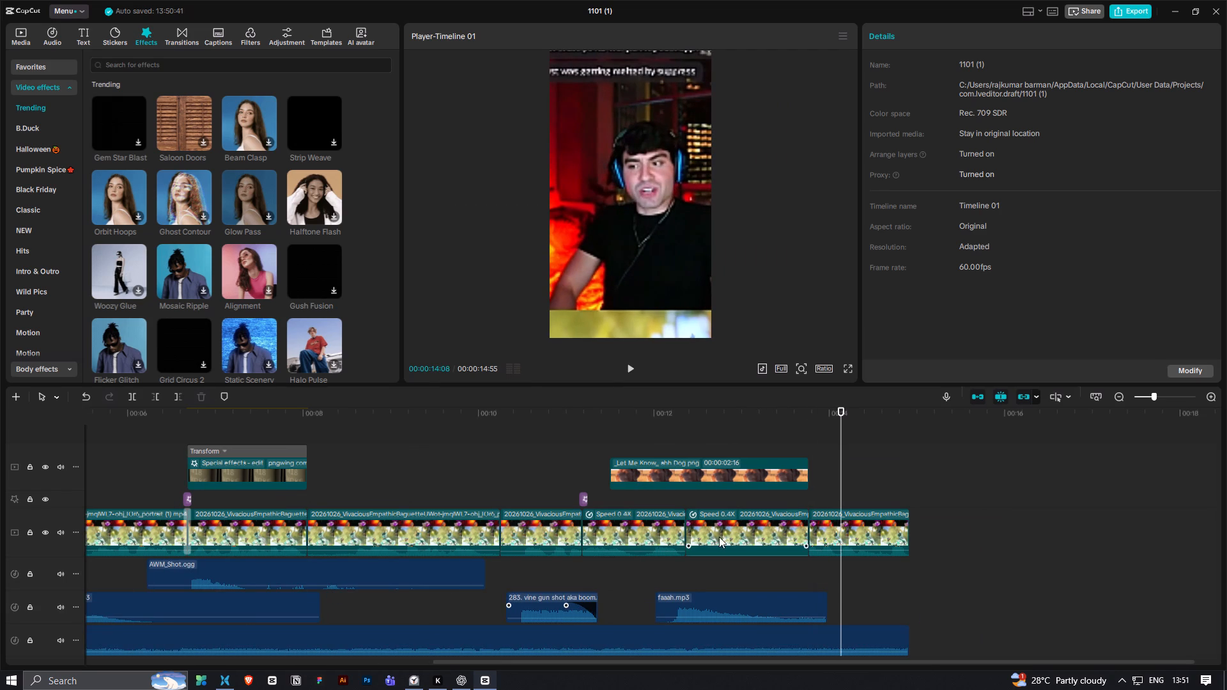
Move the dog image overlay later so it starts with faaah.mp3 near 00:00:12:00, and play it back.
drag(720, 471, 769, 487)
click(571, 452)
key(space)
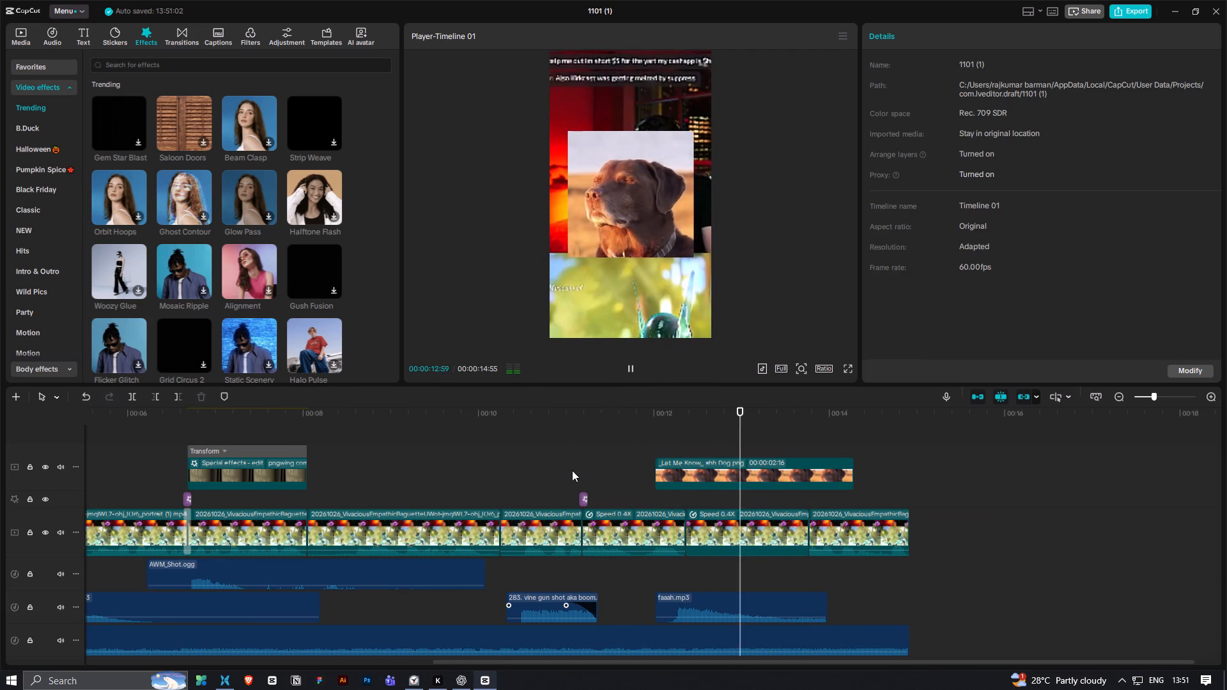
key(space)
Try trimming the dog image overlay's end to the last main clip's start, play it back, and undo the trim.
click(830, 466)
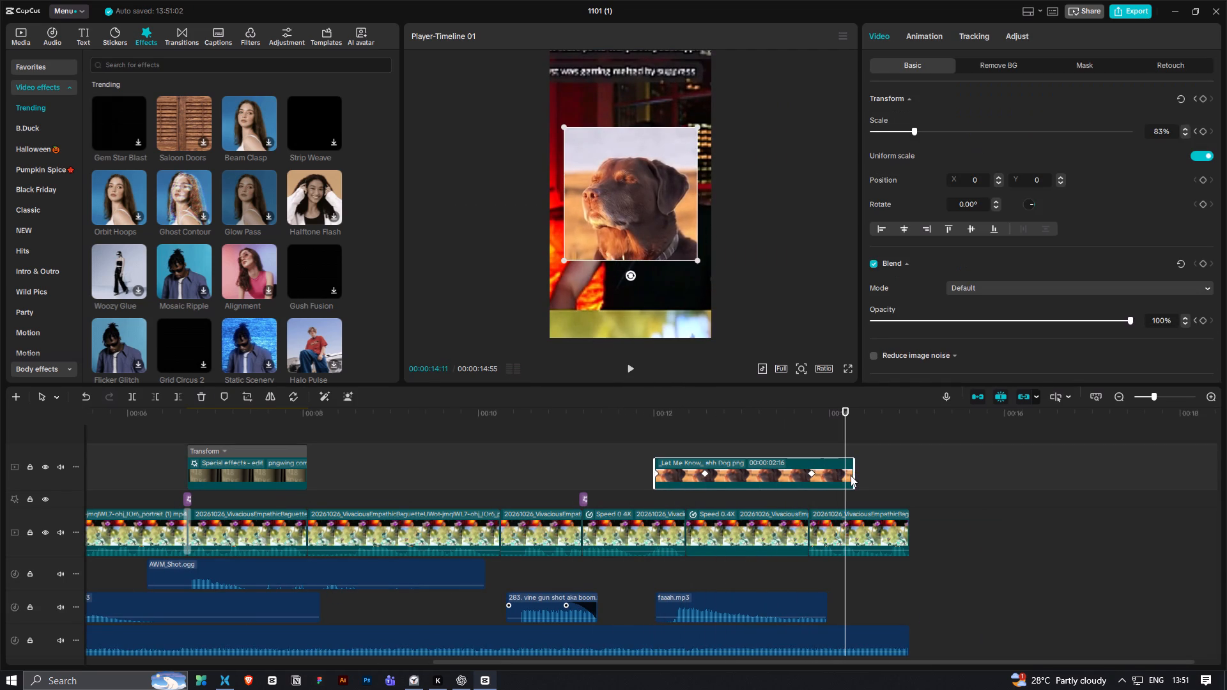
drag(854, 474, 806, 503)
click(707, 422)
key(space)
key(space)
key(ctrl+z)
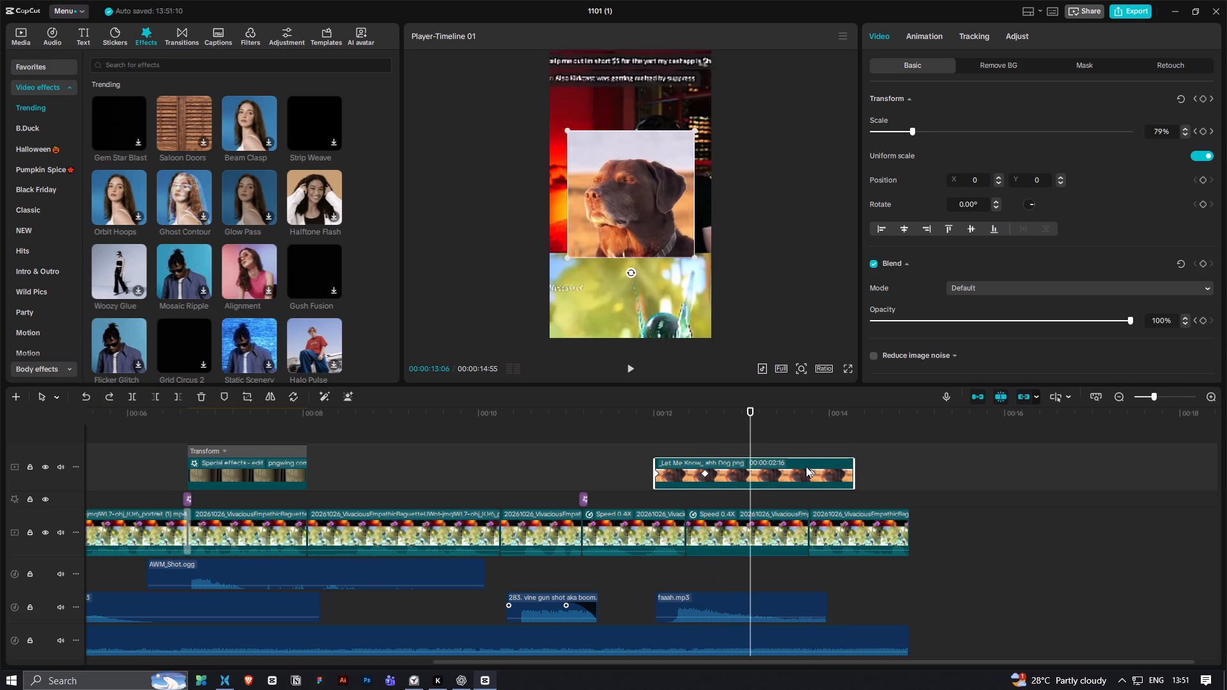
Move the dog overlay's last keyframe slightly earlier, trim its end to a duration of 00:00:01:45, and play it back.
drag(811, 473, 807, 483)
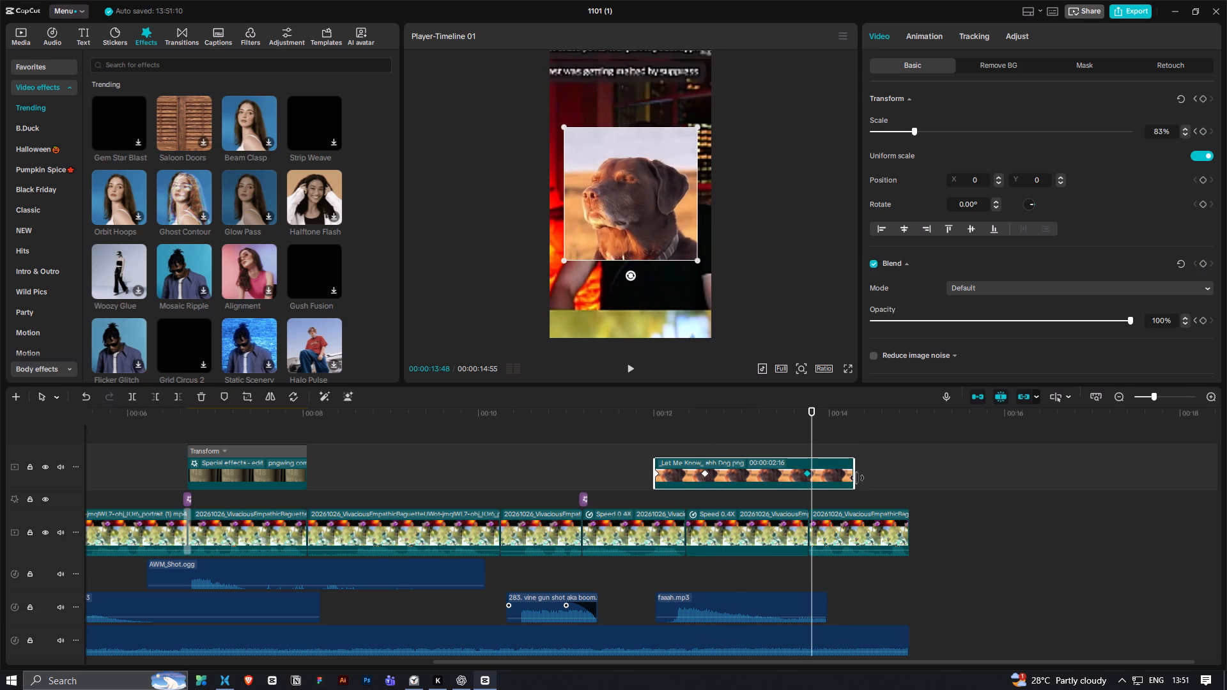
drag(854, 479, 803, 514)
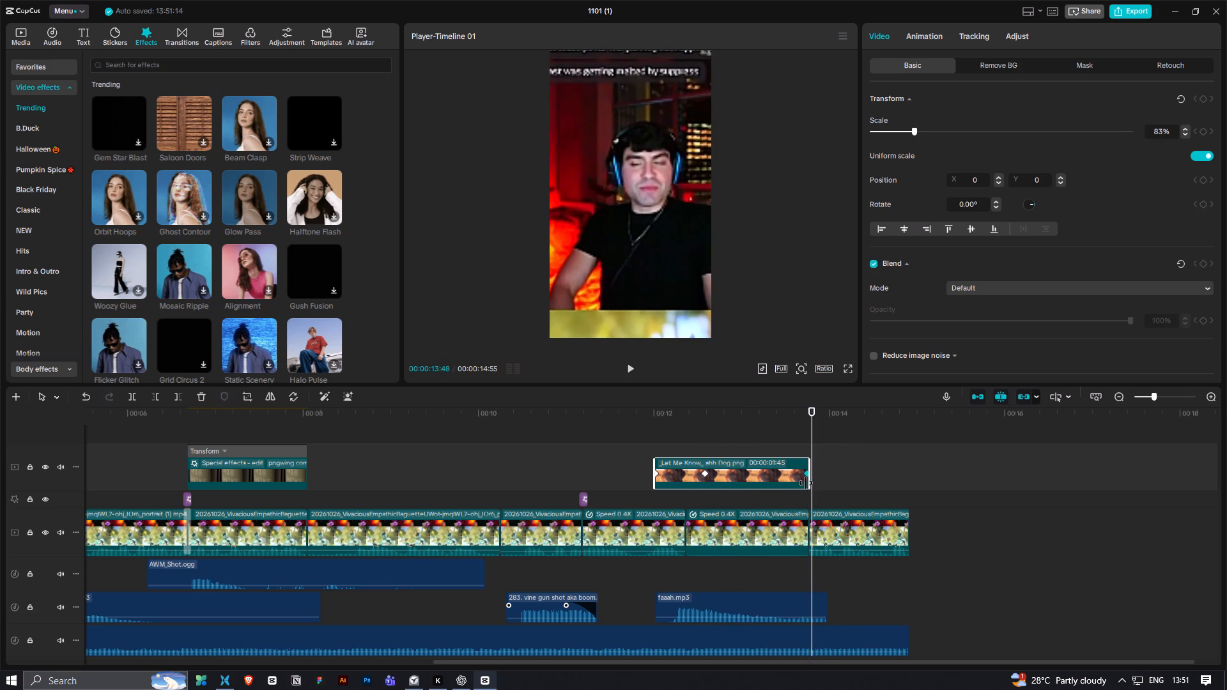
click(592, 410)
key(space)
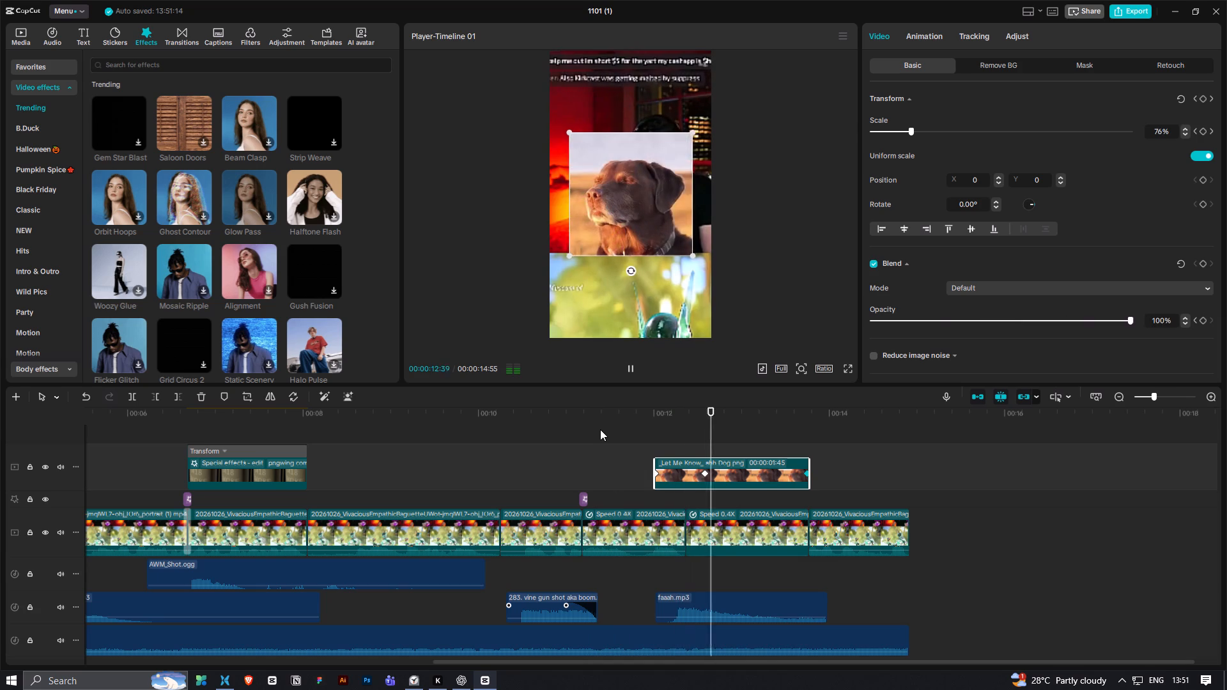
key(space)
Review the whole video again in full-screen preview from the beginning through the dog image overlay.
click(618, 419)
click(856, 371)
click(851, 371)
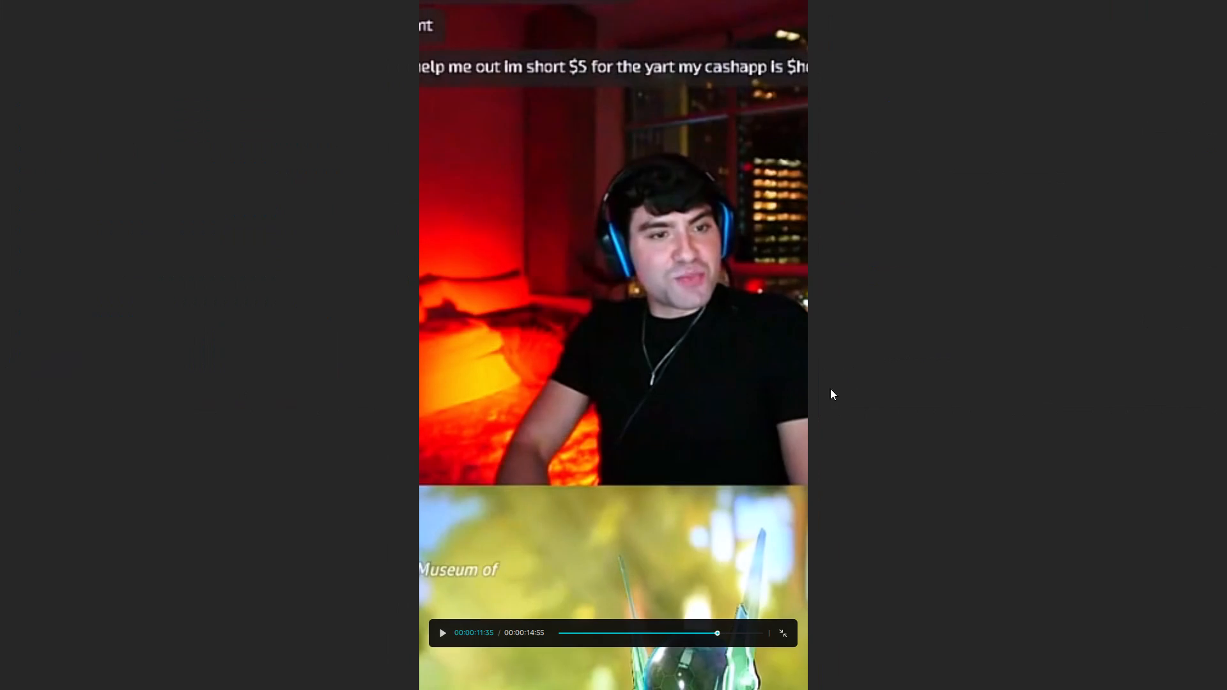
drag(580, 637, 503, 647)
drag(592, 638, 589, 638)
drag(589, 638, 580, 632)
drag(581, 629, 505, 646)
drag(562, 632, 488, 641)
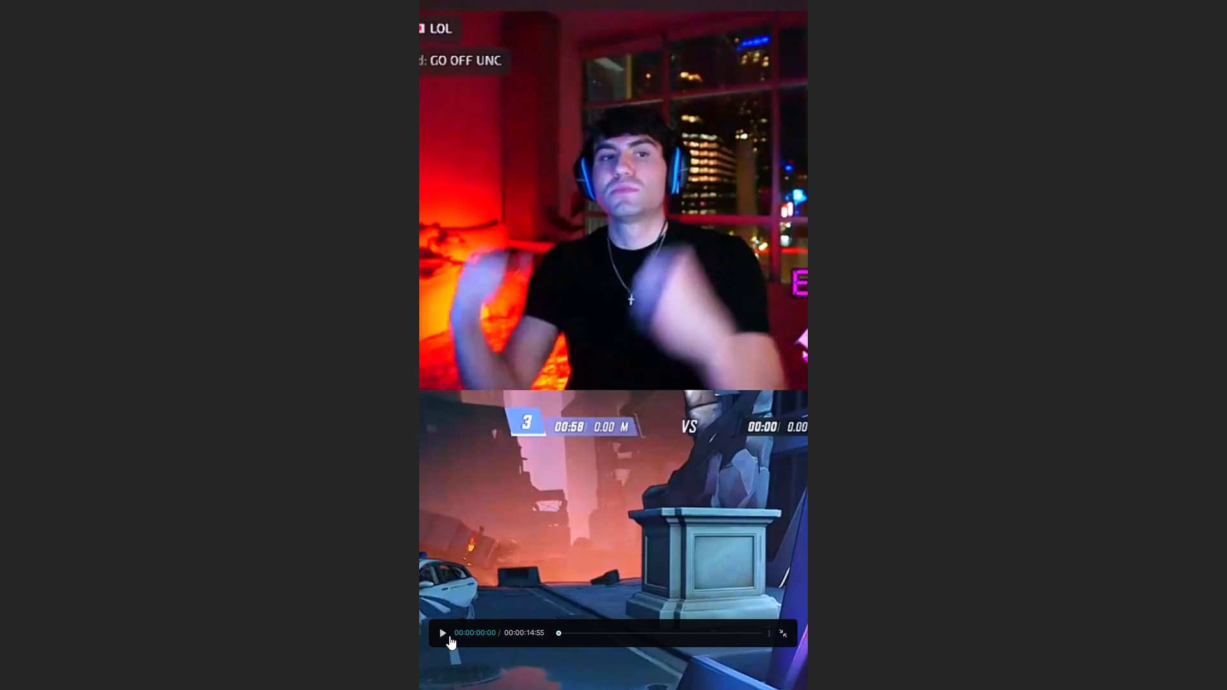
click(449, 636)
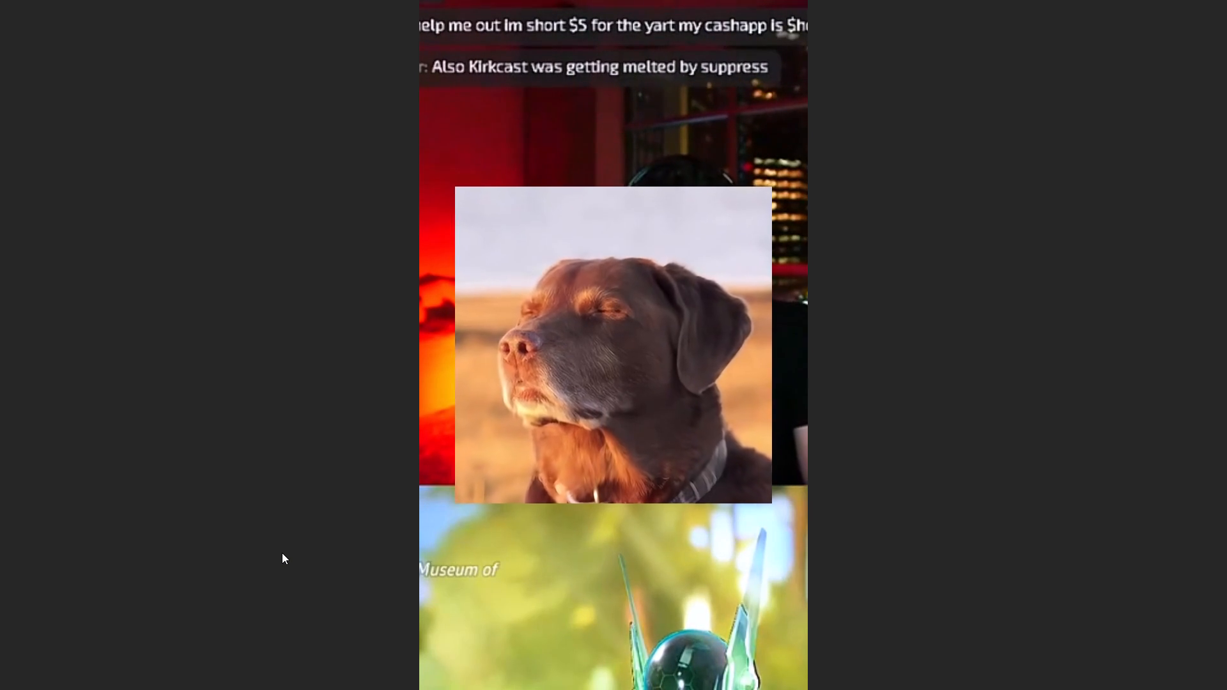
key(Escape)
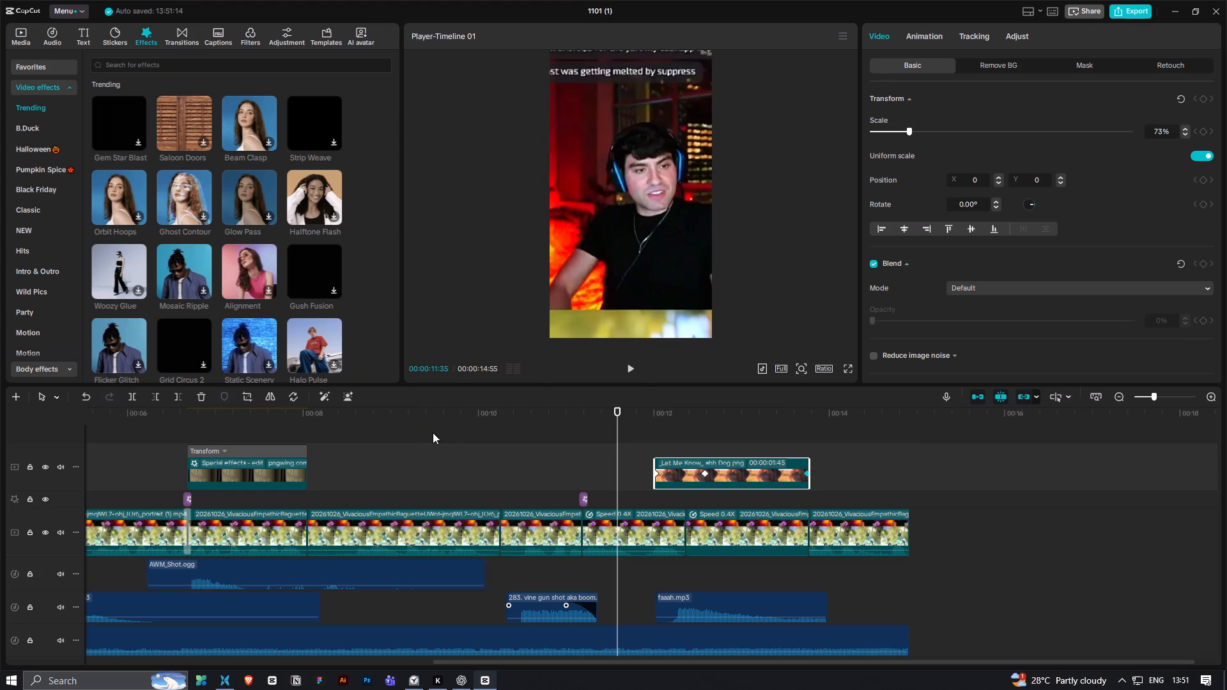
With the playhead at 00:00:13:46, audition the first sound effects in the LOL AIDO media folder.
click(839, 453)
drag(824, 418, 808, 427)
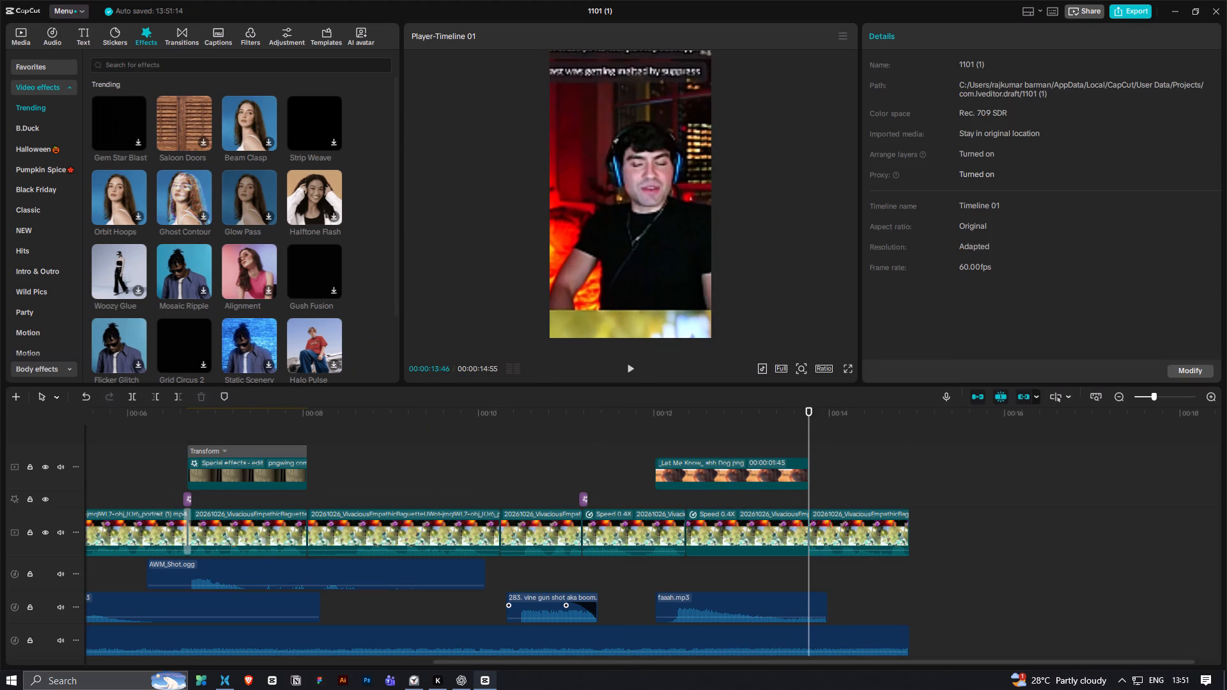
click(10, 35)
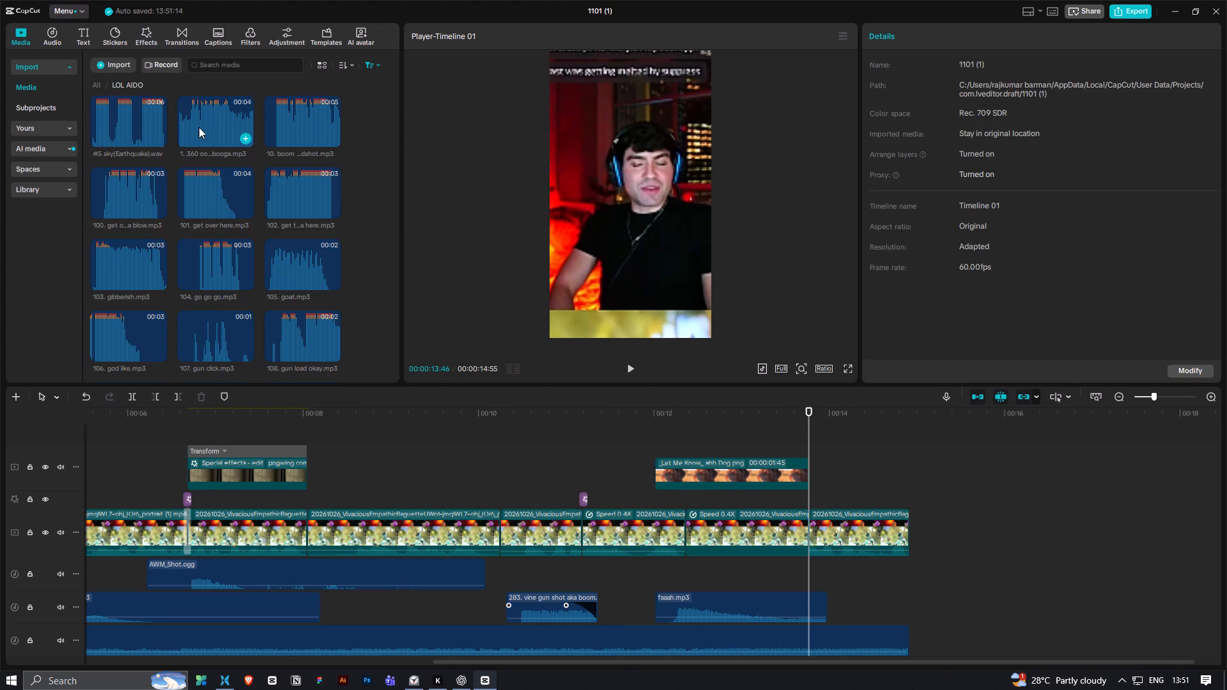
click(126, 123)
click(204, 126)
click(298, 122)
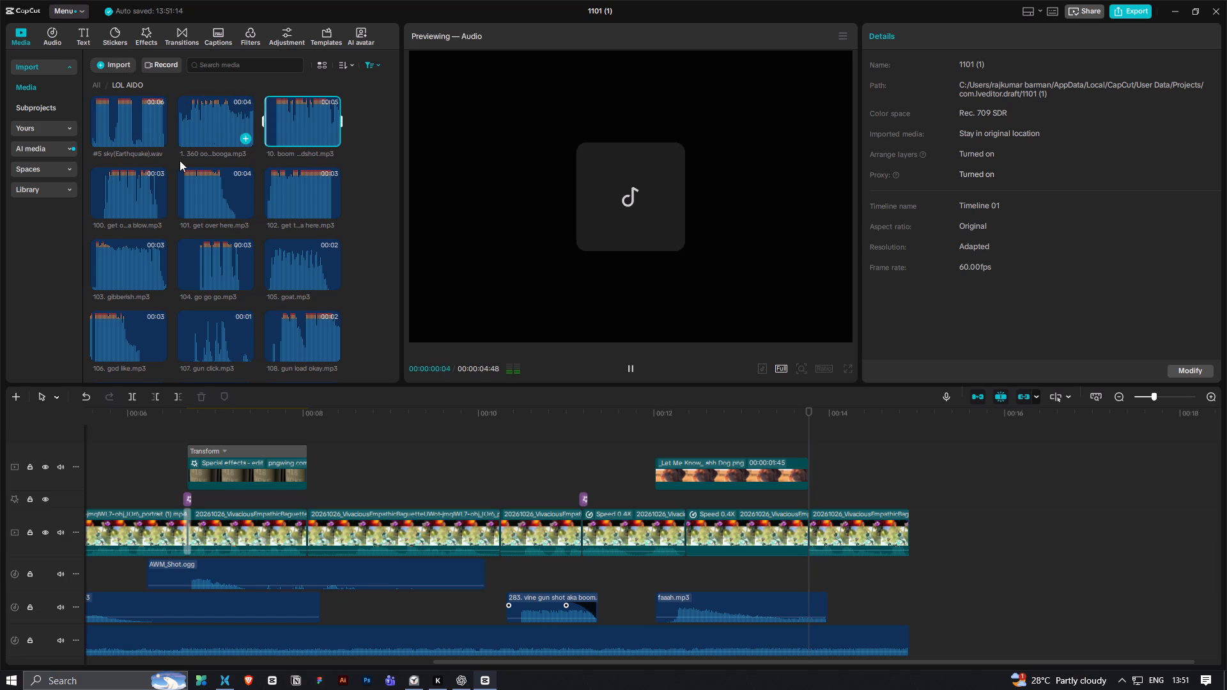
click(123, 197)
key(space)
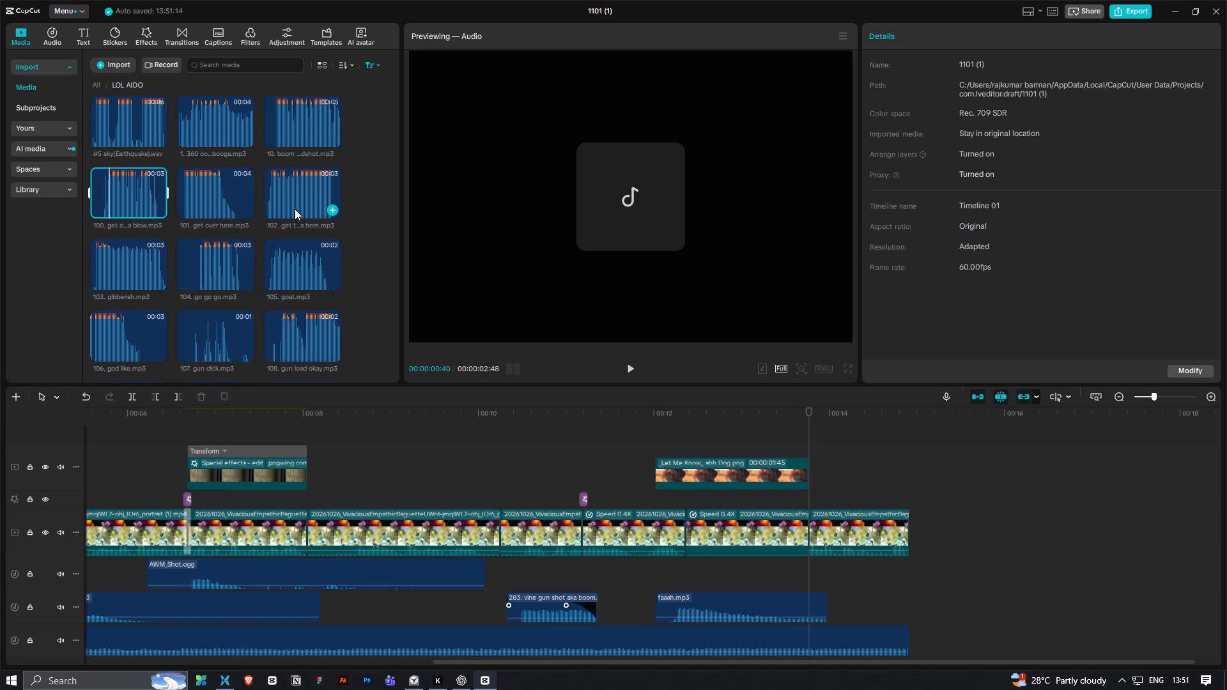
Search the project media for "cry" and audition the two resulting sounds.
click(217, 71)
text(cry)
key(Return)
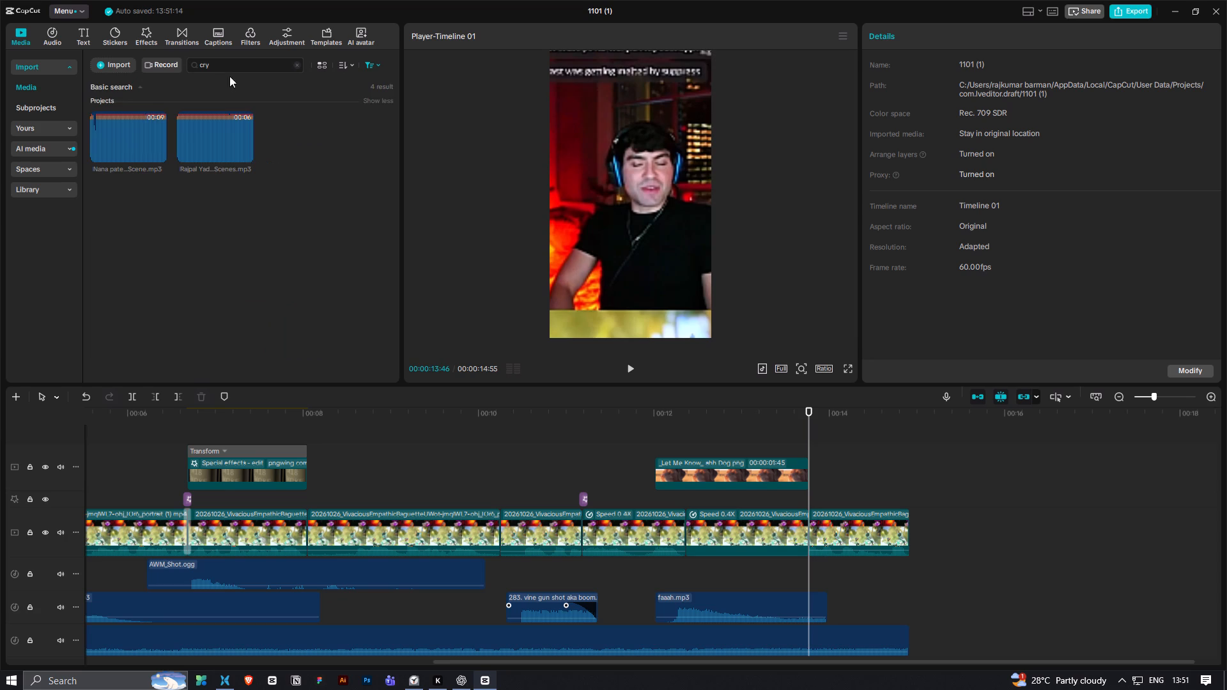
click(132, 123)
click(128, 136)
click(231, 142)
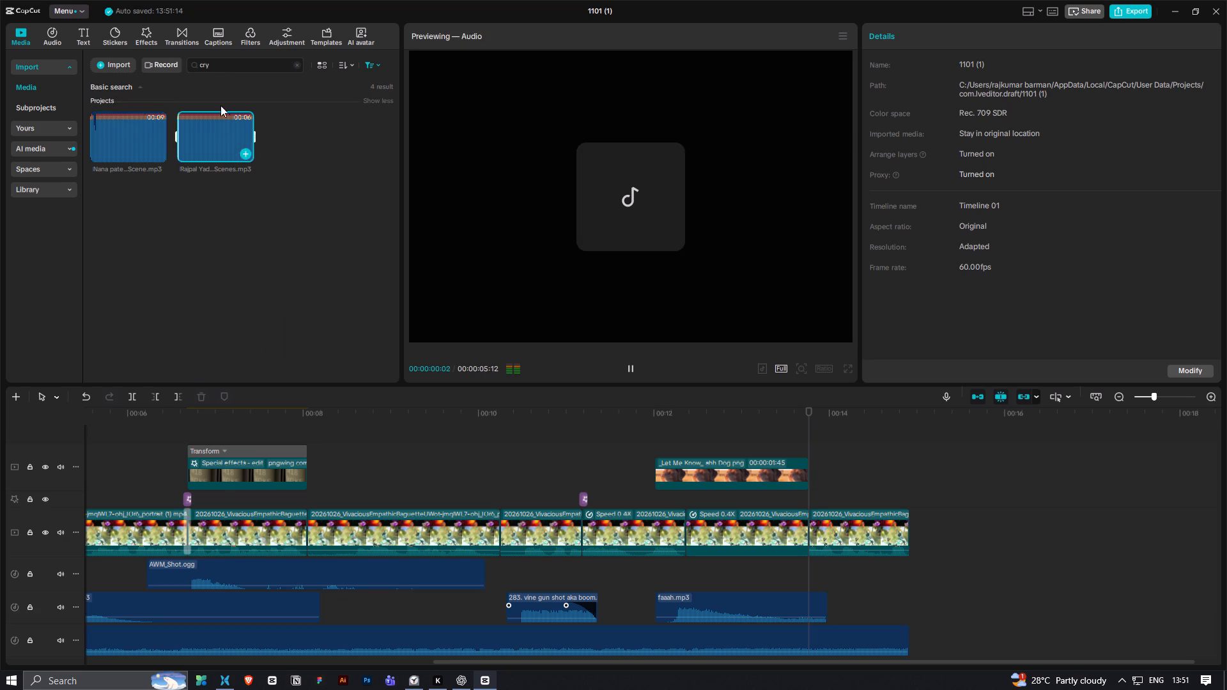
Search the project media for "sad" and audition the sad piano and sad violin sounds.
click(226, 67)
key(ctrl+a)
text(sad)
key(Return)
key(backslash)
click(122, 144)
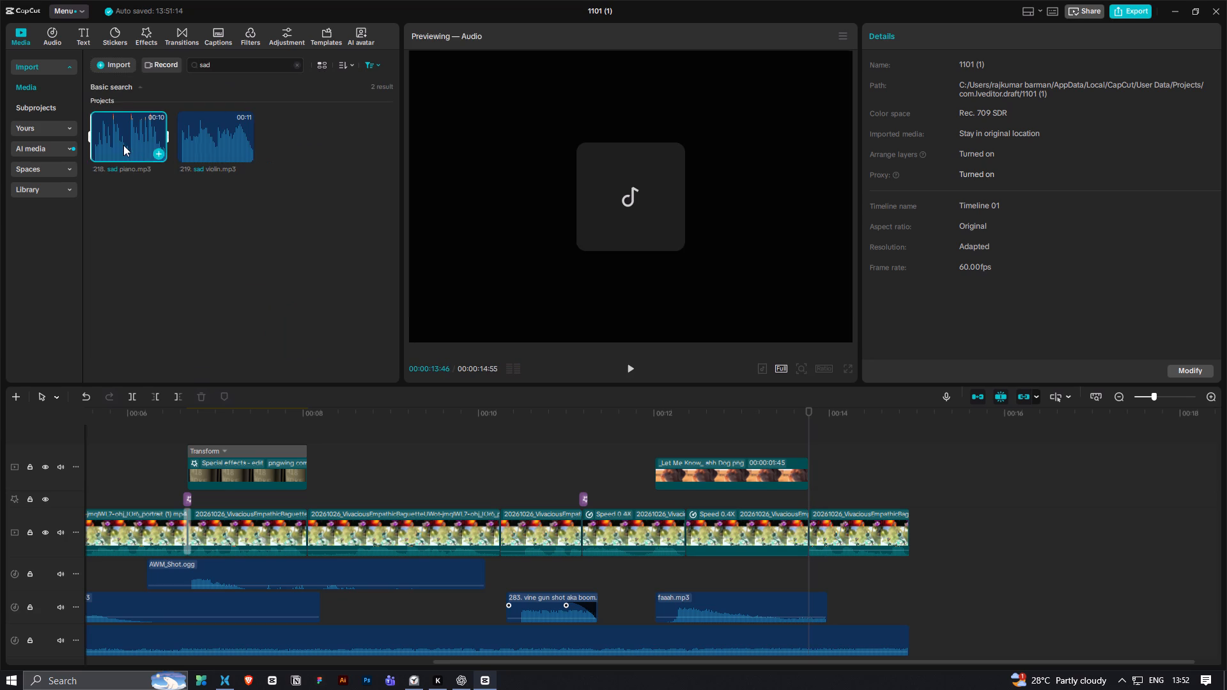
click(208, 149)
Search the project media for "funny" and audition the resulting sounds.
click(227, 62)
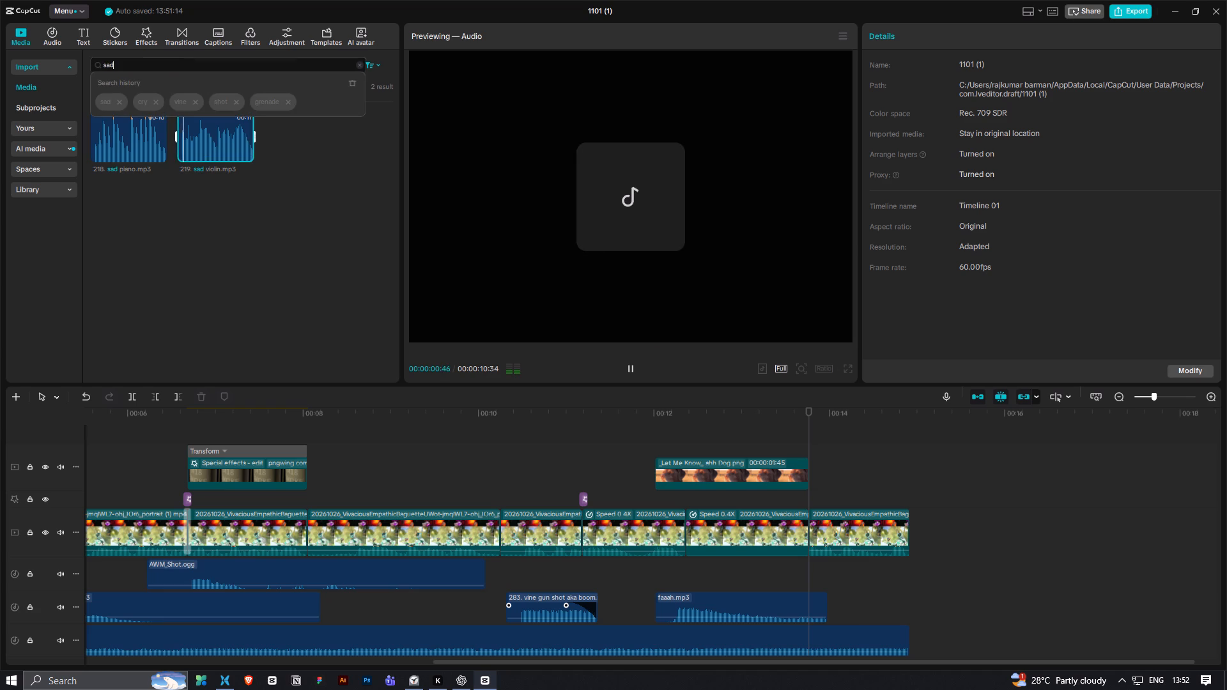
key(ctrl+a)
text(fy)
key(BackSpace)
text(unny)
key(Return)
click(153, 127)
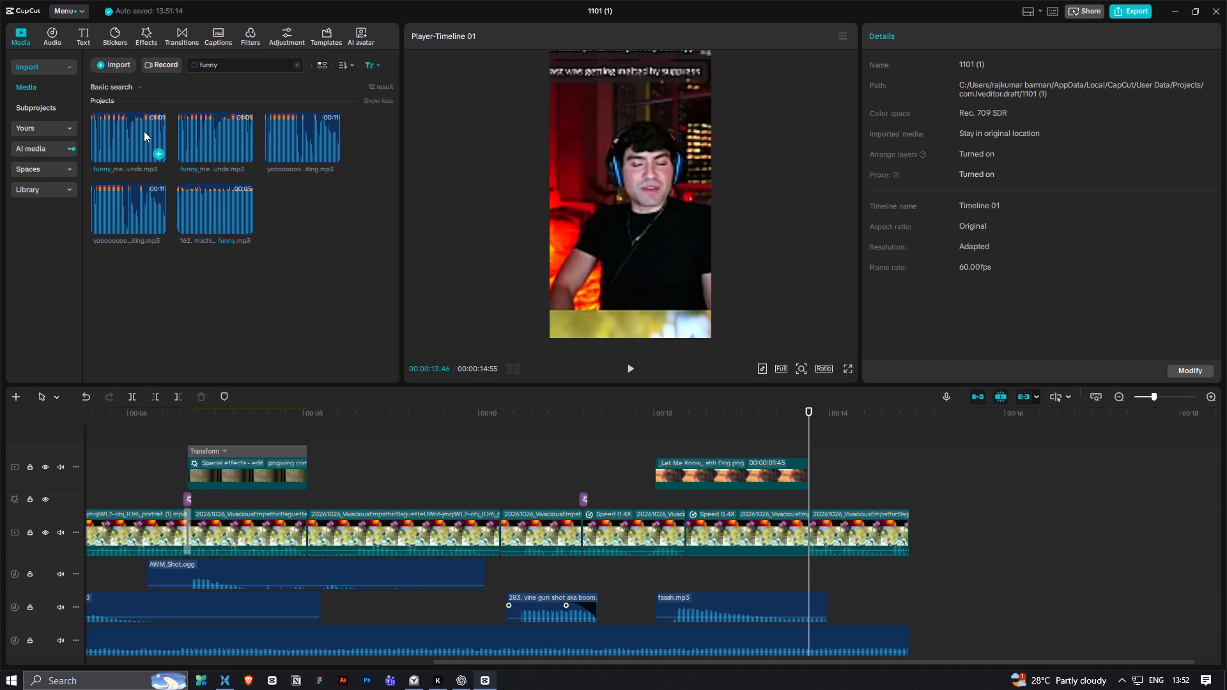
click(141, 135)
click(200, 139)
click(132, 206)
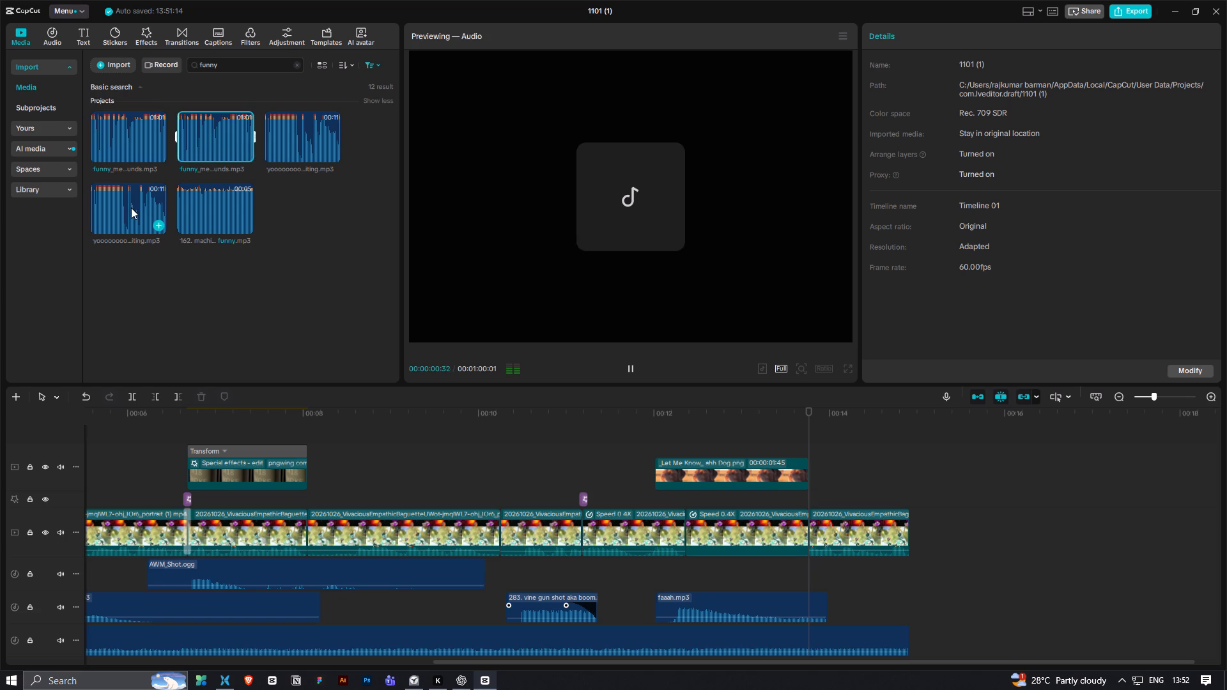
click(201, 220)
click(282, 149)
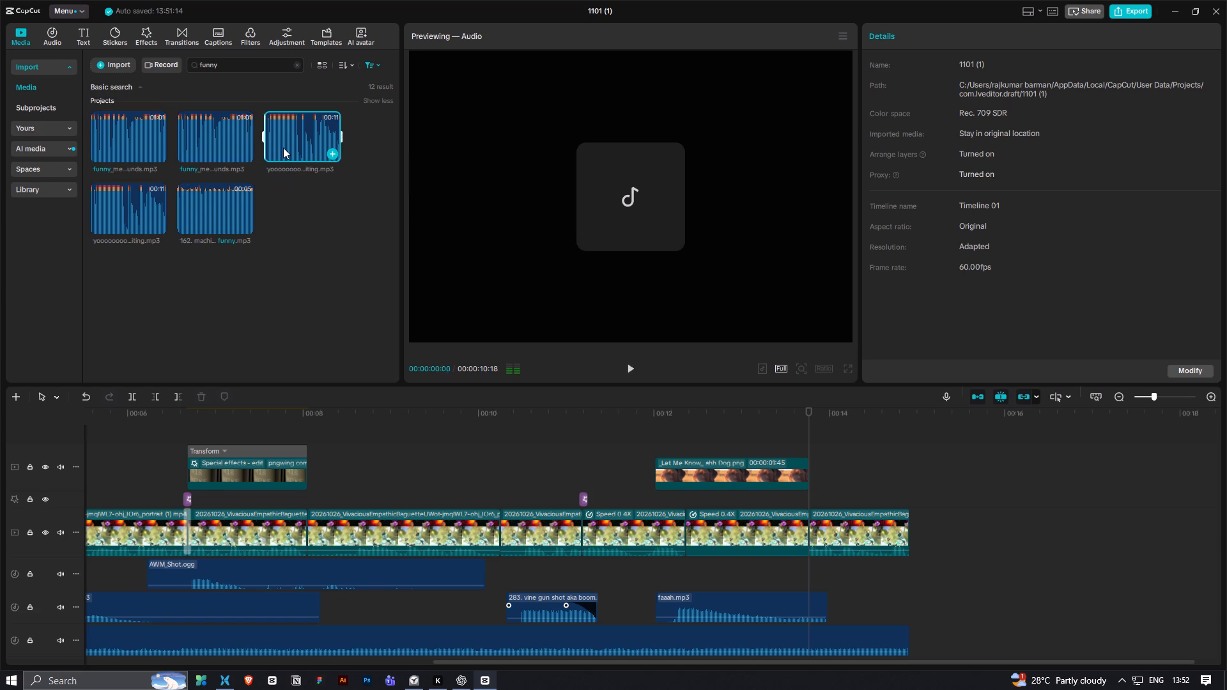
Audition the second minute-long funny sounds compilation from its start and around its middle.
click(210, 122)
click(212, 140)
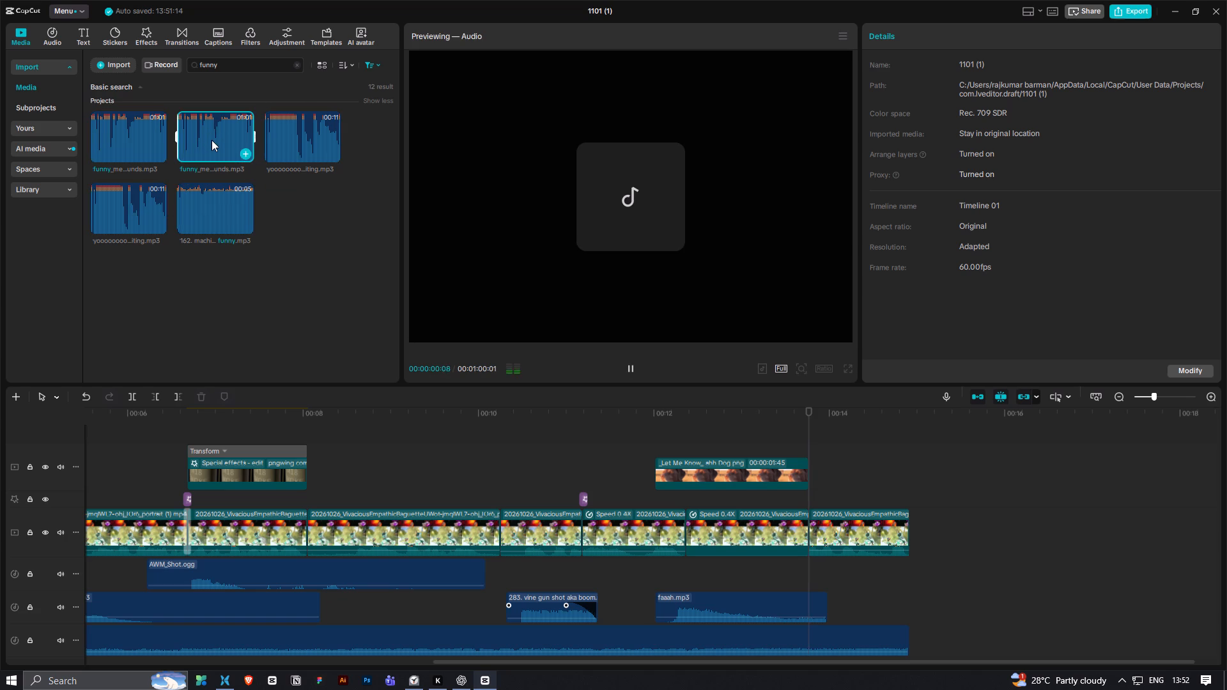
click(212, 141)
click(215, 118)
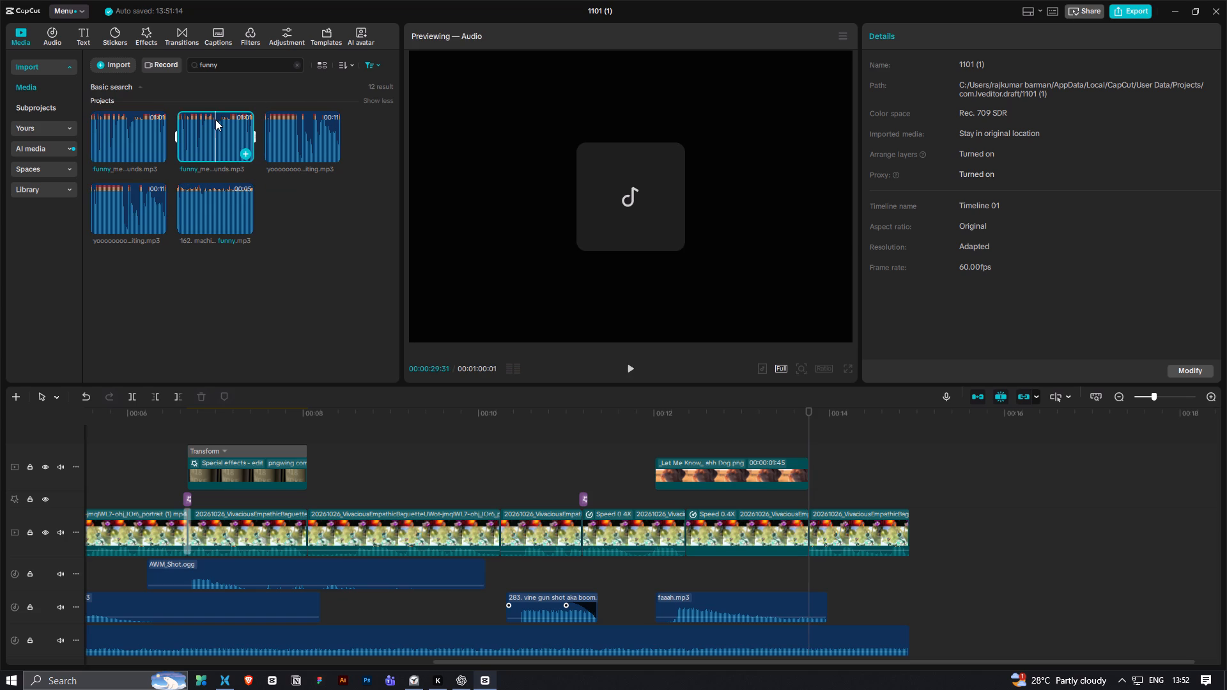
click(219, 130)
click(219, 130)
key(space)
key(space)
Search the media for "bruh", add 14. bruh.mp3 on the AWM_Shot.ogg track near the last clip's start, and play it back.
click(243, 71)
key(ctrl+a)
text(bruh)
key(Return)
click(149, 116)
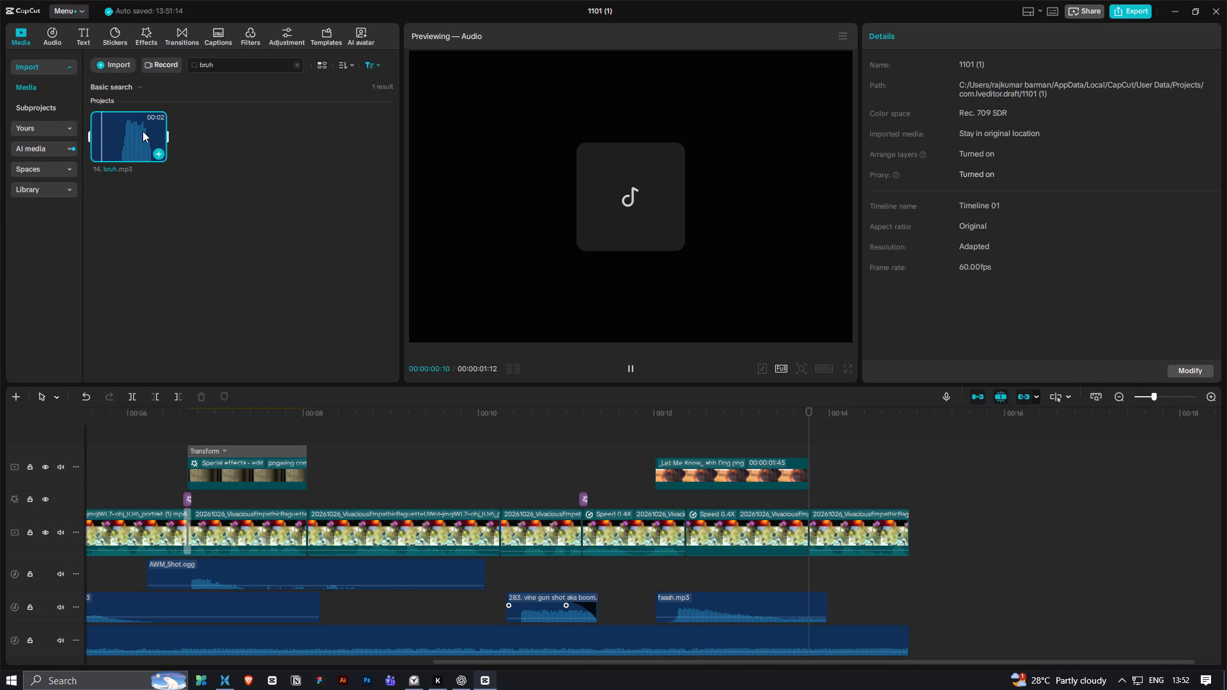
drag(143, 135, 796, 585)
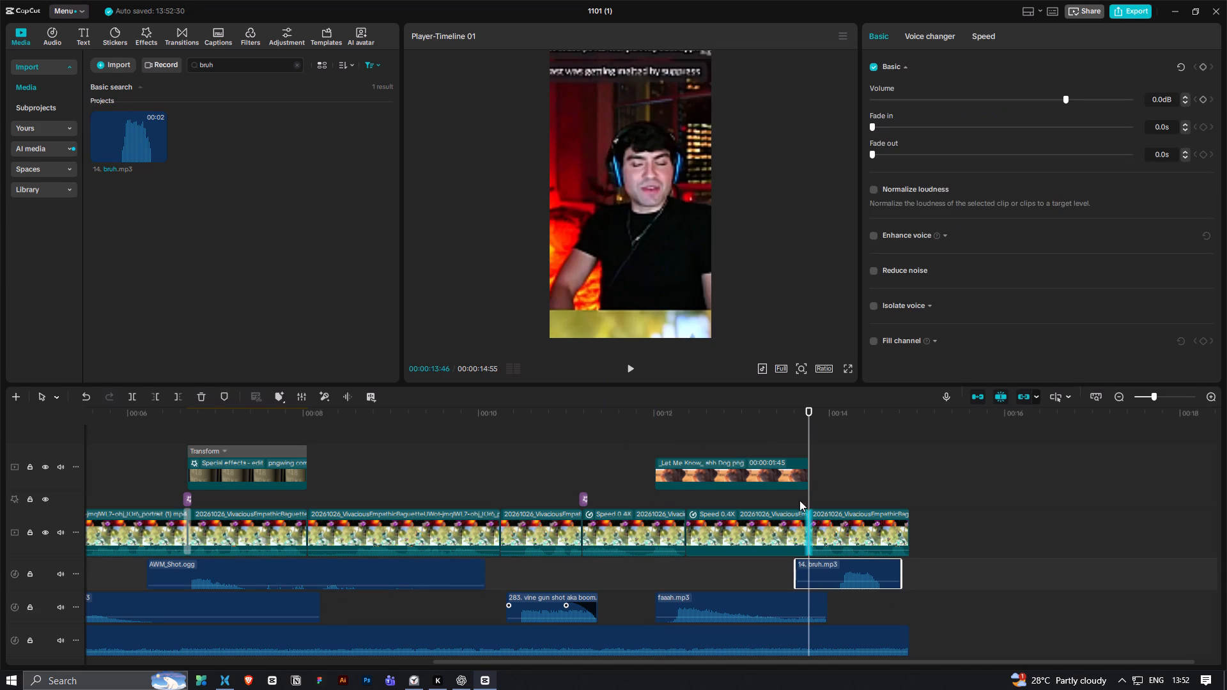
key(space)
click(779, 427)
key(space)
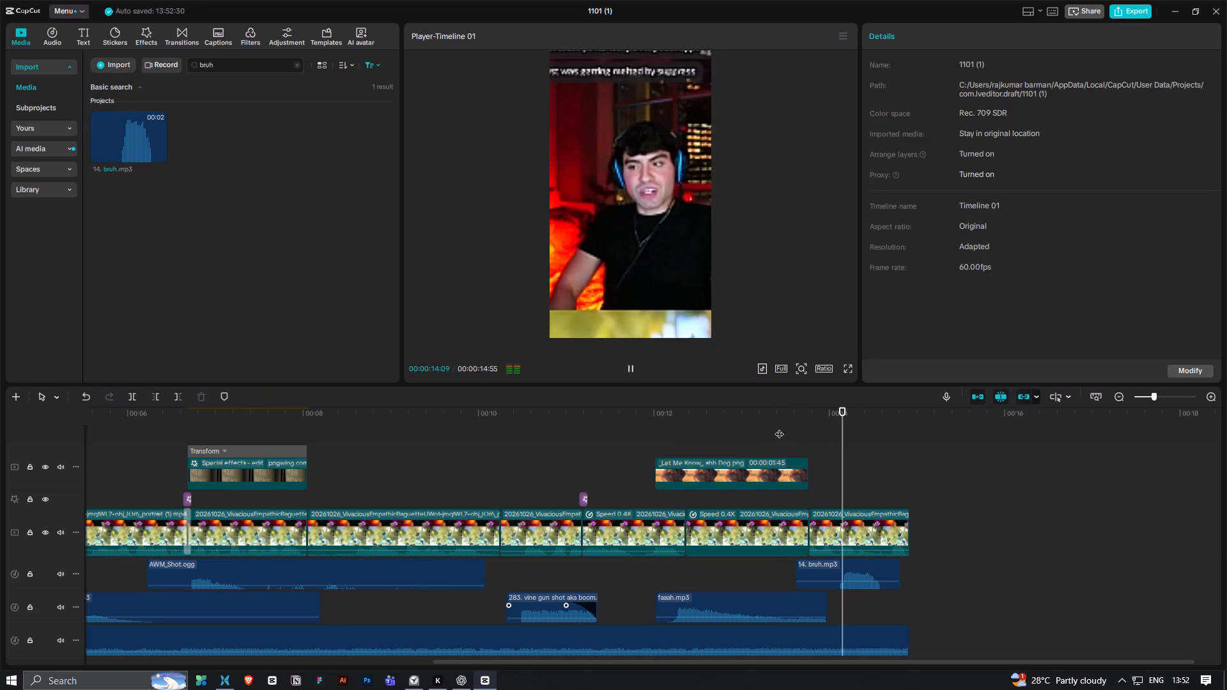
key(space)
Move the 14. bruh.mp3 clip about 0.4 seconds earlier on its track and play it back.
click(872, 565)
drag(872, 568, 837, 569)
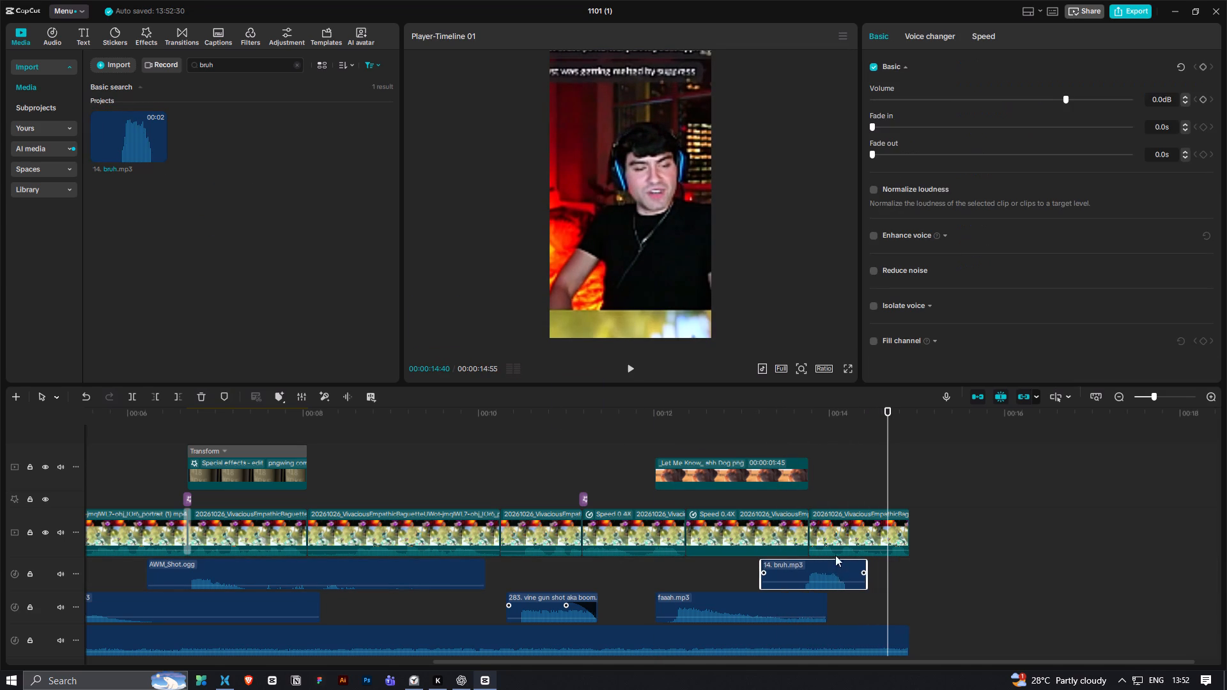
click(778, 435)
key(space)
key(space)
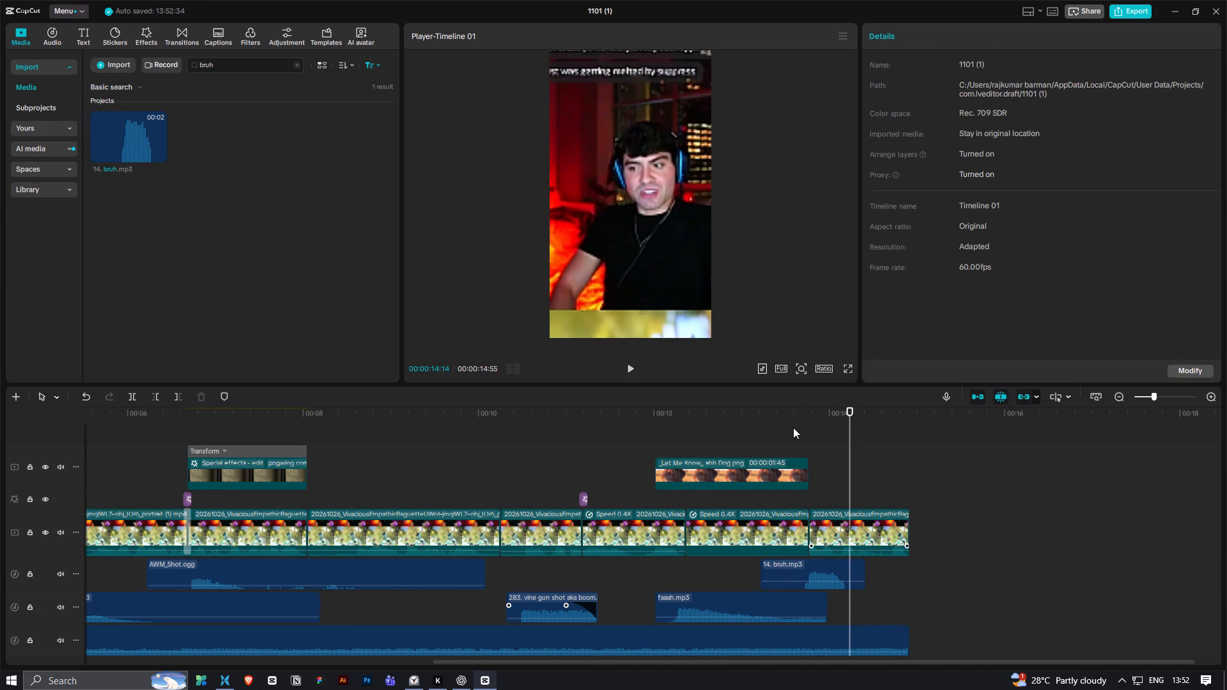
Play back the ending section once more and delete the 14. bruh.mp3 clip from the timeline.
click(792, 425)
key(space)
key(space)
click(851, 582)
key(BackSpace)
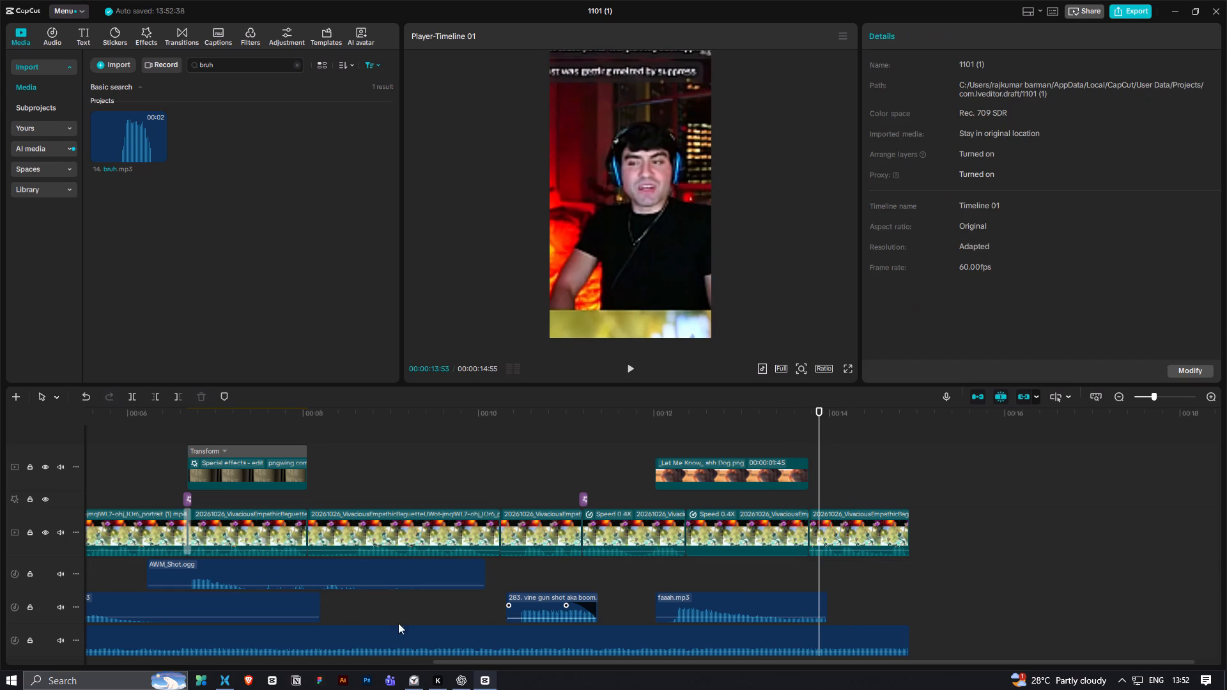
Switch to the Brave browser and try reloading the Pinterest pin page.
click(249, 688)
click(645, 394)
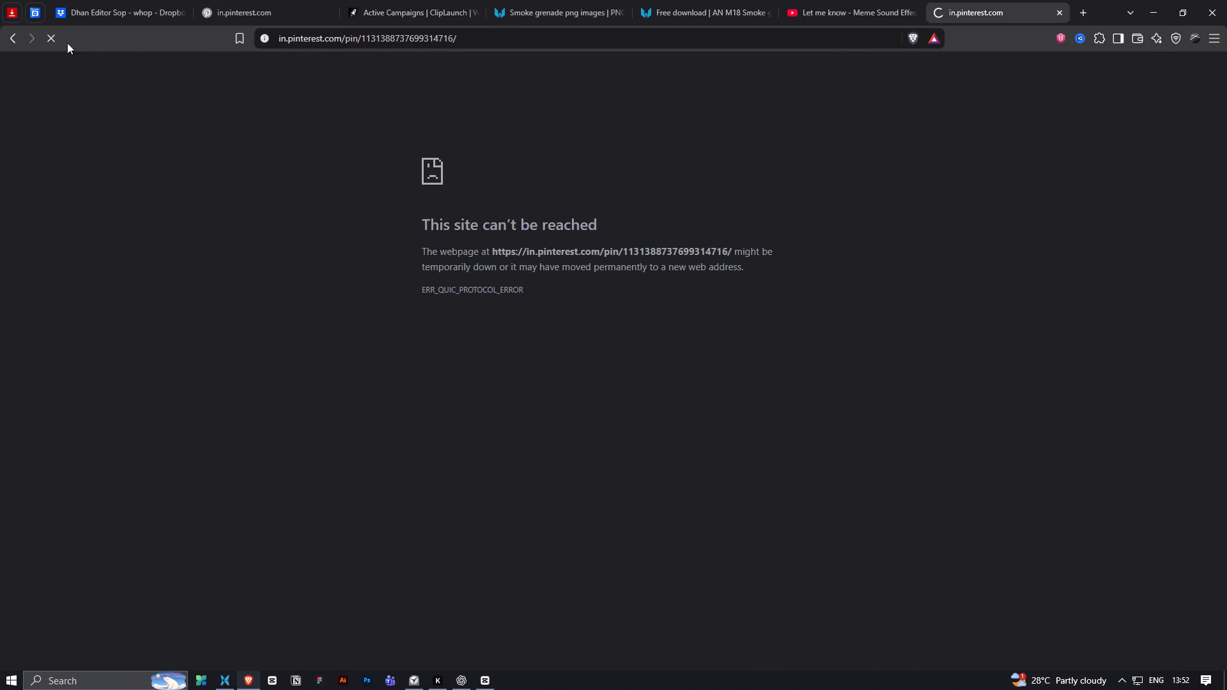
double_click(50, 39)
click(40, 31)
click(47, 38)
Show the hidden system tray icons.
click(1123, 688)
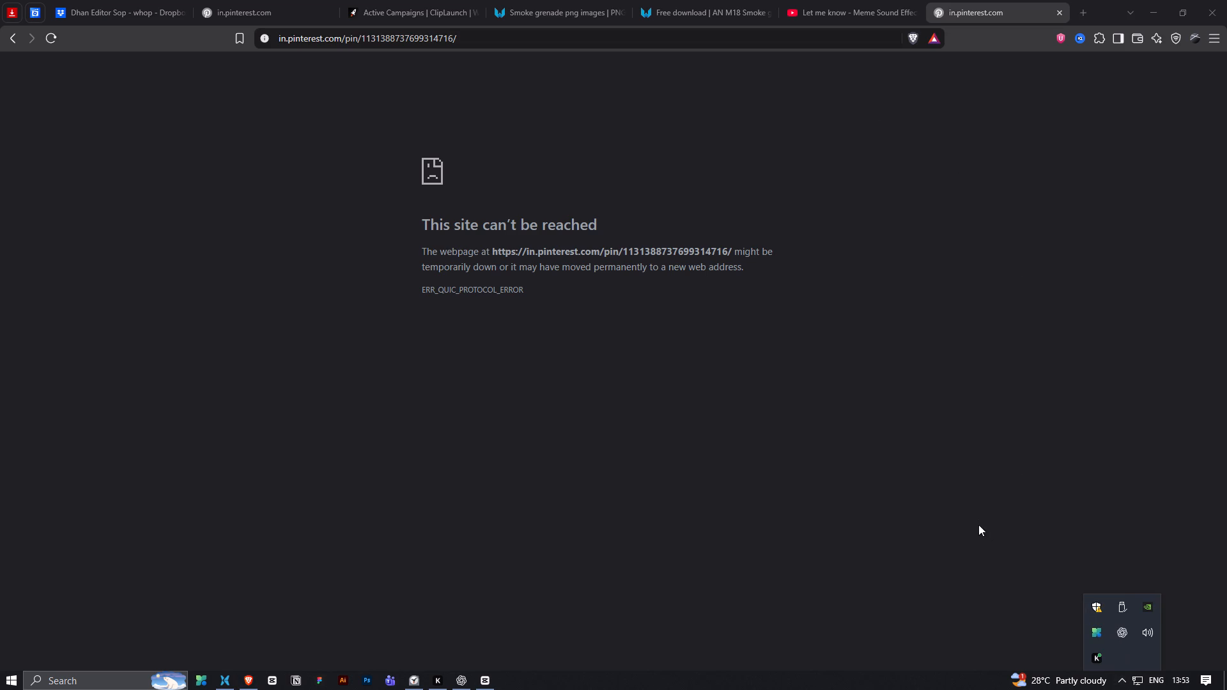